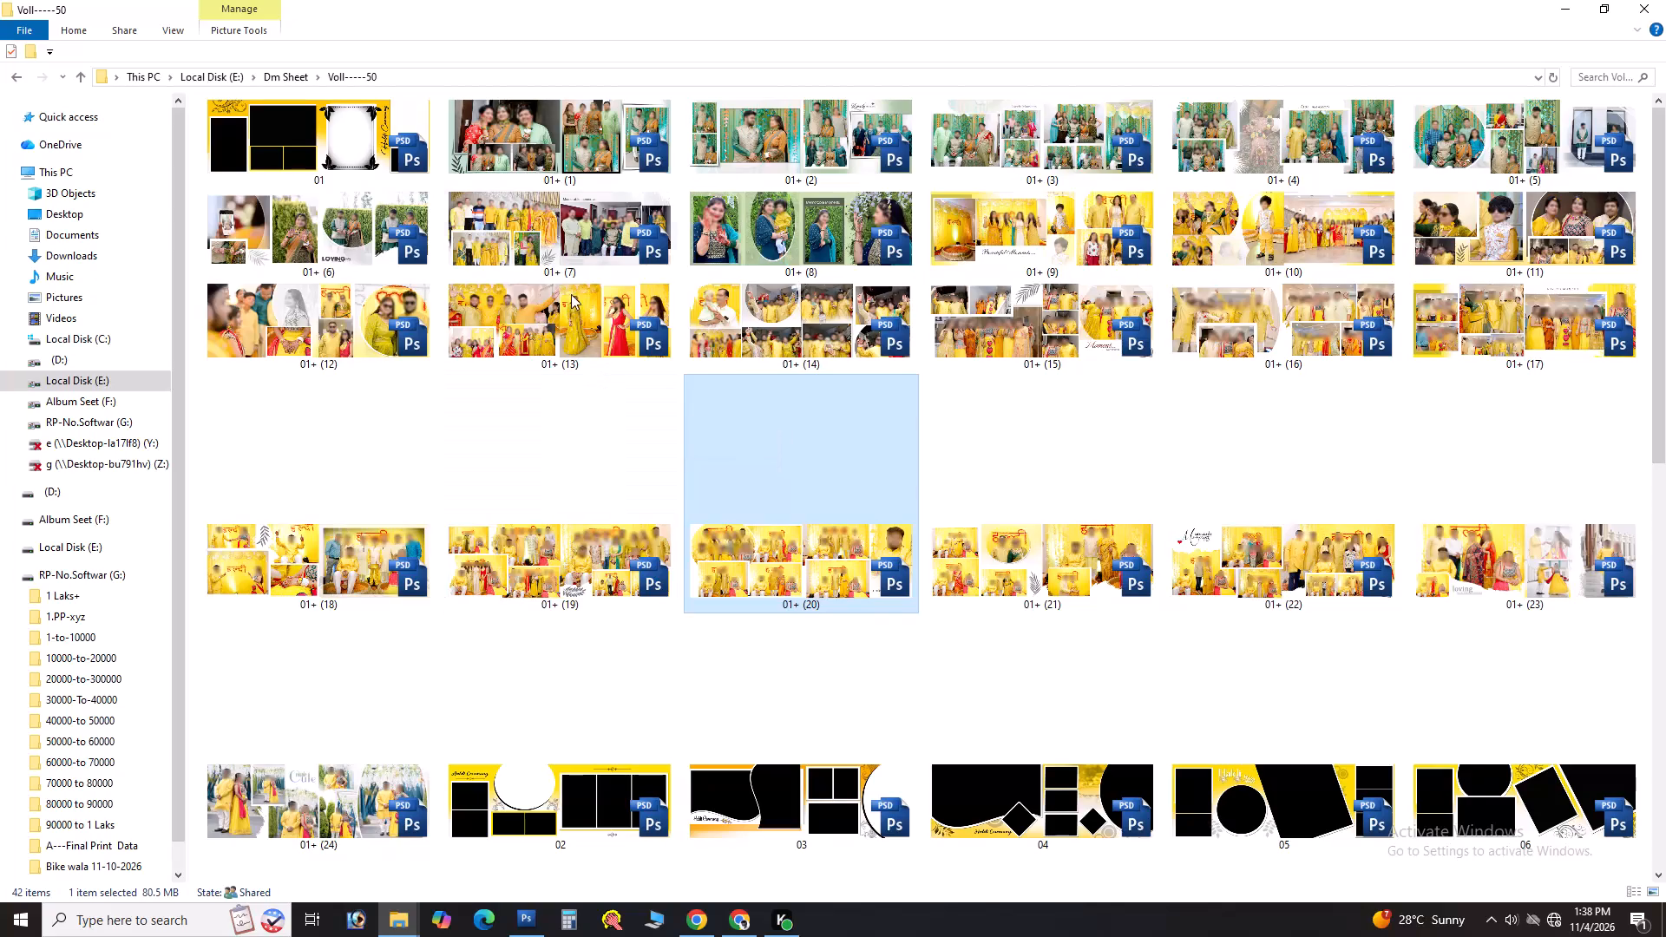
Look through the PSD album sheets in the Voll-----50 folder, comparing the yellow ceremony layouts to choose one.
{"action": "left_click", "coordinate": [551, 250]}
{"action": "left_click", "coordinate": [542, 342]}
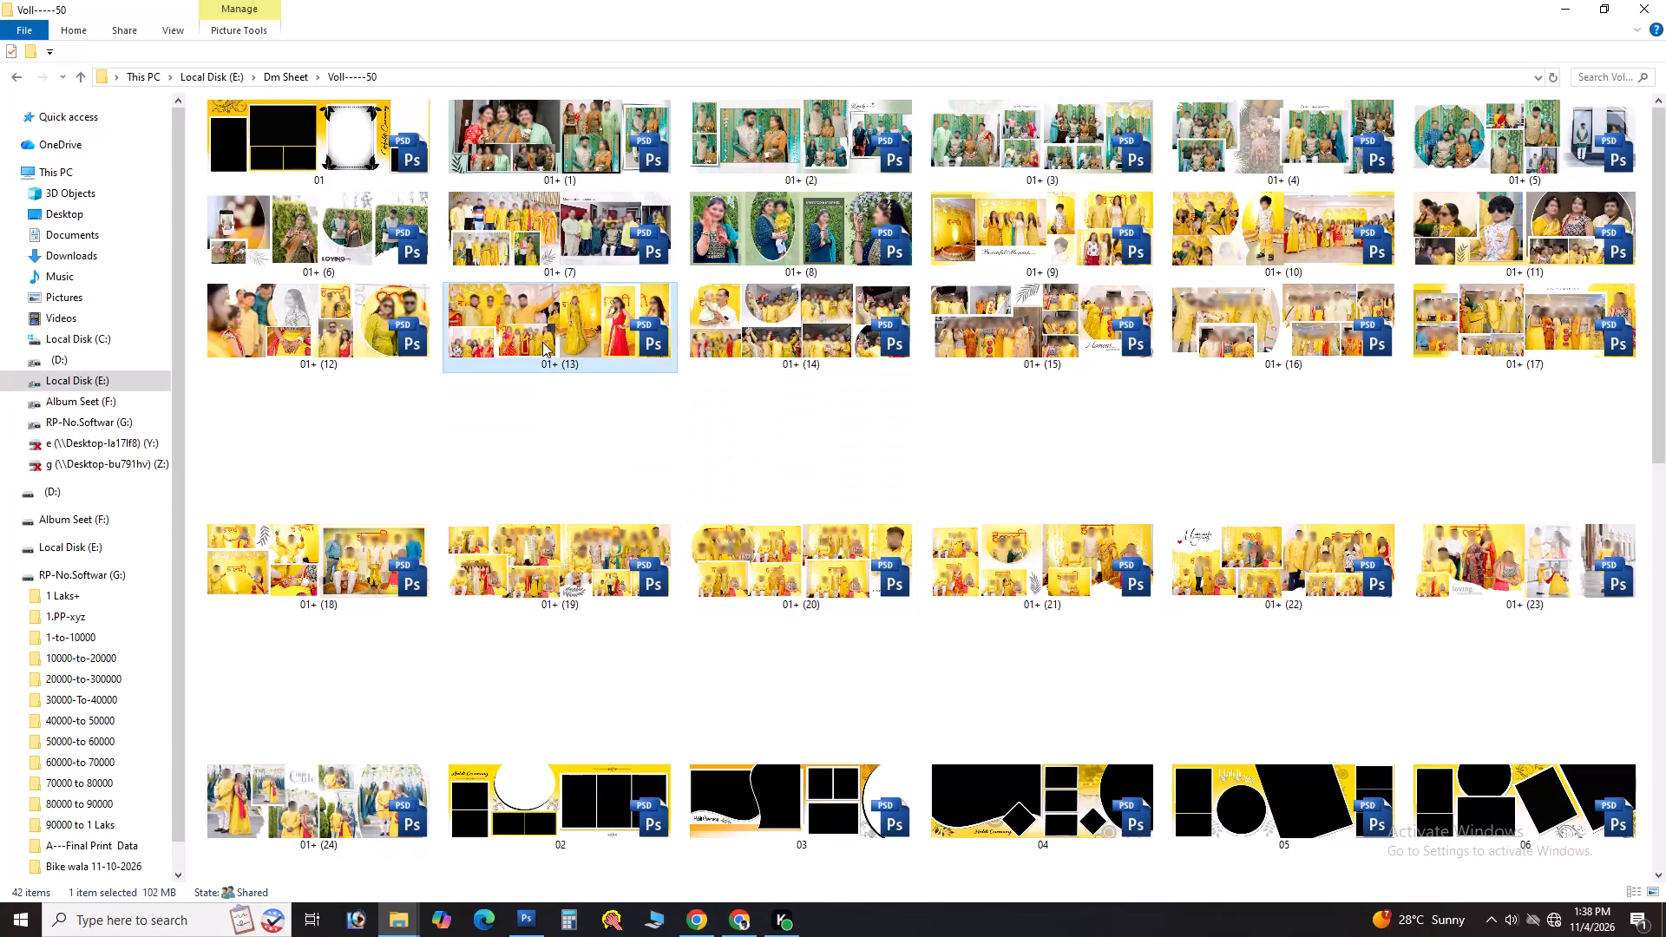
{"action": "left_click", "coordinate": [298, 411]}
{"action": "left_click", "coordinate": [517, 533]}
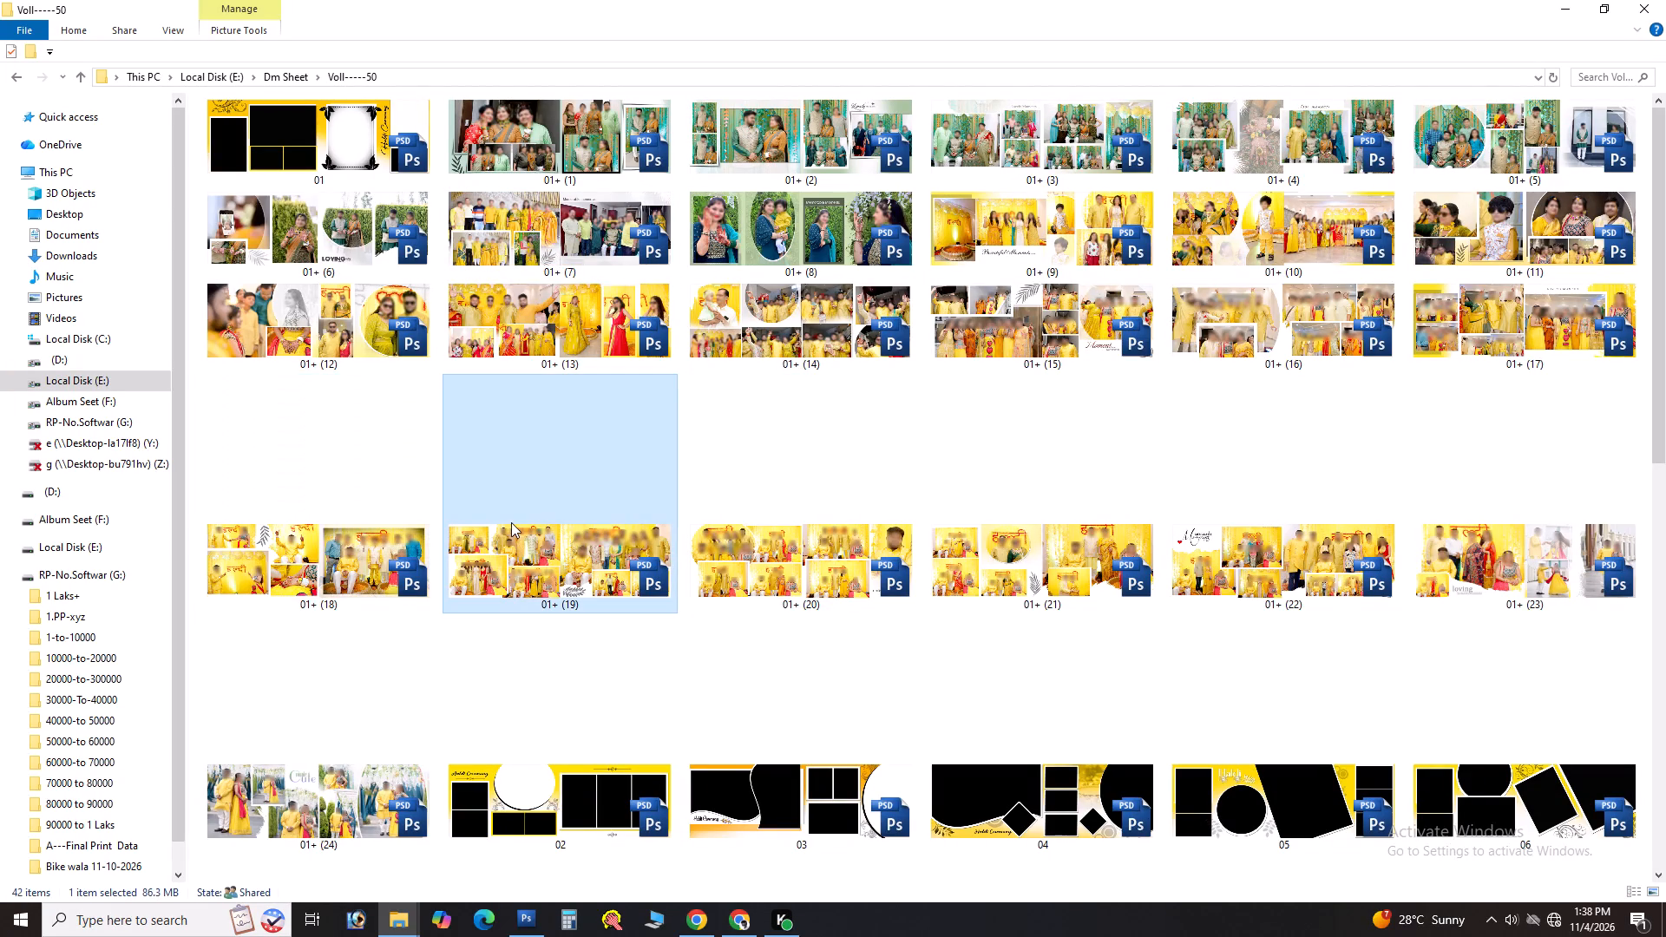
{"action": "left_click", "coordinate": [872, 592]}
{"action": "left_click", "coordinate": [977, 554]}
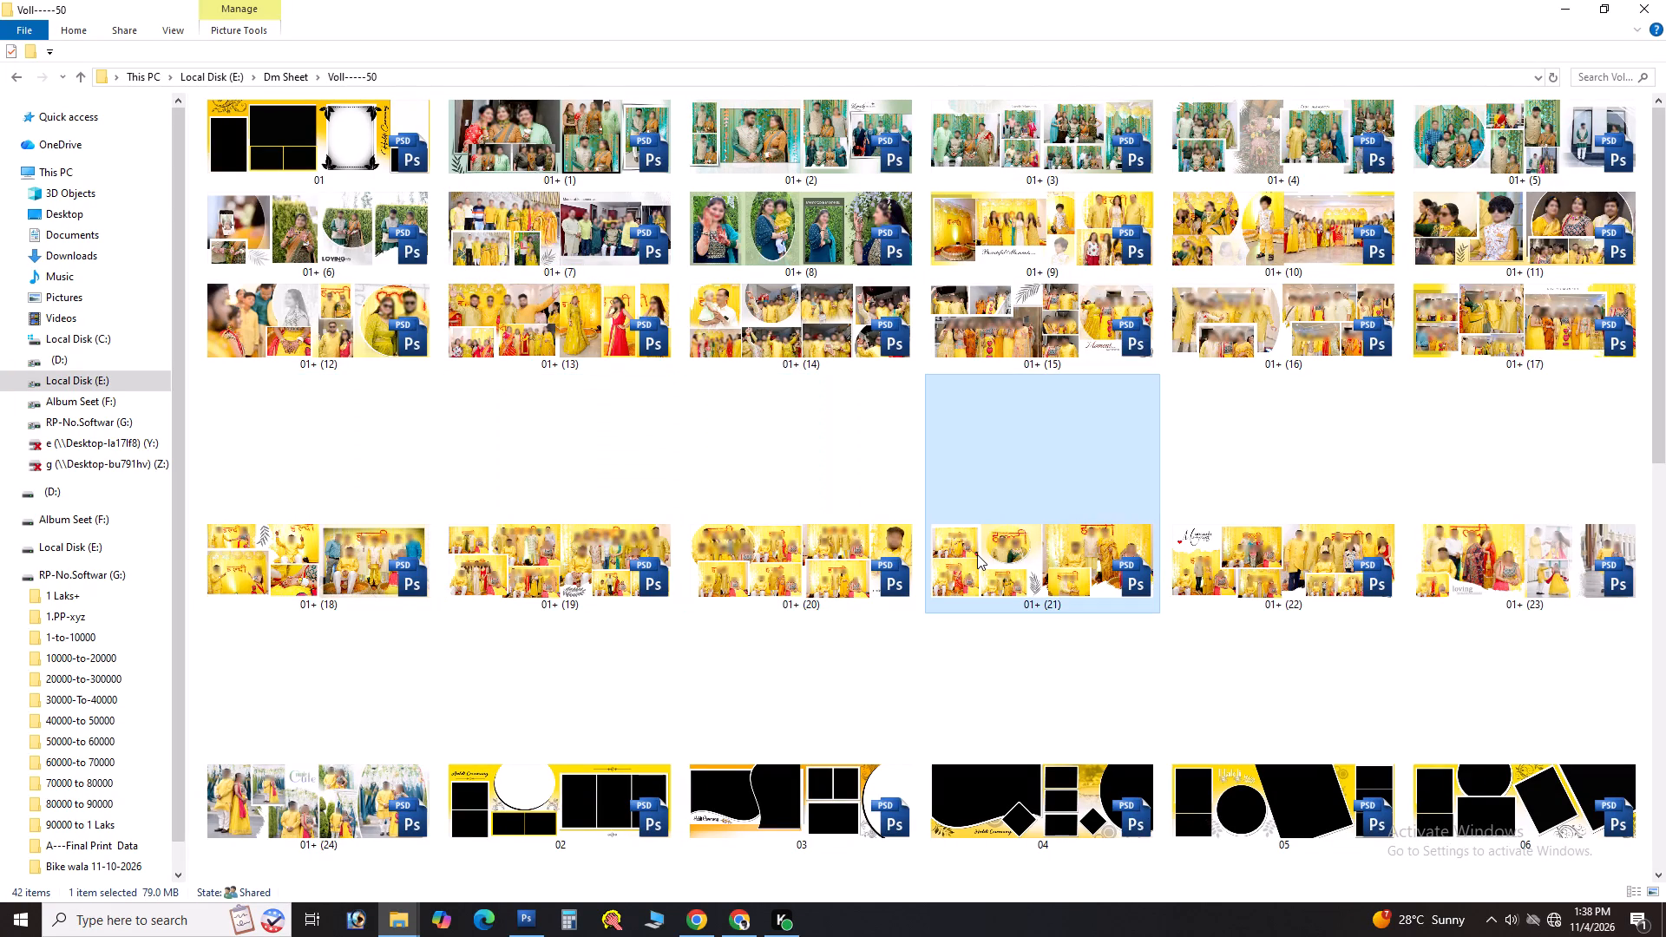
{"action": "left_click_drag", "start_coordinate": [985, 583], "coordinate": [992, 627]}
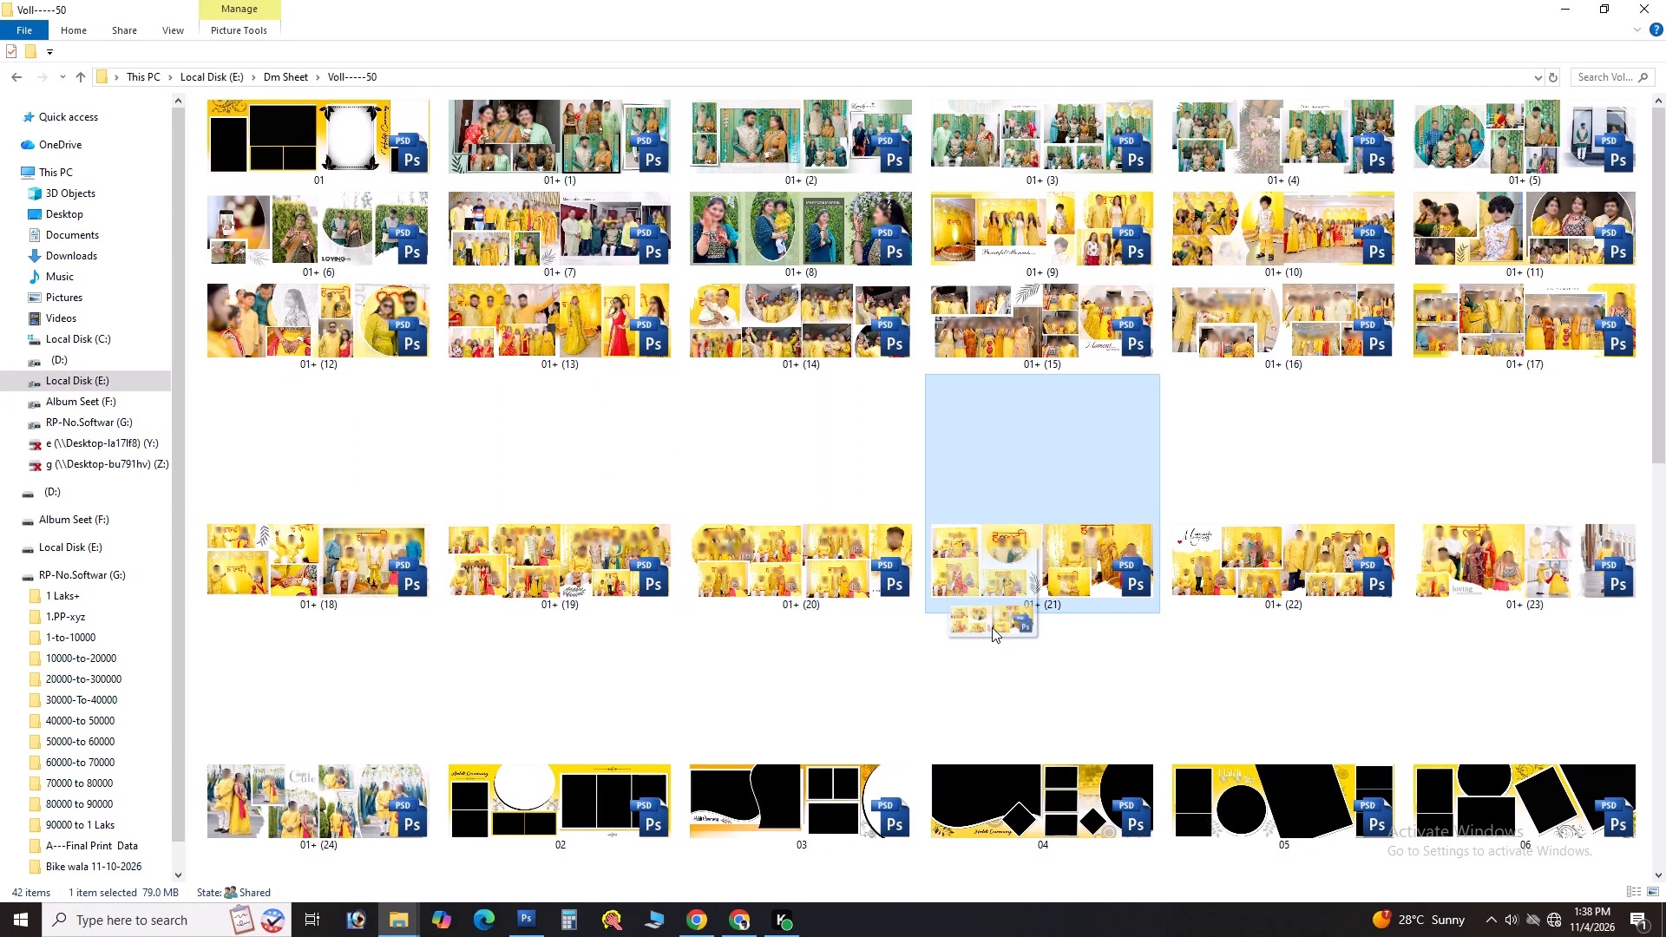
{"action": "left_click_drag", "start_coordinate": [992, 627], "coordinate": [992, 592]}
{"action": "left_click", "coordinate": [1290, 585]}
{"action": "left_click", "coordinate": [1498, 562]}
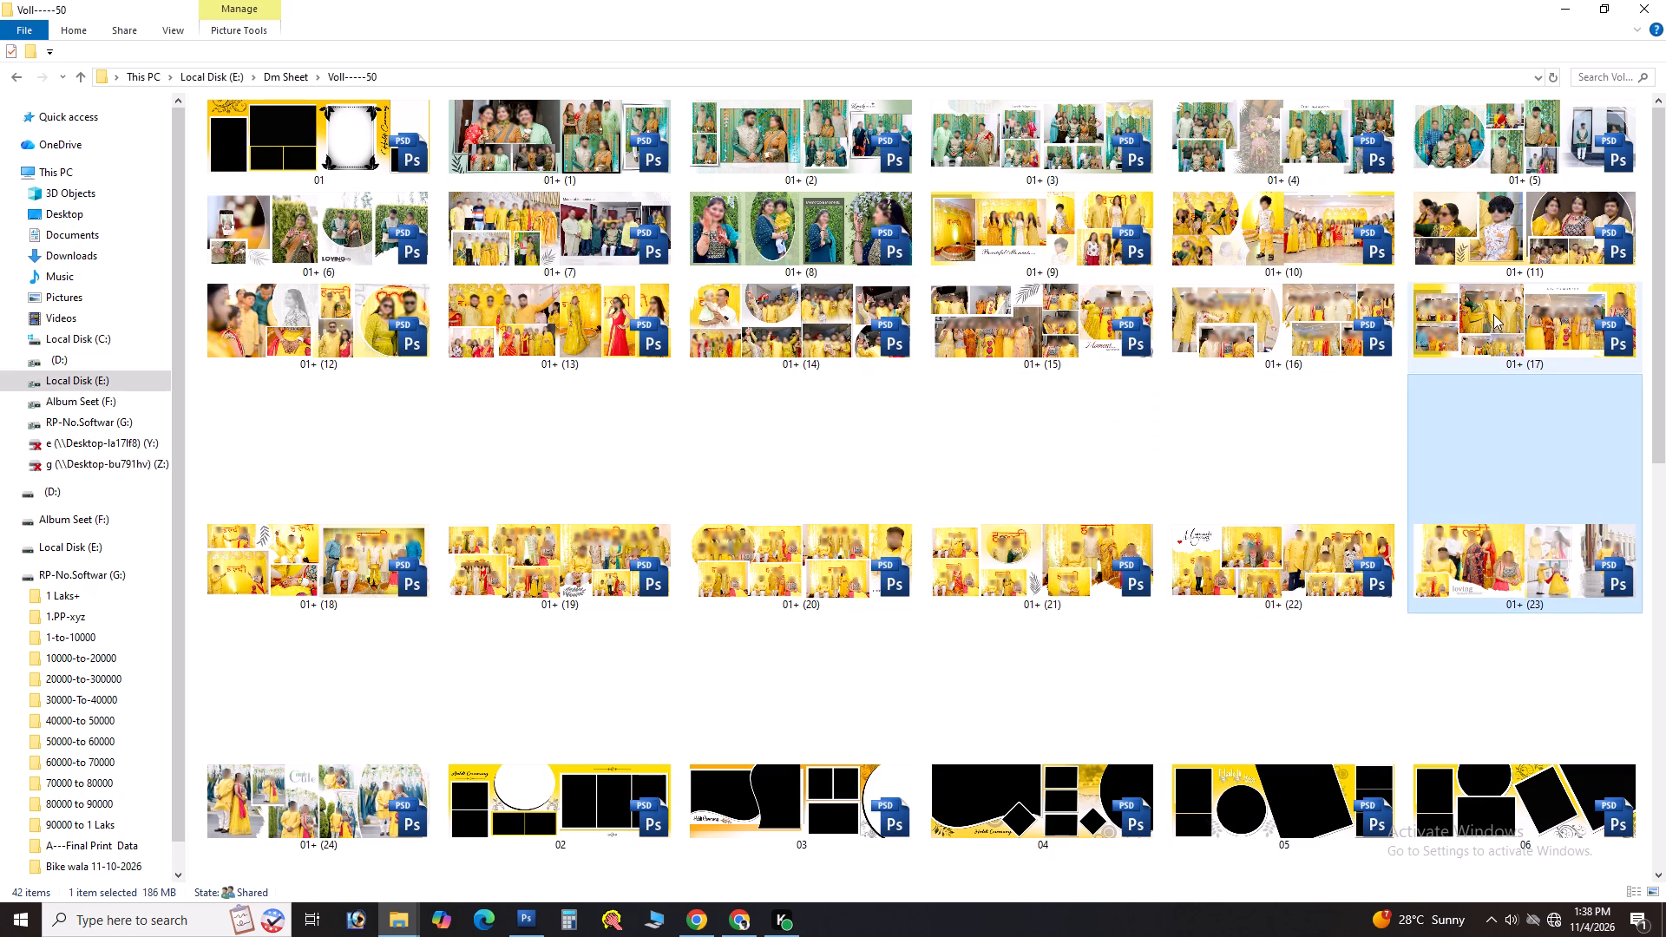
{"action": "left_click", "coordinate": [1493, 314]}
{"action": "left_click", "coordinate": [1288, 338]}
{"action": "scroll", "coordinate": [1271, 365], "scroll_direction": "up", "scroll_amount": 1}
{"action": "scroll", "coordinate": [1164, 350], "scroll_direction": "up", "scroll_amount": 1}
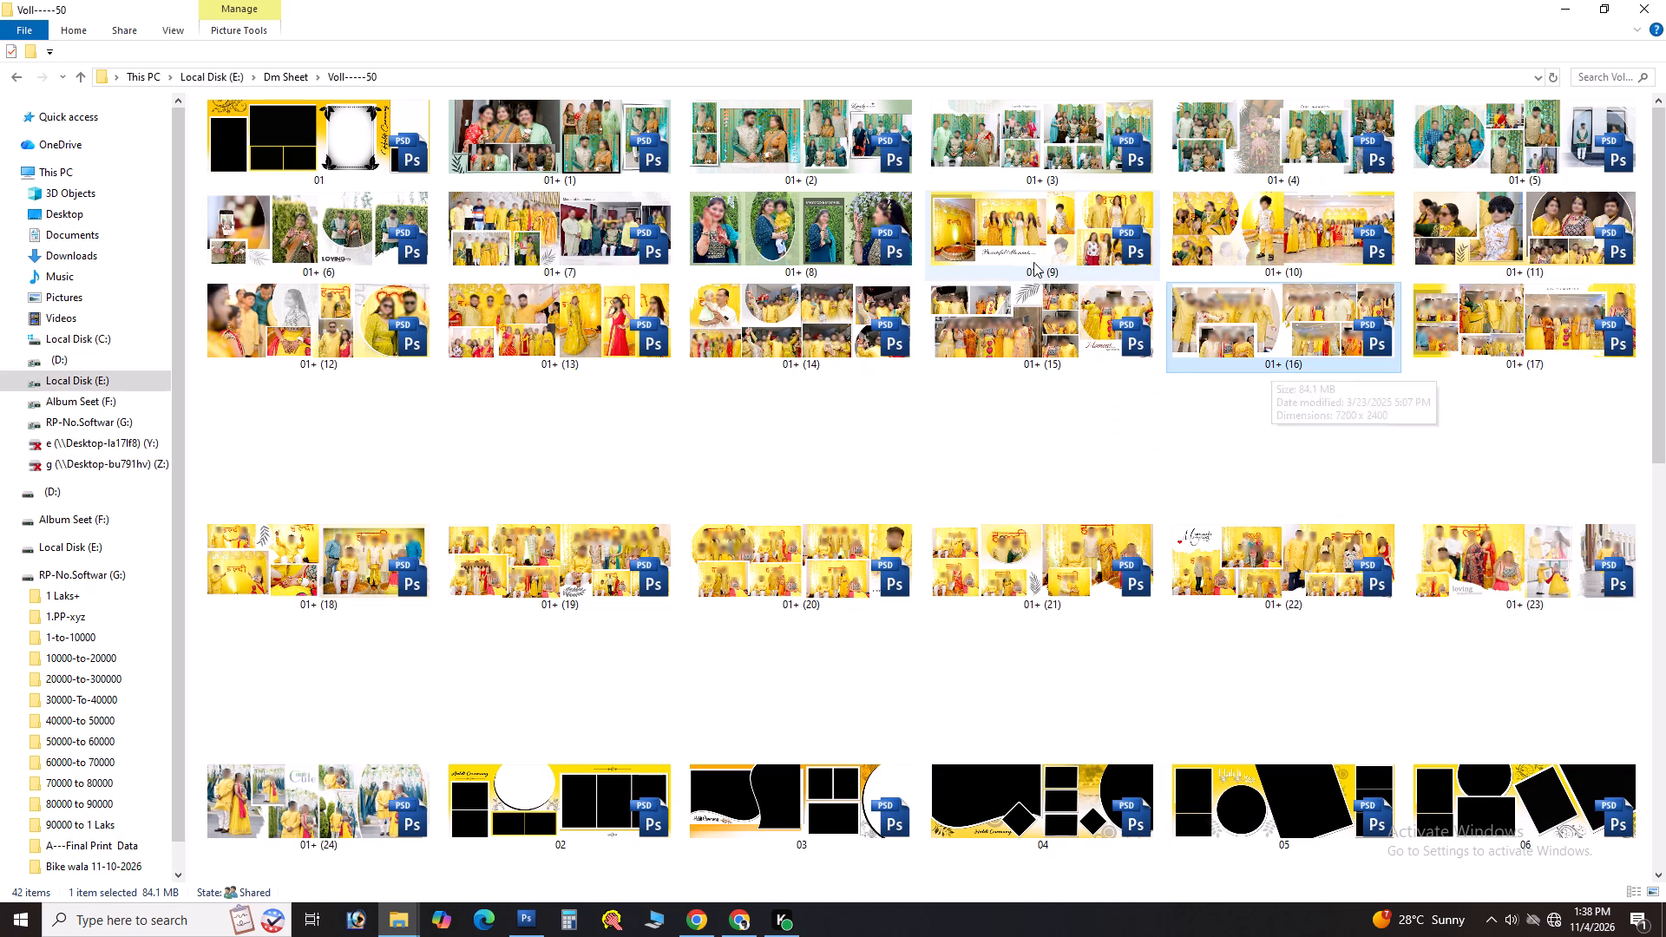
{"action": "left_click", "coordinate": [1018, 206]}
{"action": "left_click", "coordinate": [1025, 95]}
{"action": "left_click", "coordinate": [1264, 143]}
{"action": "left_click", "coordinate": [1512, 160]}
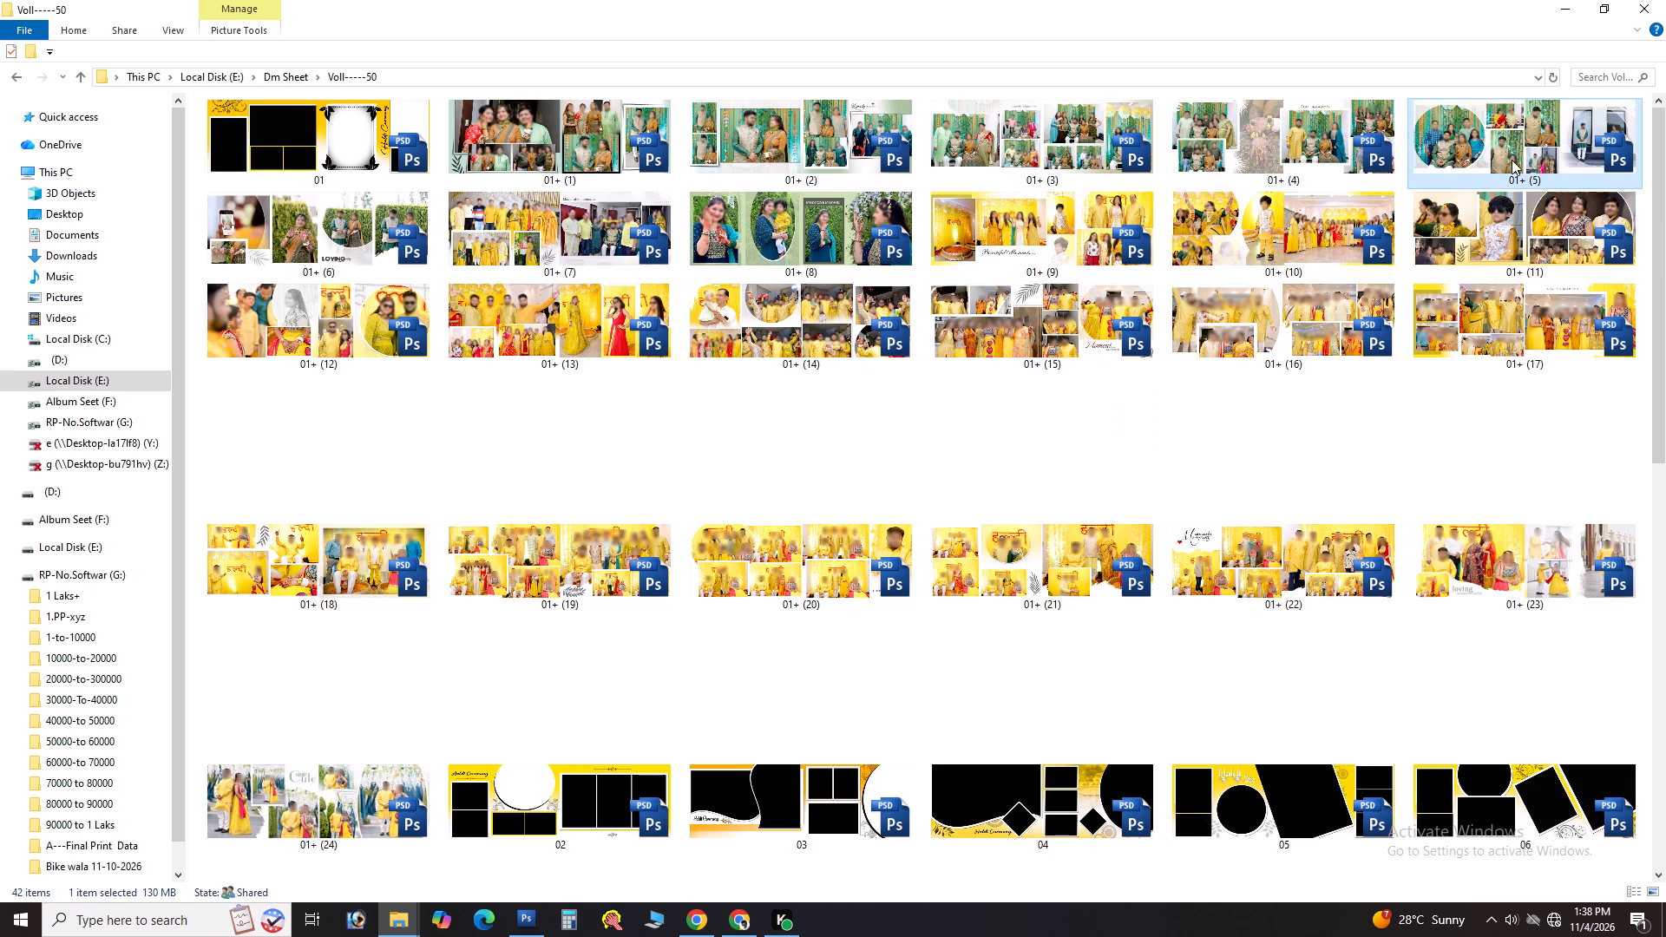
{"action": "left_click", "coordinate": [1427, 238]}
{"action": "left_click", "coordinate": [1374, 237]}
{"action": "left_click", "coordinate": [1040, 281]}
{"action": "left_click", "coordinate": [986, 341]}
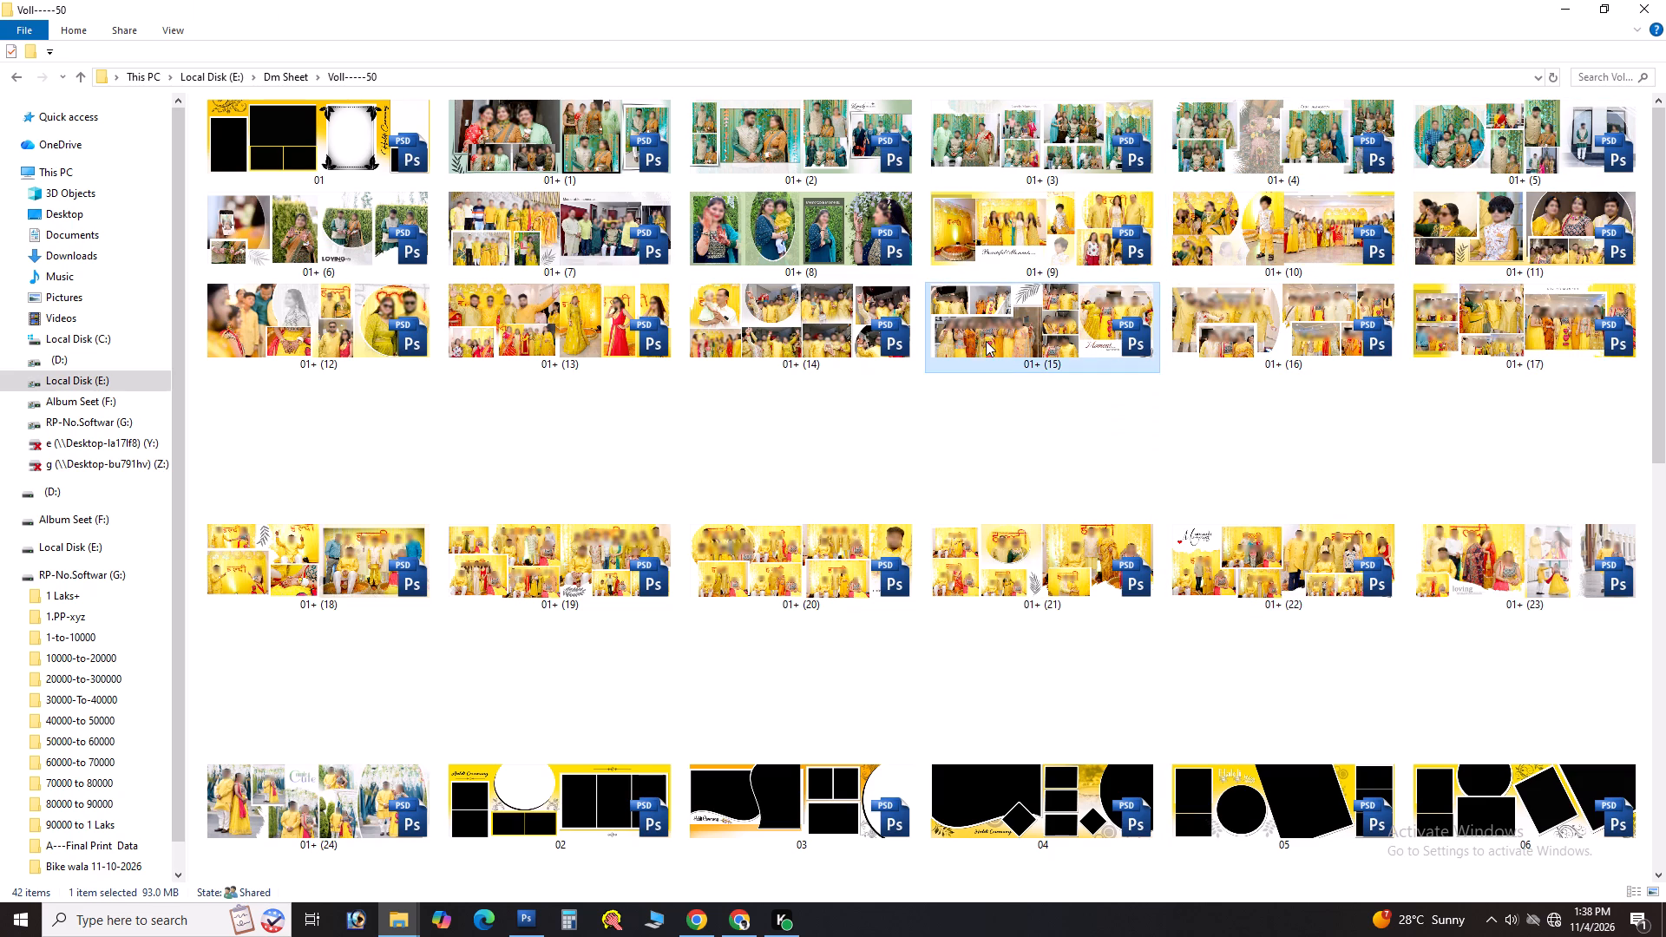
{"action": "left_click", "coordinate": [847, 343]}
{"action": "left_click", "coordinate": [542, 351]}
{"action": "left_click", "coordinate": [332, 346]}
{"action": "left_click", "coordinate": [337, 560]}
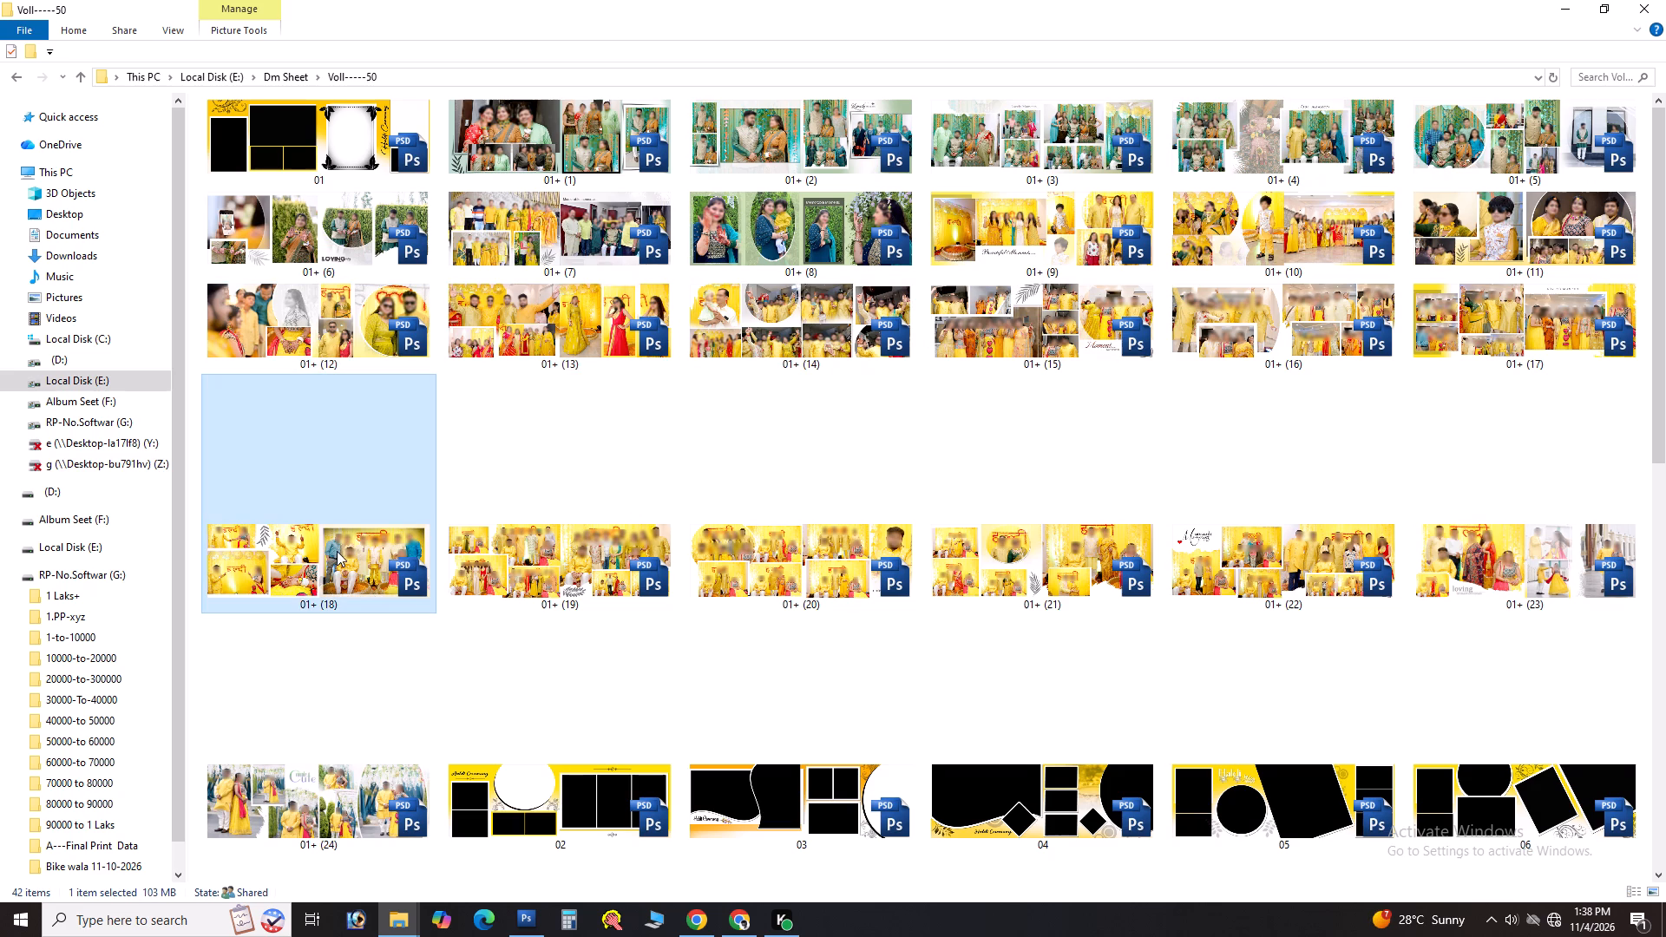
{"action": "left_click", "coordinate": [611, 582]}
{"action": "left_click", "coordinate": [828, 537]}
{"action": "scroll", "coordinate": [805, 539], "scroll_direction": "down", "scroll_amount": 1}
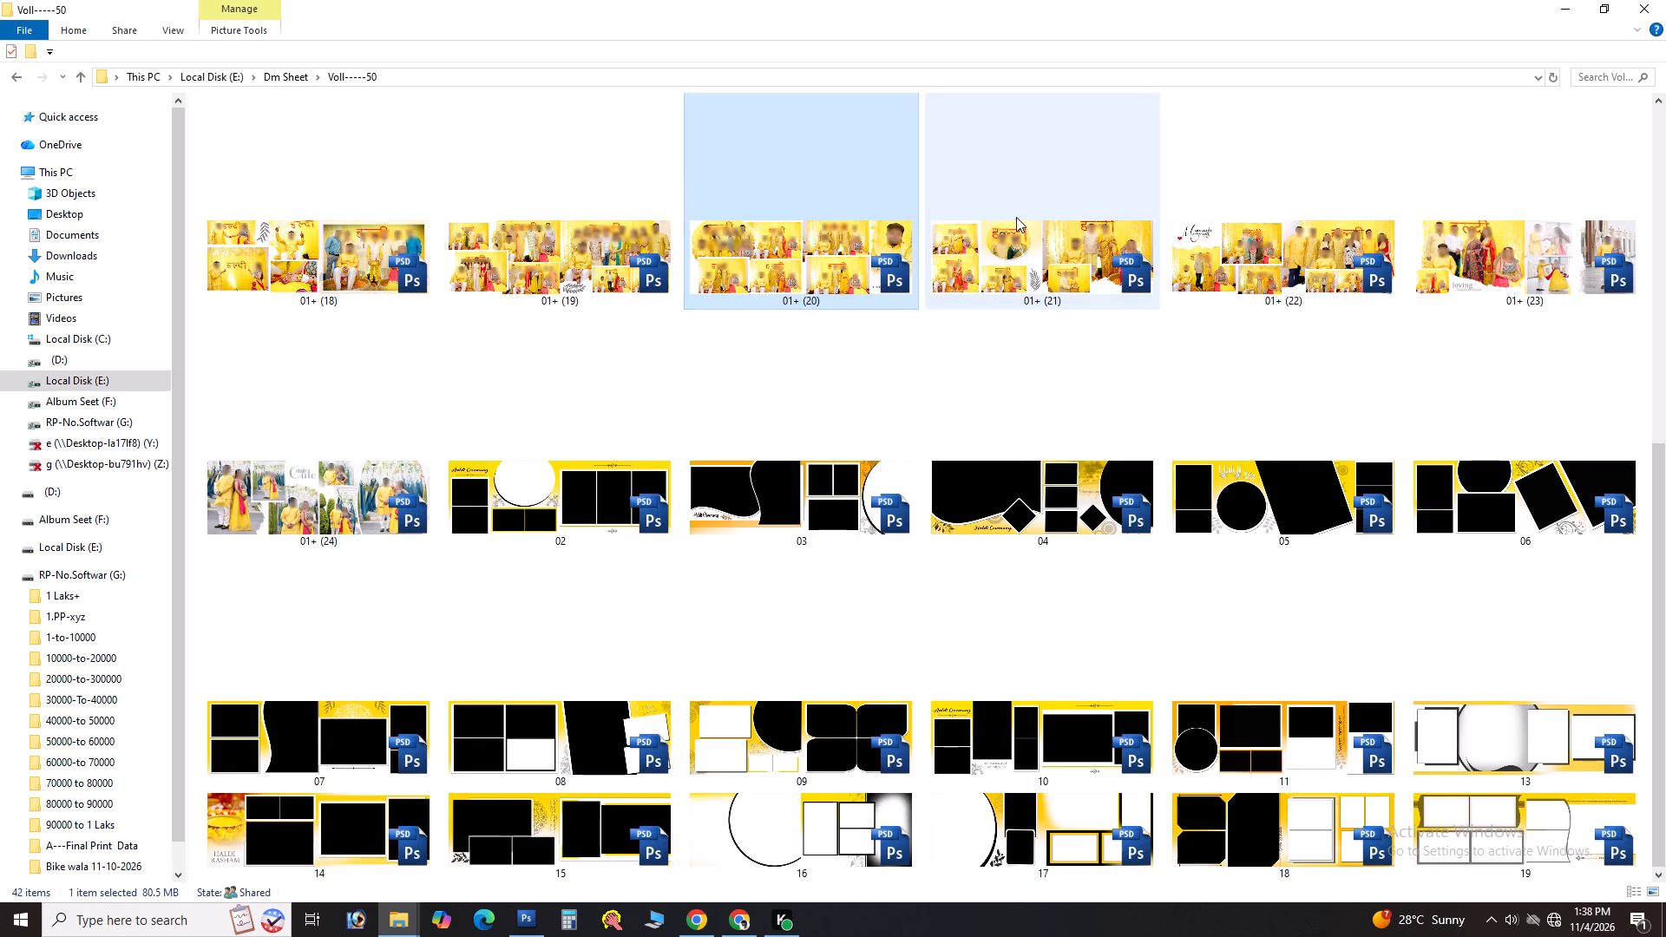
{"action": "left_click", "coordinate": [1016, 217]}
{"action": "left_click", "coordinate": [1118, 494]}
{"action": "left_click", "coordinate": [1294, 531]}
{"action": "left_click", "coordinate": [1292, 286]}
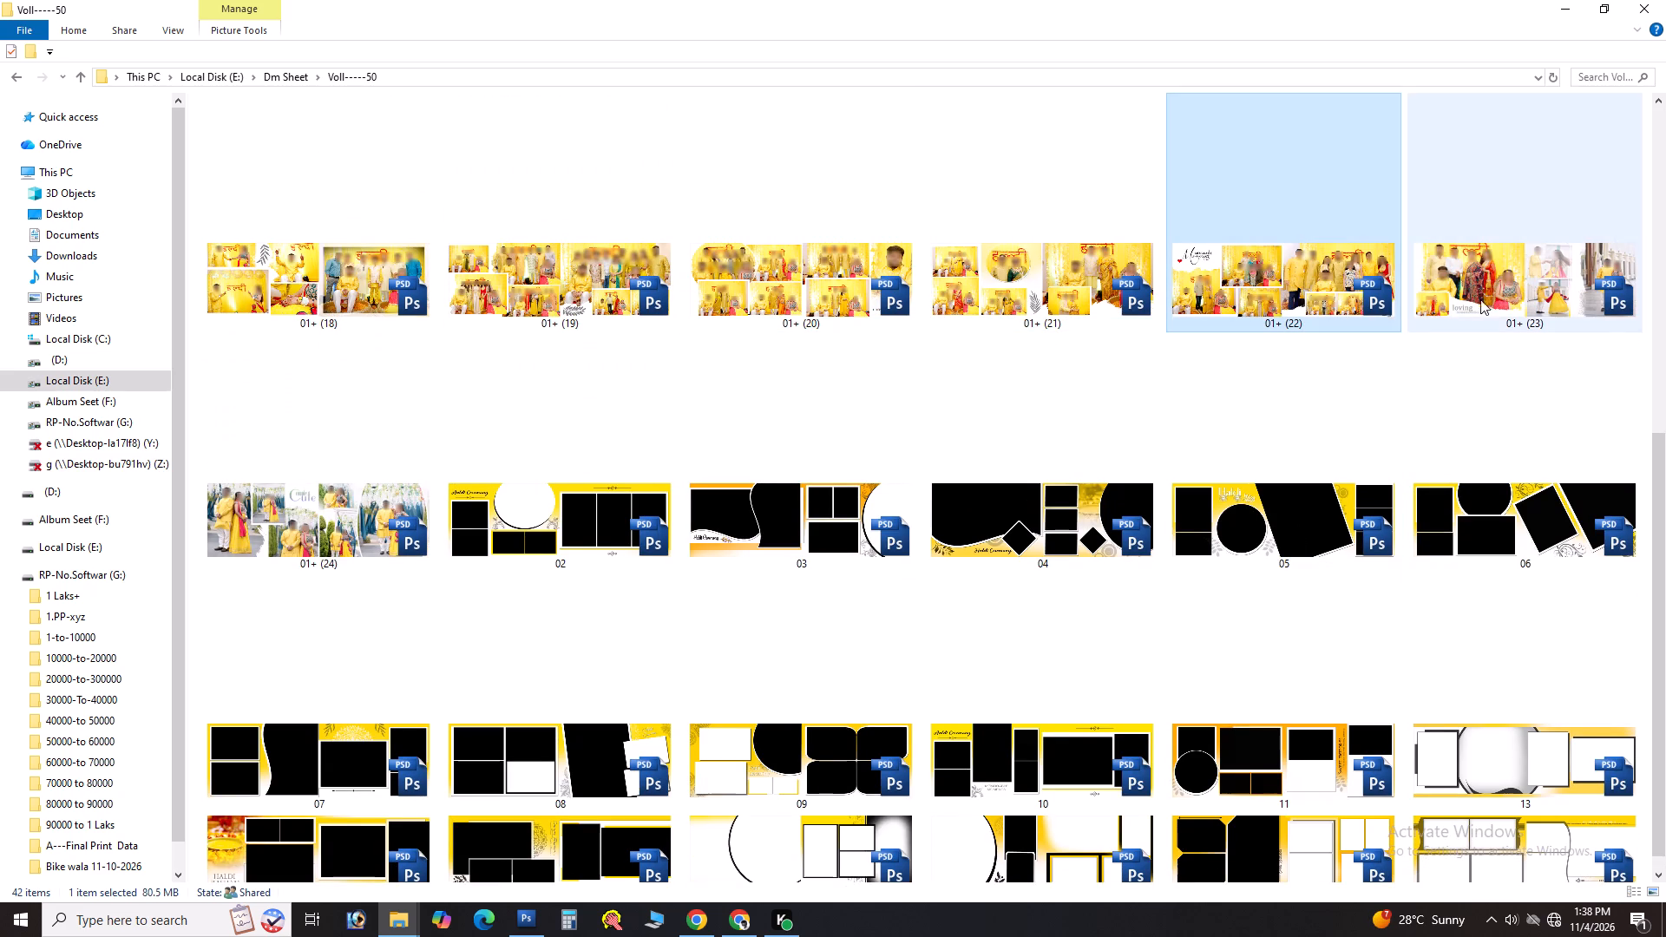
{"action": "left_click", "coordinate": [1485, 299]}
{"action": "left_click", "coordinate": [1505, 526]}
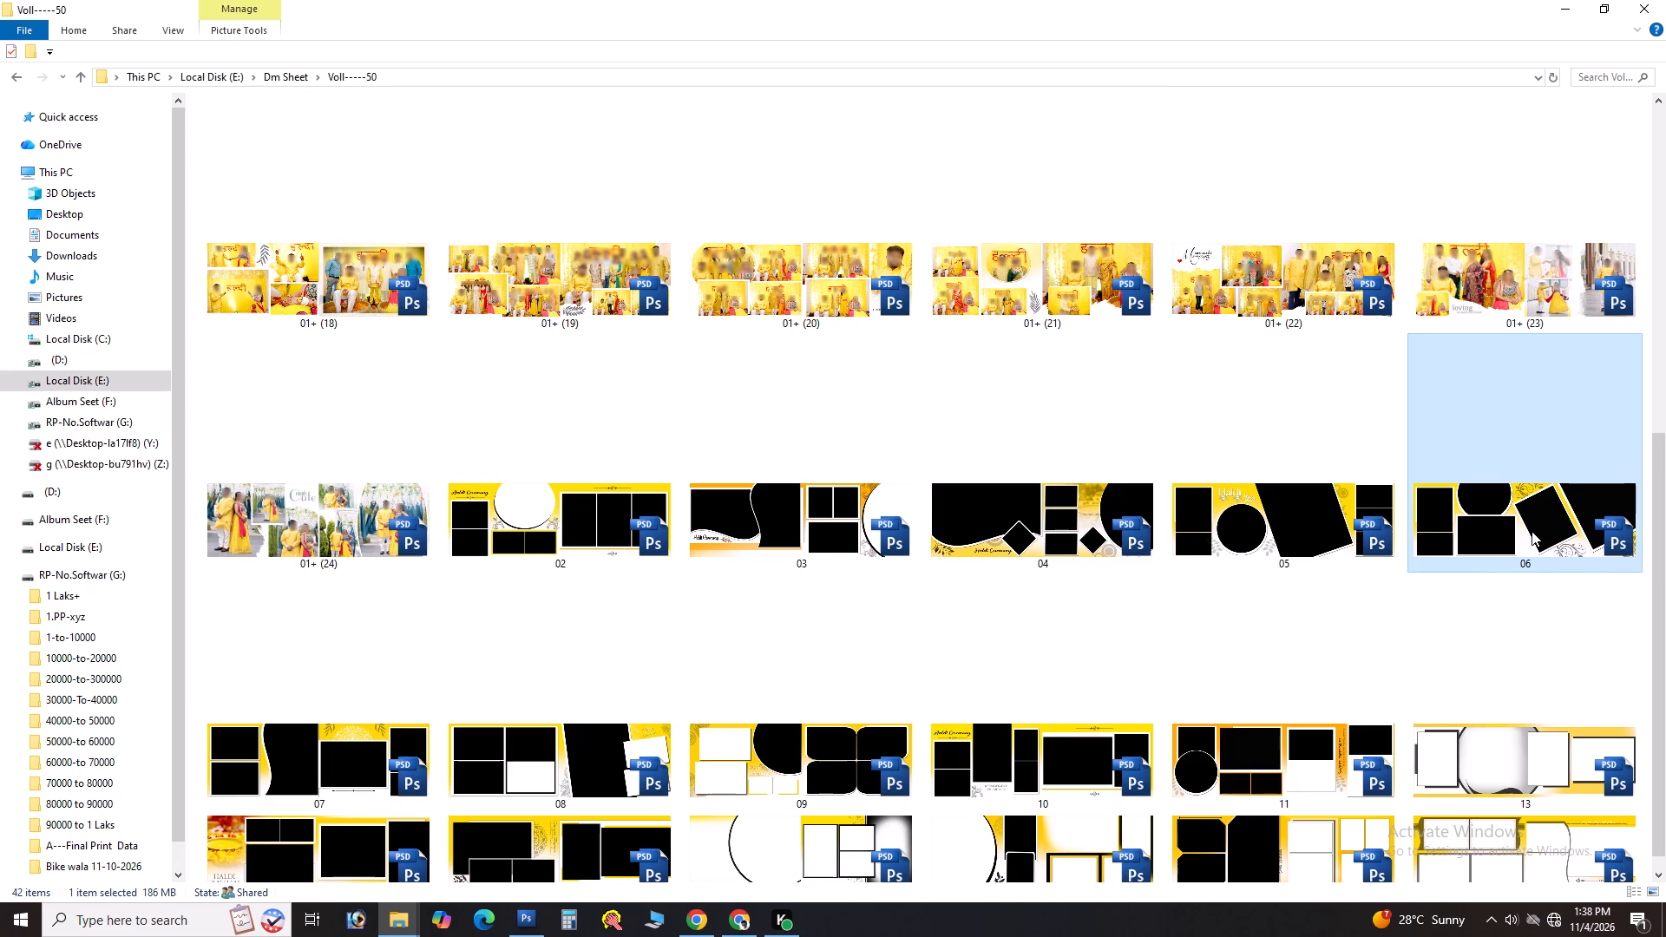
{"action": "scroll", "coordinate": [1472, 615], "scroll_direction": "down", "scroll_amount": 2}
{"action": "scroll", "coordinate": [1326, 611], "scroll_direction": "down", "scroll_amount": 2}
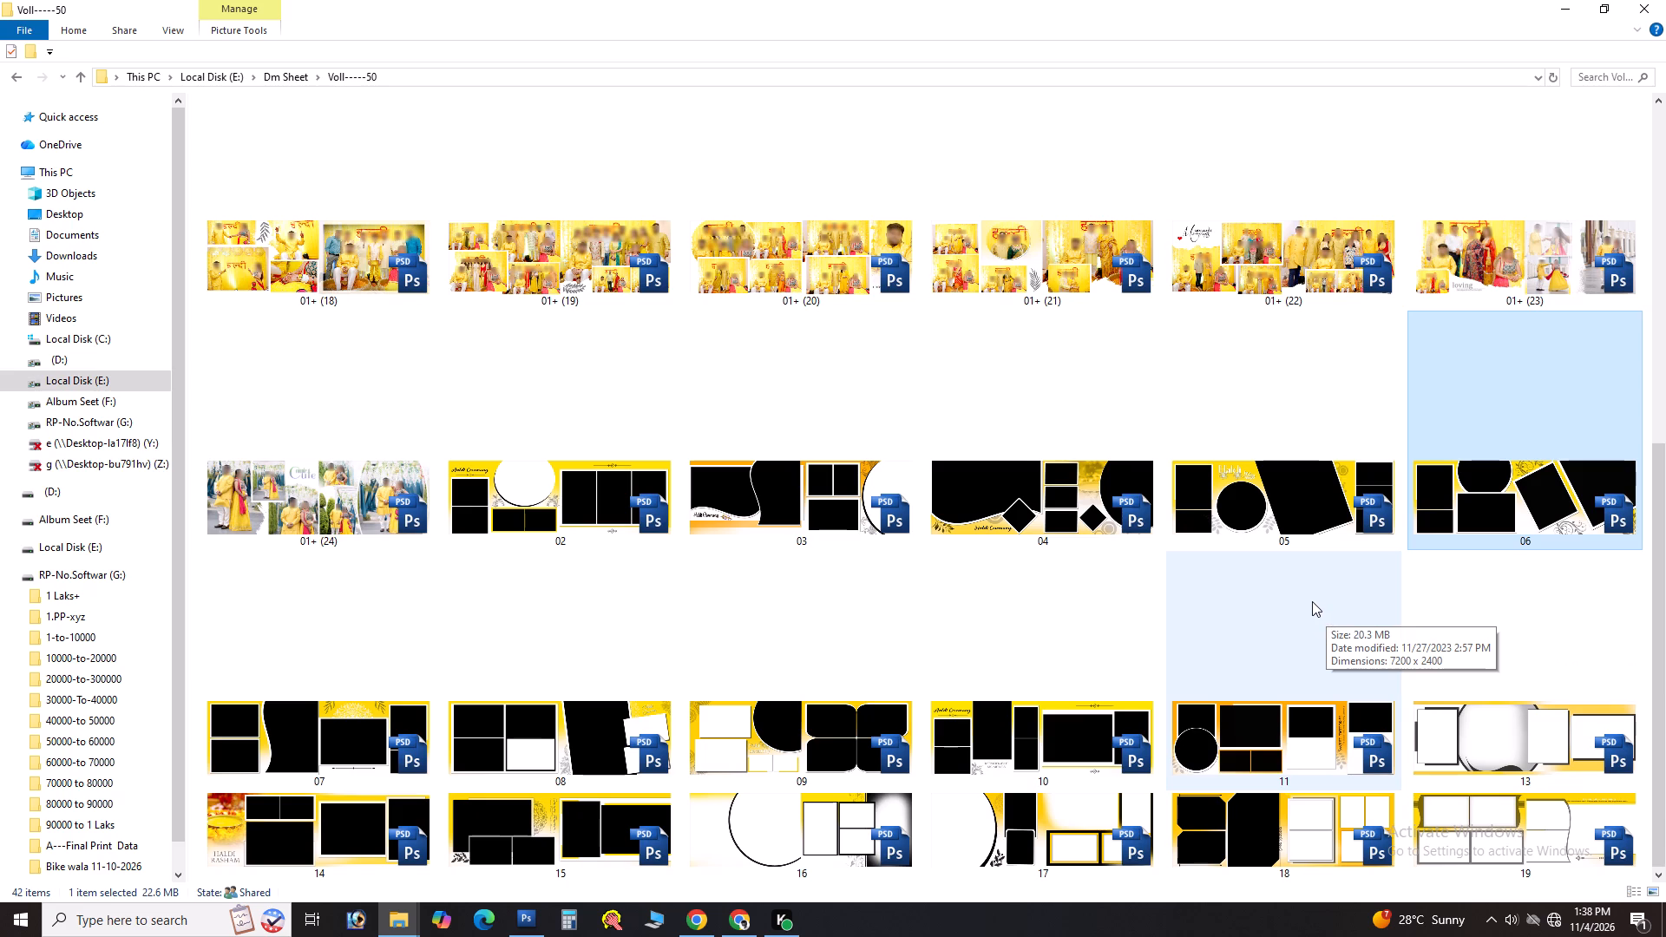
Open the album sheet 01+ (21) from the Voll-----50 folder in Photoshop.
{"action": "left_click", "coordinate": [1055, 257]}
{"action": "left_click_drag", "start_coordinate": [1041, 316], "coordinate": [1025, 502]}
{"action": "key", "text": "alt+Tab"}
{"action": "key", "text": "alt+Tab"}
{"action": "key", "text": "alt+Tab"}
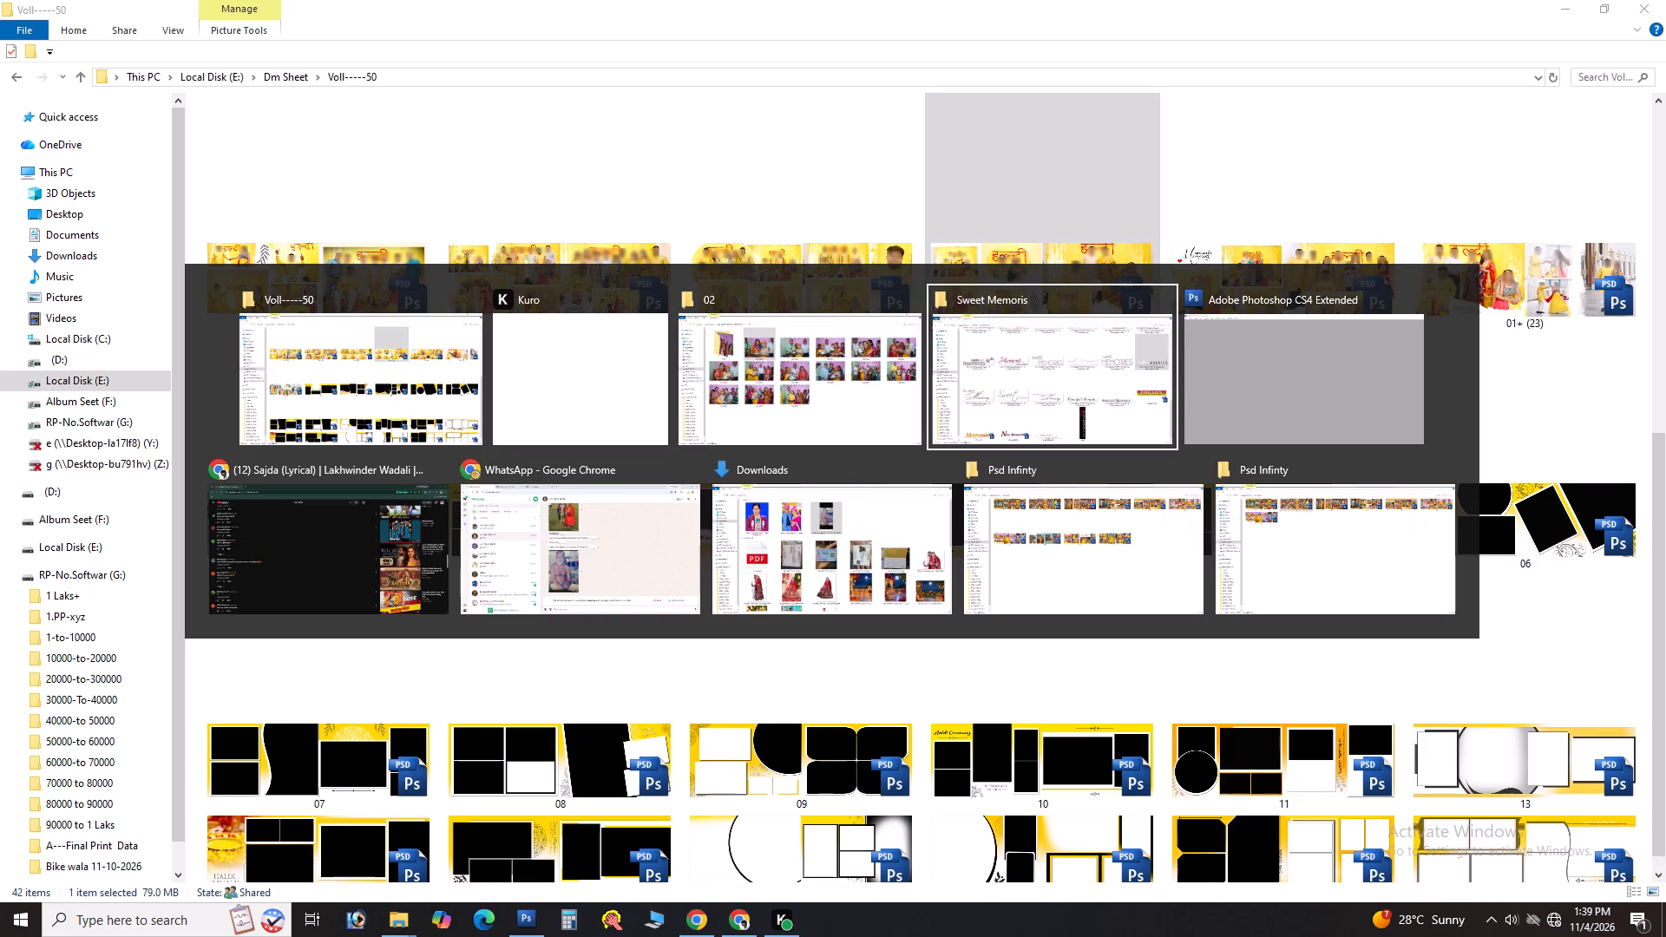
{"action": "left_click_drag", "start_coordinate": [1025, 502], "coordinate": [427, 494]}
{"action": "key", "text": "alt+Tab"}
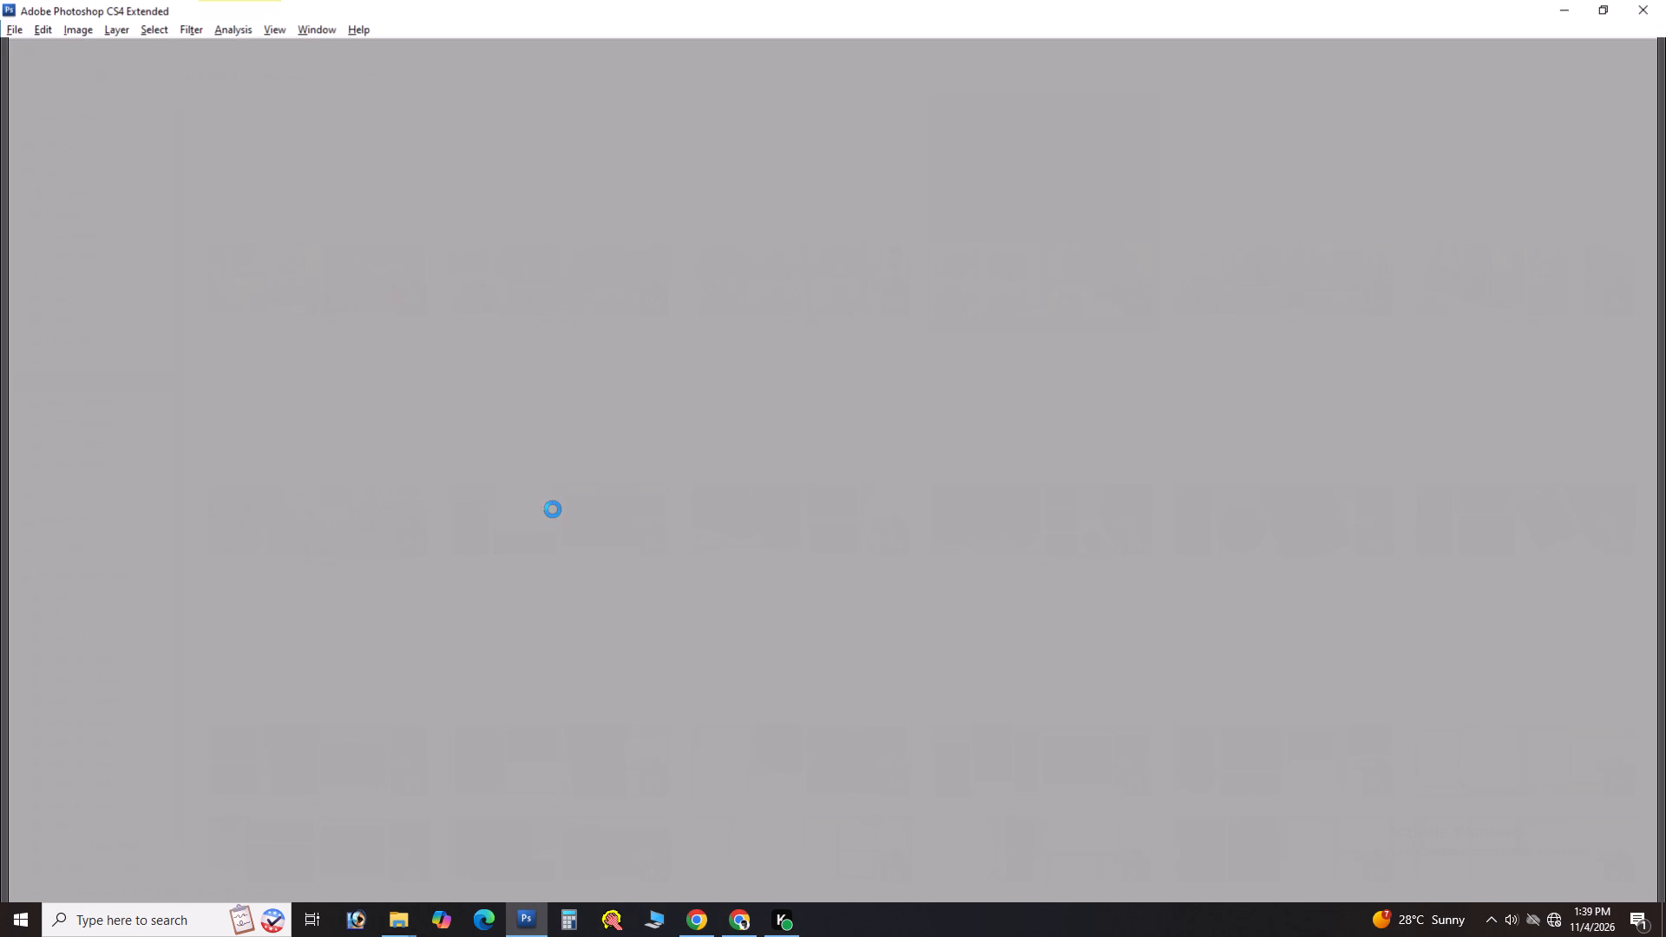
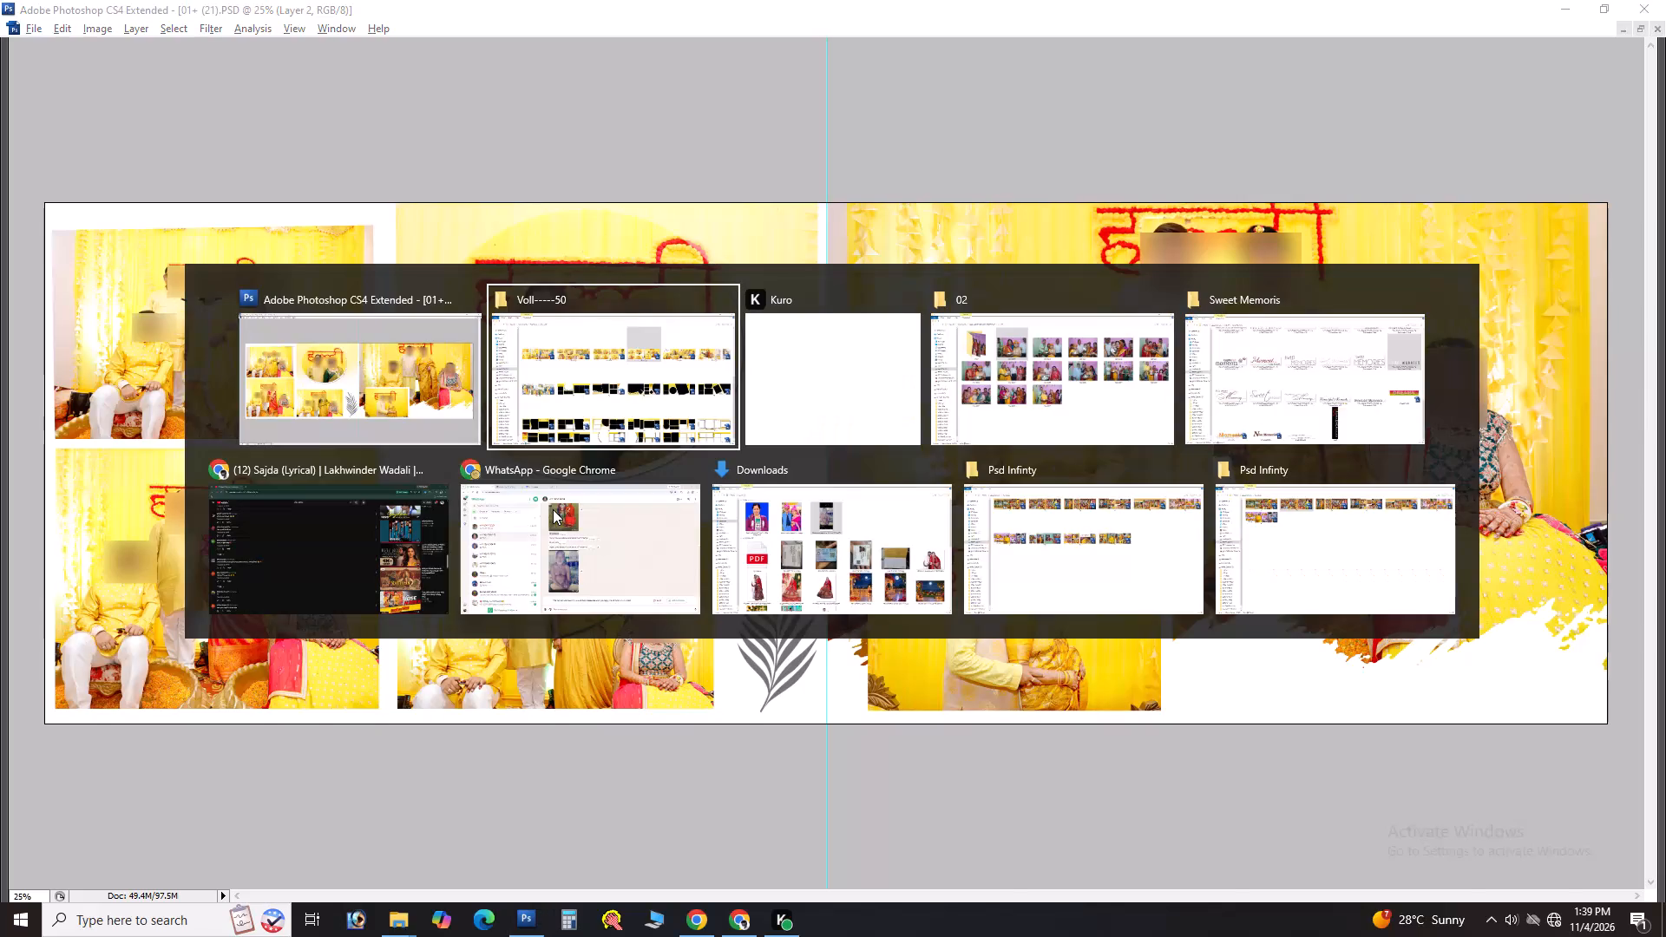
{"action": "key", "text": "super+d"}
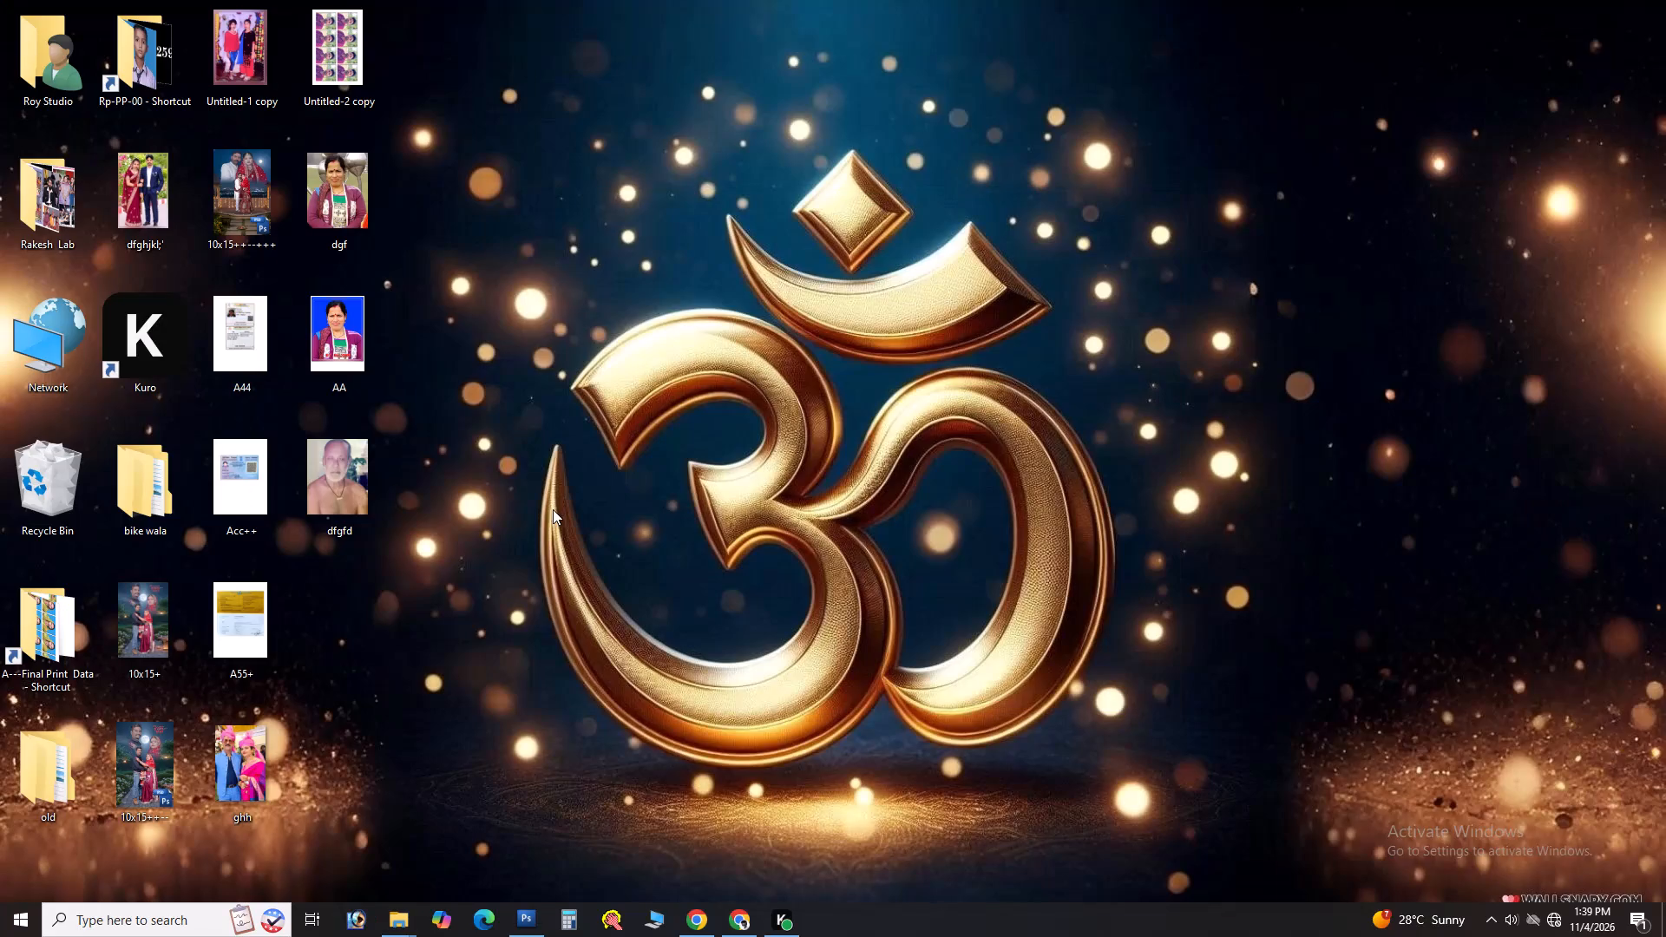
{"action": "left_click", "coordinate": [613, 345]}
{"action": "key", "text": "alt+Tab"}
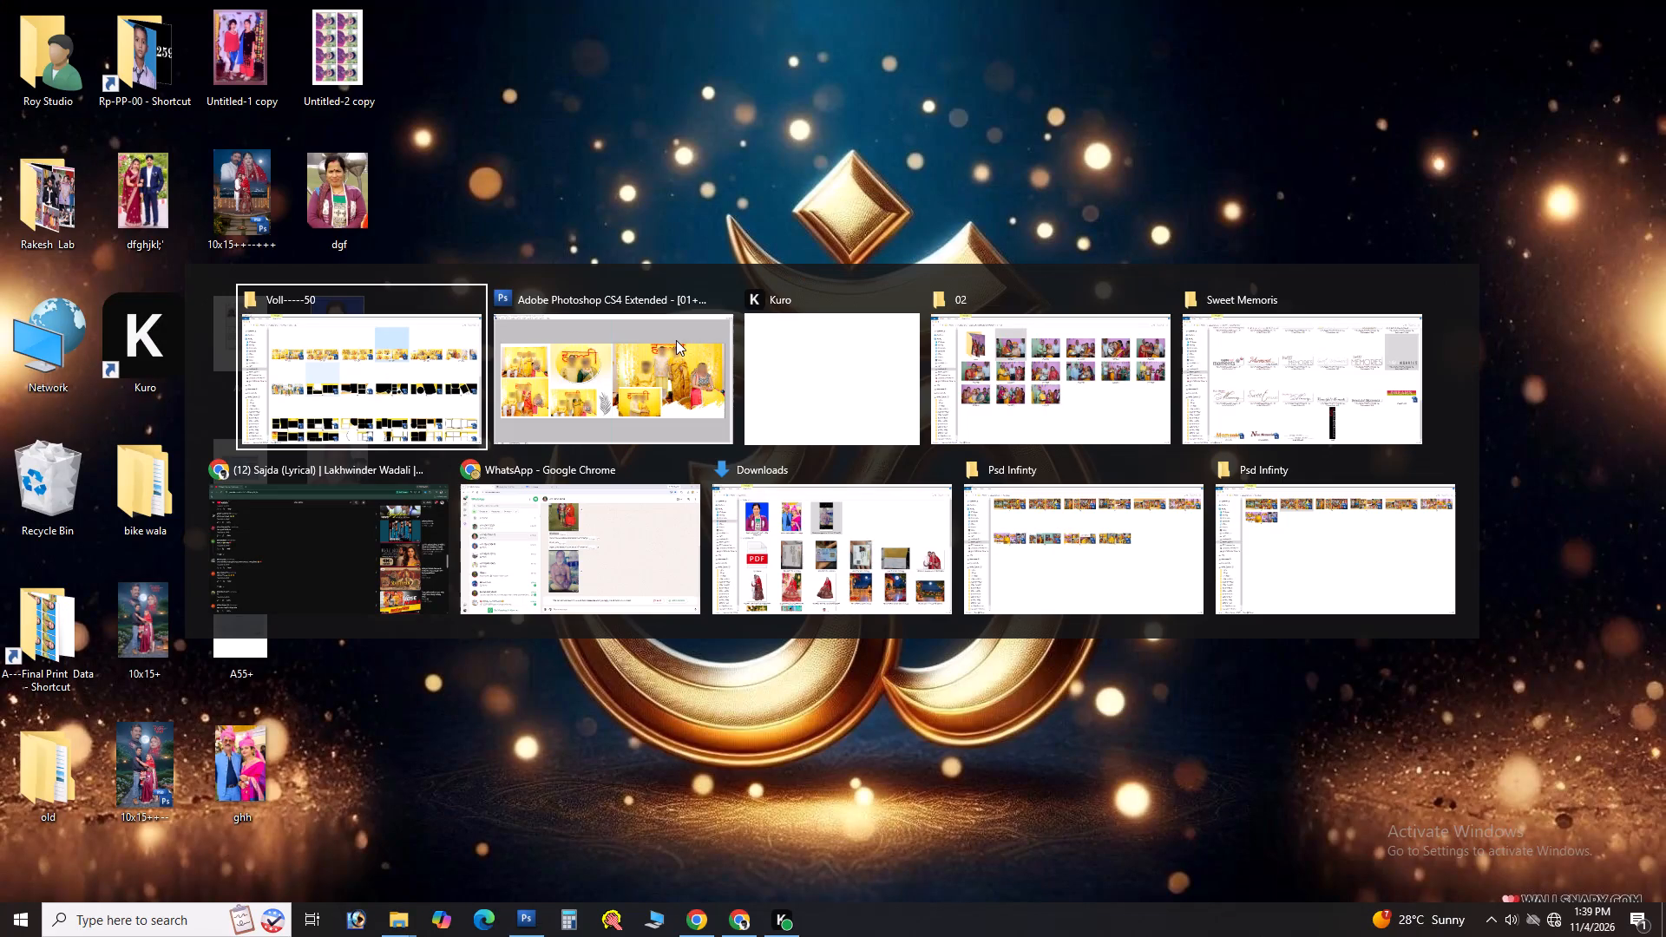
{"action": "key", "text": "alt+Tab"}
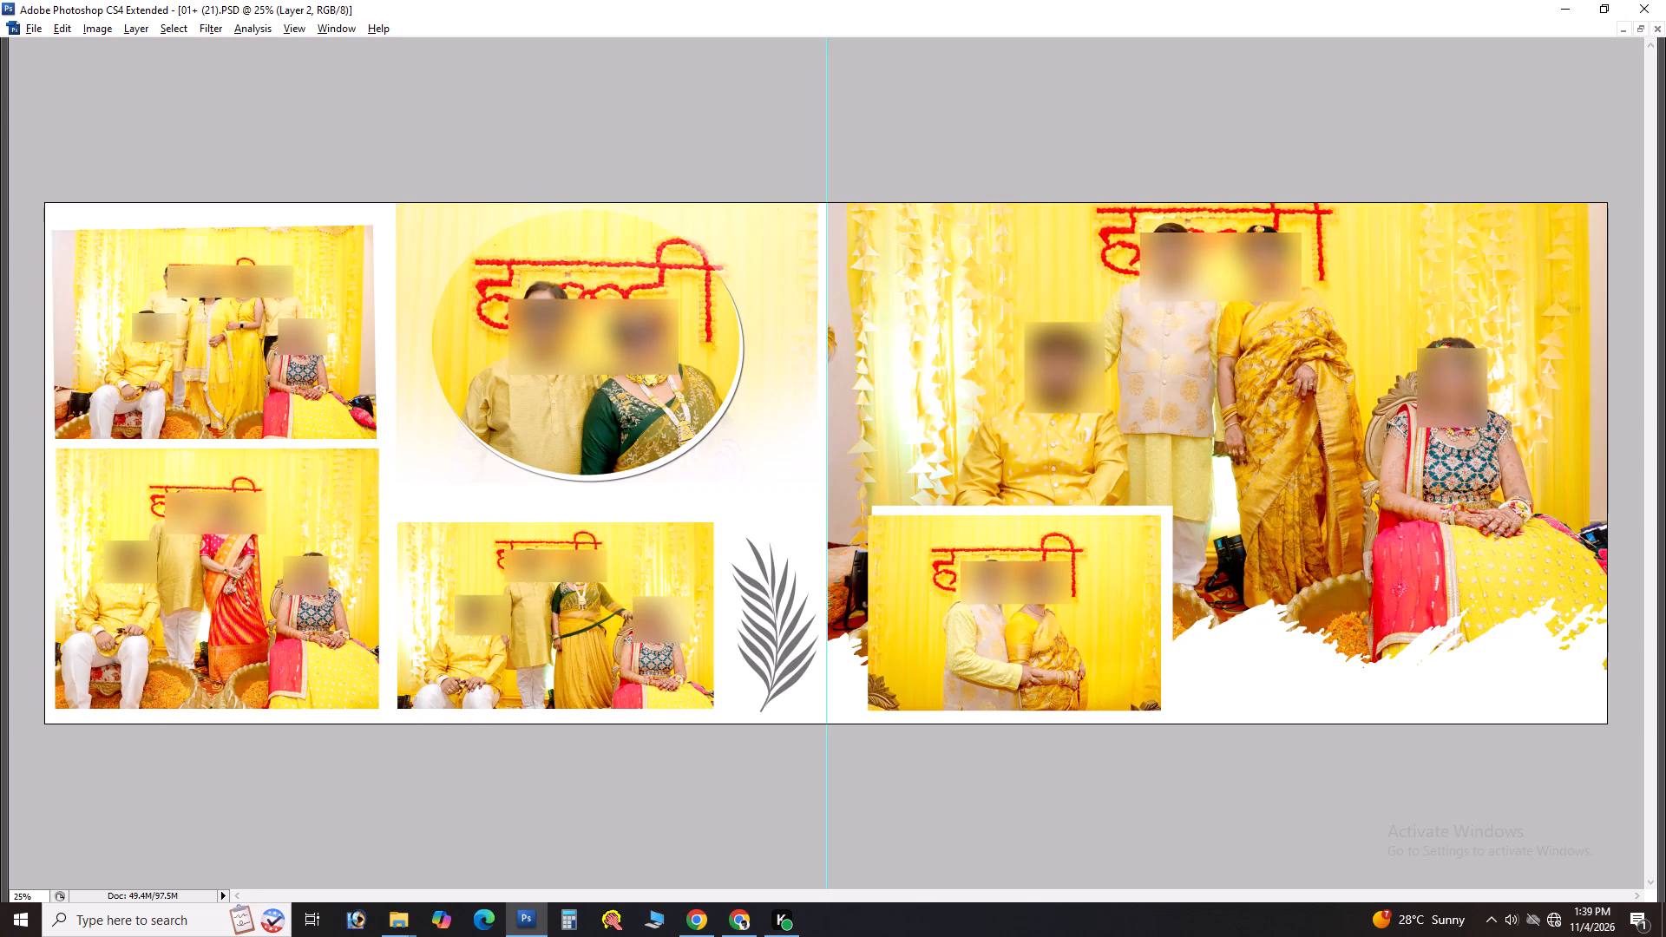
Delete the couple's photo from the oval frame on the album sheet.
{"action": "right_click", "coordinate": [594, 275]}
{"action": "left_click", "coordinate": [614, 290]}
{"action": "key", "text": "Delete"}
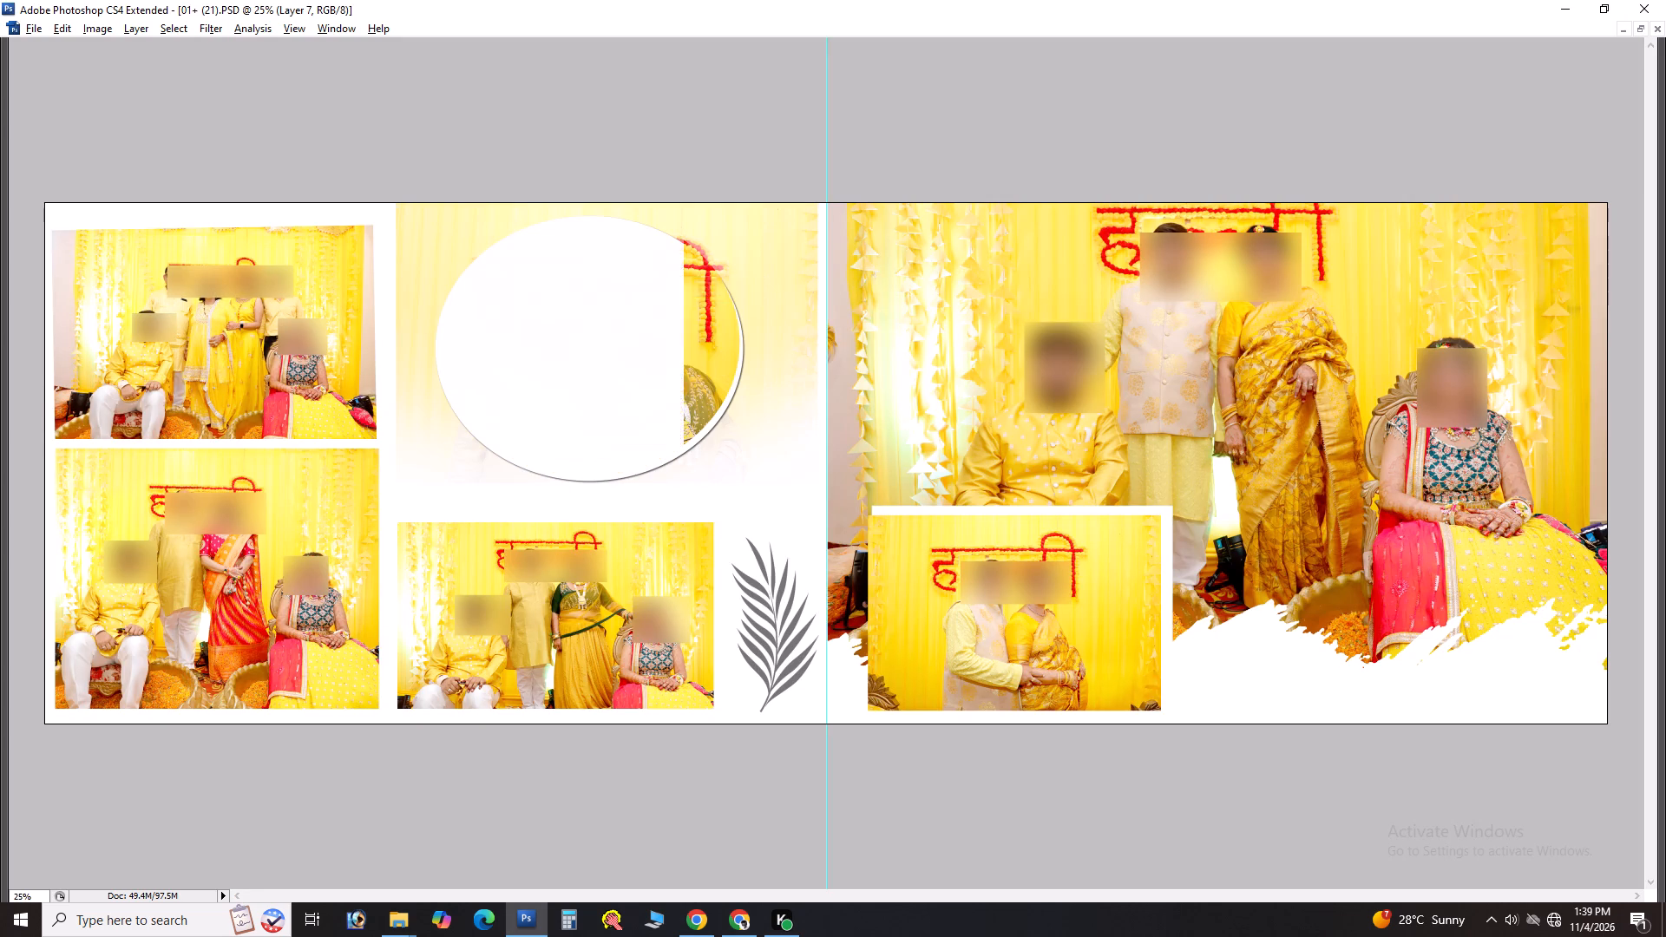
{"action": "right_click", "coordinate": [445, 206]}
{"action": "left_click", "coordinate": [488, 223]}
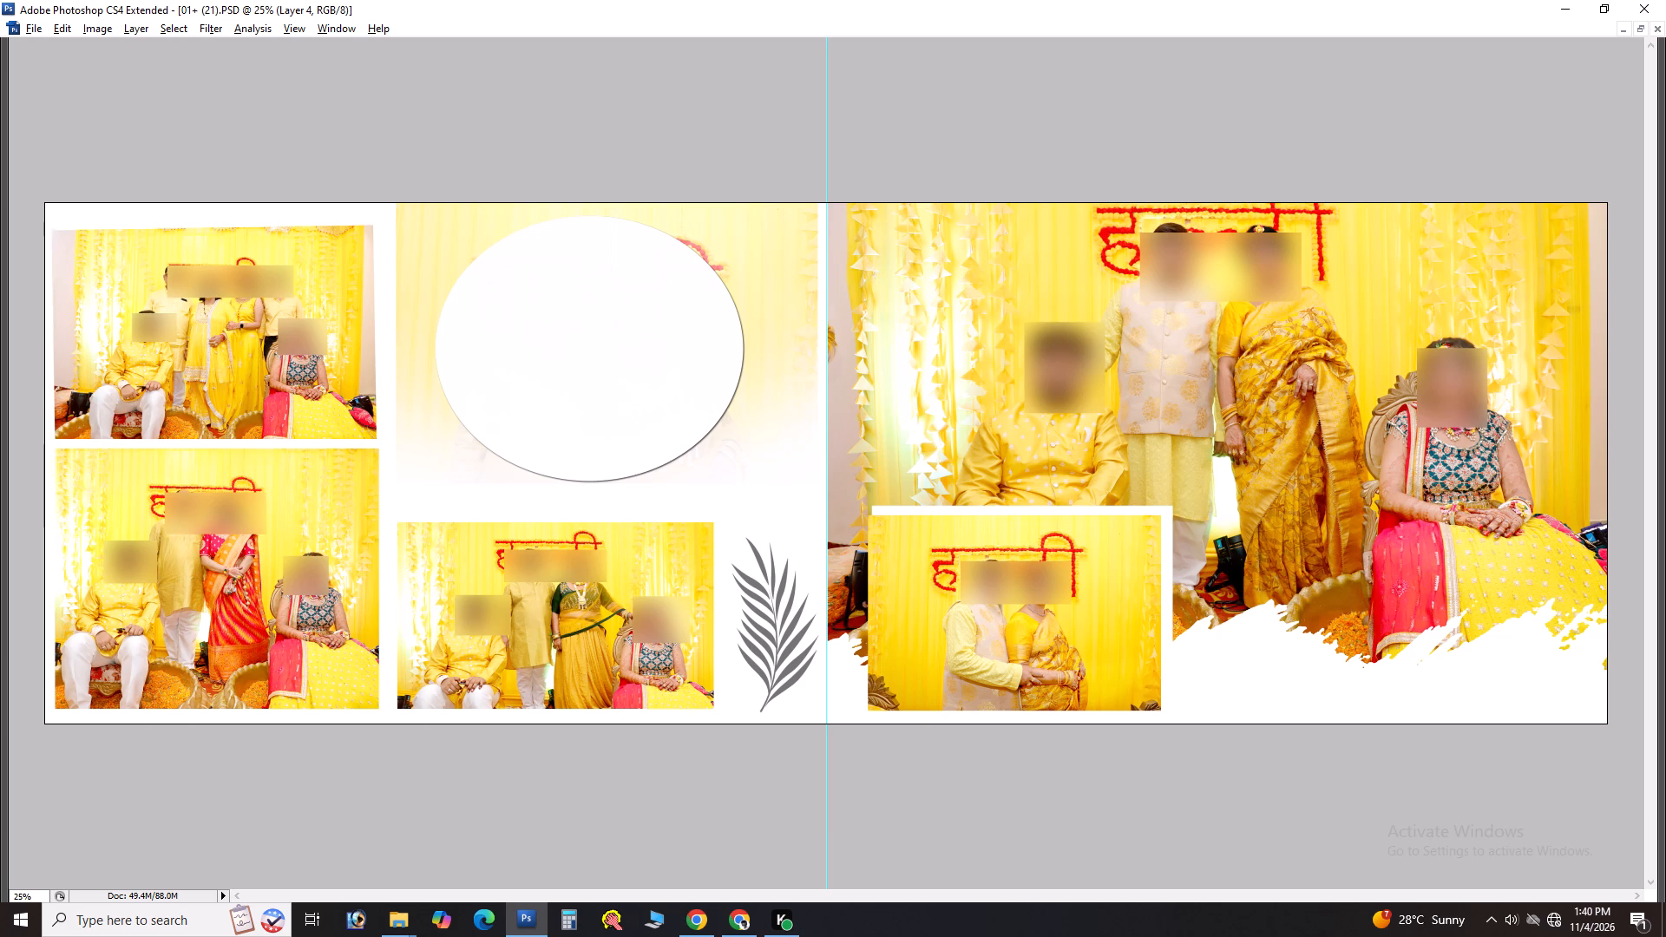
Open the photo DSC00049 from the 02 folder in Photoshop.
{"action": "key", "text": "alt+Tab"}
{"action": "key", "text": "alt+Tab"}
{"action": "key", "text": "alt+Tab"}
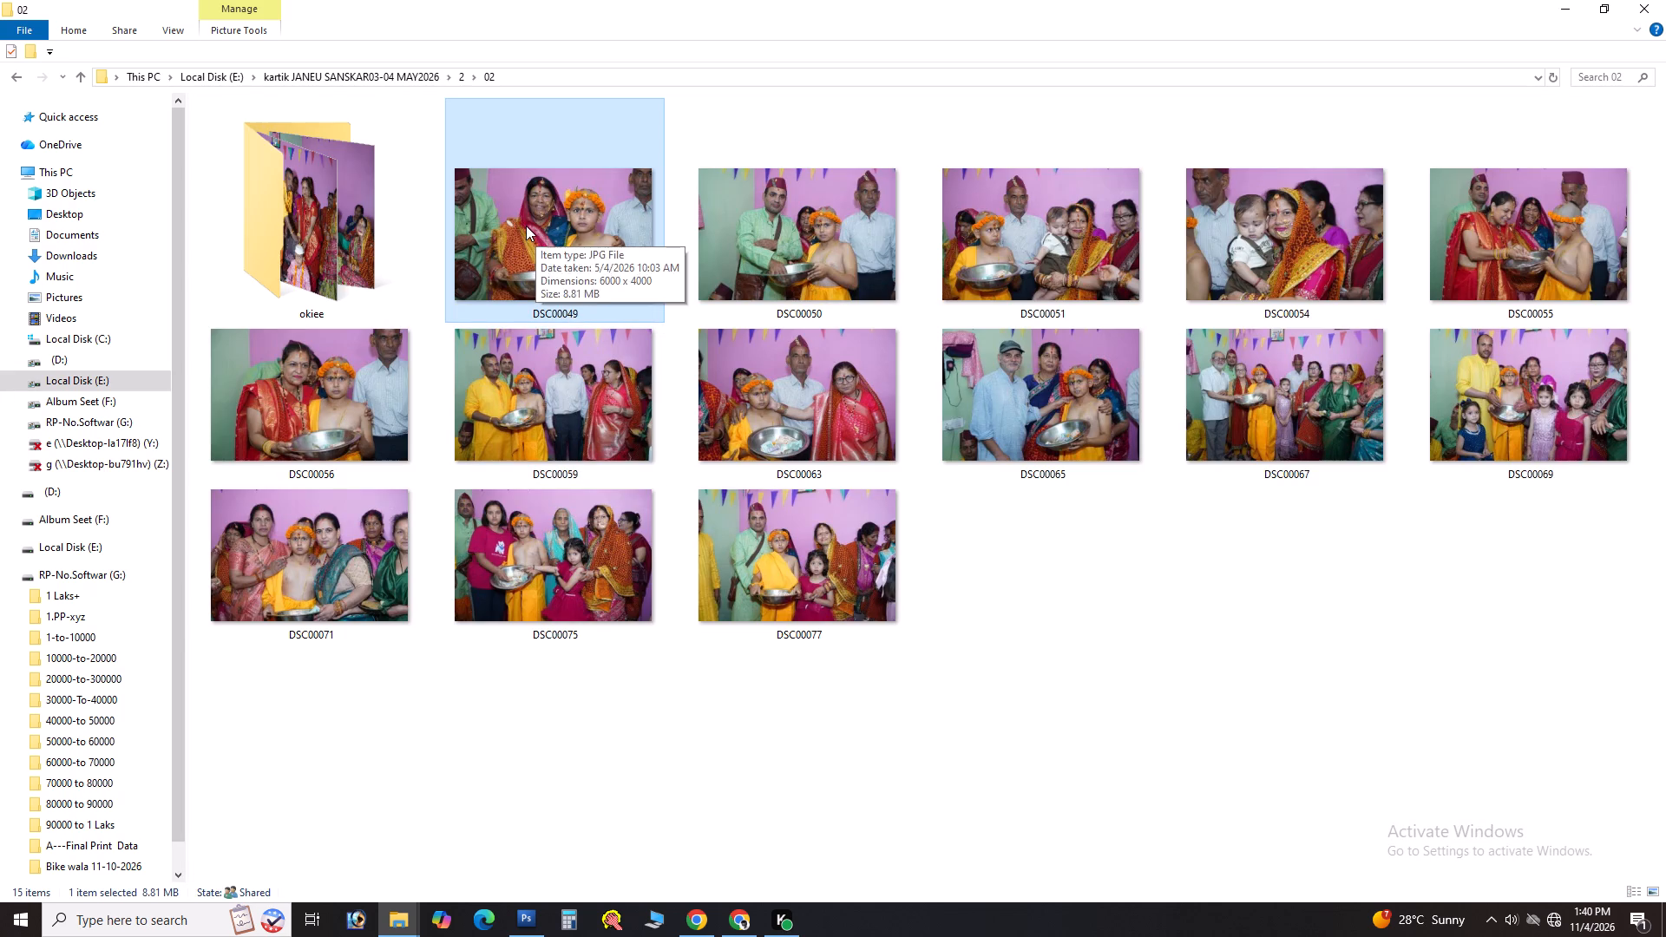
{"action": "key", "text": "alt+Tab"}
{"action": "key", "text": "alt+Tab"}
{"action": "left_click_drag", "start_coordinate": [548, 206], "coordinate": [625, 428]}
{"action": "key", "text": "alt+Tab"}
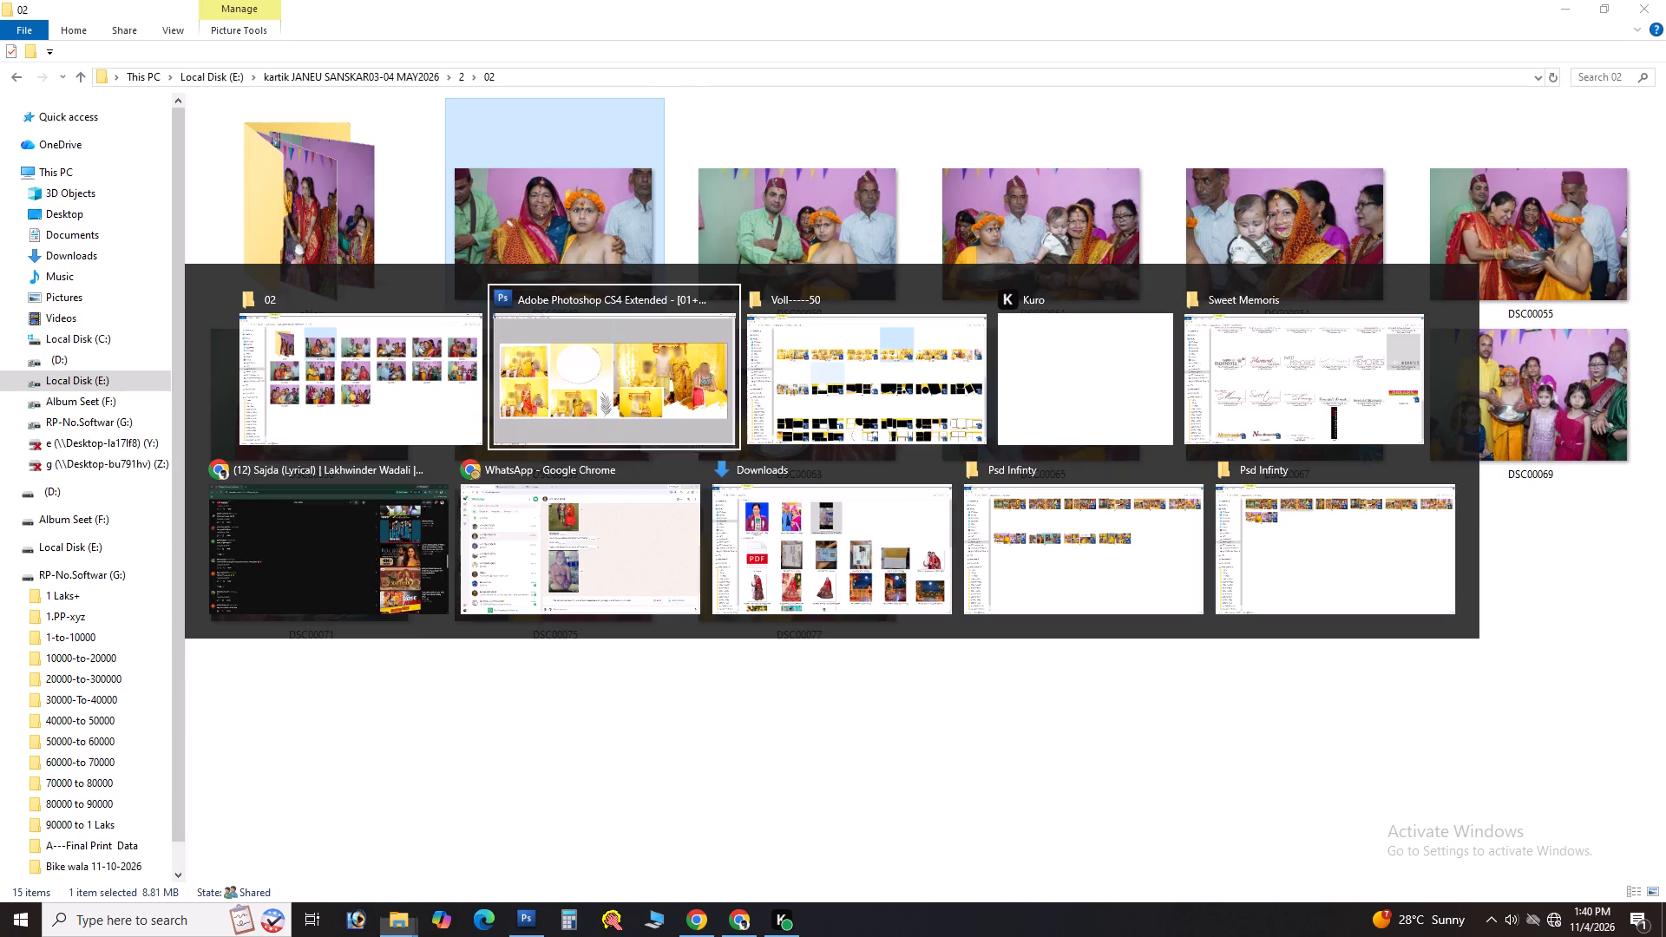
{"action": "left_click_drag", "start_coordinate": [625, 428], "coordinate": [521, 385]}
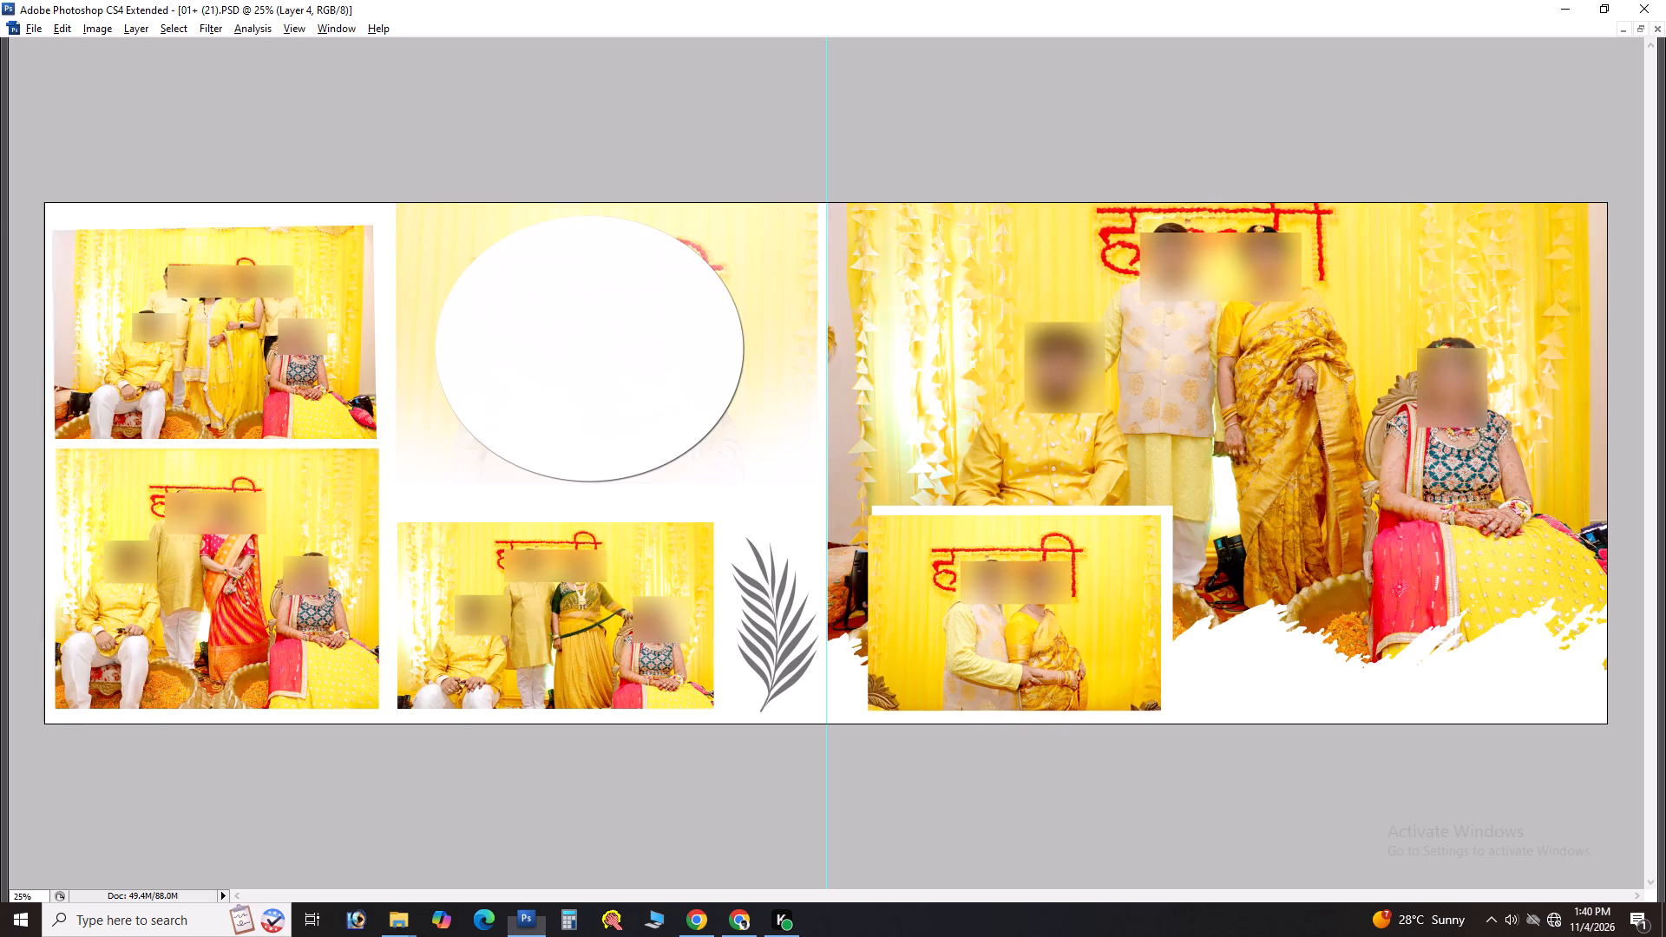
{"action": "key", "text": "ctrl+0"}
{"action": "key", "text": "ctrl+0"}
{"action": "key", "text": "ctrl+0"}
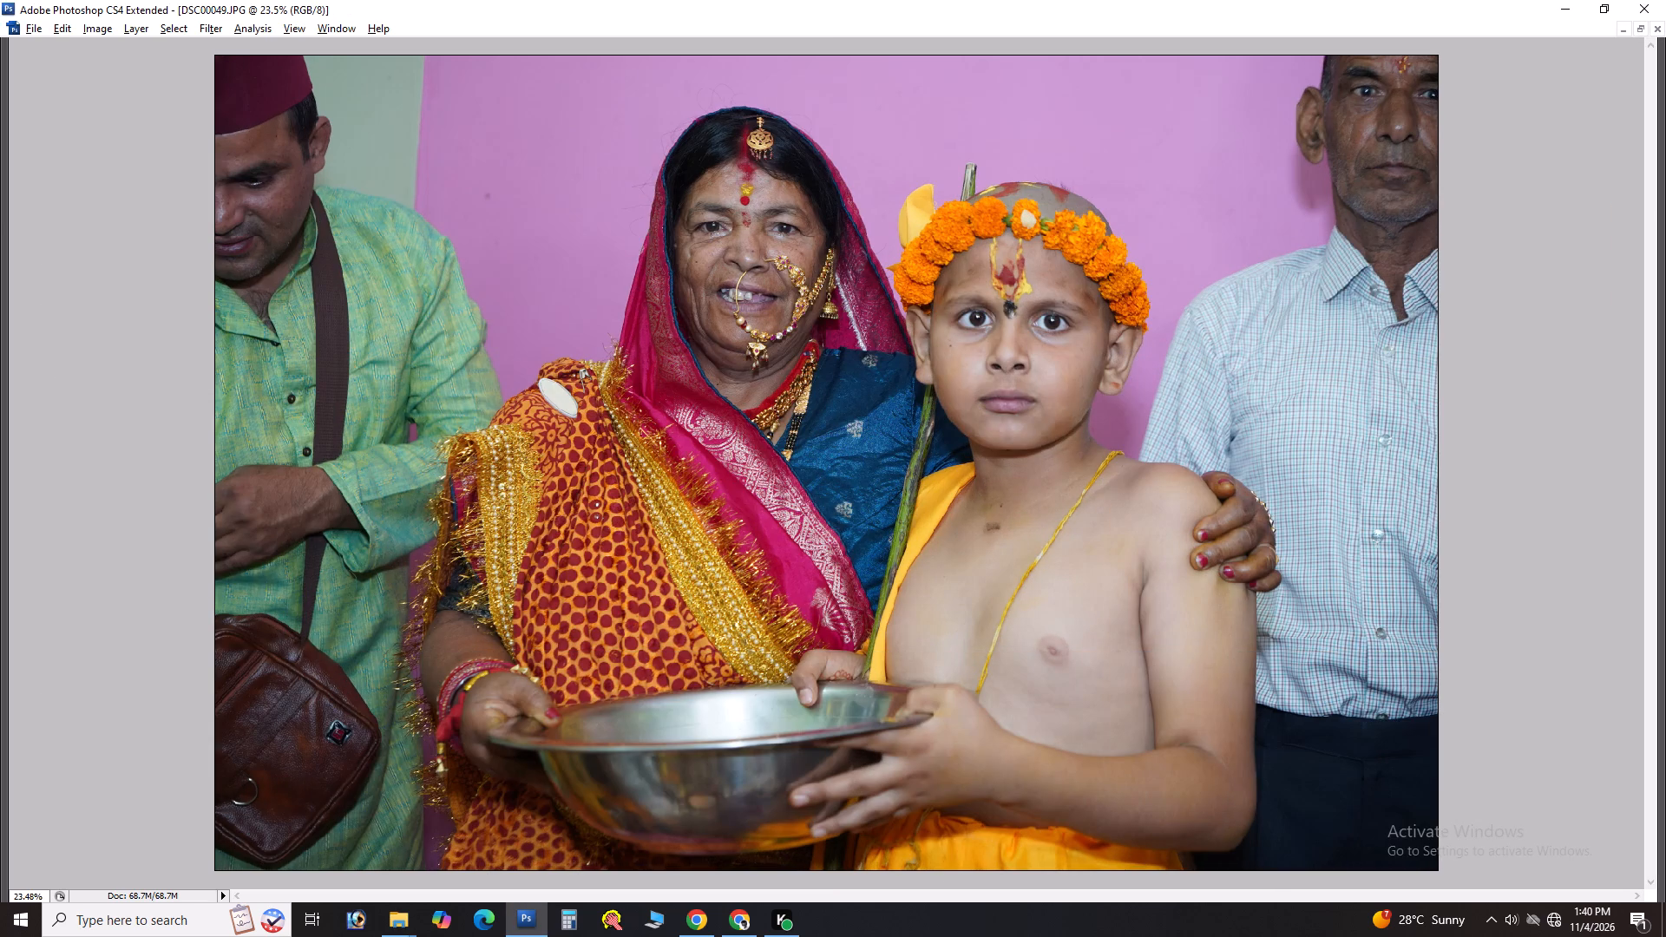
Run the recorded brightening action on the DSC00049 photo and clear the selection it makes.
{"action": "key", "text": "F6"}
{"action": "key", "text": "ctrl+0"}
{"action": "key", "text": "ctrl+0"}
{"action": "key", "text": "ctrl+0"}
{"action": "key", "text": "ctrl+0"}
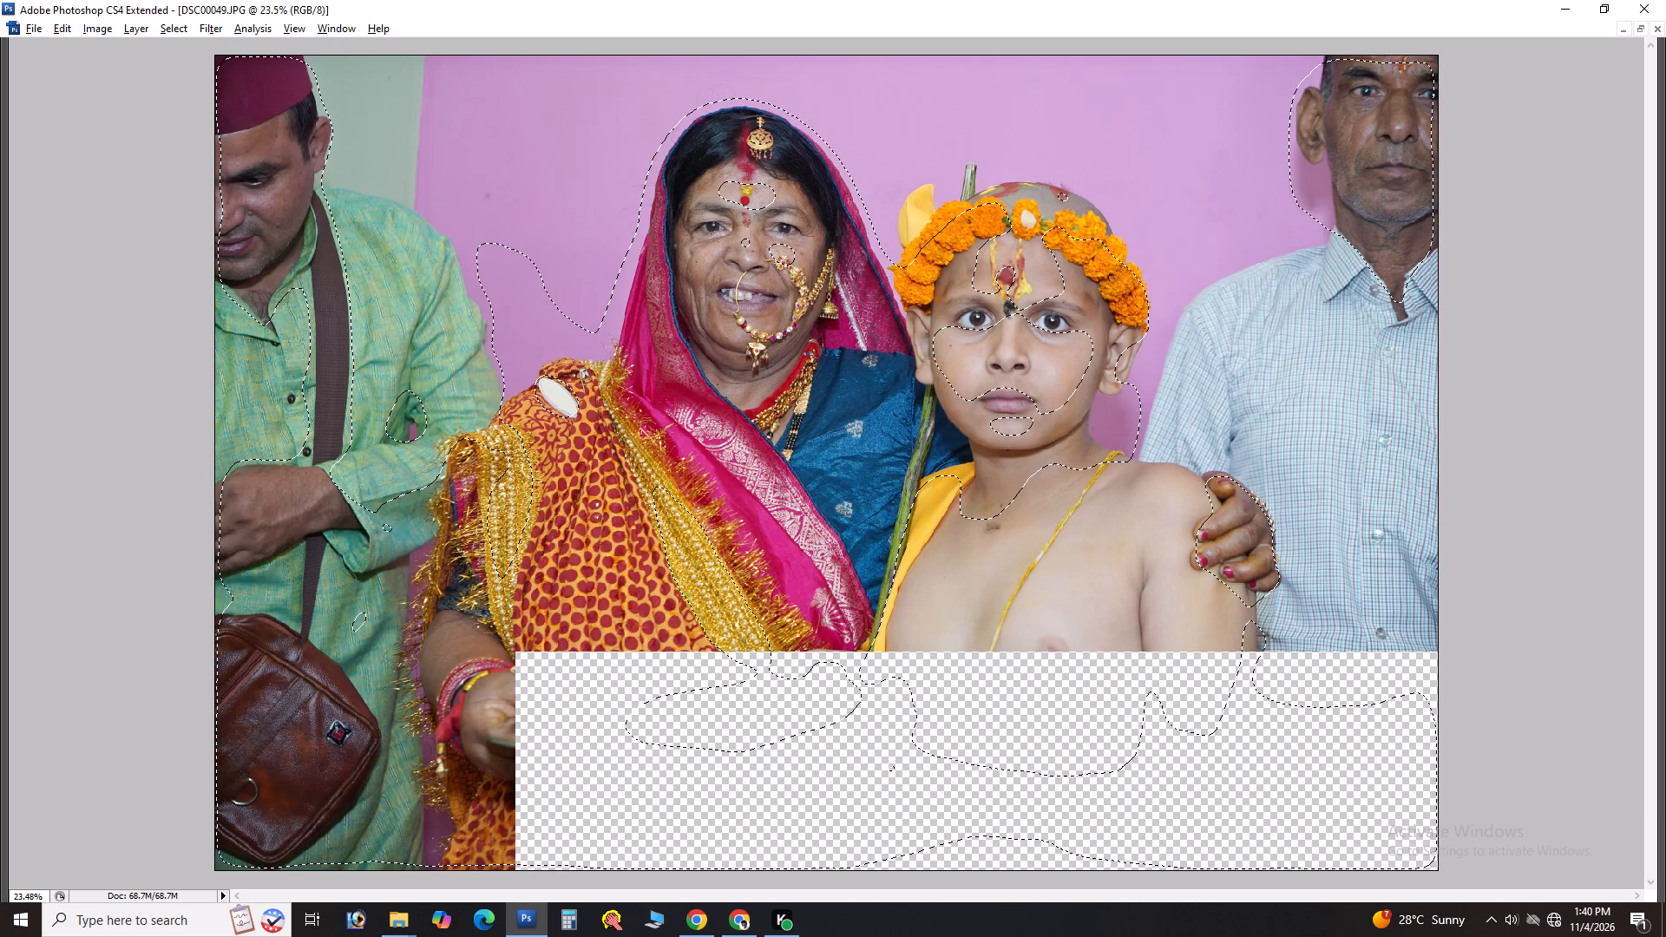
{"action": "key", "text": "ctrl+d"}
{"action": "key", "text": "ctrl+0"}
{"action": "key", "text": "ctrl+0"}
Apply Selective Color to the DSC00049 photo and fade the adjustment to 40%.
{"action": "key", "text": "alt+i"}
{"action": "key", "text": "alt+a"}
{"action": "key", "text": "alt+s"}
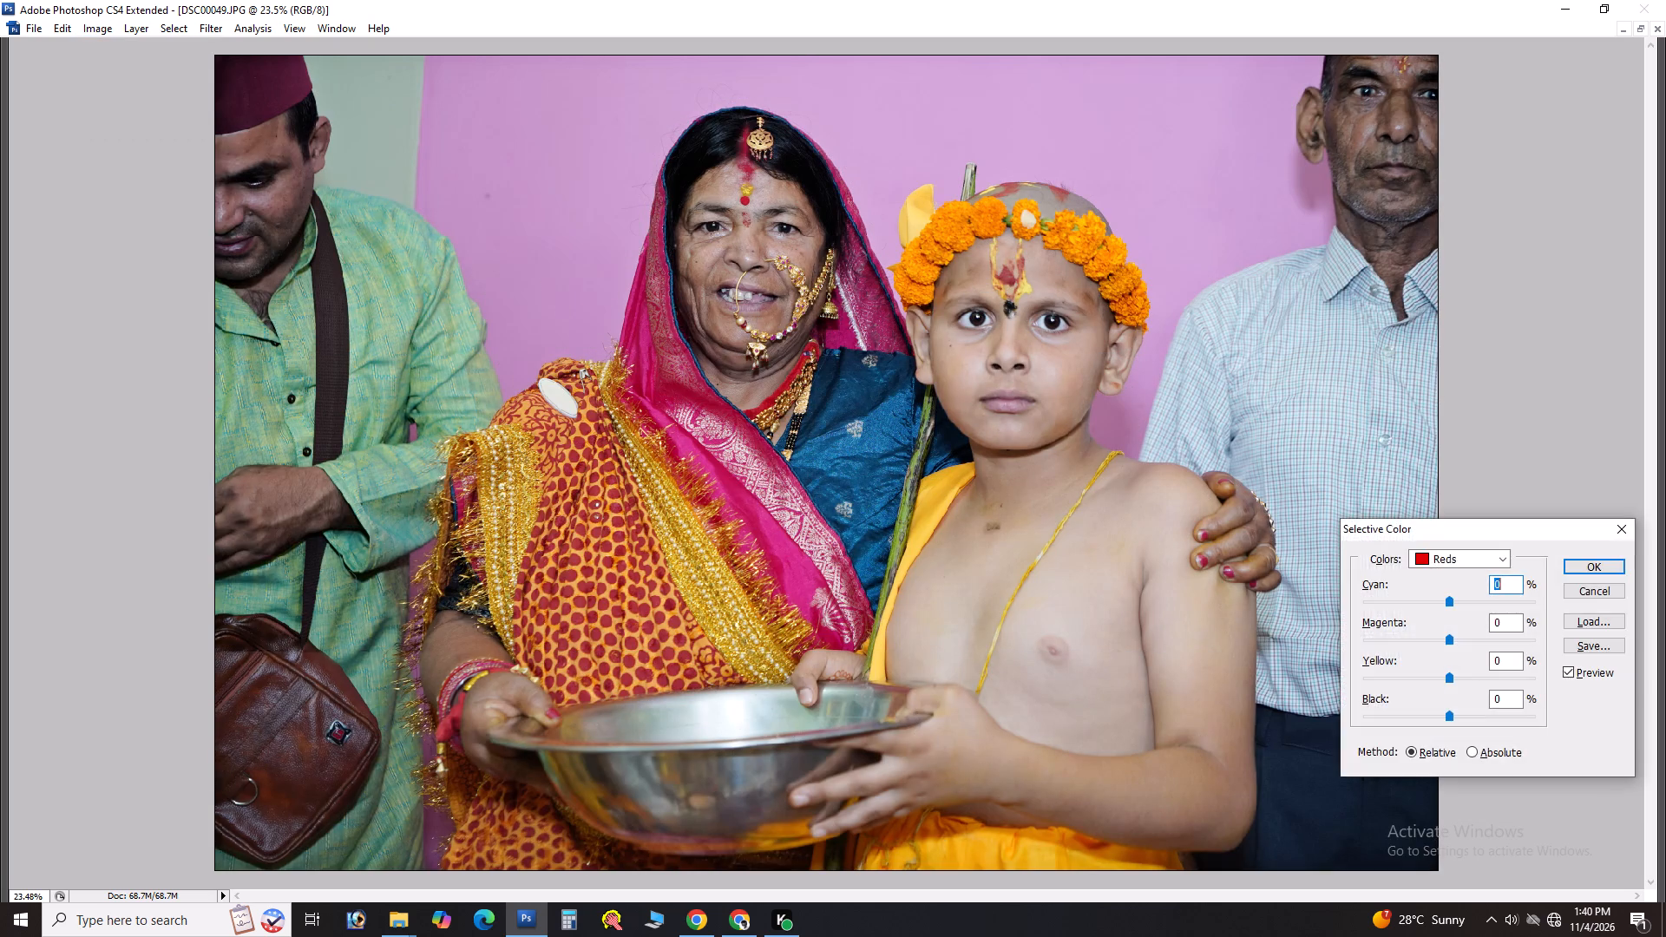
{"action": "key", "text": "Return"}
{"action": "key", "text": "ctrl+shift+f"}
{"action": "type", "text": "40"}
{"action": "key", "text": "Return"}
{"action": "key", "text": "ctrl+0"}
{"action": "key", "text": "ctrl+0"}
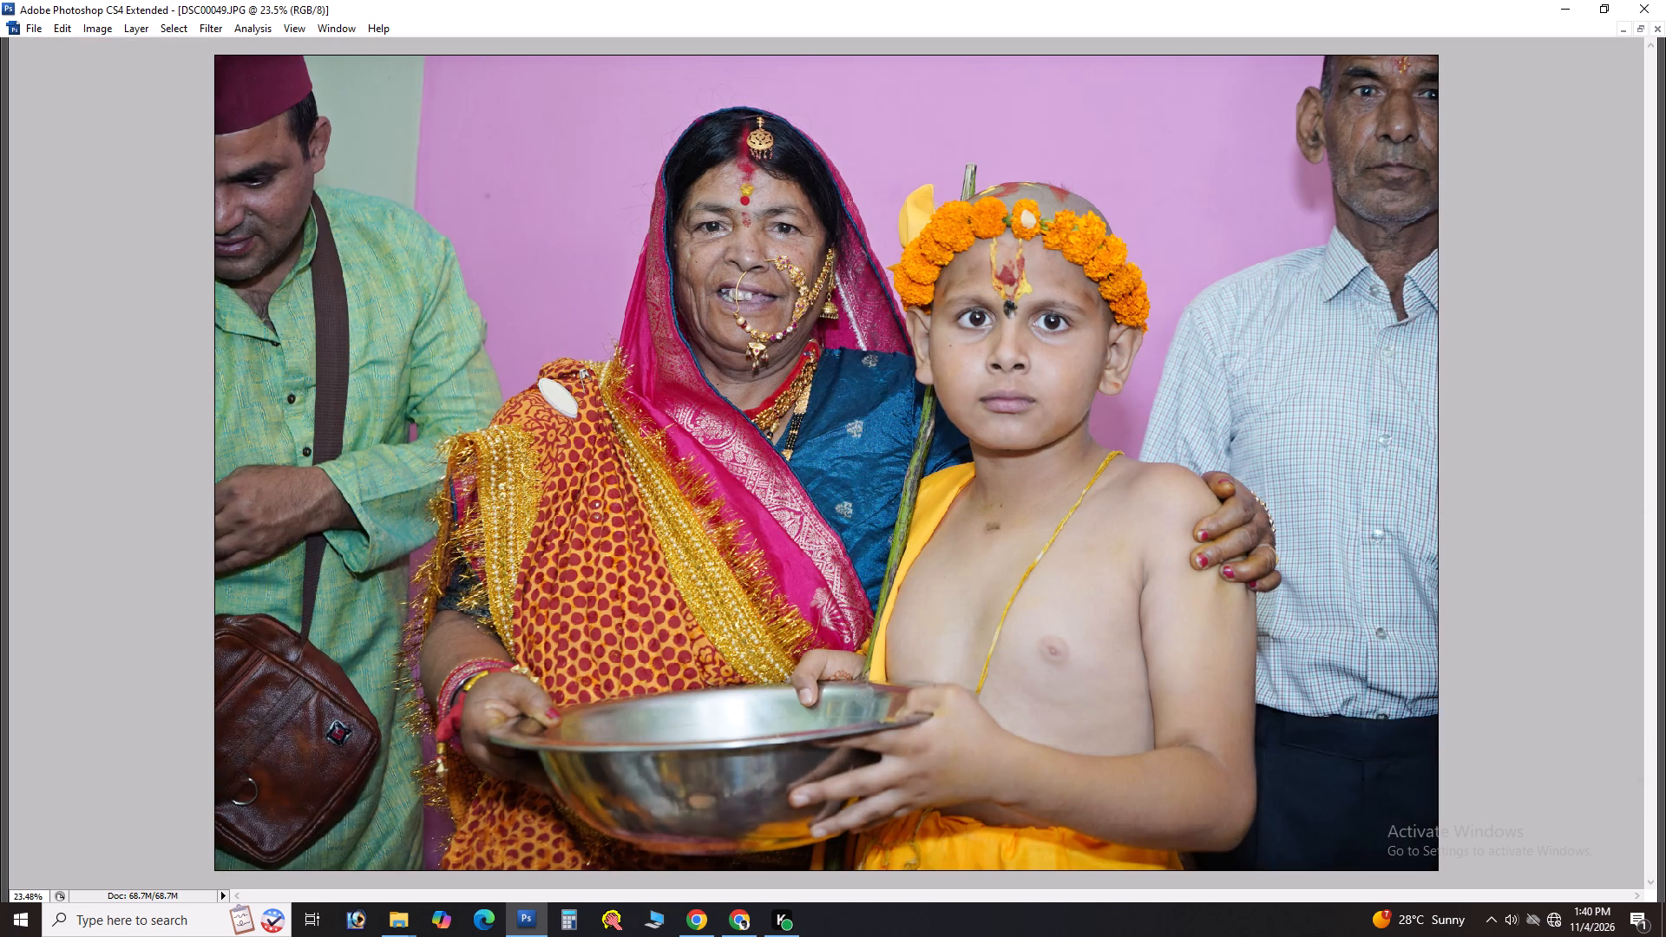
Fine-tune DSC00049 with Levels by slightly raising the midtone input and lowering the highlight input, comparing against the previous state.
{"action": "key", "text": "ctrl+l"}
{"action": "key", "text": "Tab"}
{"action": "left_click_drag", "start_coordinate": [1387, 742], "coordinate": [1376, 739]}
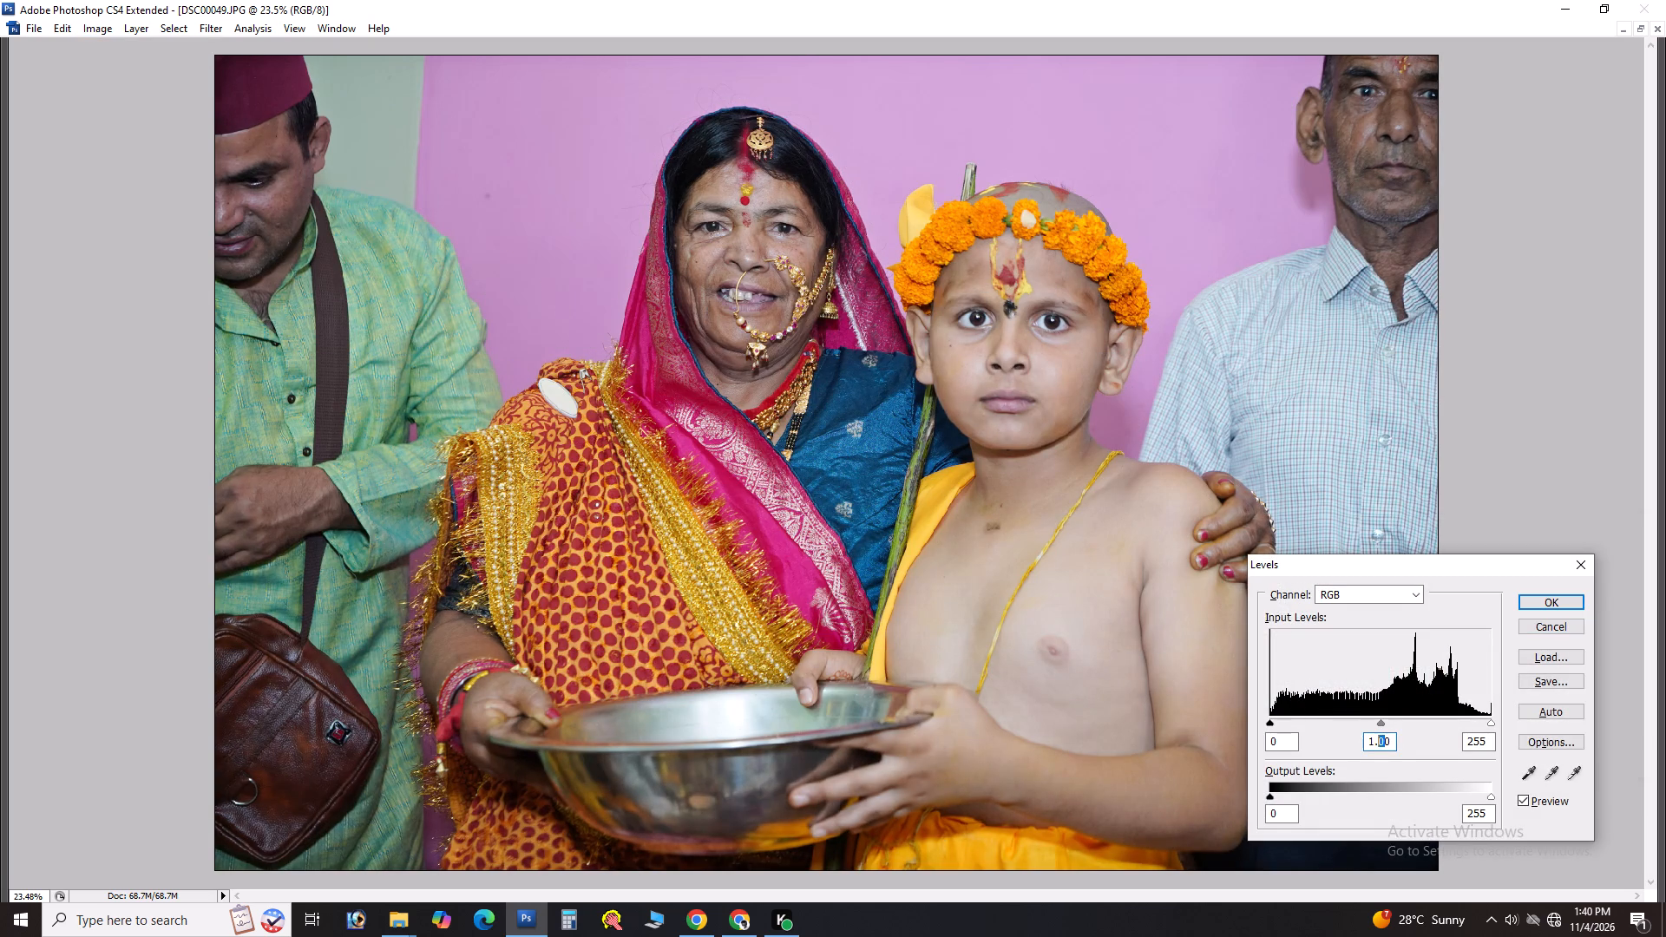
{"action": "scroll", "coordinate": [1377, 739], "scroll_direction": "up", "scroll_amount": 12}
{"action": "key", "text": "Tab"}
{"action": "scroll", "coordinate": [1377, 739], "scroll_direction": "down", "scroll_amount": 6}
{"action": "key", "text": "Return"}
{"action": "key", "text": "ctrl+alt+z"}
{"action": "key", "text": "ctrl+z"}
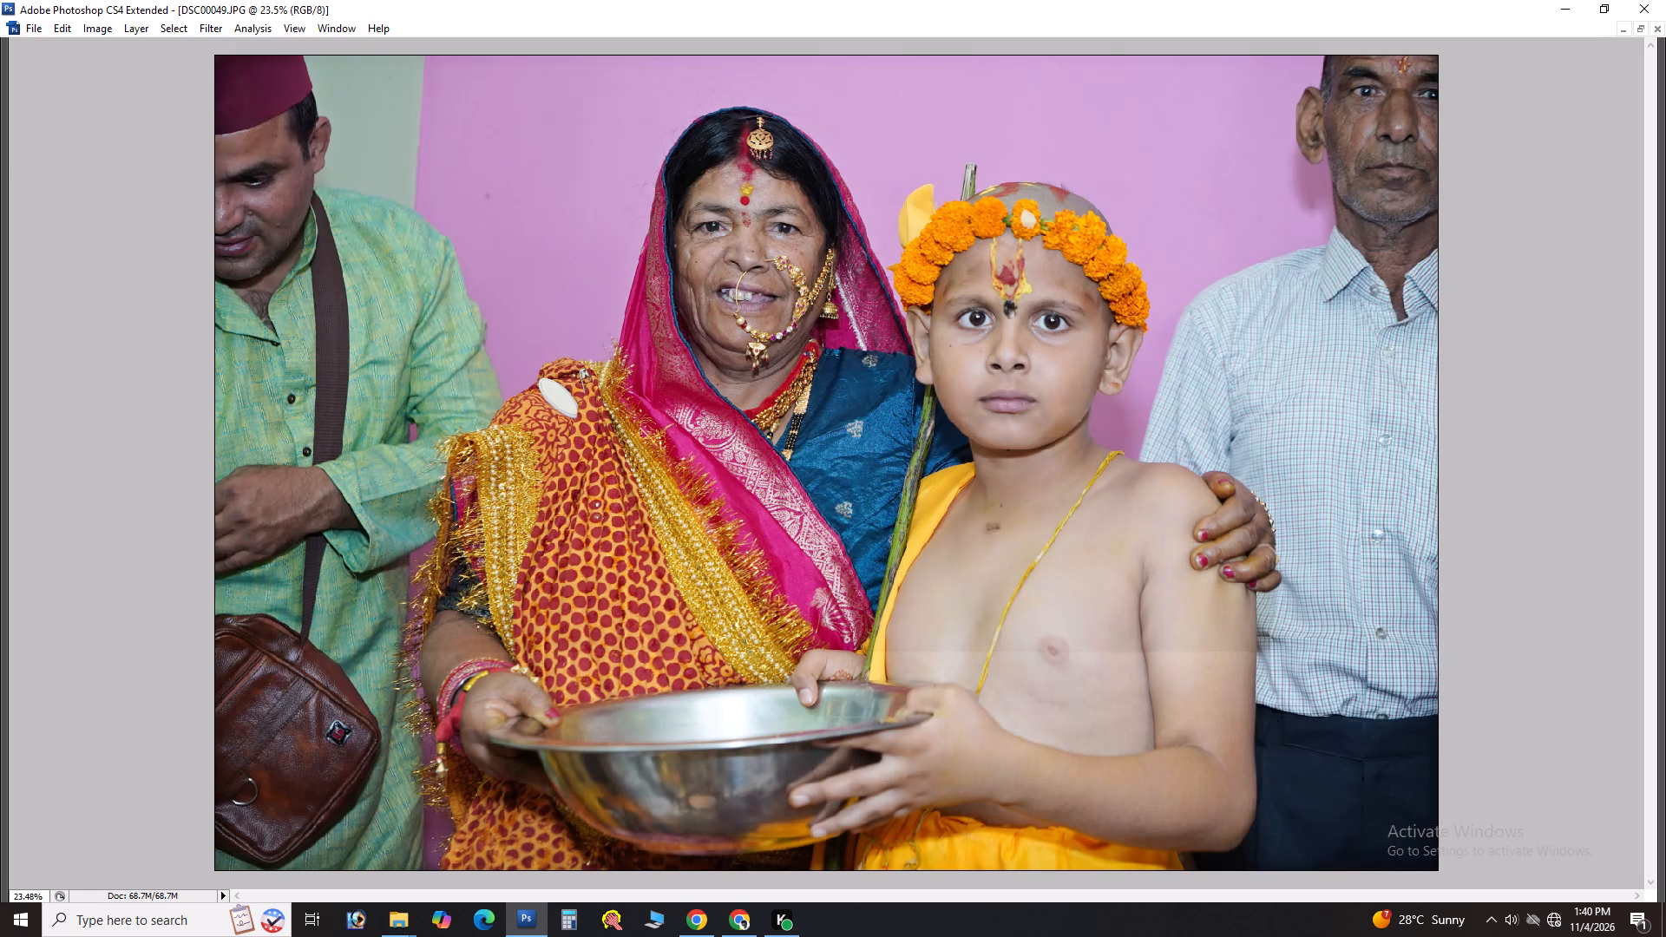
Cut the whole corrected DSC00049 image and close its file without saving, returning to the album sheet.
{"action": "key", "text": "ctrl+a"}
{"action": "key", "text": "ctrl+x"}
{"action": "key", "text": "ctrl+w"}
{"action": "key", "text": "Tab"}
{"action": "key", "text": "space"}
{"action": "key", "text": "v"}
{"action": "key", "text": "v"}
{"action": "key", "text": "v"}
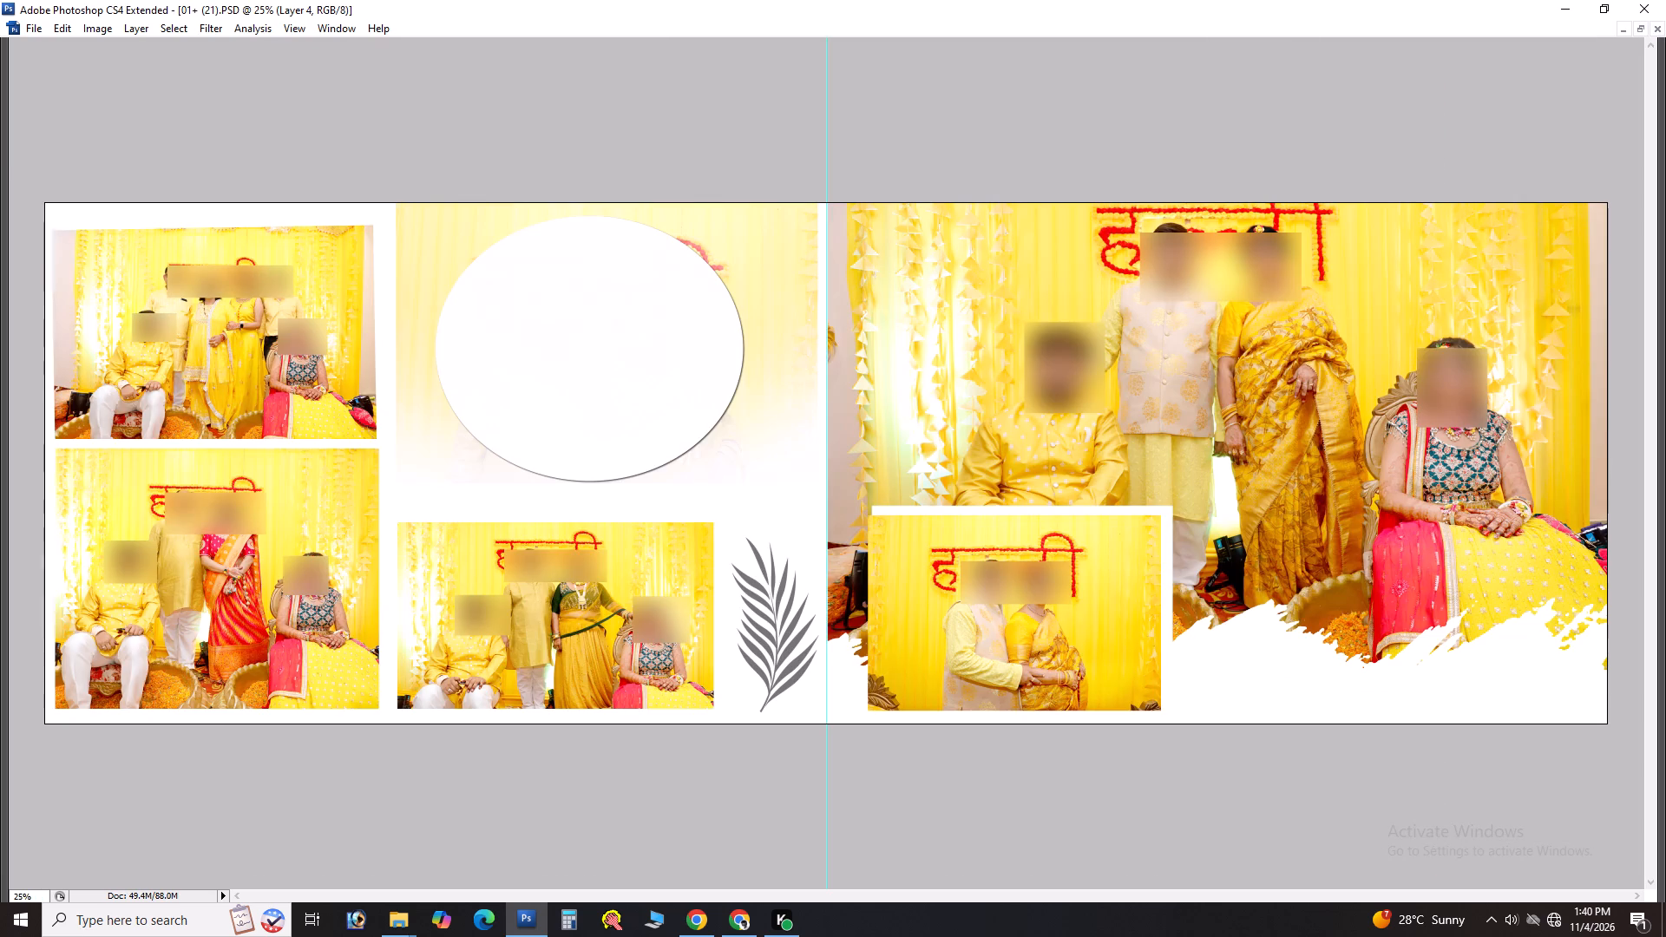
Paste the cut photo above the sheet's upper-left photo and clip it to that frame.
{"action": "right_click", "coordinate": [239, 281]}
{"action": "left_click", "coordinate": [250, 286]}
{"action": "key", "text": "ctrl+v"}
{"action": "key", "text": "ctrl+g"}
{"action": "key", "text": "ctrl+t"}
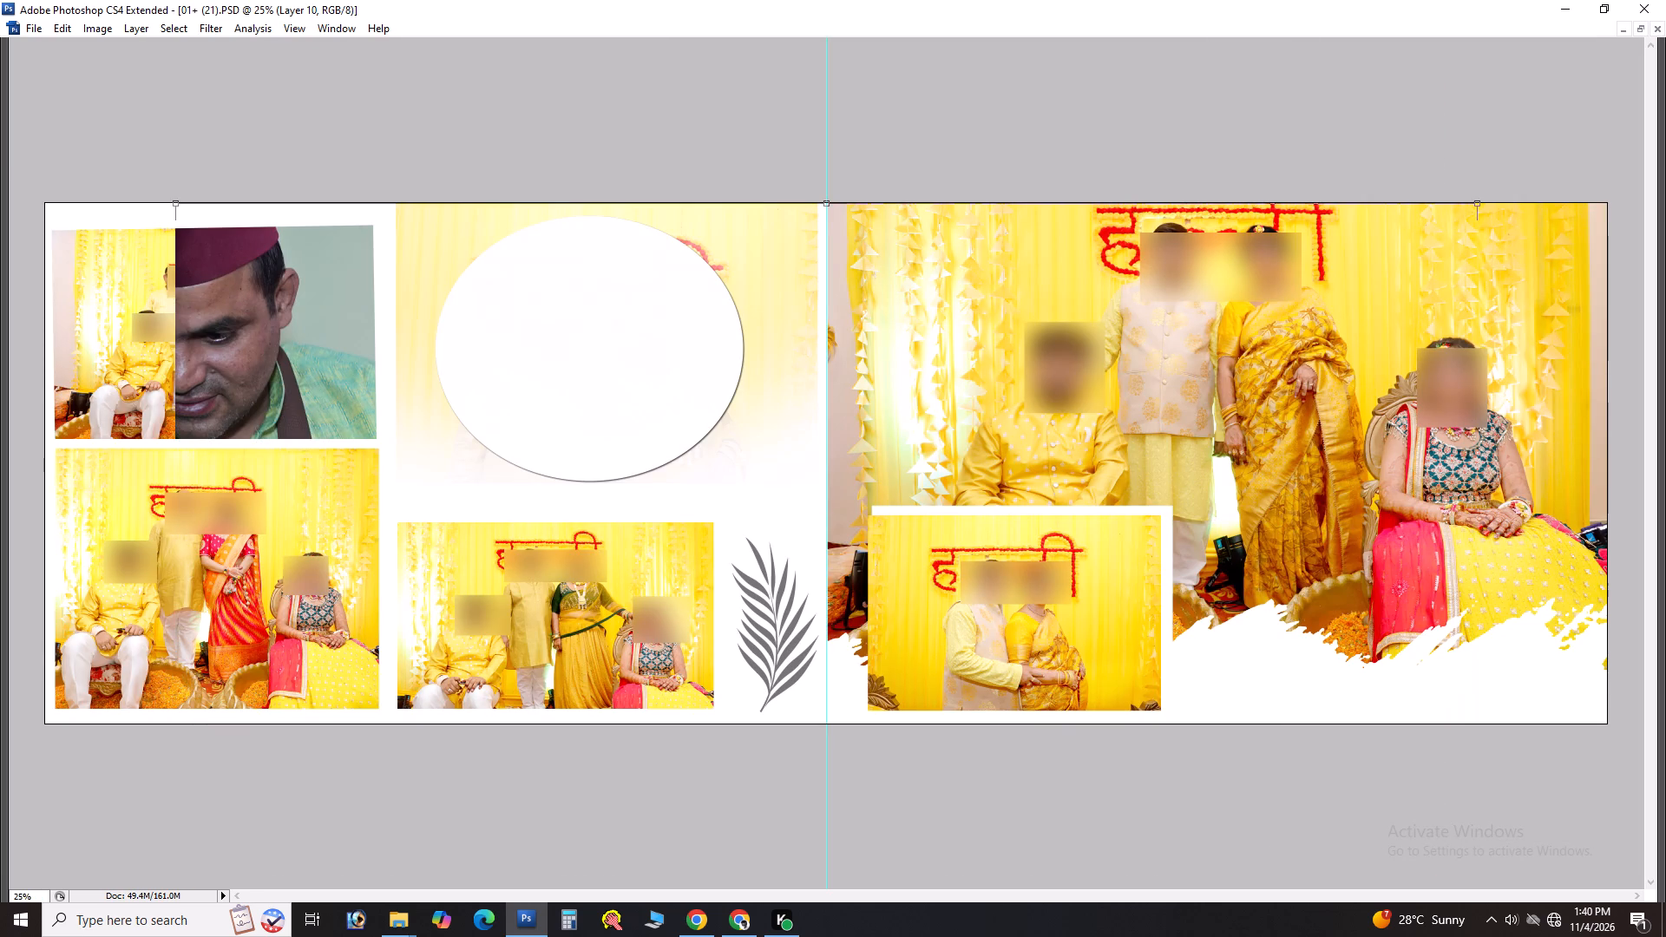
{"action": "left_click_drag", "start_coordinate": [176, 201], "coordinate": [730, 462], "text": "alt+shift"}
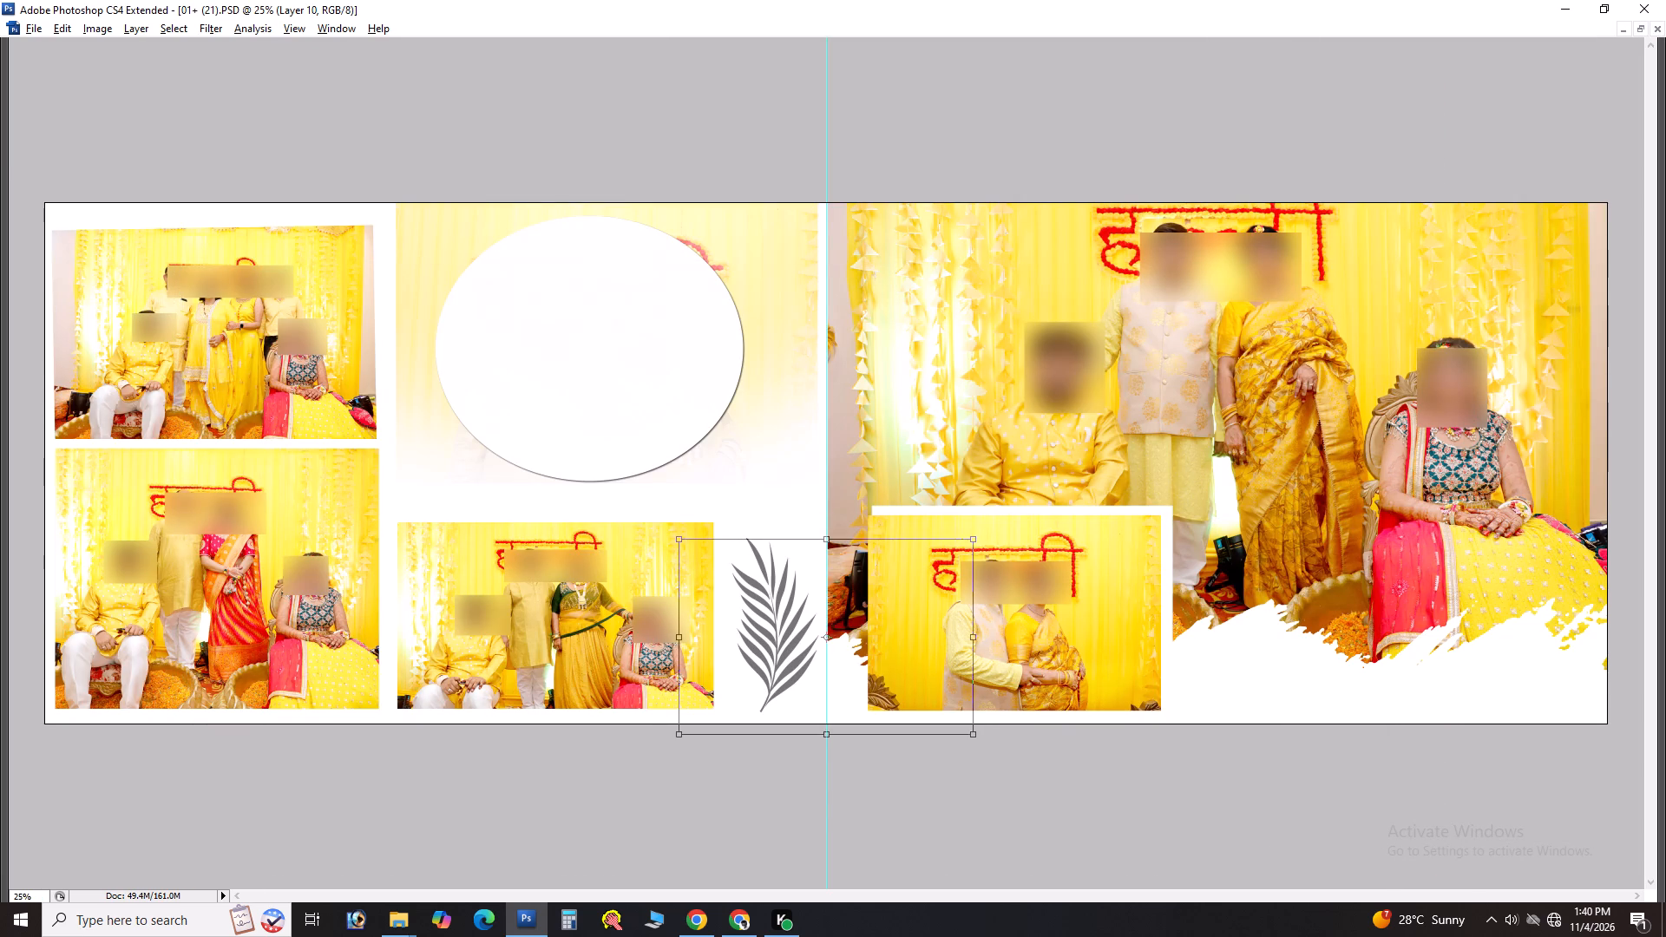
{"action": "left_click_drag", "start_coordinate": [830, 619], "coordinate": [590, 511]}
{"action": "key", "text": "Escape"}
Scale the pasted photo of the woman and boy to fill the sheet's upper-left frame and nudge it slightly down.
{"action": "key", "text": "ctrl+t"}
{"action": "left_click_drag", "start_coordinate": [578, 366], "coordinate": [354, 313]}
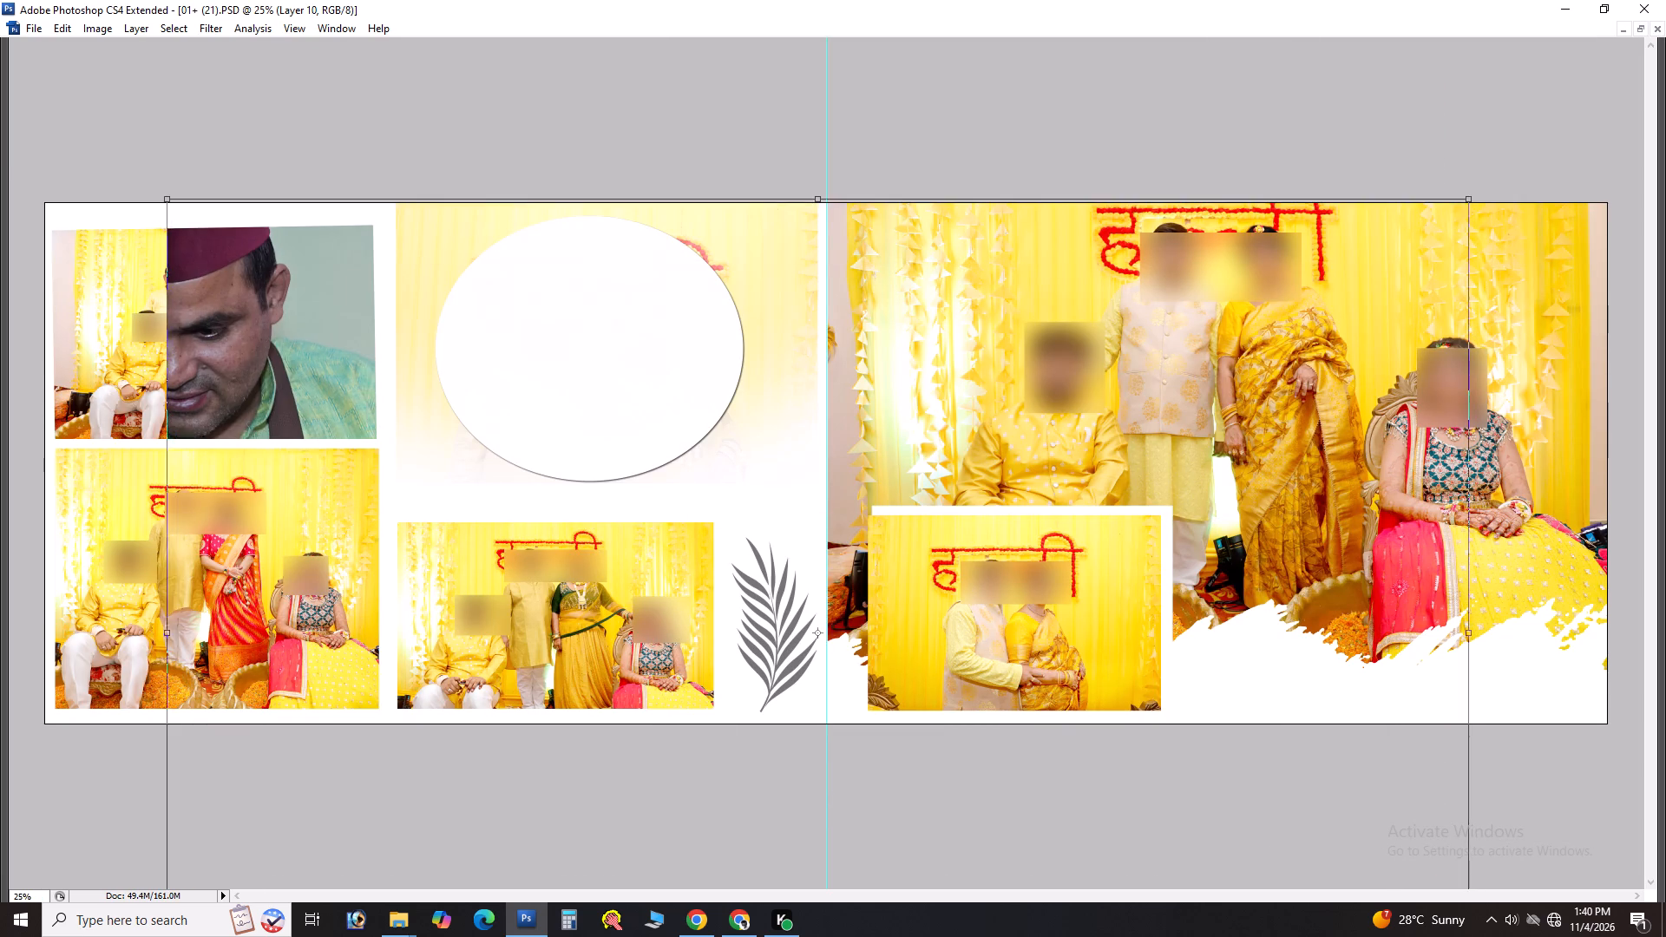
{"action": "left_click_drag", "start_coordinate": [354, 313], "coordinate": [334, 306]}
{"action": "left_click_drag", "start_coordinate": [1234, 141], "coordinate": [613, 374], "text": "alt+shift"}
{"action": "left_click_drag", "start_coordinate": [618, 561], "coordinate": [241, 327]}
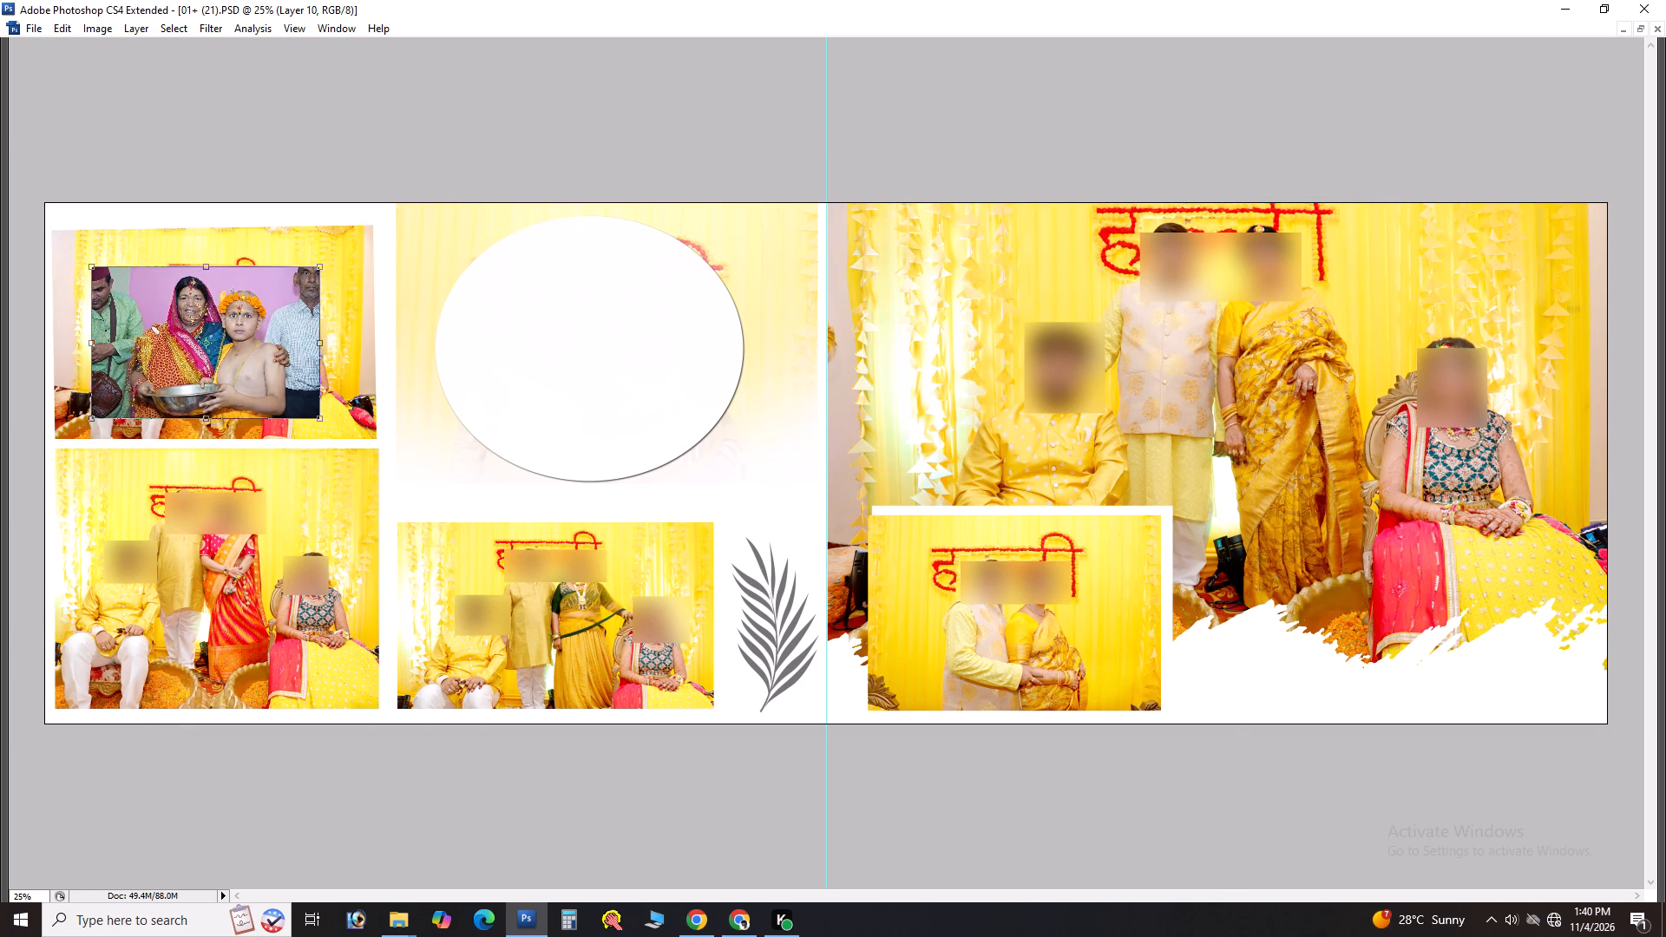
{"action": "left_click_drag", "start_coordinate": [315, 265], "coordinate": [371, 235], "text": "alt+shift"}
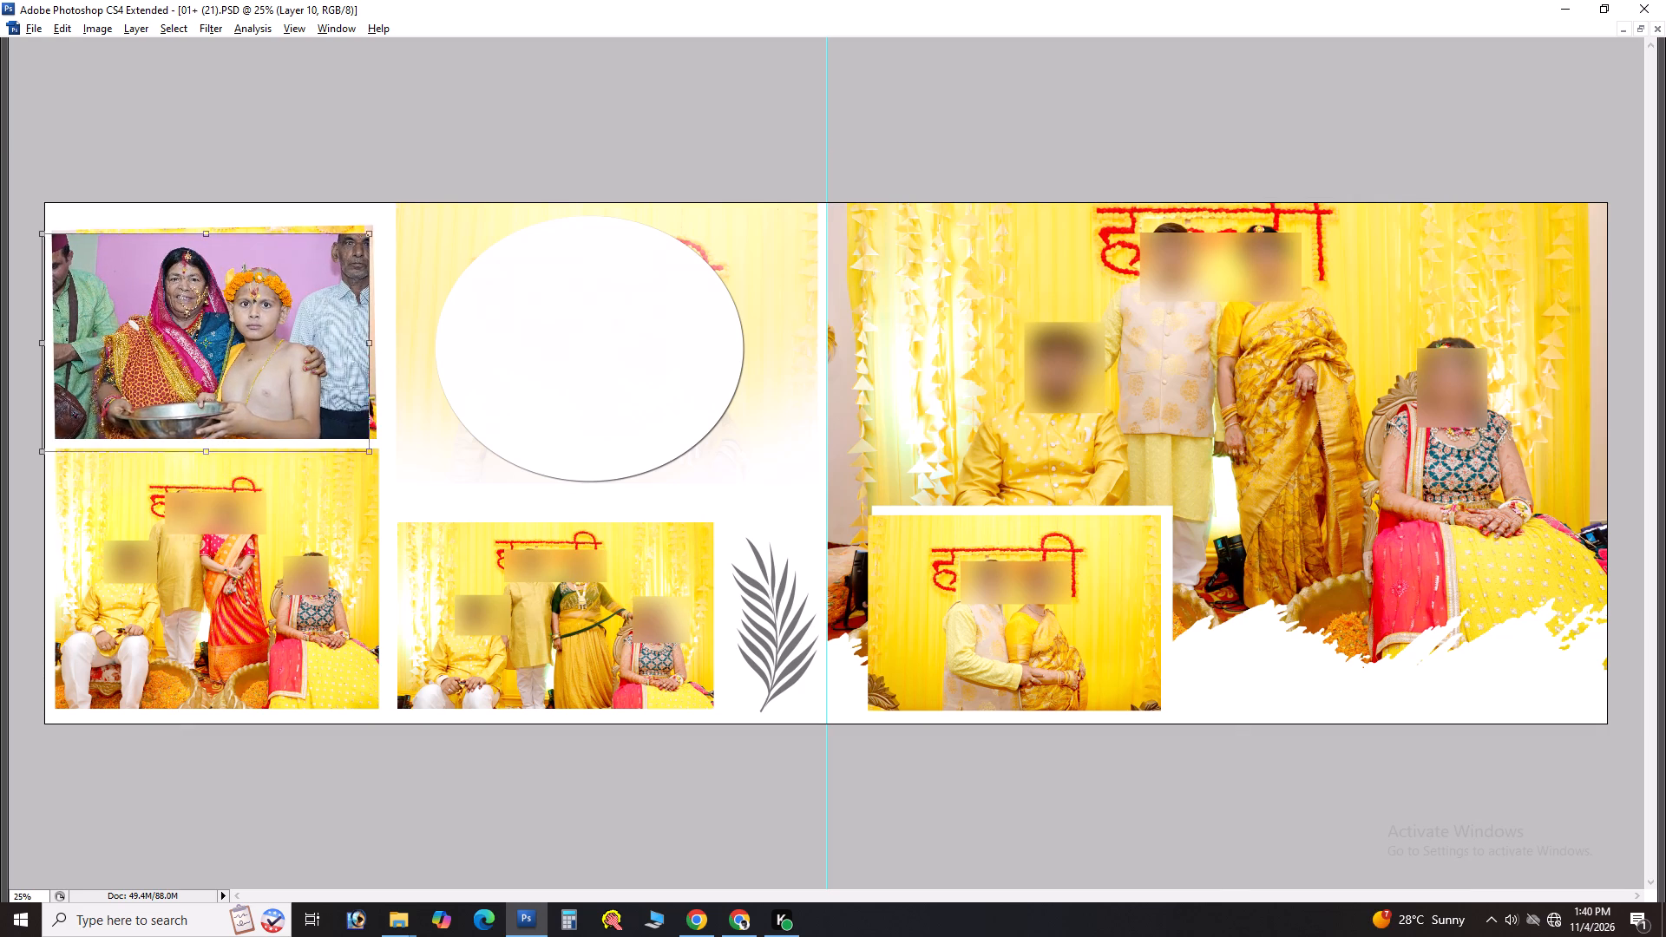
{"action": "left_click_drag", "start_coordinate": [371, 235], "coordinate": [371, 234], "text": "alt+shift"}
{"action": "left_click_drag", "start_coordinate": [318, 314], "coordinate": [318, 297]}
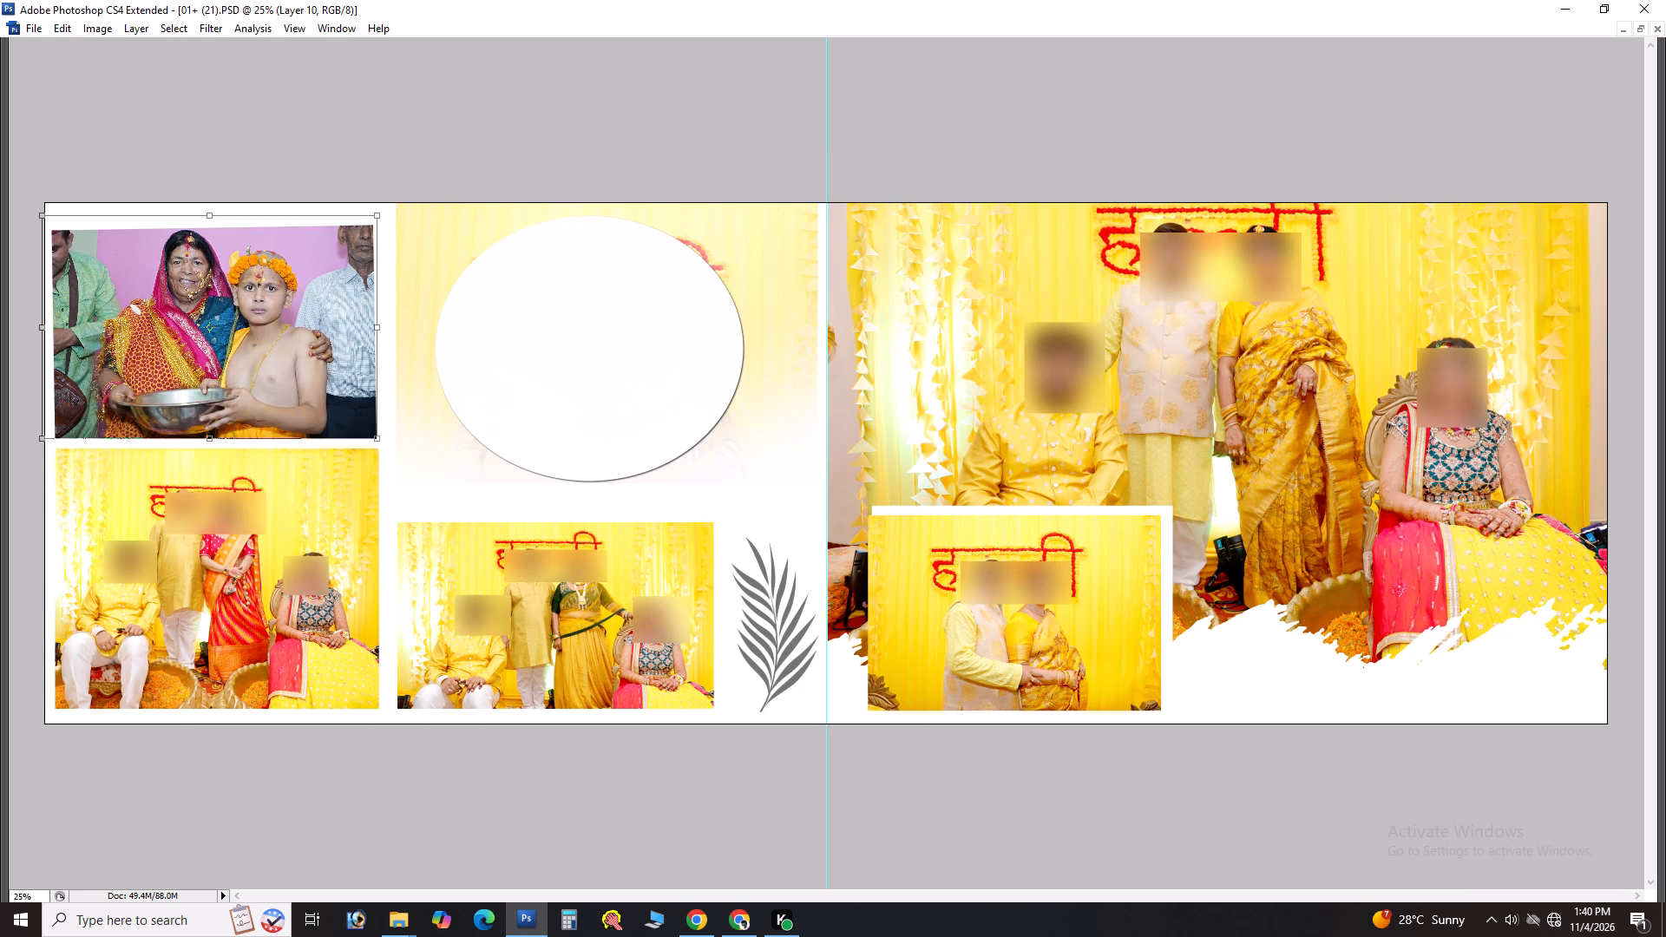
{"action": "key", "text": "Return"}
{"action": "key", "text": "shift+Down"}
{"action": "key", "text": "Down"}
Open the photo DSC00050 from the 02 folder in Photoshop.
{"action": "key", "text": "alt+Tab"}
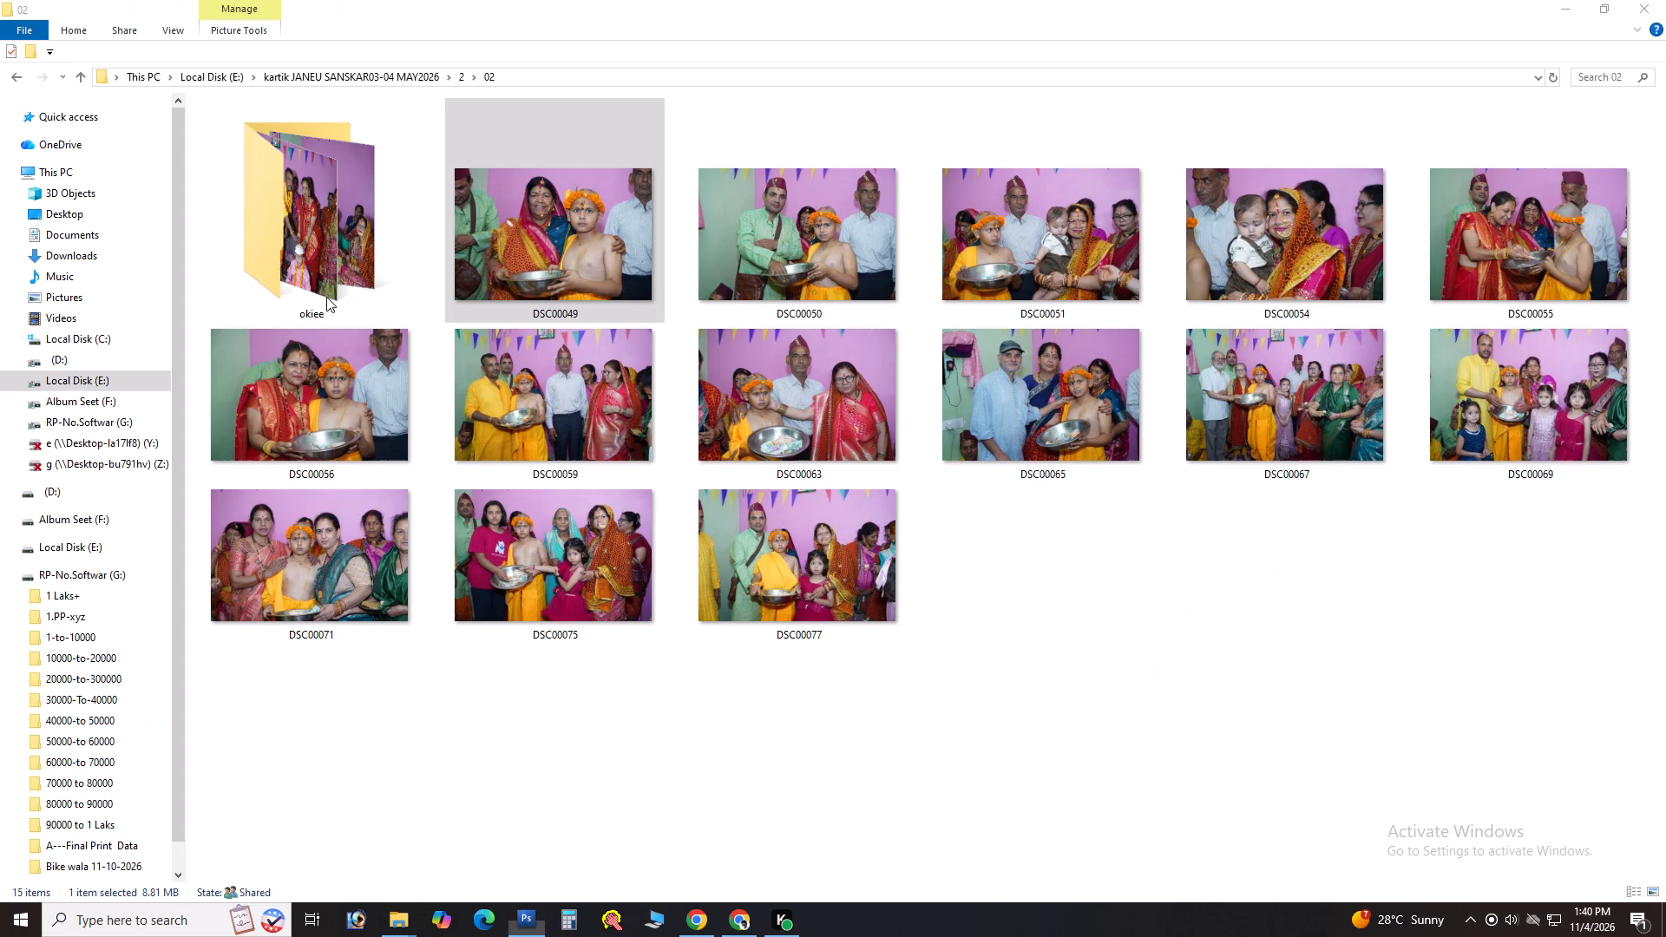
{"action": "left_click_drag", "start_coordinate": [583, 211], "coordinate": [371, 287]}
{"action": "left_click_drag", "start_coordinate": [483, 227], "coordinate": [576, 547]}
{"action": "key", "text": "alt+Tab"}
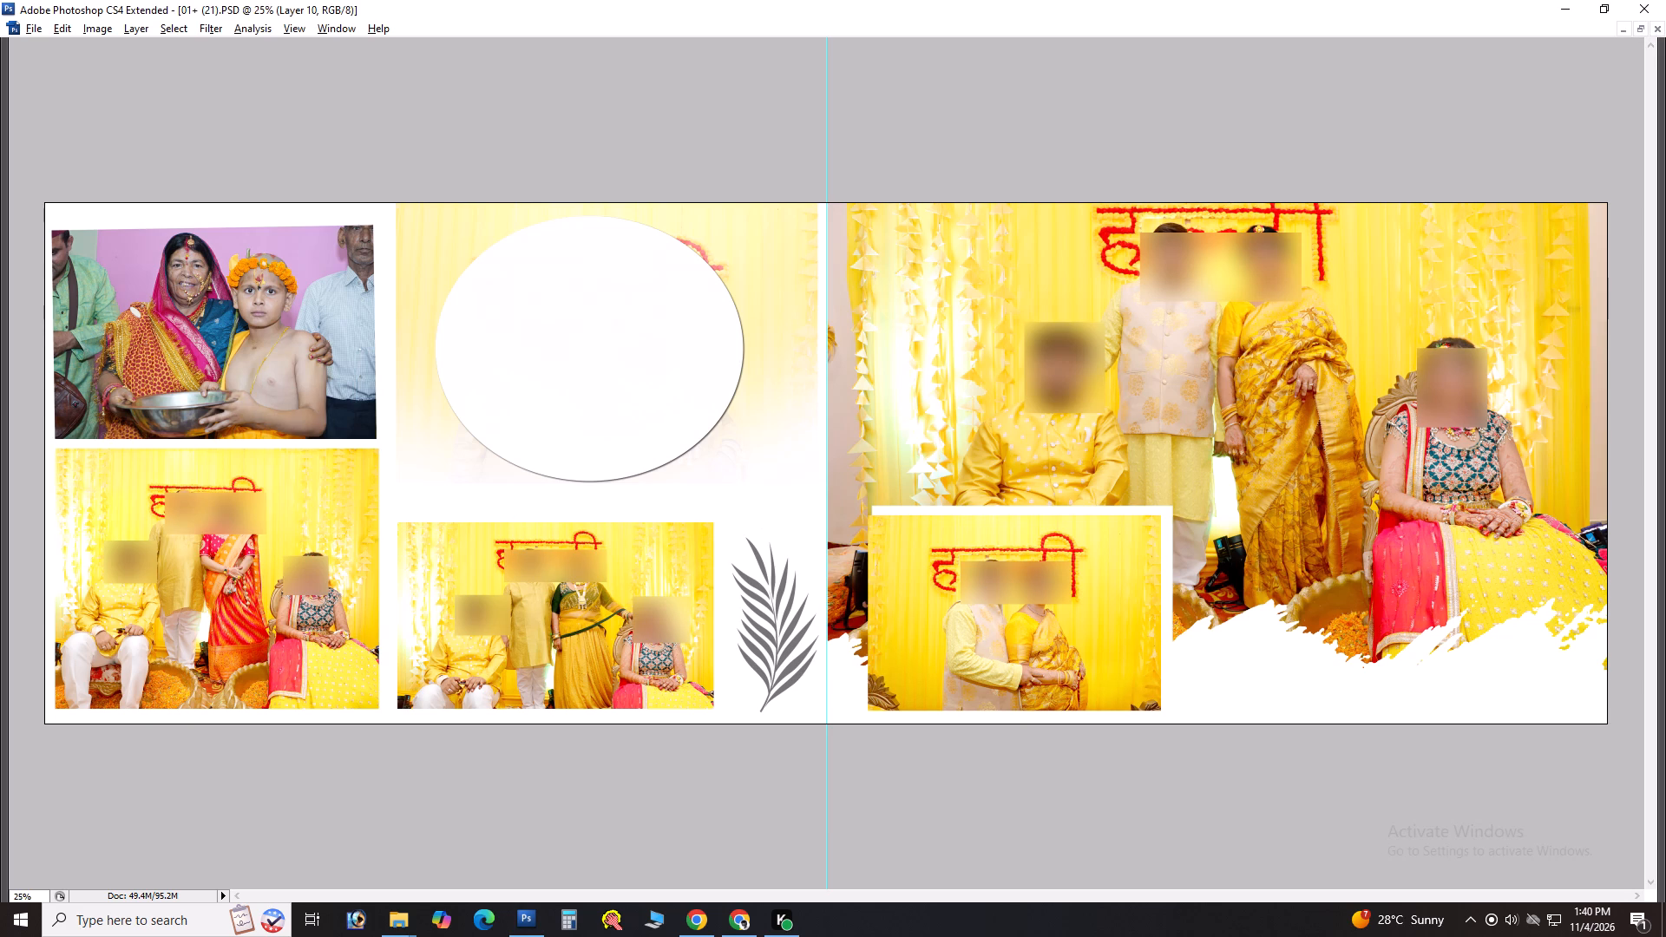
Correct the DSC00050 photo with Auto Levels and the recorded brightening action, leaving nothing selected.
{"action": "key", "text": "ctrl+shift+l"}
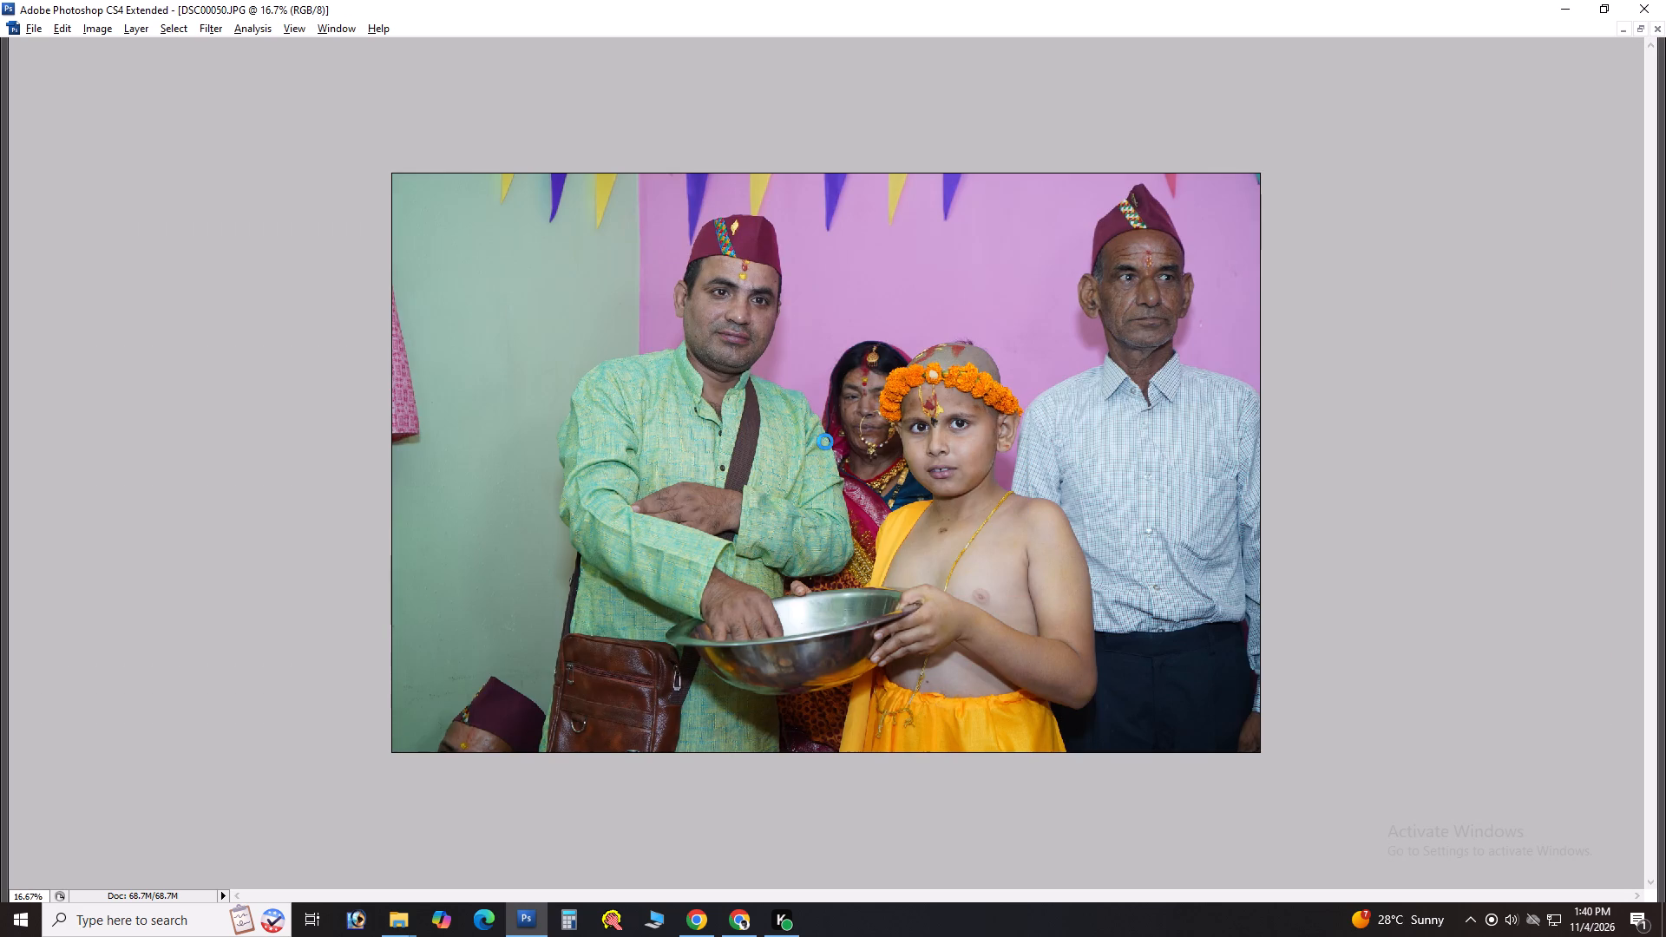
{"action": "key", "text": "F6"}
{"action": "key", "text": "ctrl+d"}
Adjust DSC00050 with Levels, using shadow input 10 and midtone 1.03 and slightly lowering the highlight input, comparing against the previous state.
{"action": "key", "text": "ctrl+l"}
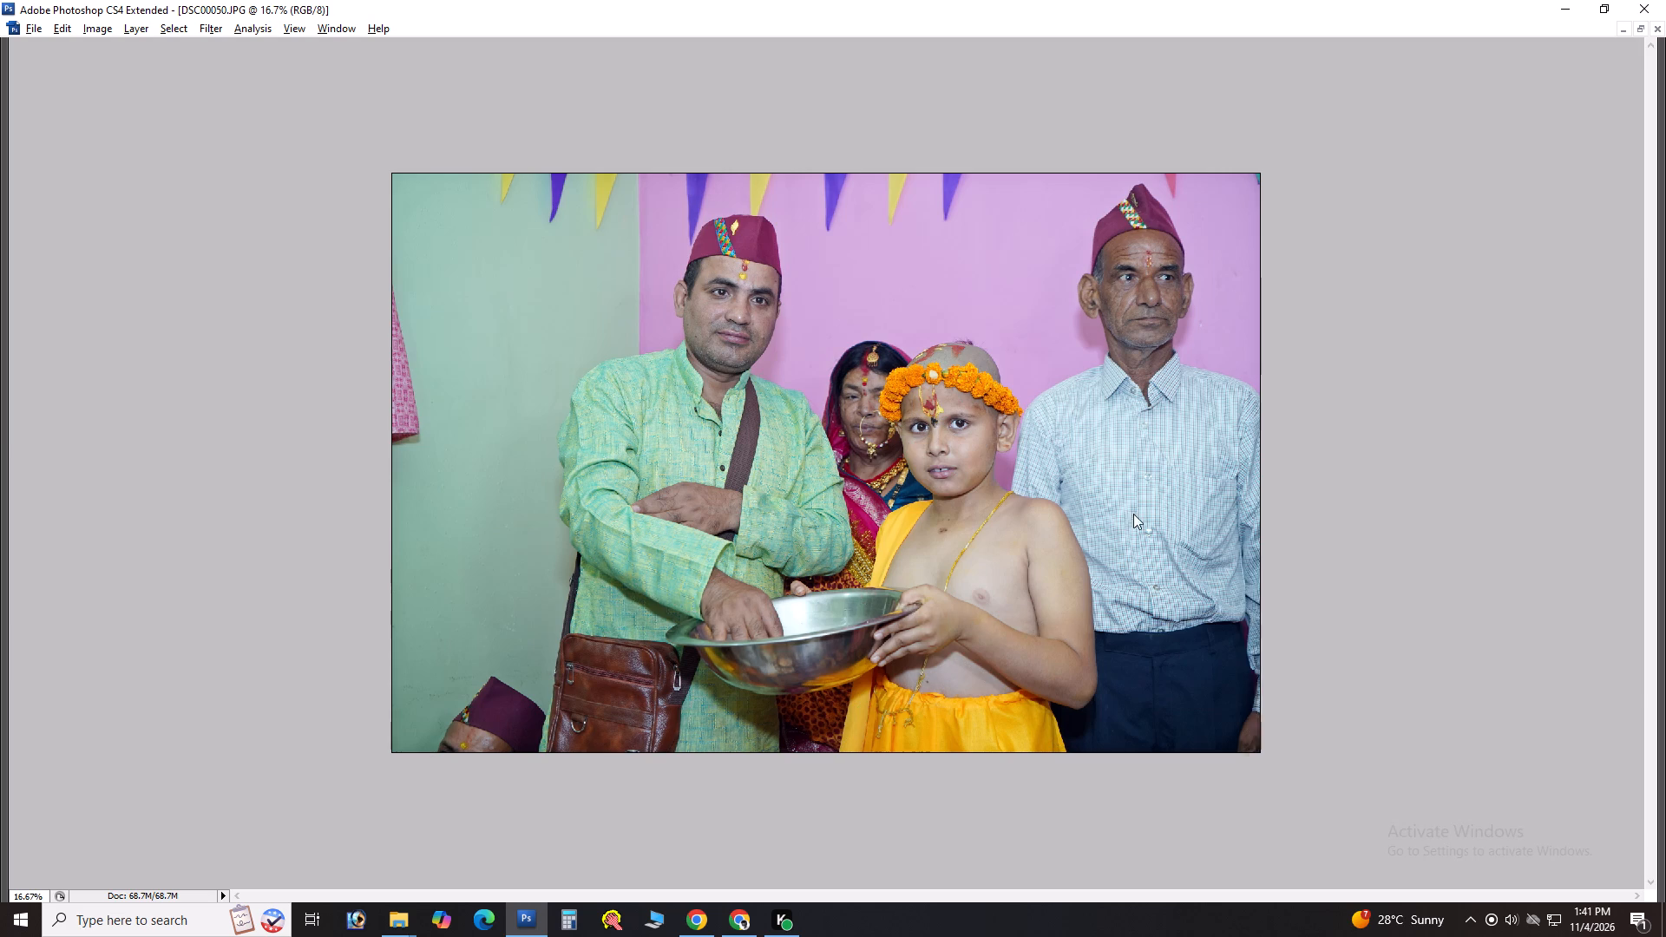
{"action": "key", "text": "Tab"}
{"action": "left_click_drag", "start_coordinate": [1276, 744], "coordinate": [1315, 744]}
{"action": "scroll", "coordinate": [1308, 670], "scroll_direction": "up", "scroll_amount": 15}
{"action": "key", "text": "Tab"}
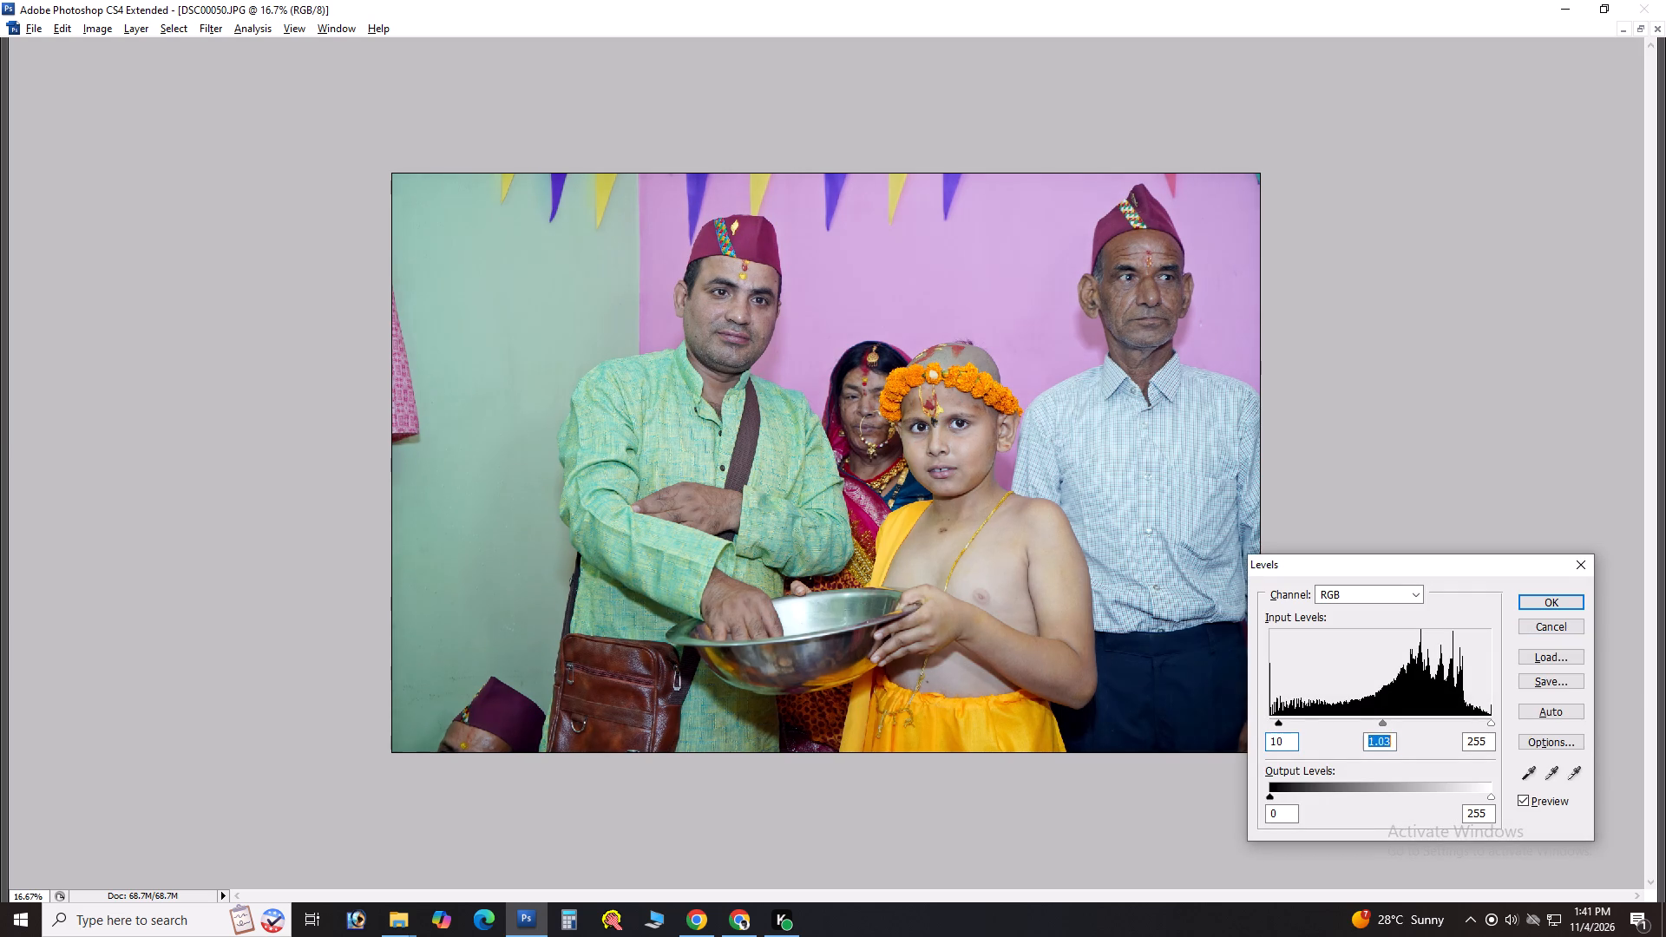
{"action": "key", "text": "Tab"}
{"action": "scroll", "coordinate": [1308, 670], "scroll_direction": "down", "scroll_amount": 9}
{"action": "key", "text": "Return"}
{"action": "key", "text": "ctrl+alt+z"}
{"action": "key", "text": "ctrl+z"}
Cut the whole corrected DSC00050 image and close its file without saving, returning to the album sheet.
{"action": "key", "text": "ctrl+a"}
{"action": "key", "text": "ctrl+x"}
{"action": "key", "text": "ctrl+w"}
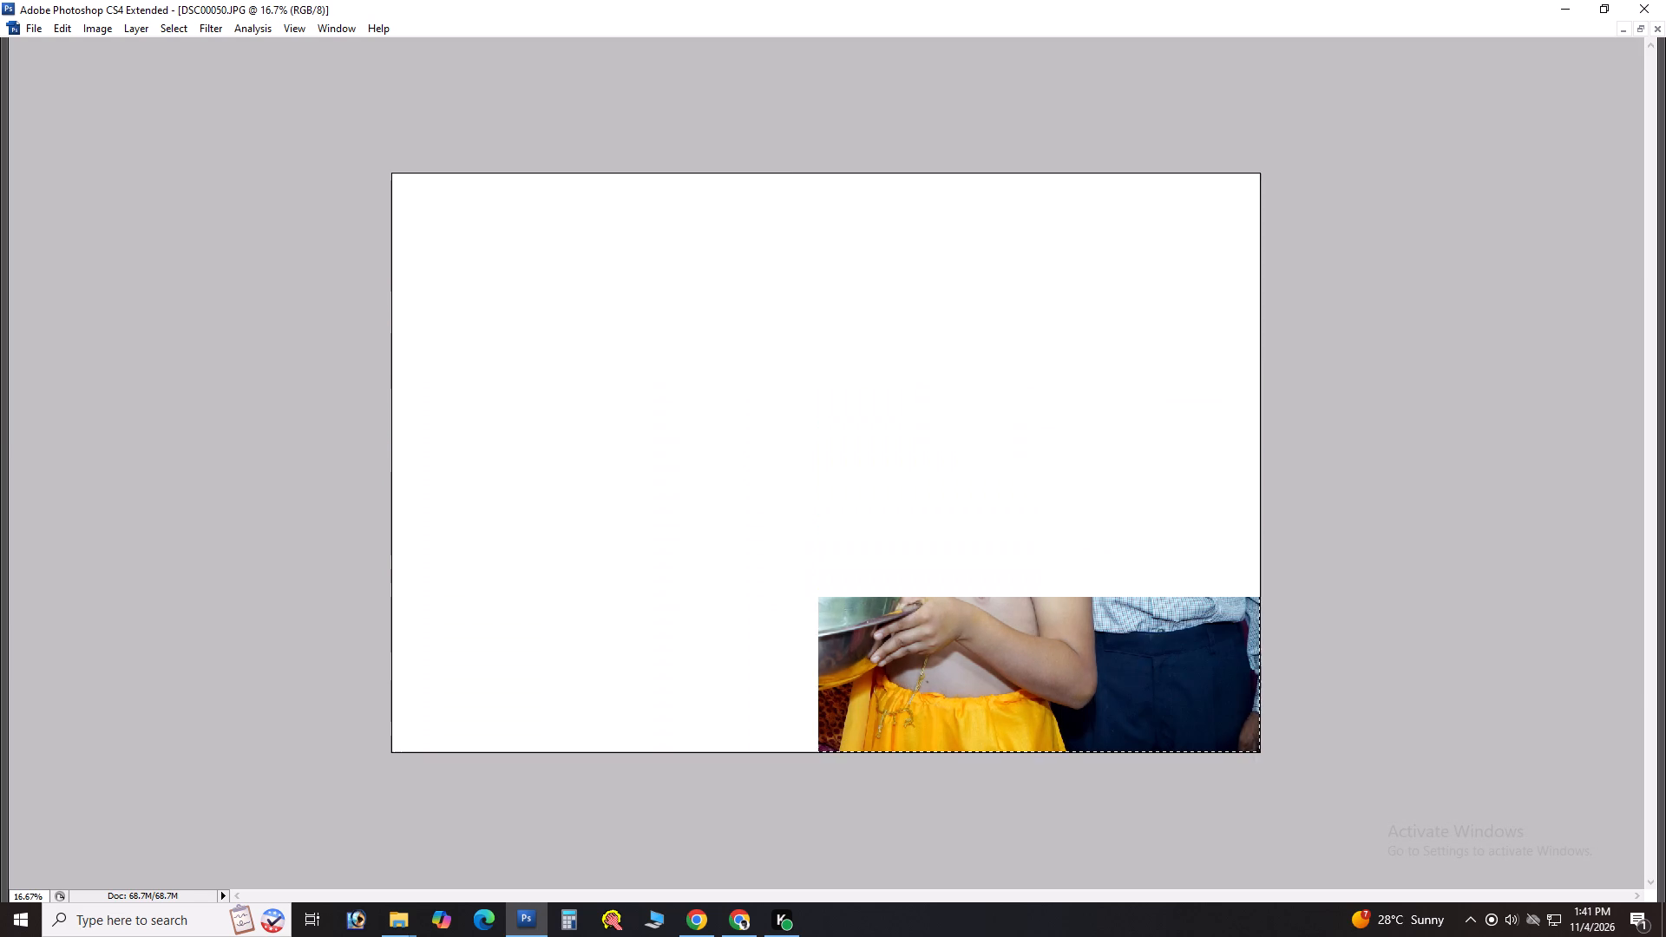
{"action": "key", "text": "Tab"}
{"action": "key", "text": "space"}
{"action": "type", "text": "v"}
{"action": "key", "text": "v"}
{"action": "key", "text": "v"}
Paste the cut photo above the sheet's lower-left photo and clip it to that frame.
{"action": "right_click", "coordinate": [239, 506]}
{"action": "left_click", "coordinate": [313, 510]}
{"action": "key", "text": "ctrl+v"}
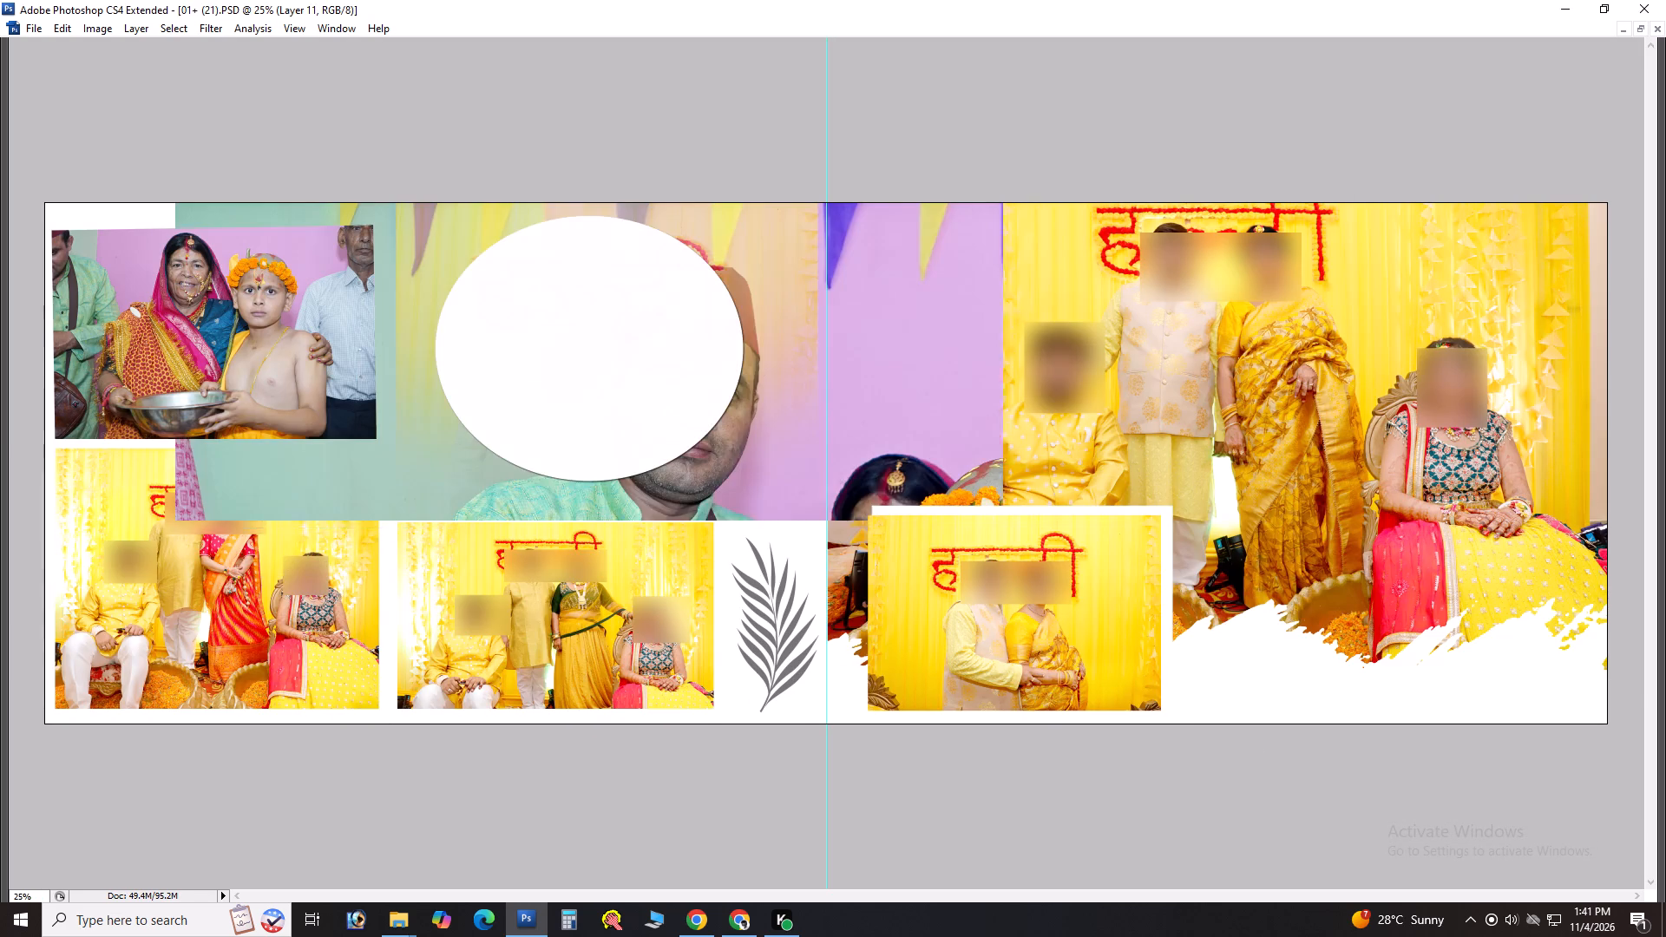
{"action": "key", "text": "ctrl+g"}
Scale the pasted group photo to fill the sheet's lower-left frame and nudge it slightly left.
{"action": "key", "text": "ctrl+t"}
{"action": "left_click_drag", "start_coordinate": [174, 202], "coordinate": [510, 423], "text": "alt+shift"}
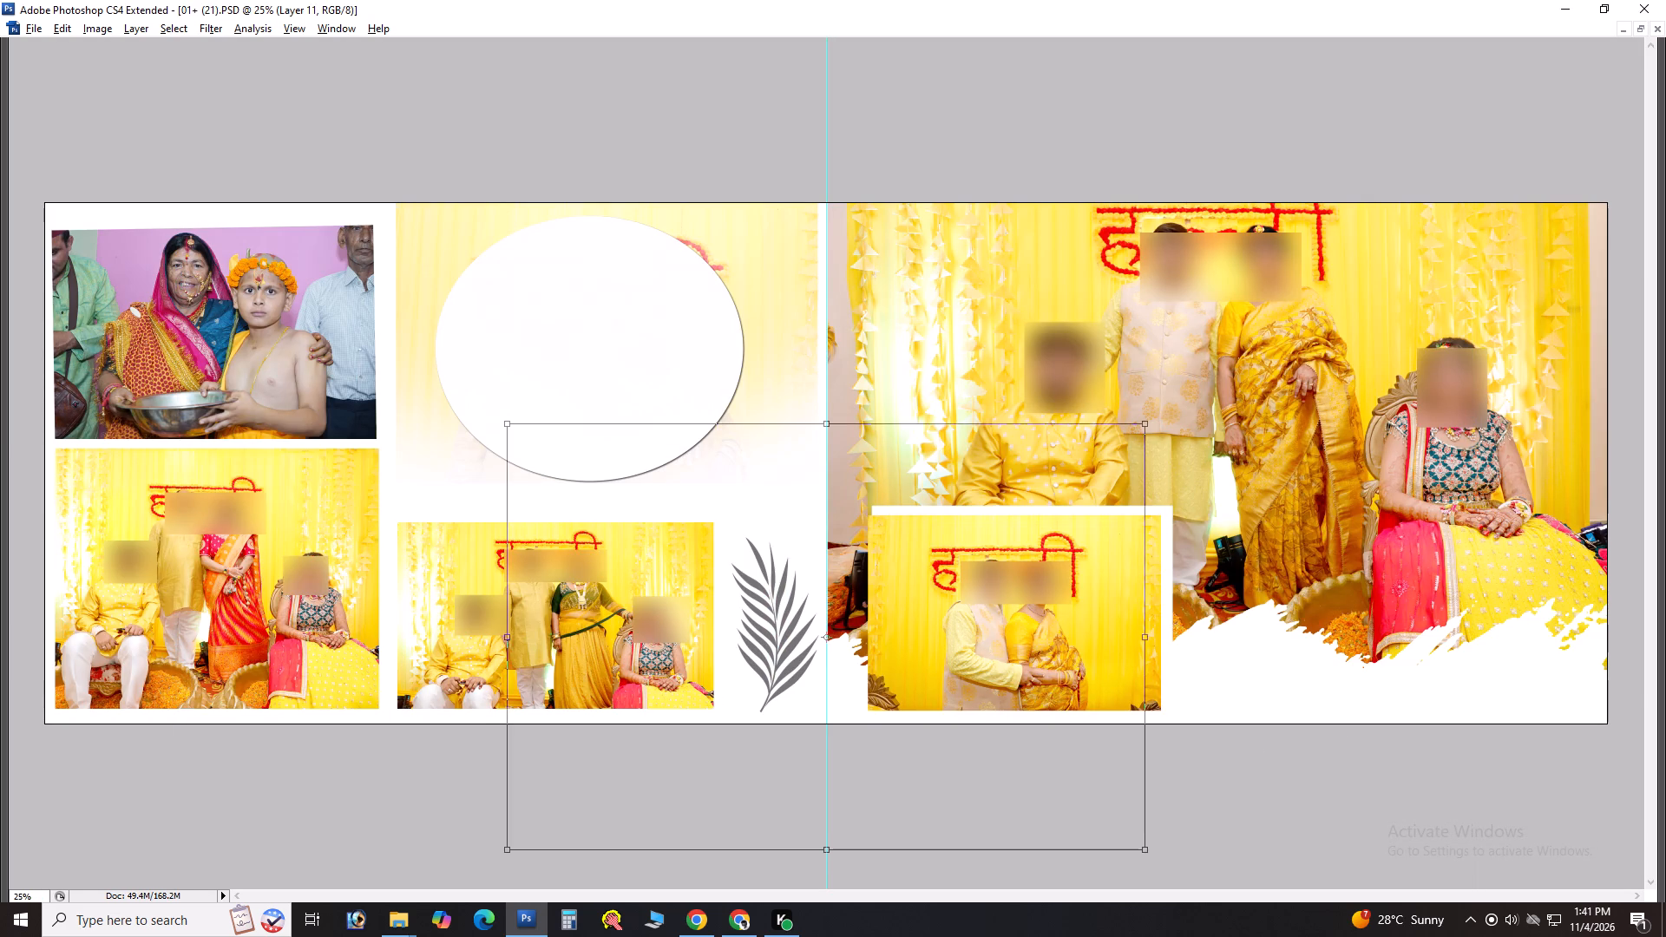
{"action": "left_click_drag", "start_coordinate": [510, 423], "coordinate": [647, 507], "text": "alt+shift"}
{"action": "left_click_drag", "start_coordinate": [777, 580], "coordinate": [189, 524]}
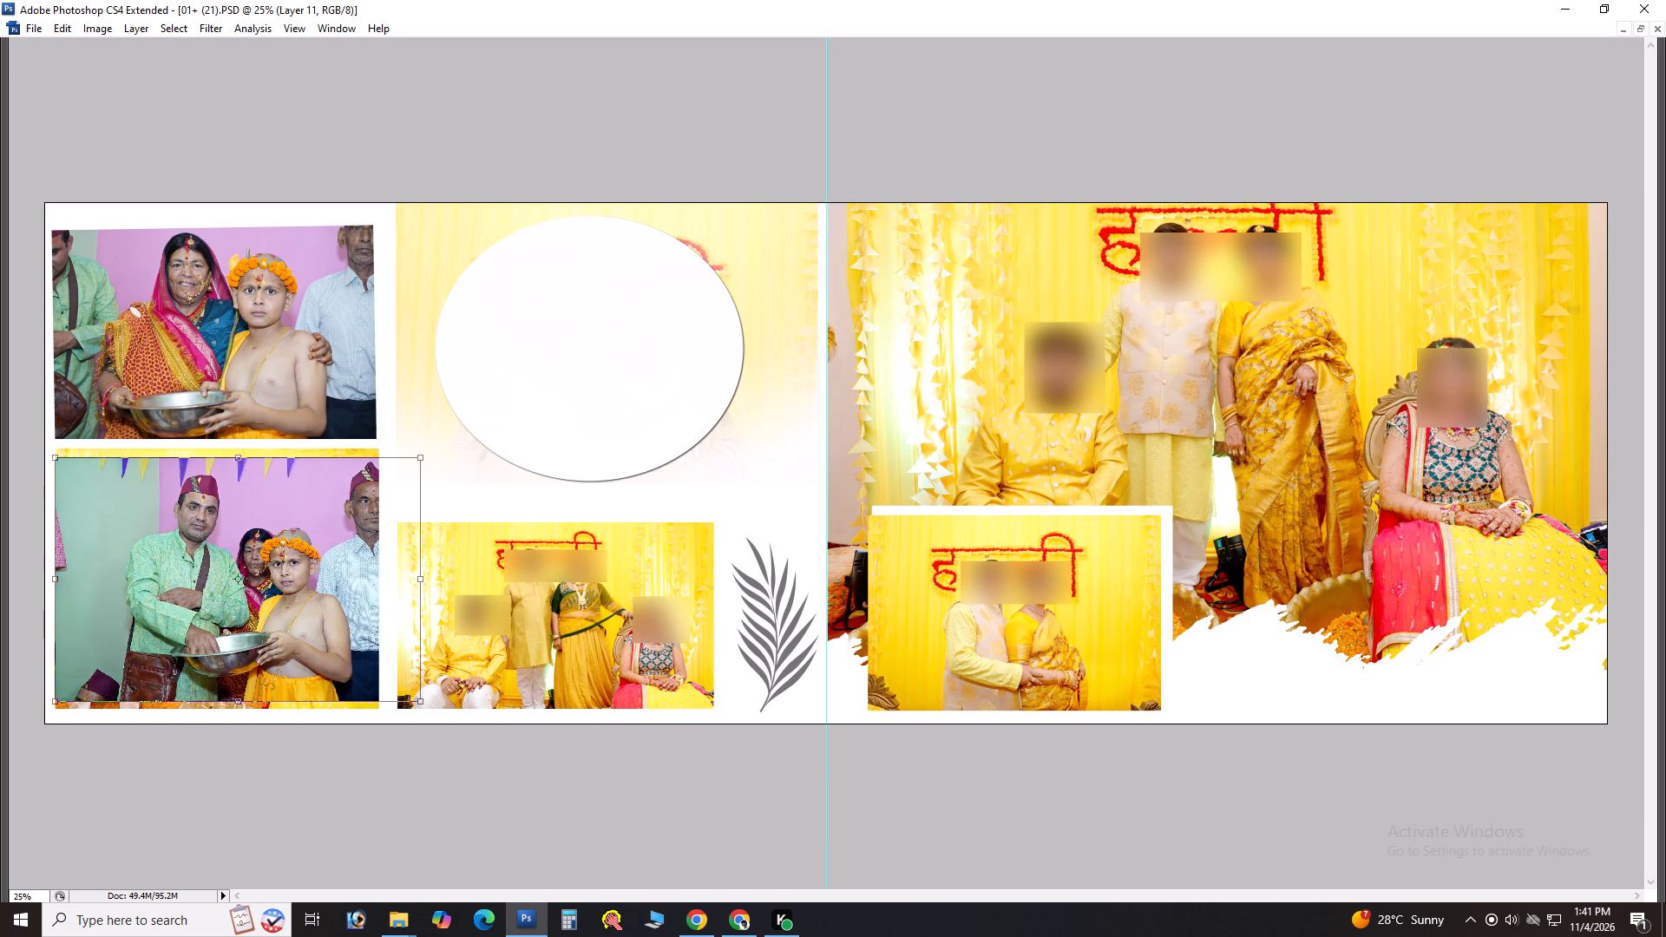
{"action": "left_click_drag", "start_coordinate": [189, 524], "coordinate": [173, 520]}
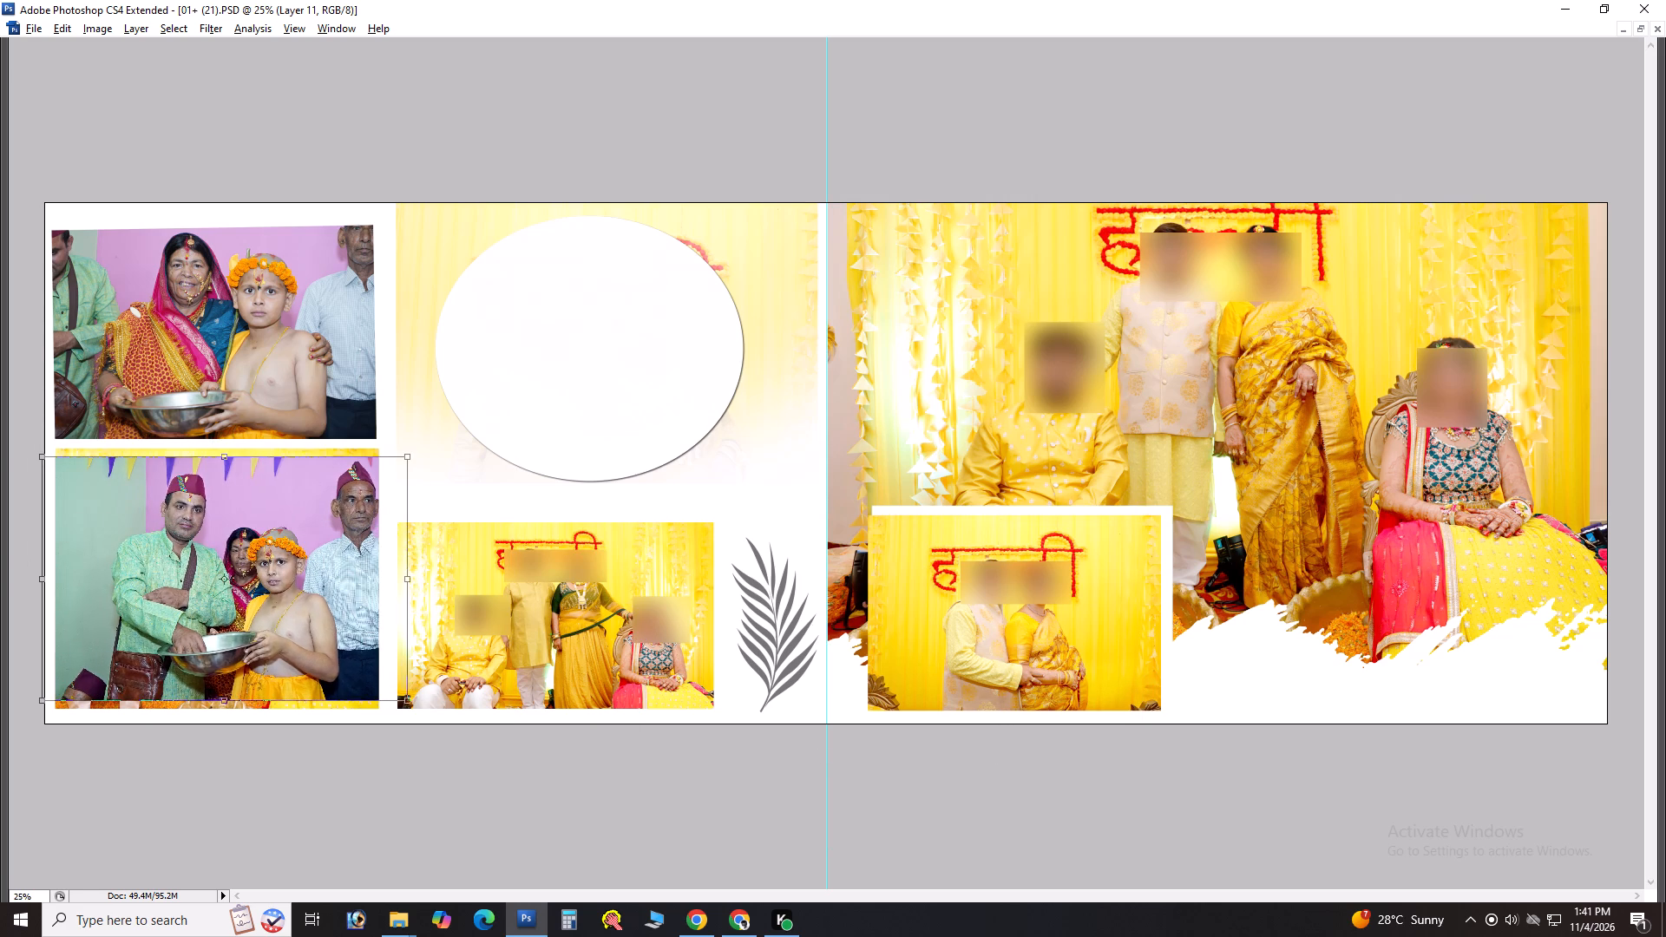
{"action": "left_click_drag", "start_coordinate": [406, 460], "coordinate": [412, 447], "text": "alt+shift"}
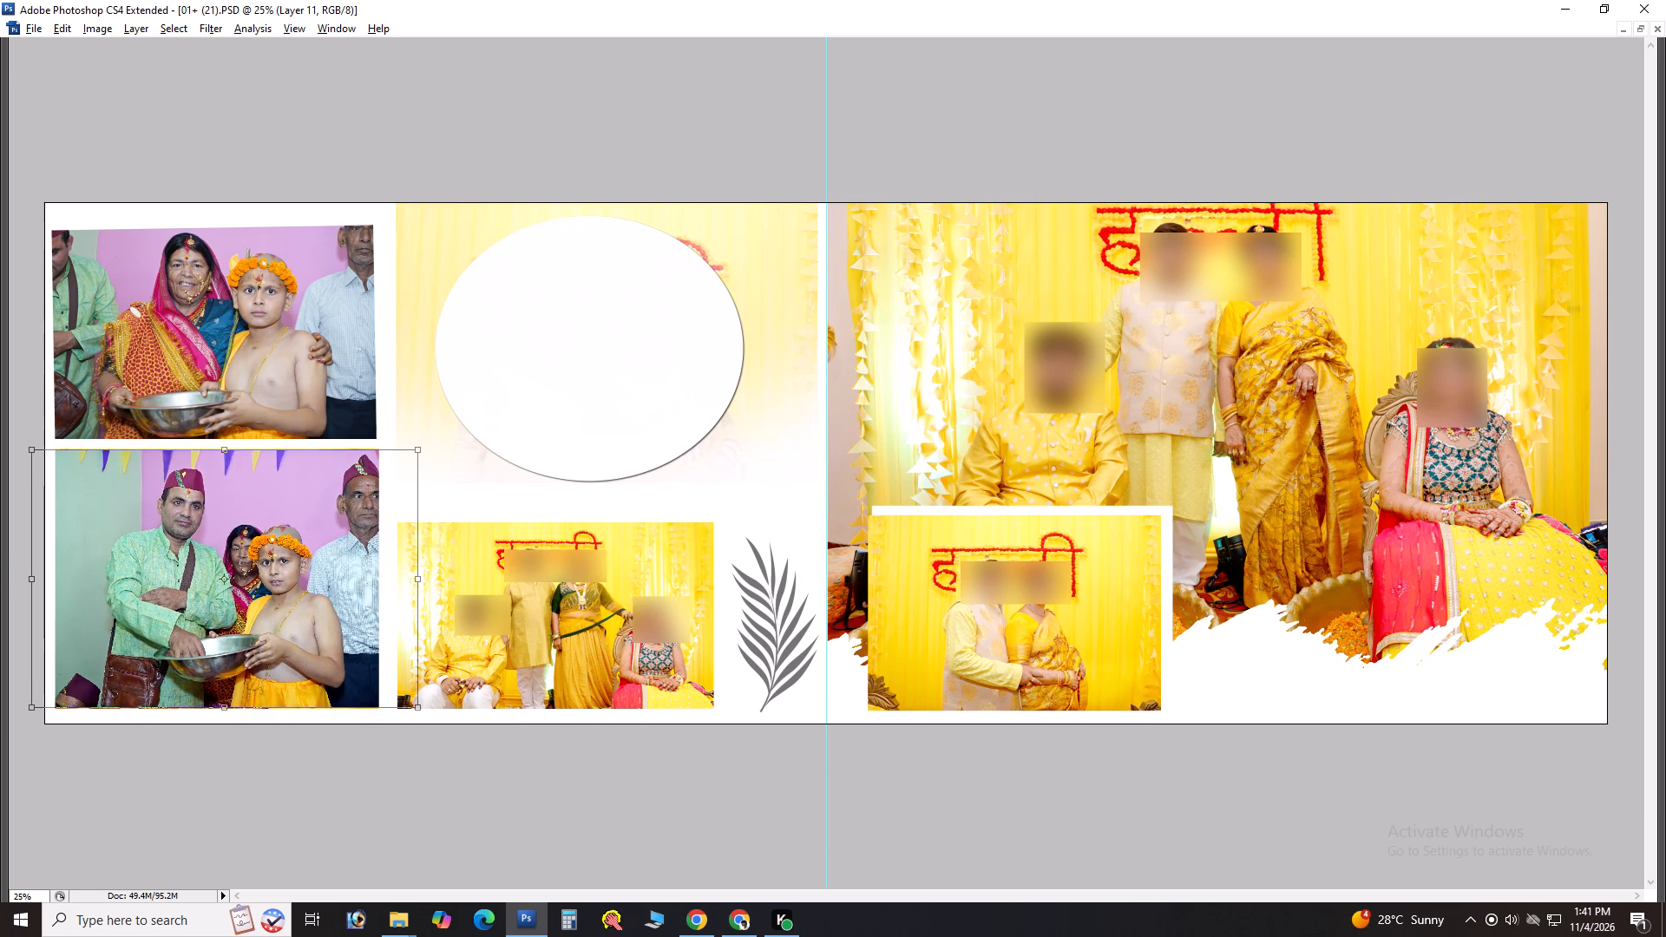
{"action": "left_click_drag", "start_coordinate": [412, 447], "coordinate": [436, 440], "text": "alt+shift"}
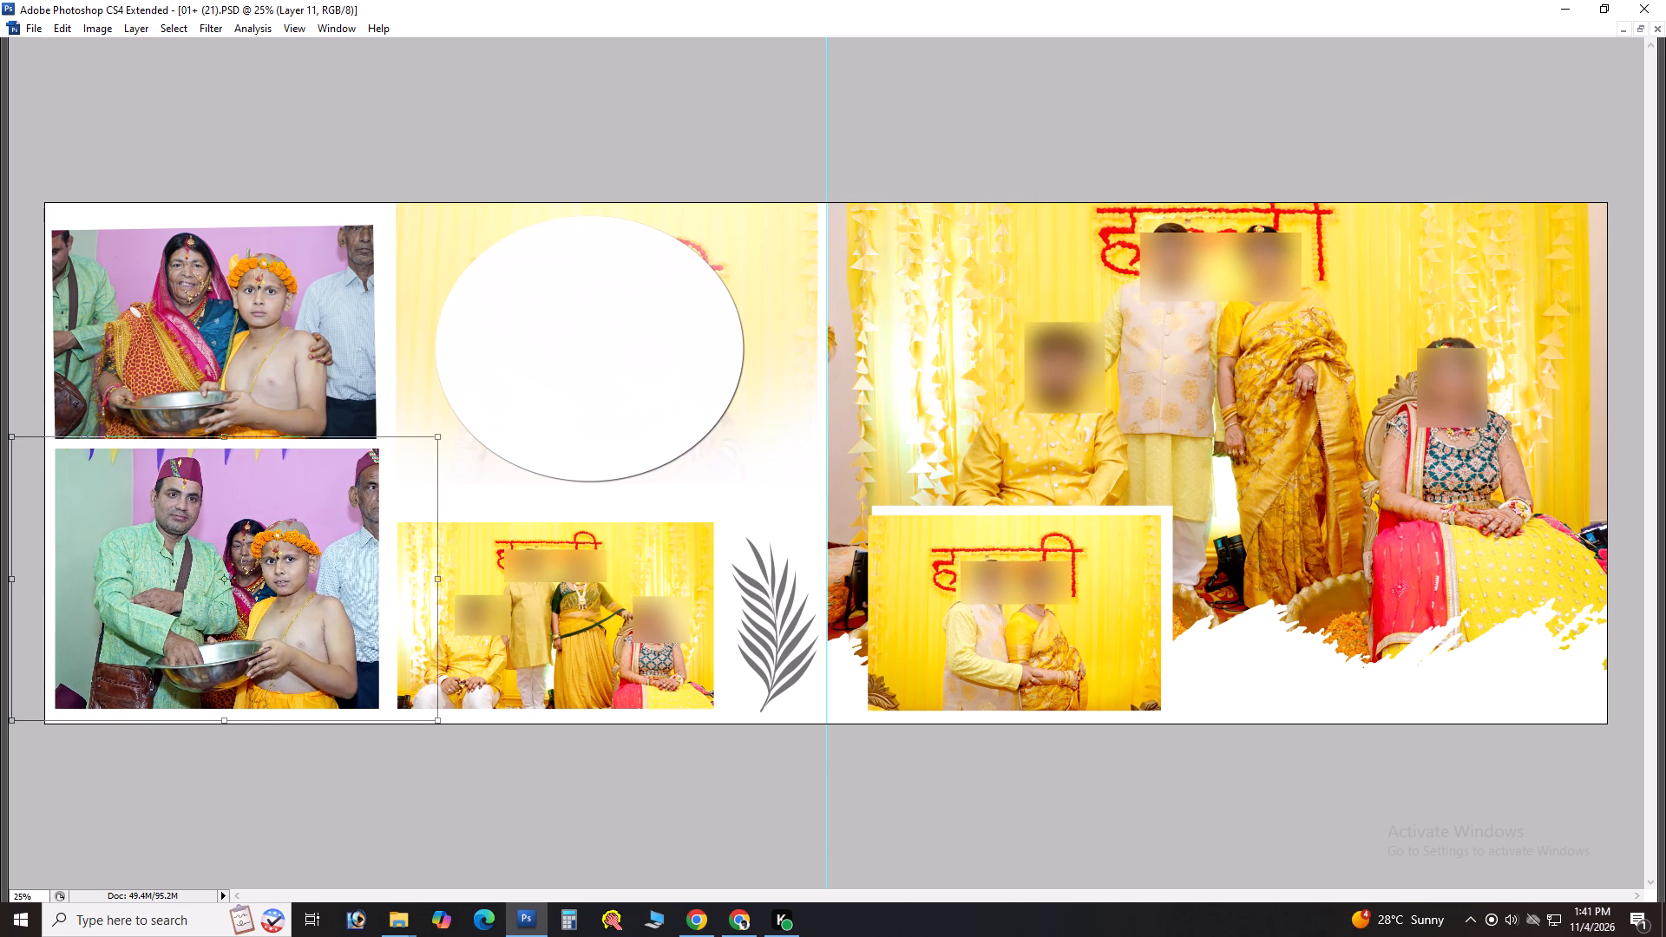
{"action": "key", "text": "Return"}
{"action": "key", "text": "shift+Left"}
{"action": "key", "text": "shift+Left"}
{"action": "key", "text": "shift+Left"}
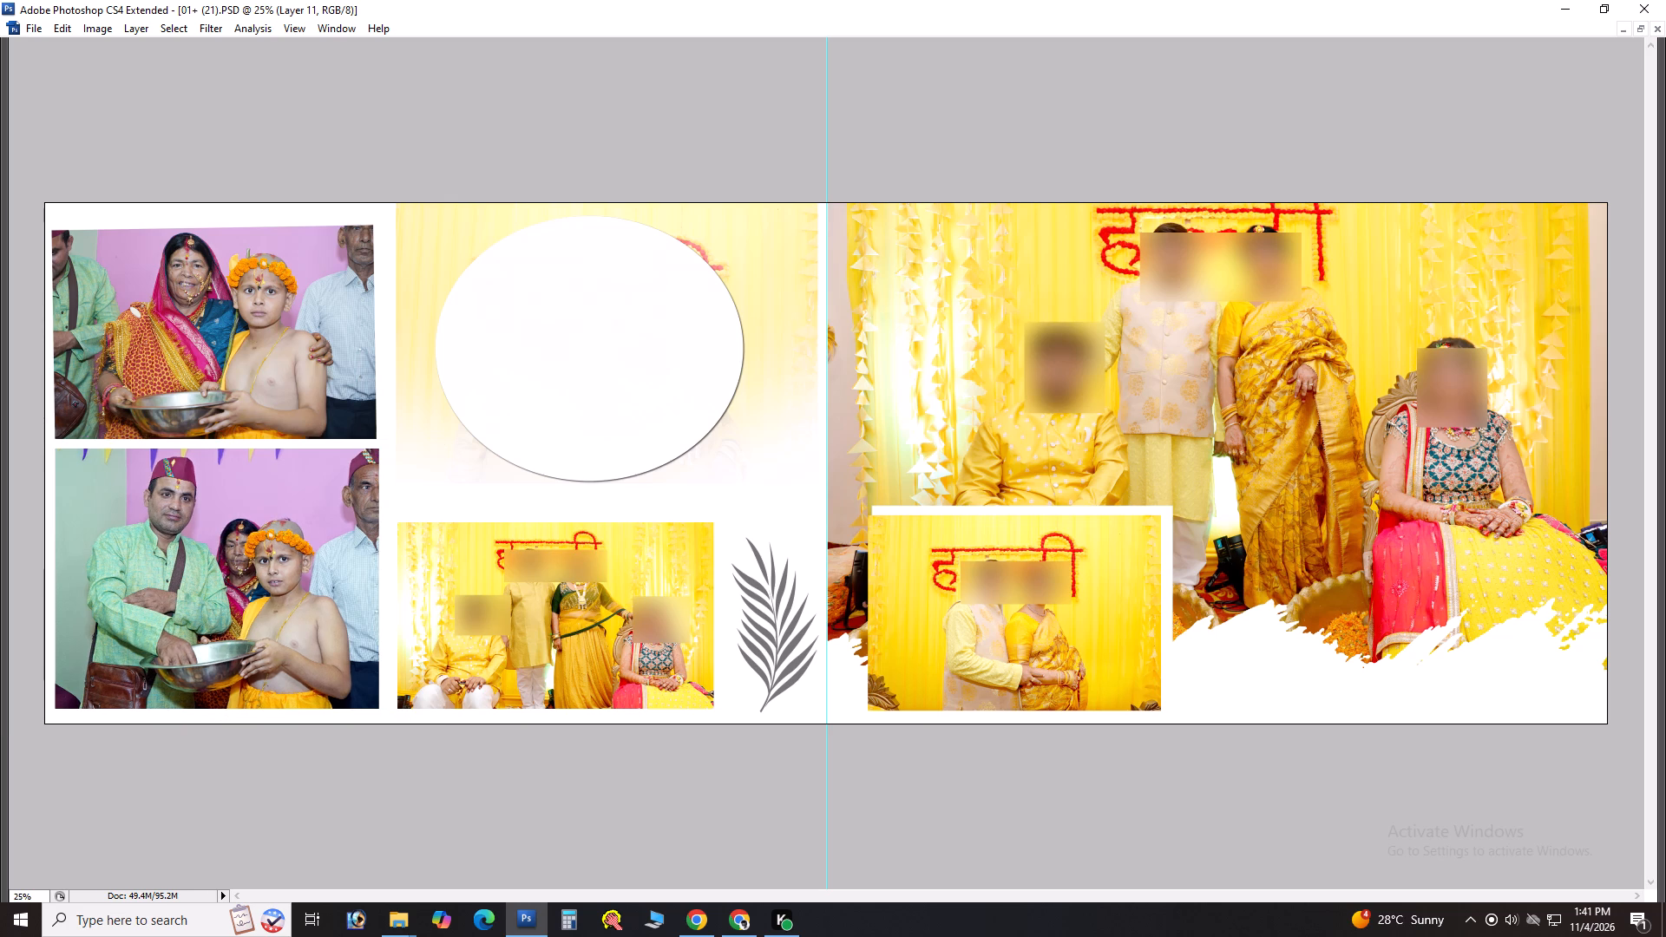
Nudge the clipped group photo slightly left within the sheet's lower-left frame.
{"action": "key", "text": "ctrl+Up"}
{"action": "key", "text": "ctrl+Left"}
{"action": "key", "text": "ctrl+Down"}
{"action": "key", "text": "ctrl+0"}
{"action": "key", "text": "ctrl+0"}
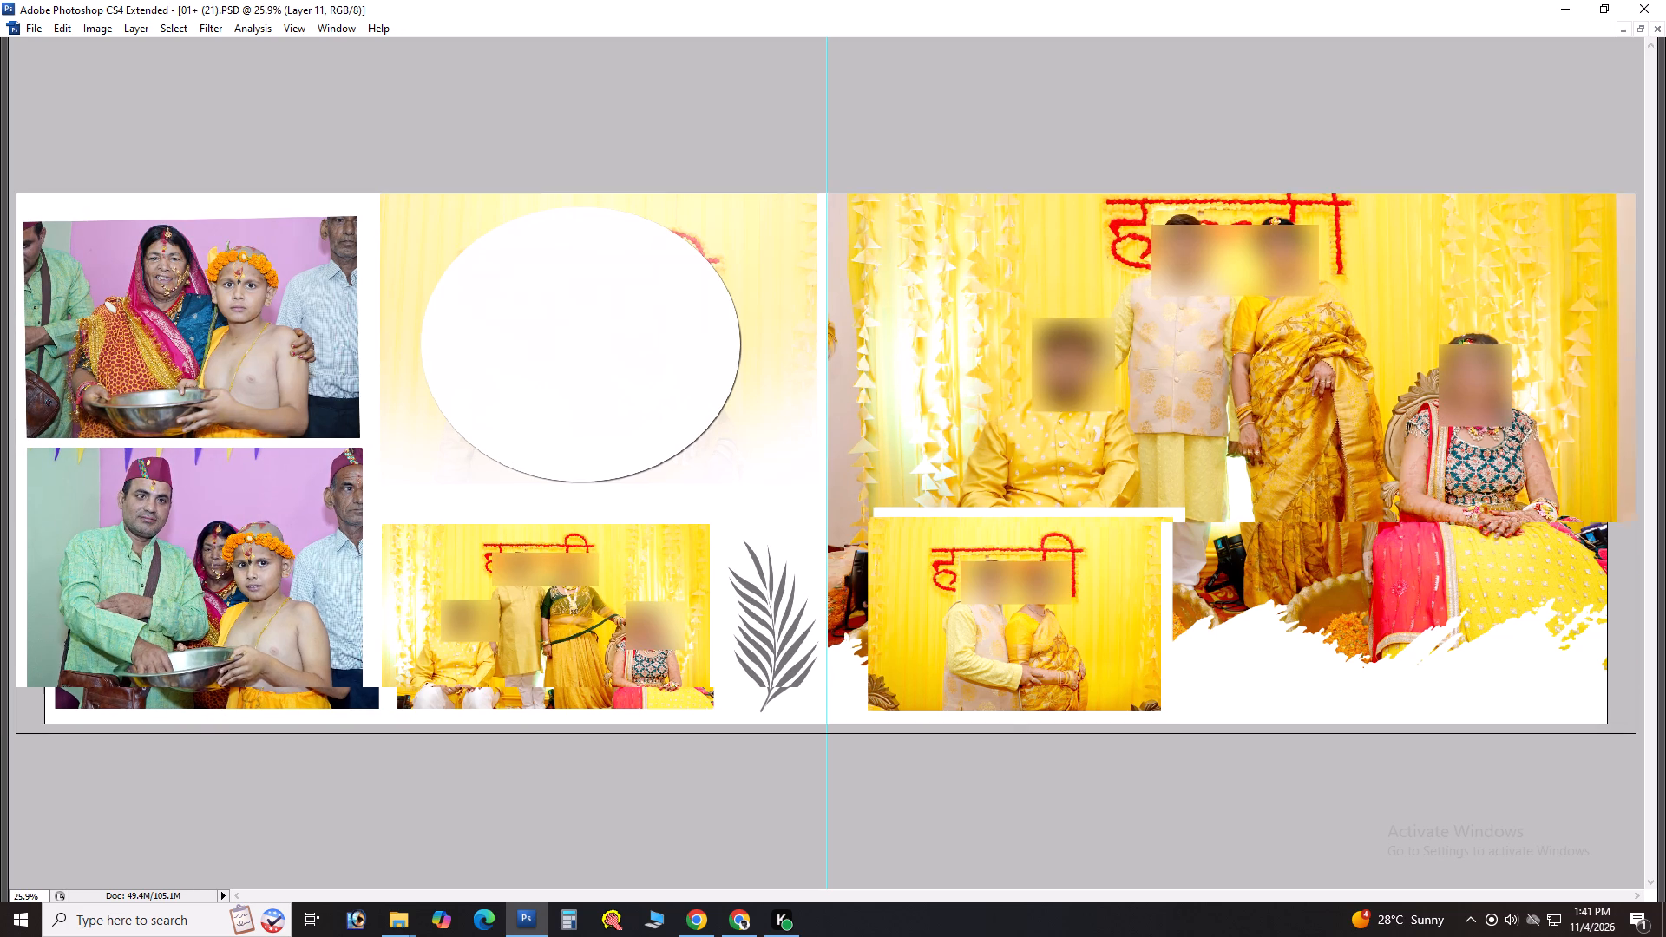
In the 02 folder in File Explorer, move the used photo DSC00050 into the okiee folder.
{"action": "key", "text": "alt+Tab"}
{"action": "left_click_drag", "start_coordinate": [576, 256], "coordinate": [368, 298]}
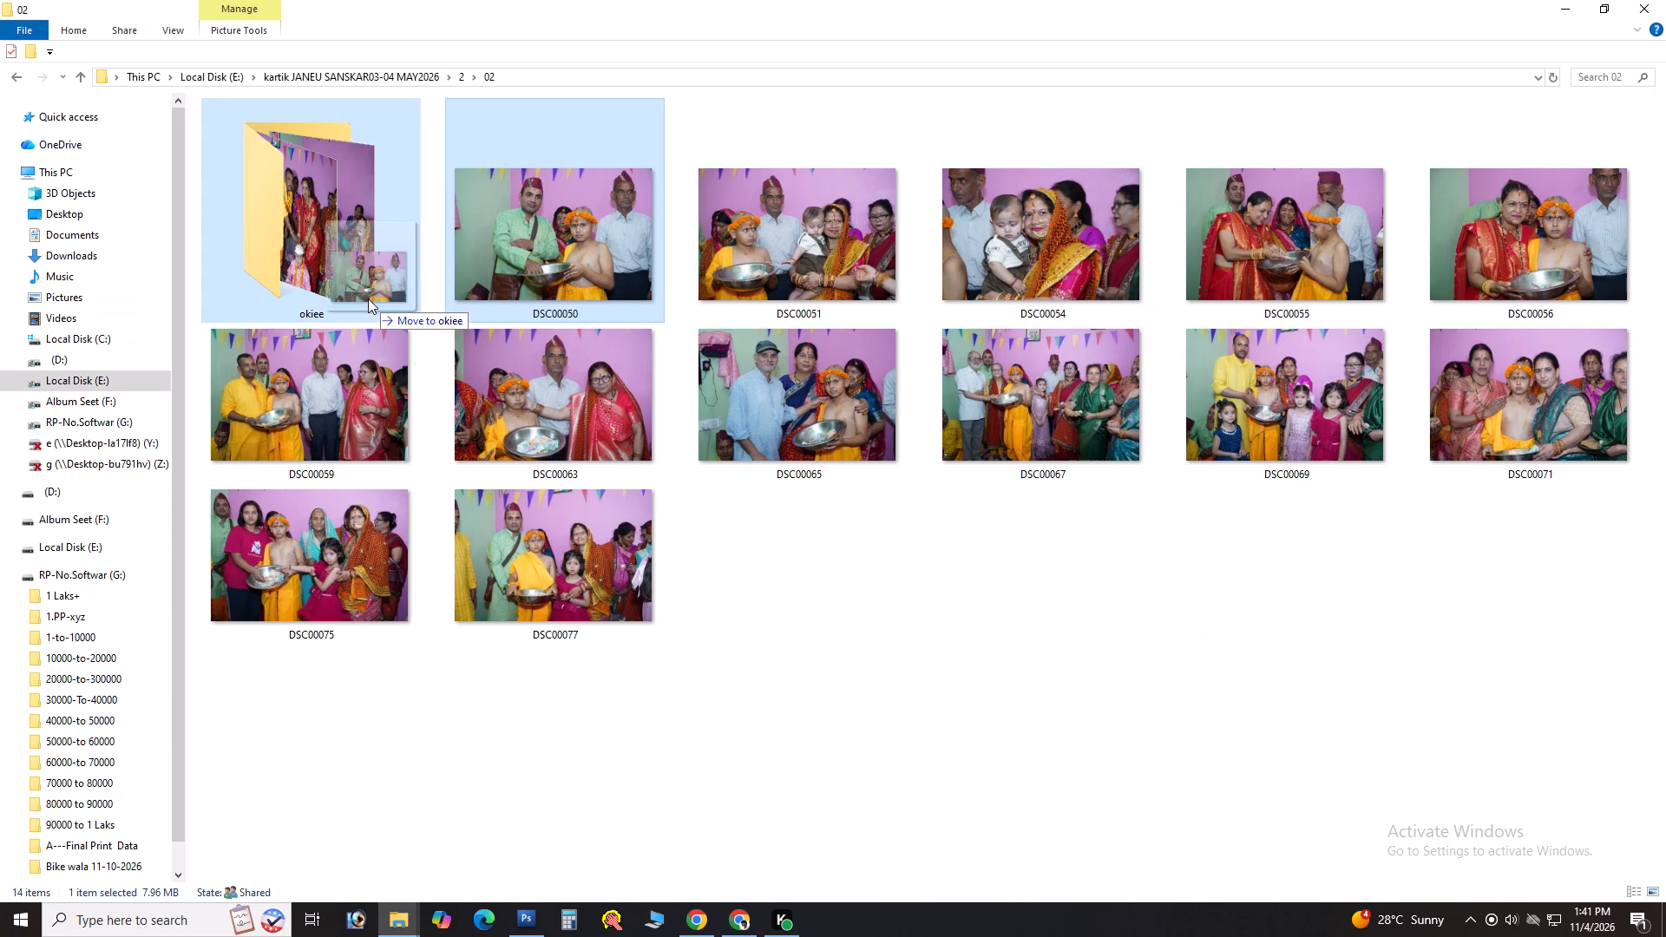
{"action": "left_click_drag", "start_coordinate": [368, 298], "coordinate": [363, 290]}
Open photo DSC00051 from the 02 folder in Photoshop.
{"action": "left_click", "coordinate": [554, 235]}
{"action": "left_click_drag", "start_coordinate": [591, 196], "coordinate": [462, 376]}
{"action": "key", "text": "alt+Tab"}
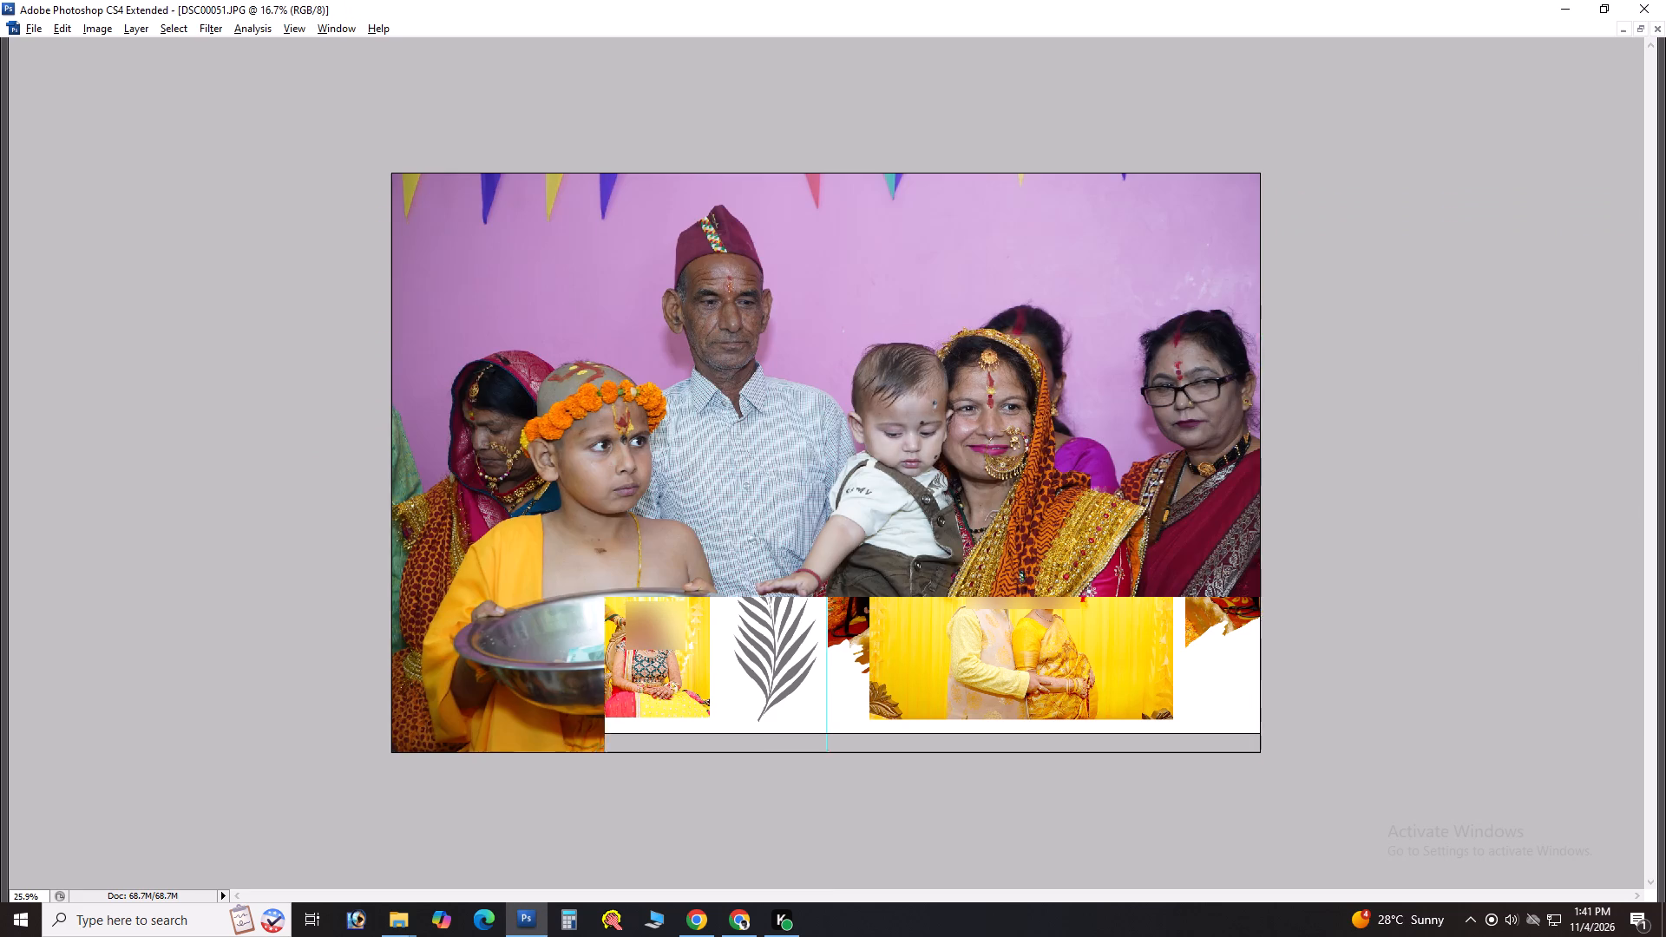
Run the correction action on DSC00051, raise the Levels shadow input and slightly lower the highlight input, comparing against the previous state.
{"action": "key", "text": "F6"}
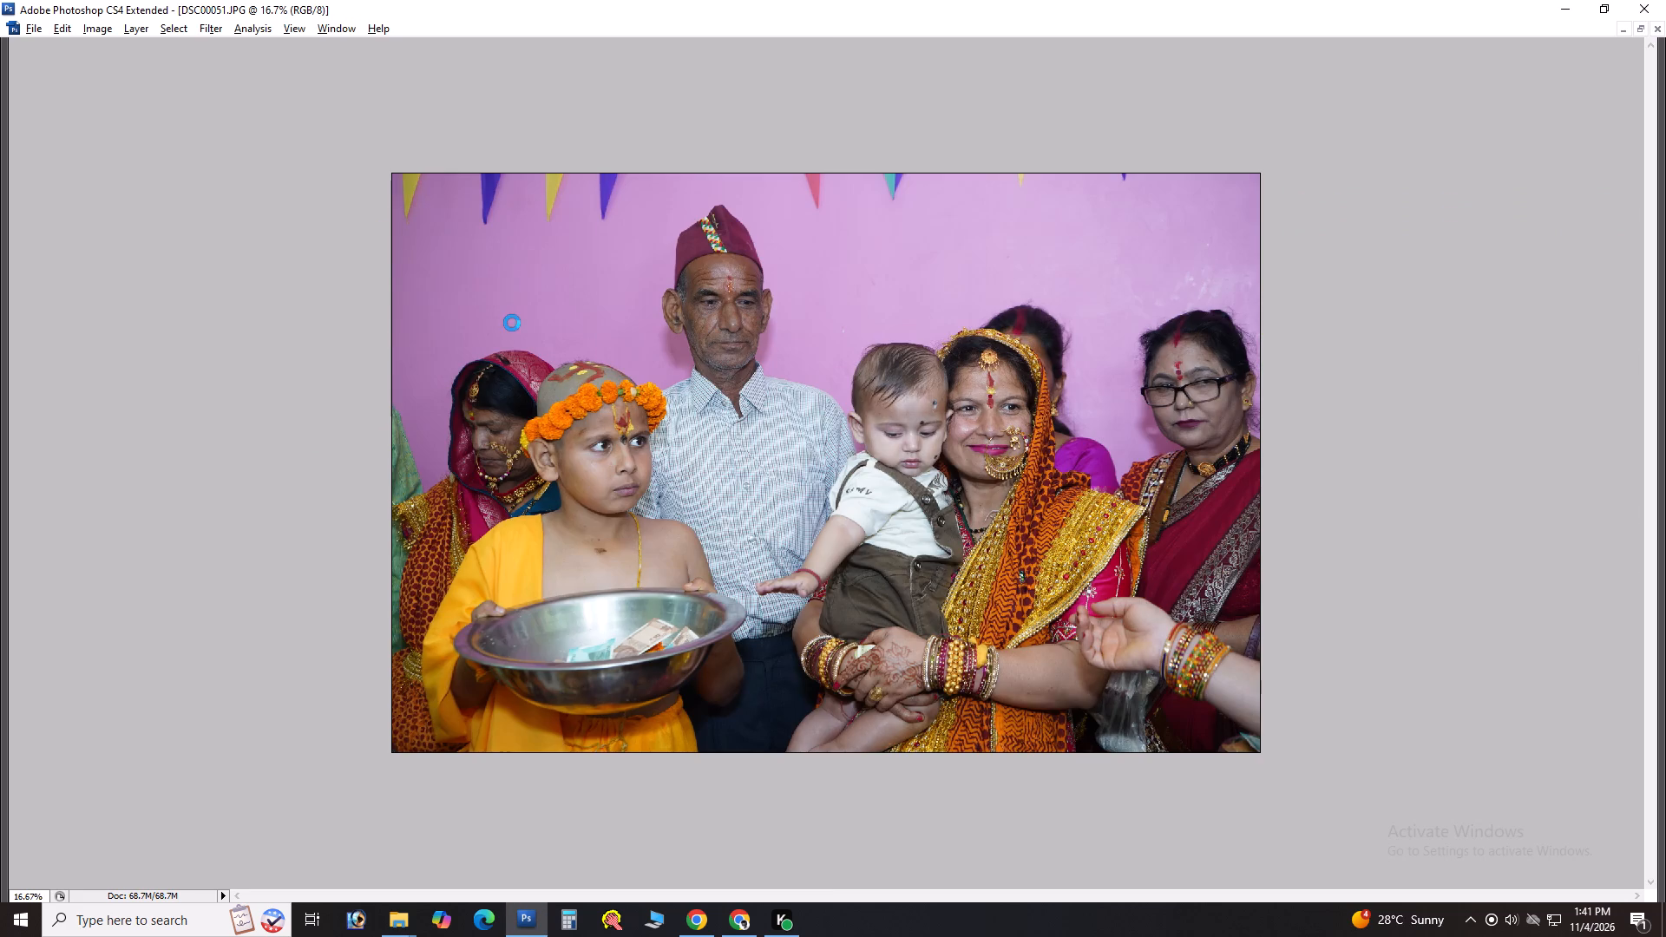
{"action": "key", "text": "ctrl+d"}
{"action": "key", "text": "ctrl+l"}
{"action": "key", "text": "Tab"}
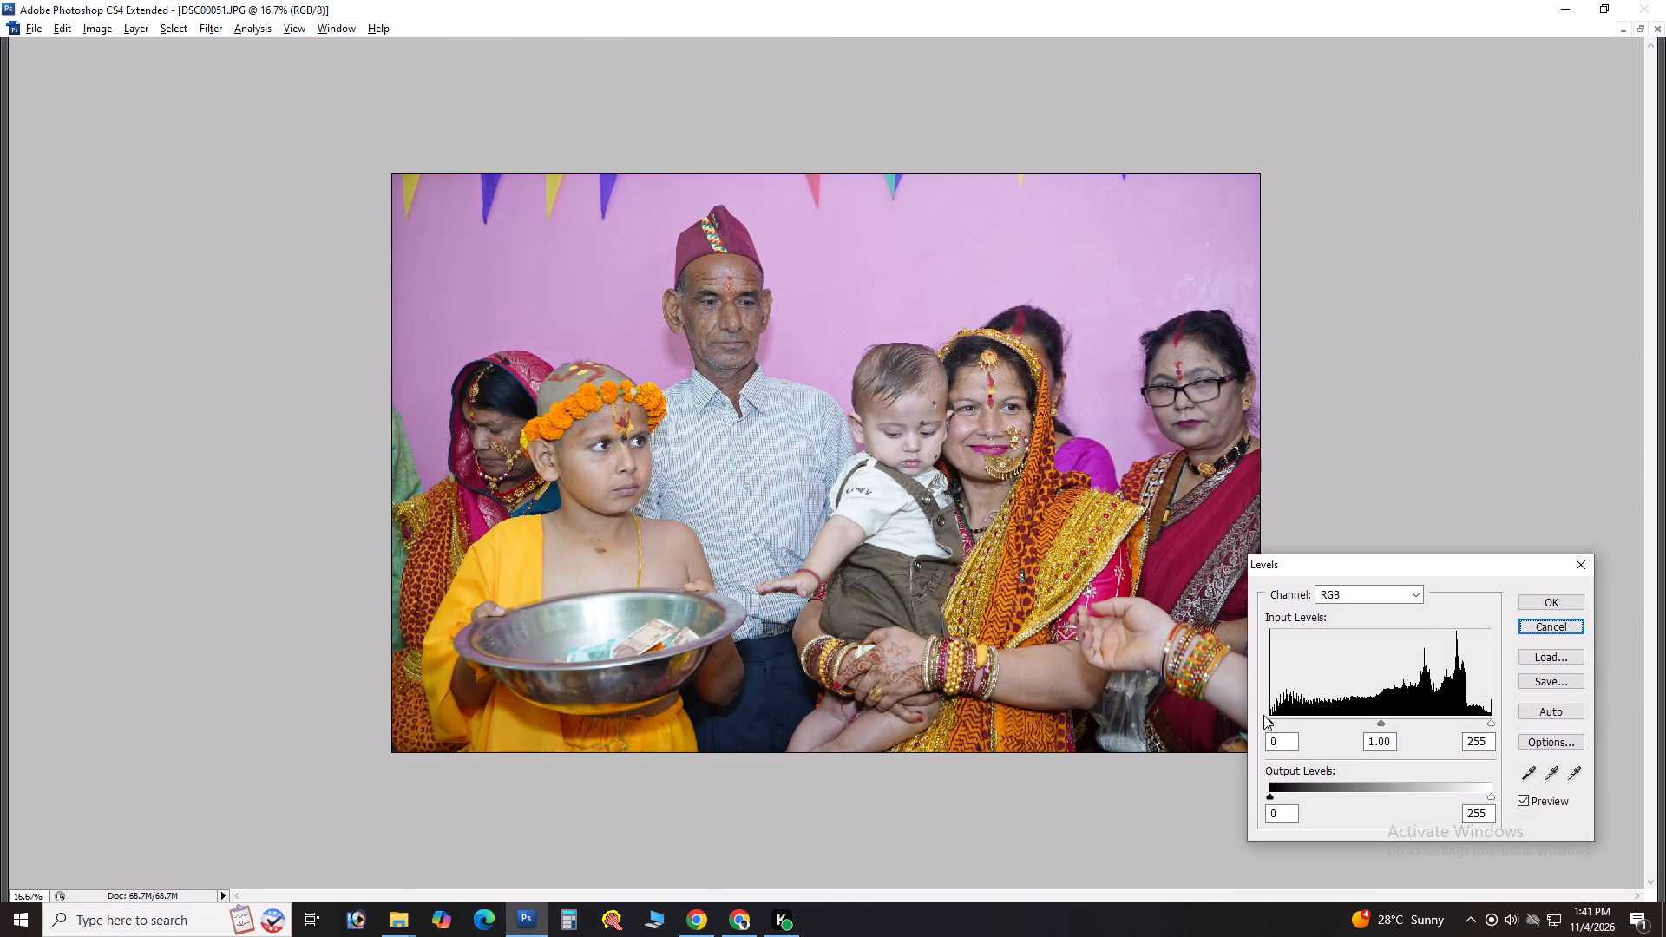
{"action": "left_click_drag", "start_coordinate": [1282, 744], "coordinate": [1263, 752]}
{"action": "scroll", "coordinate": [1282, 720], "scroll_direction": "up", "scroll_amount": 12}
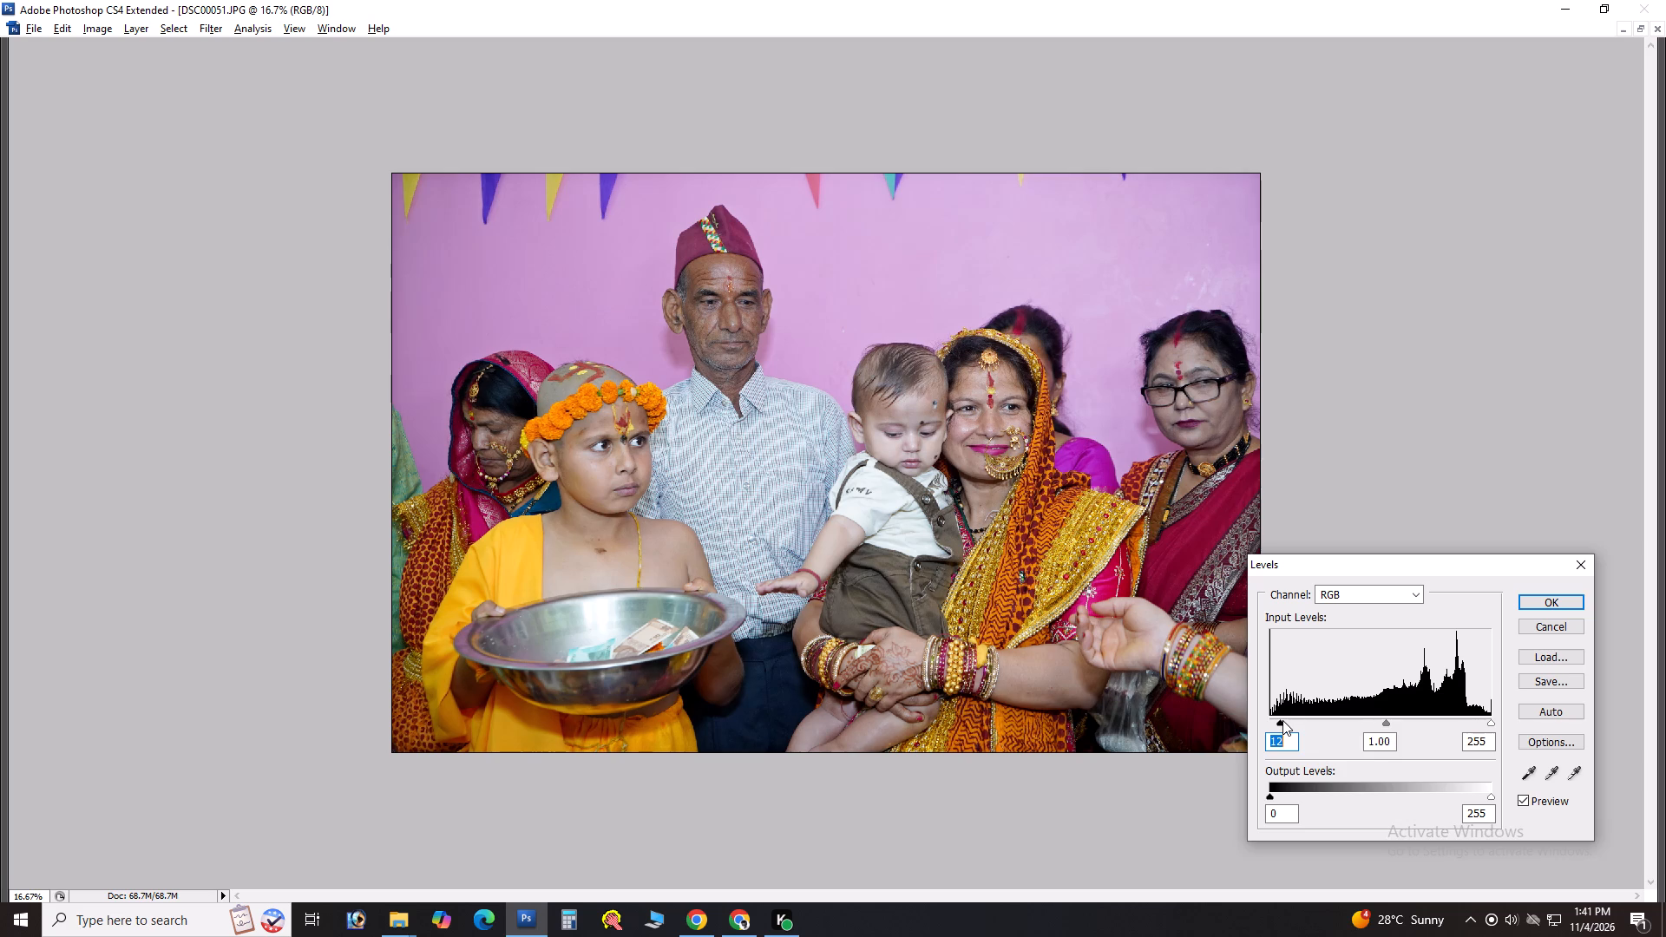
{"action": "scroll", "coordinate": [1282, 720], "scroll_direction": "up", "scroll_amount": 3}
{"action": "key", "text": "Tab"}
{"action": "key", "text": "Tab"}
{"action": "scroll", "coordinate": [1282, 720], "scroll_direction": "down", "scroll_amount": 2}
{"action": "key", "text": "Return"}
{"action": "key", "text": "ctrl+alt+z"}
{"action": "key", "text": "ctrl+z"}
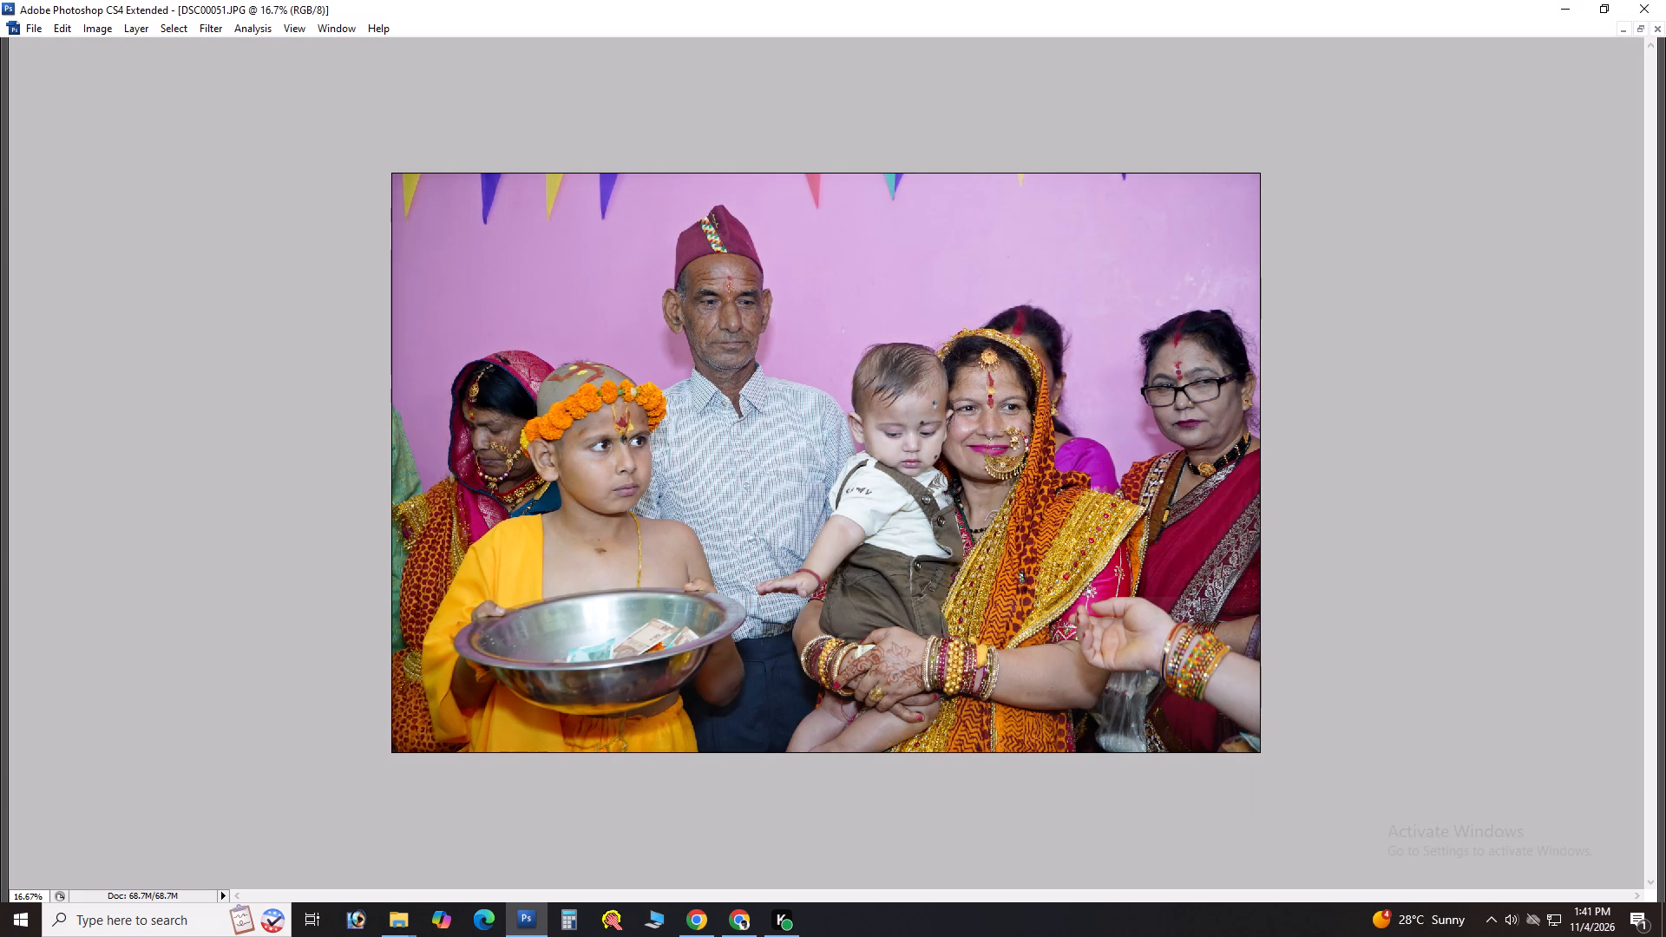
Lasso the head of the man in the maroon cap, feather the selection, and brighten it with the Levels midtone.
{"action": "key", "text": "j"}
{"action": "key", "text": "j"}
{"action": "left_click_drag", "start_coordinate": [764, 215], "coordinate": [828, 230]}
{"action": "key", "text": "ctrl+alt+d"}
{"action": "key", "text": "Return"}
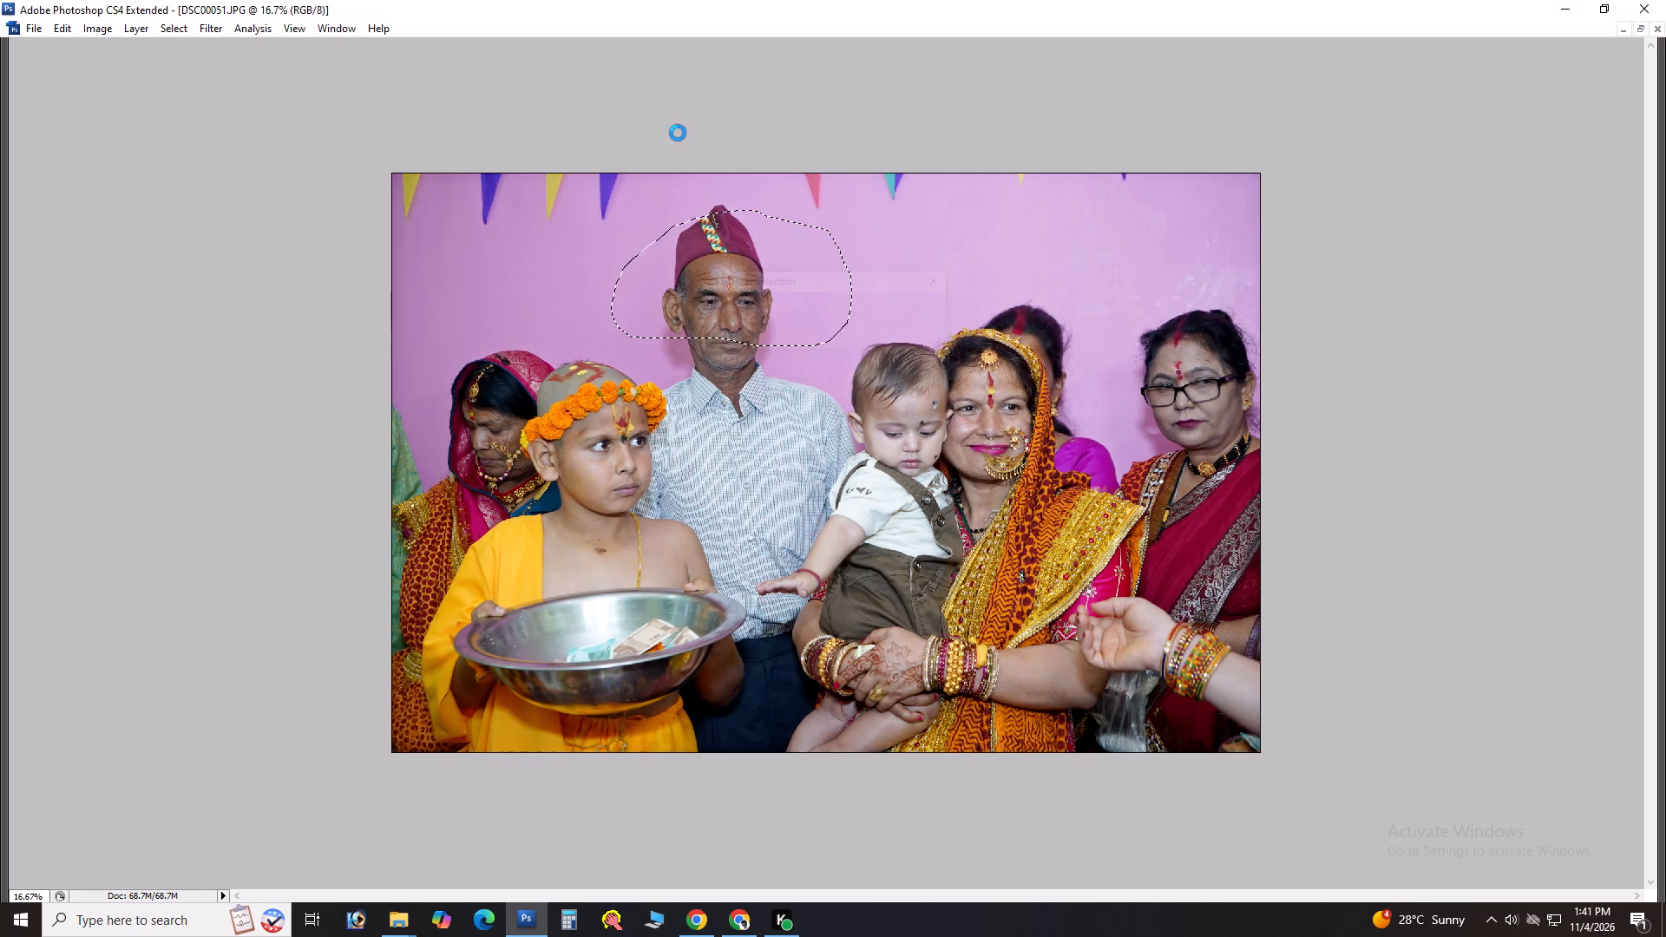
{"action": "key", "text": "ctrl+l"}
{"action": "key", "text": "Tab"}
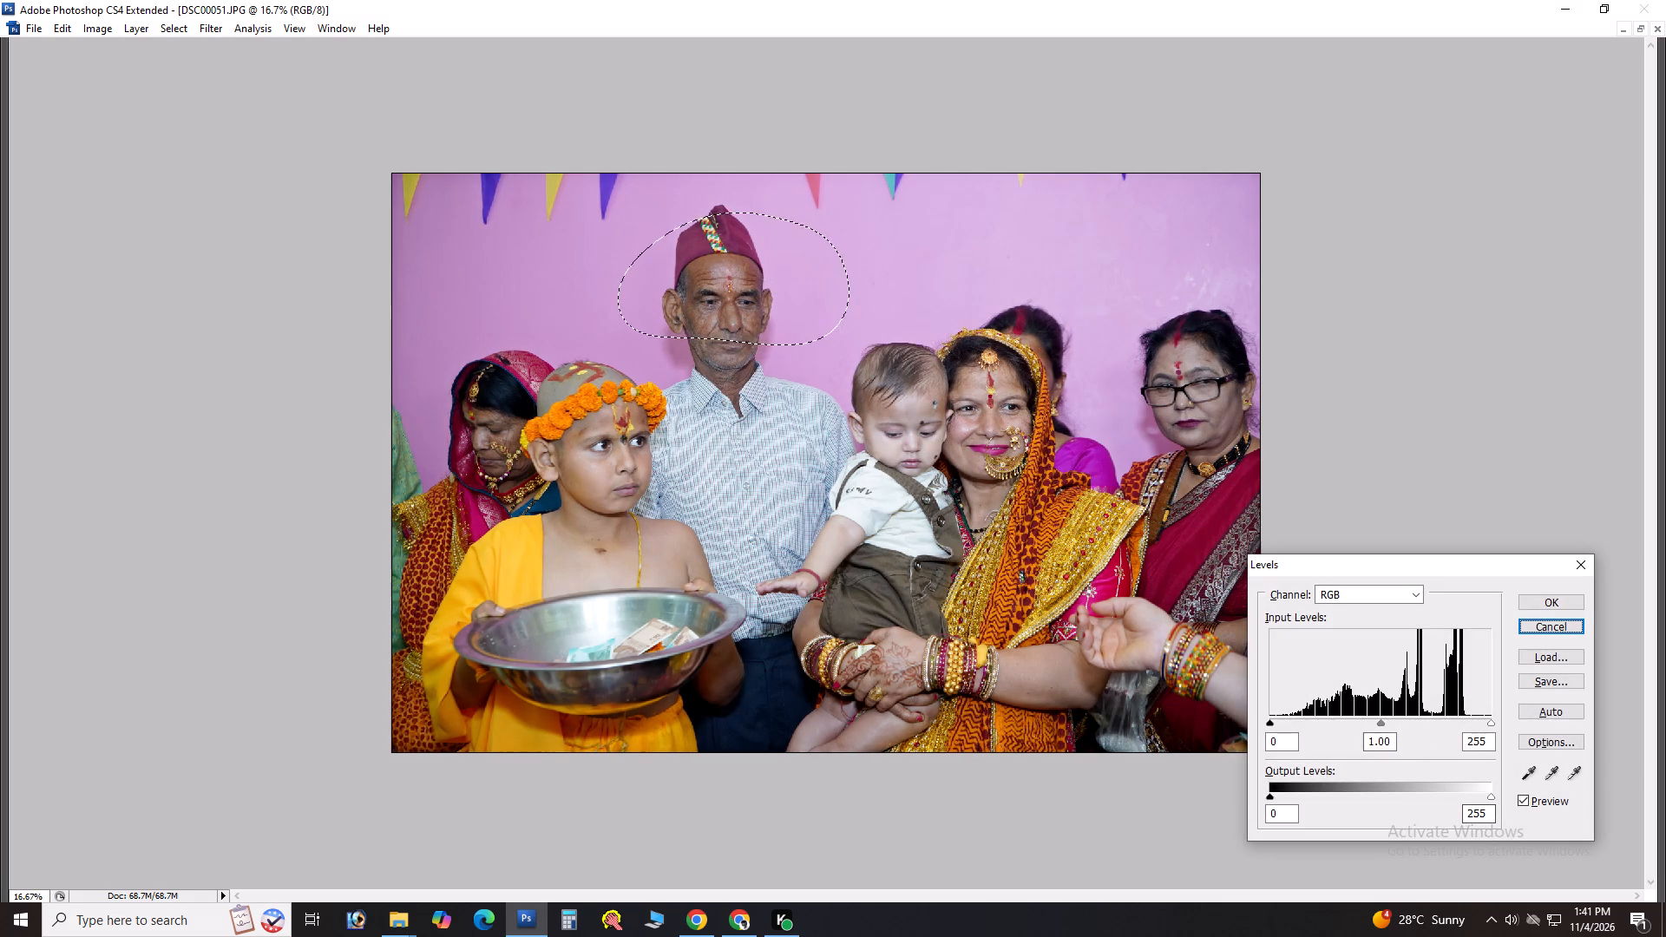
{"action": "left_click_drag", "start_coordinate": [1375, 742], "coordinate": [1391, 746]}
{"action": "scroll", "coordinate": [1391, 746], "scroll_direction": "up", "scroll_amount": 15}
{"action": "key", "text": "Return"}
{"action": "key", "text": "ctrl+d"}
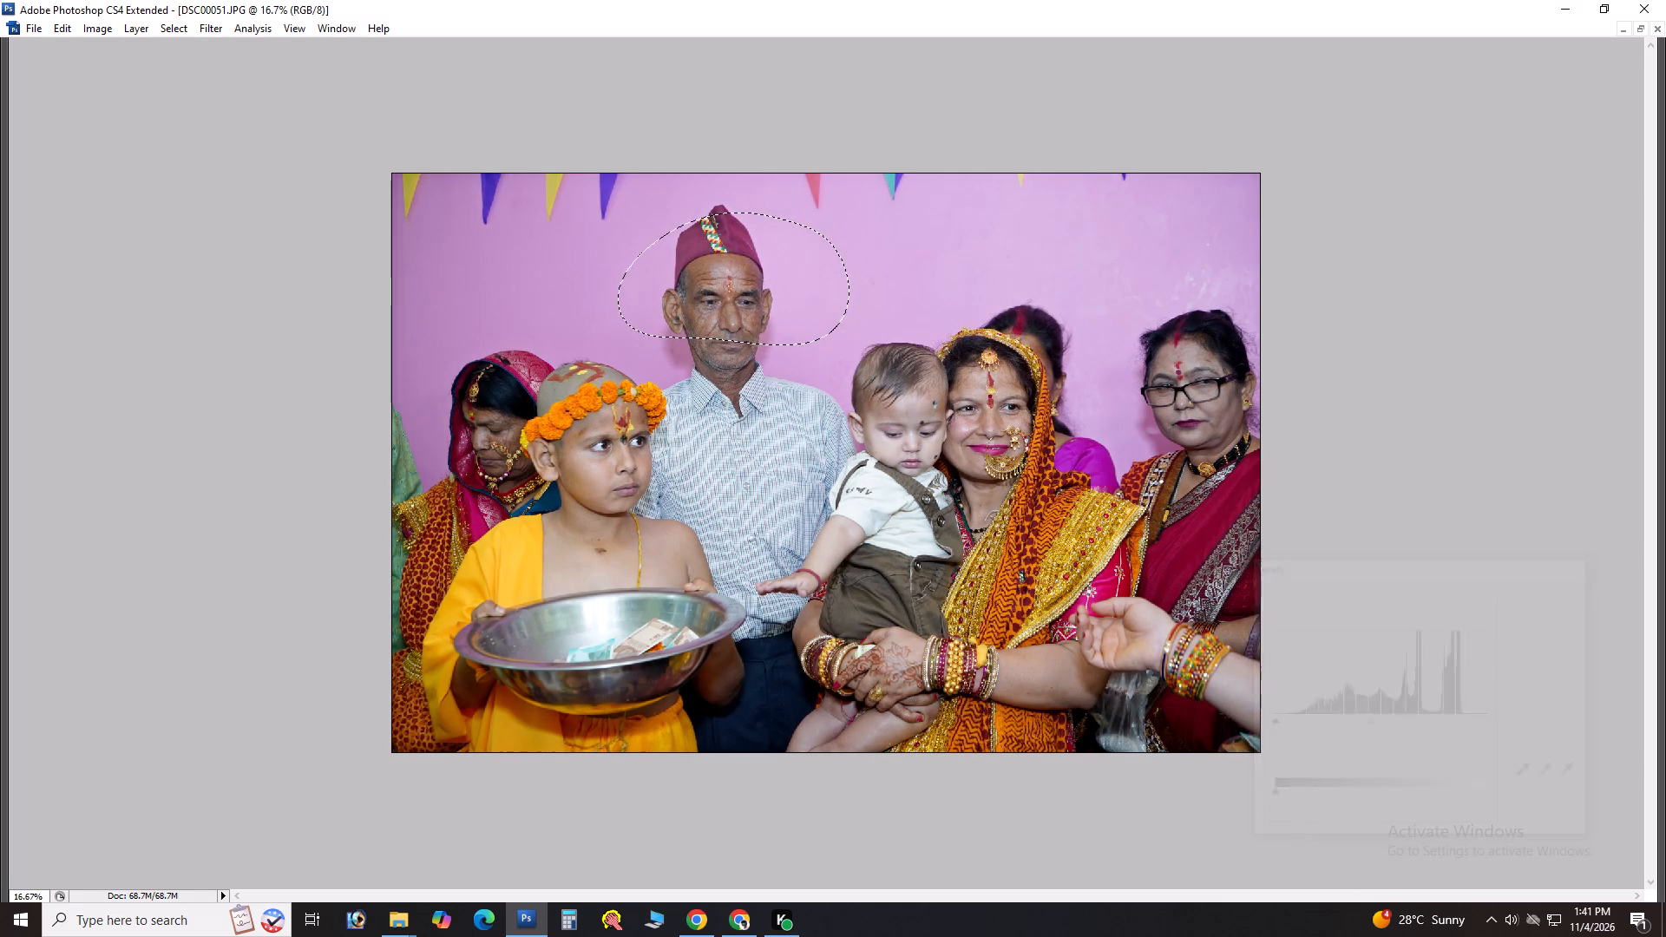
Cut the whole corrected DSC00051 image and close its file without saving, returning to the album sheet.
{"action": "key", "text": "ctrl+0"}
{"action": "key", "text": "ctrl+0"}
{"action": "key", "text": "ctrl+a"}
{"action": "key", "text": "ctrl+x"}
{"action": "key", "text": "ctrl+w"}
{"action": "key", "text": "Tab"}
{"action": "key", "text": "space"}
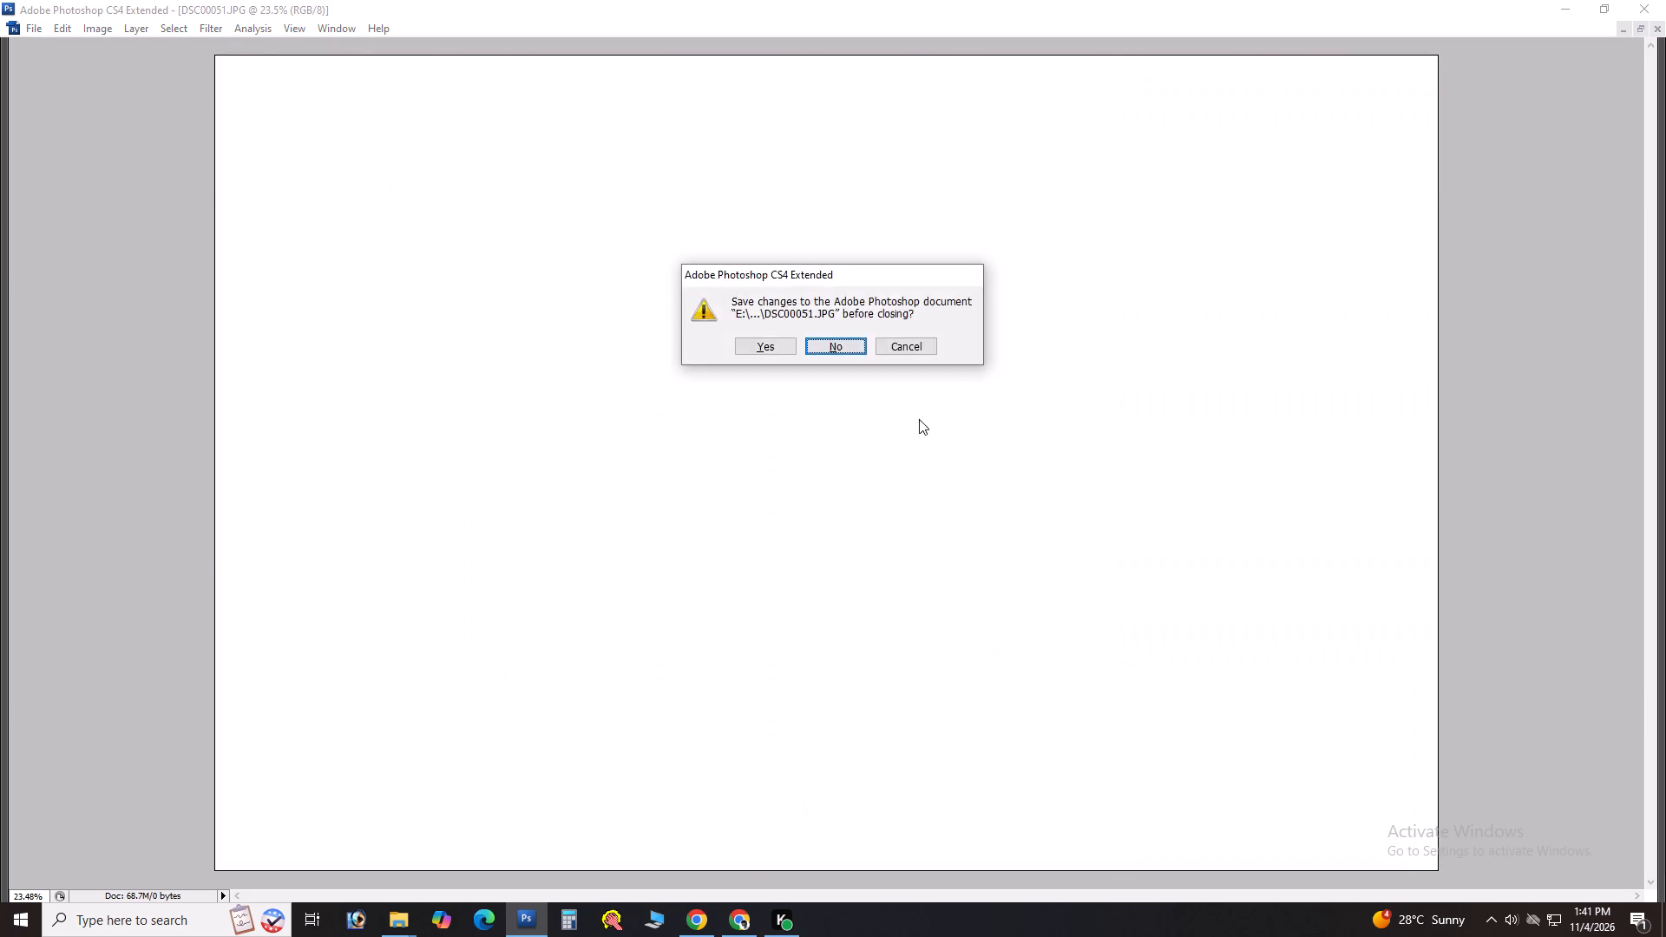
Paste the cut photo above the sheet's white oval frame and clip it to that oval.
{"action": "key", "text": "v"}
{"action": "key", "text": "v"}
{"action": "key", "text": "v"}
{"action": "right_click", "coordinate": [553, 355]}
{"action": "left_click", "coordinate": [562, 361]}
{"action": "key", "text": "ctrl+v"}
{"action": "key", "text": "ctrl+g"}
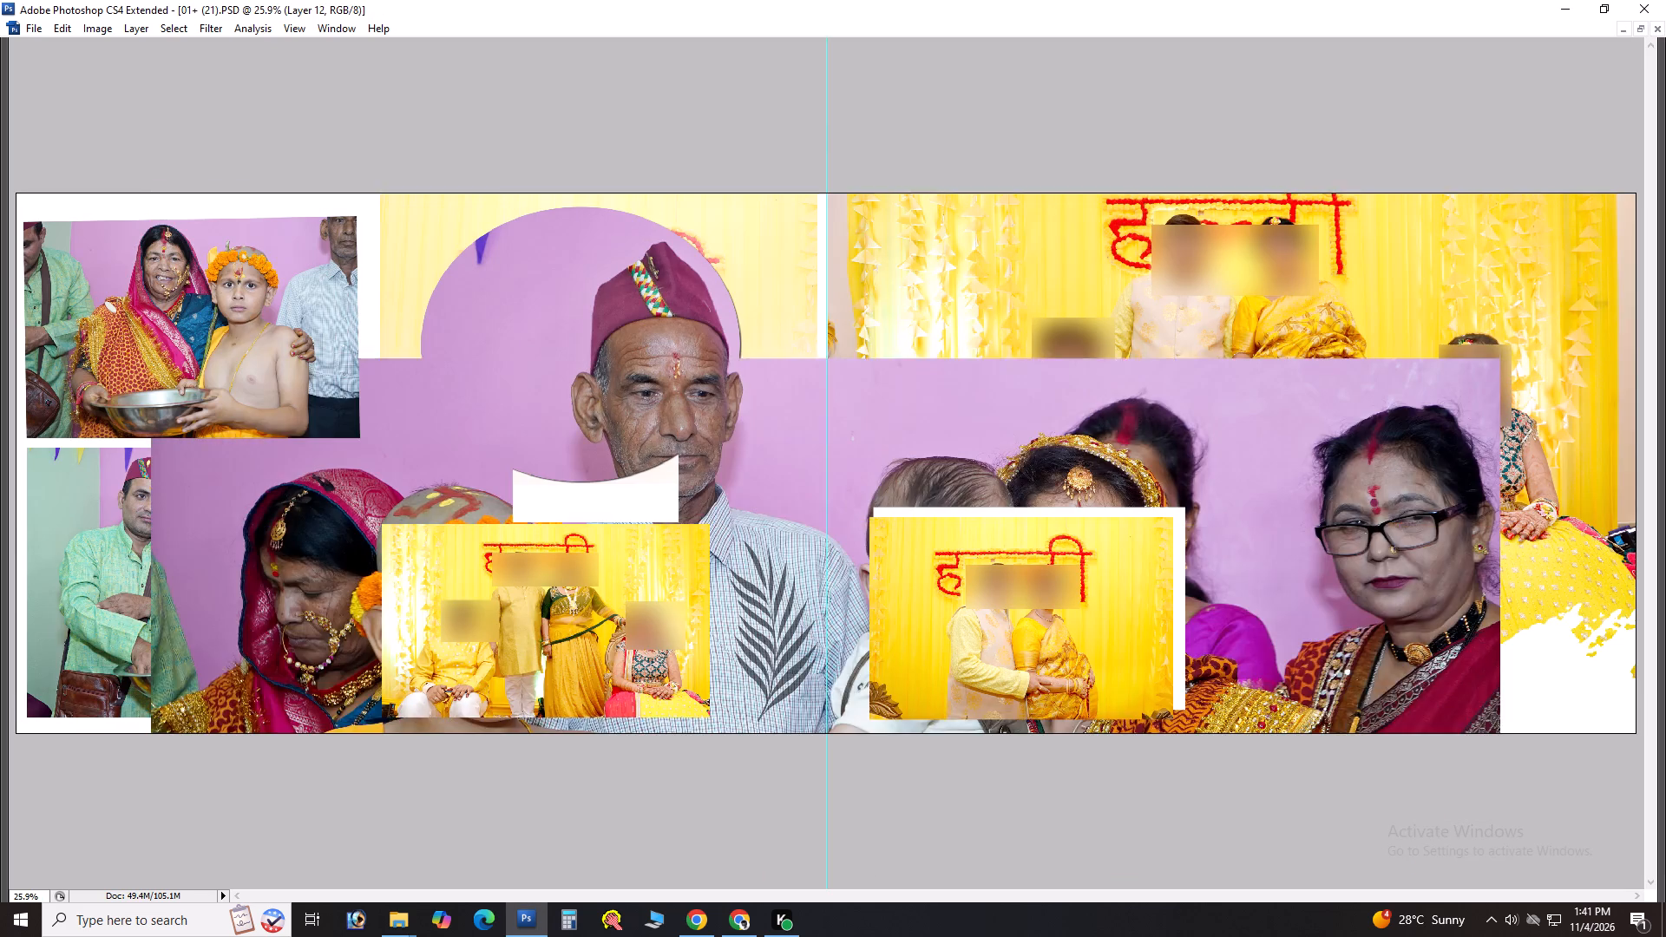
Scale the pasted group photo down to roughly the oval's size and position it over the oval frame.
{"action": "key", "text": "ctrl+t"}
{"action": "left_click_drag", "start_coordinate": [158, 198], "coordinate": [550, 354], "text": "alt+shift"}
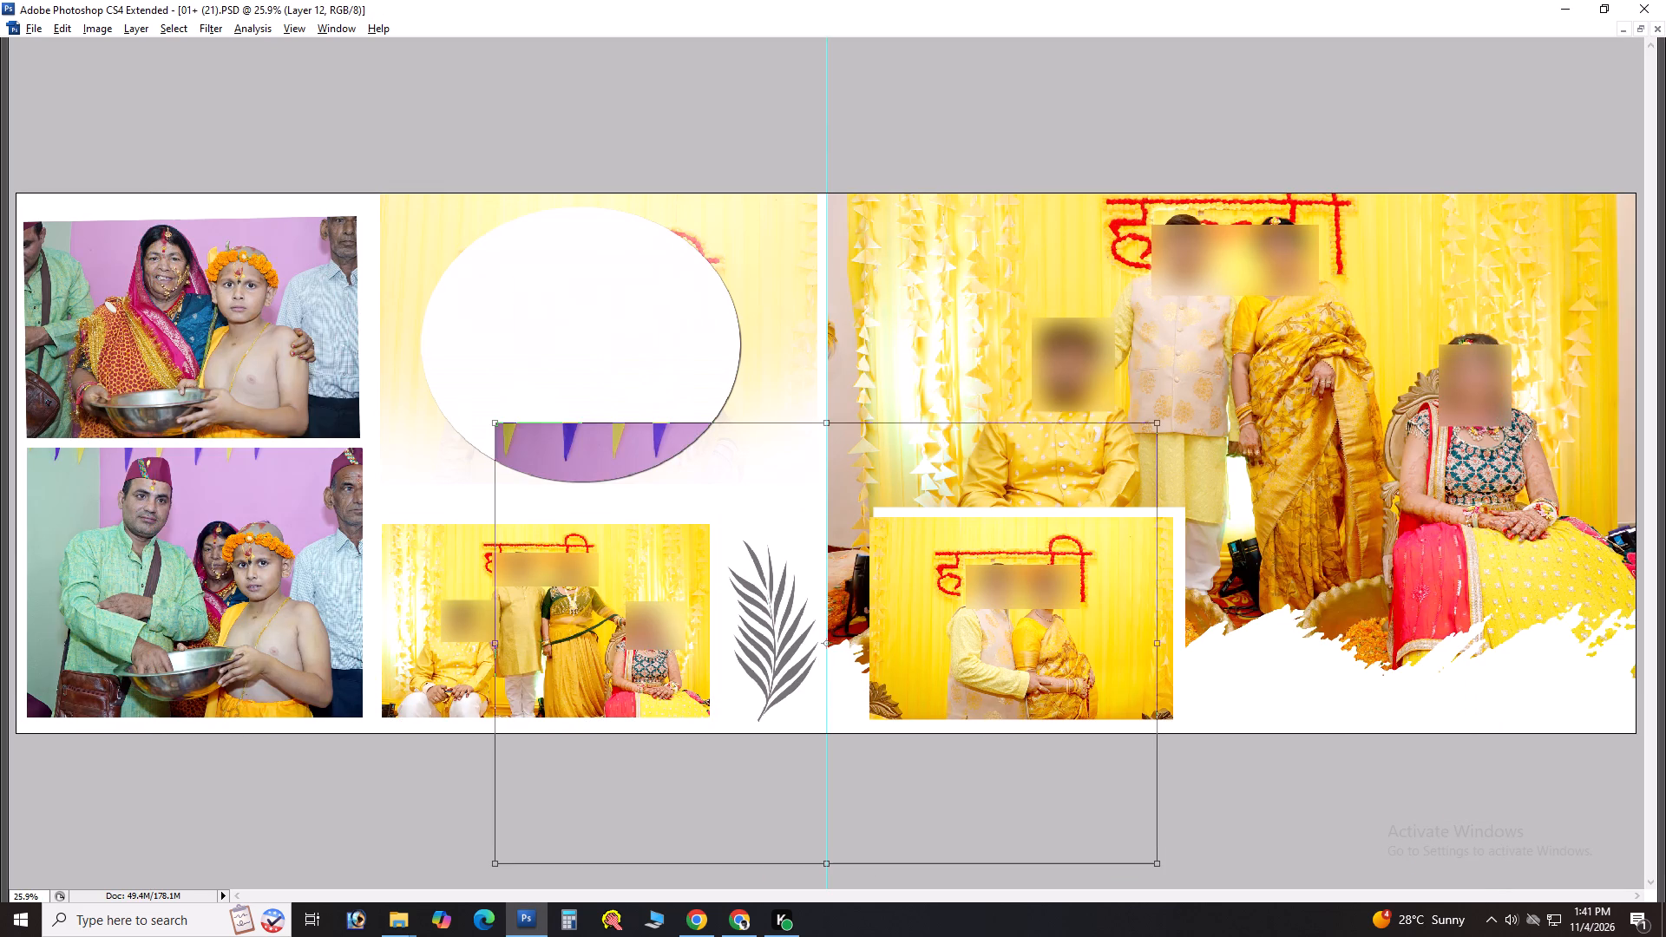
{"action": "left_click_drag", "start_coordinate": [550, 354], "coordinate": [620, 401], "text": "alt+shift"}
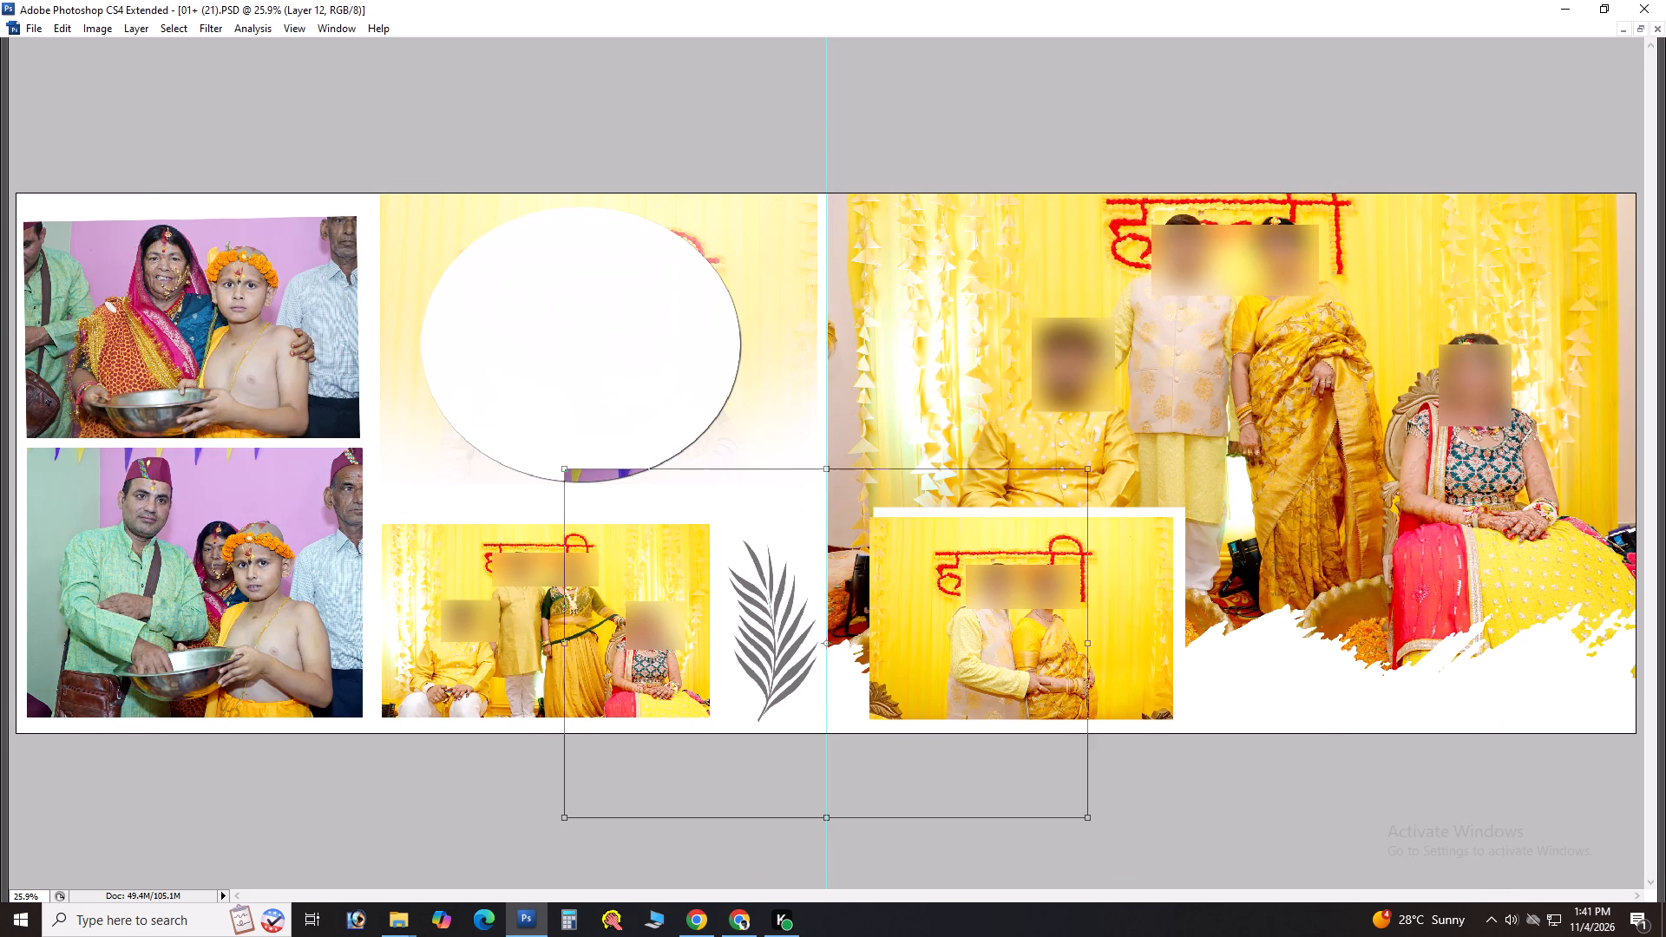
{"action": "left_click_drag", "start_coordinate": [918, 600], "coordinate": [662, 329]}
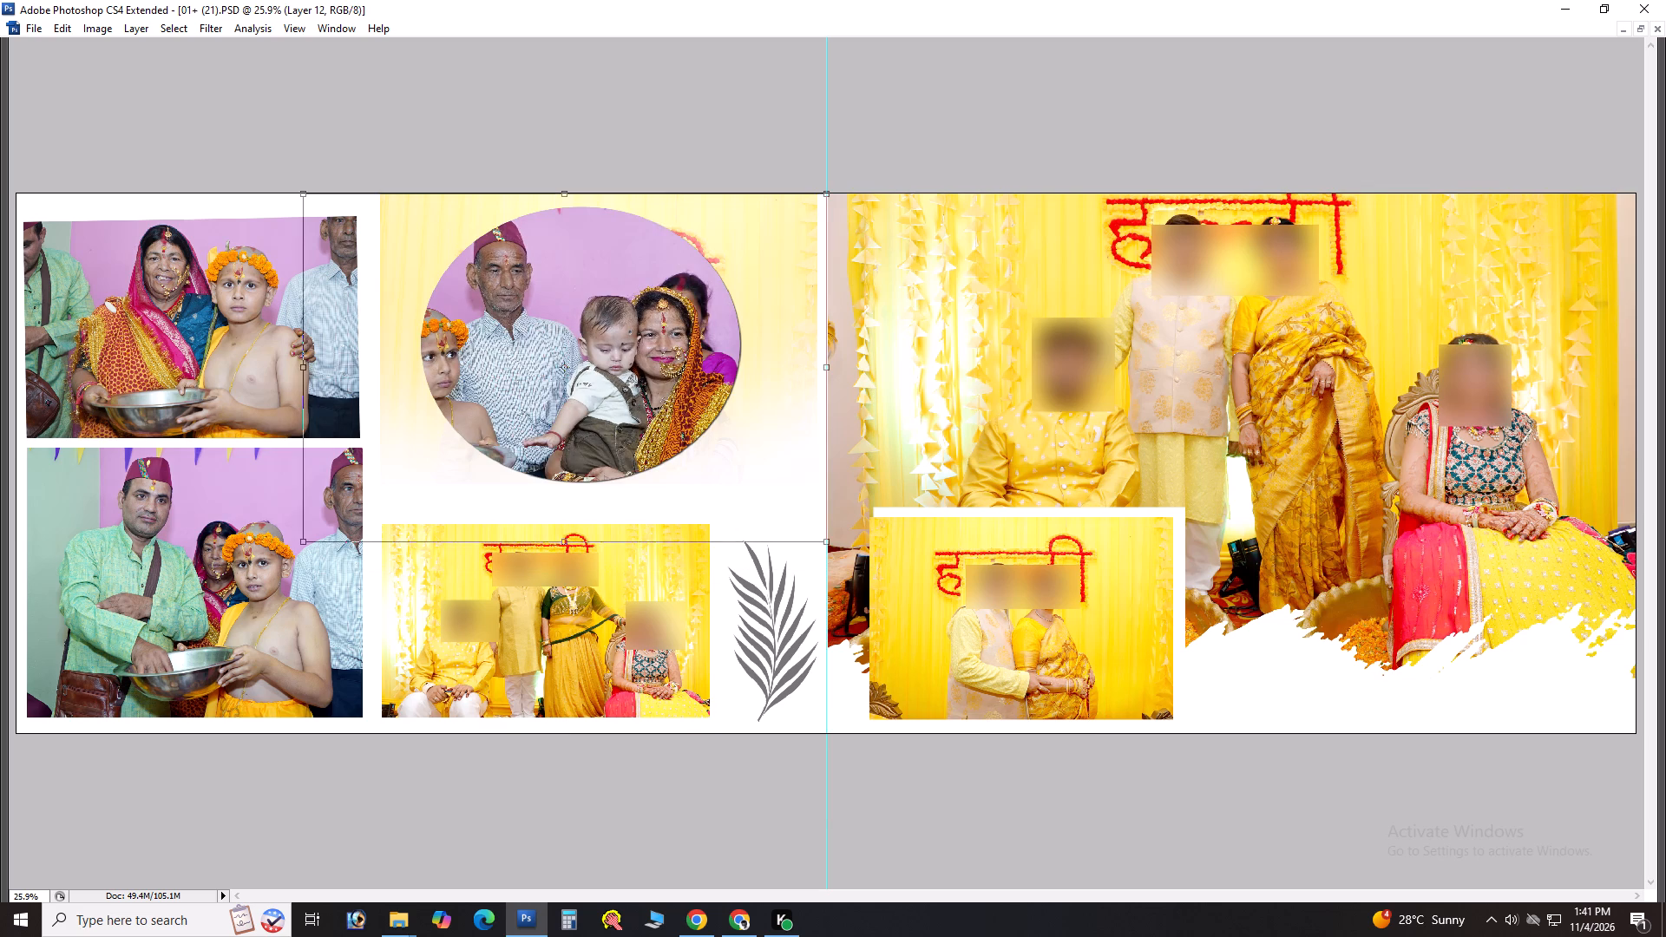
{"action": "left_click_drag", "start_coordinate": [823, 194], "coordinate": [723, 231], "text": "alt+shift"}
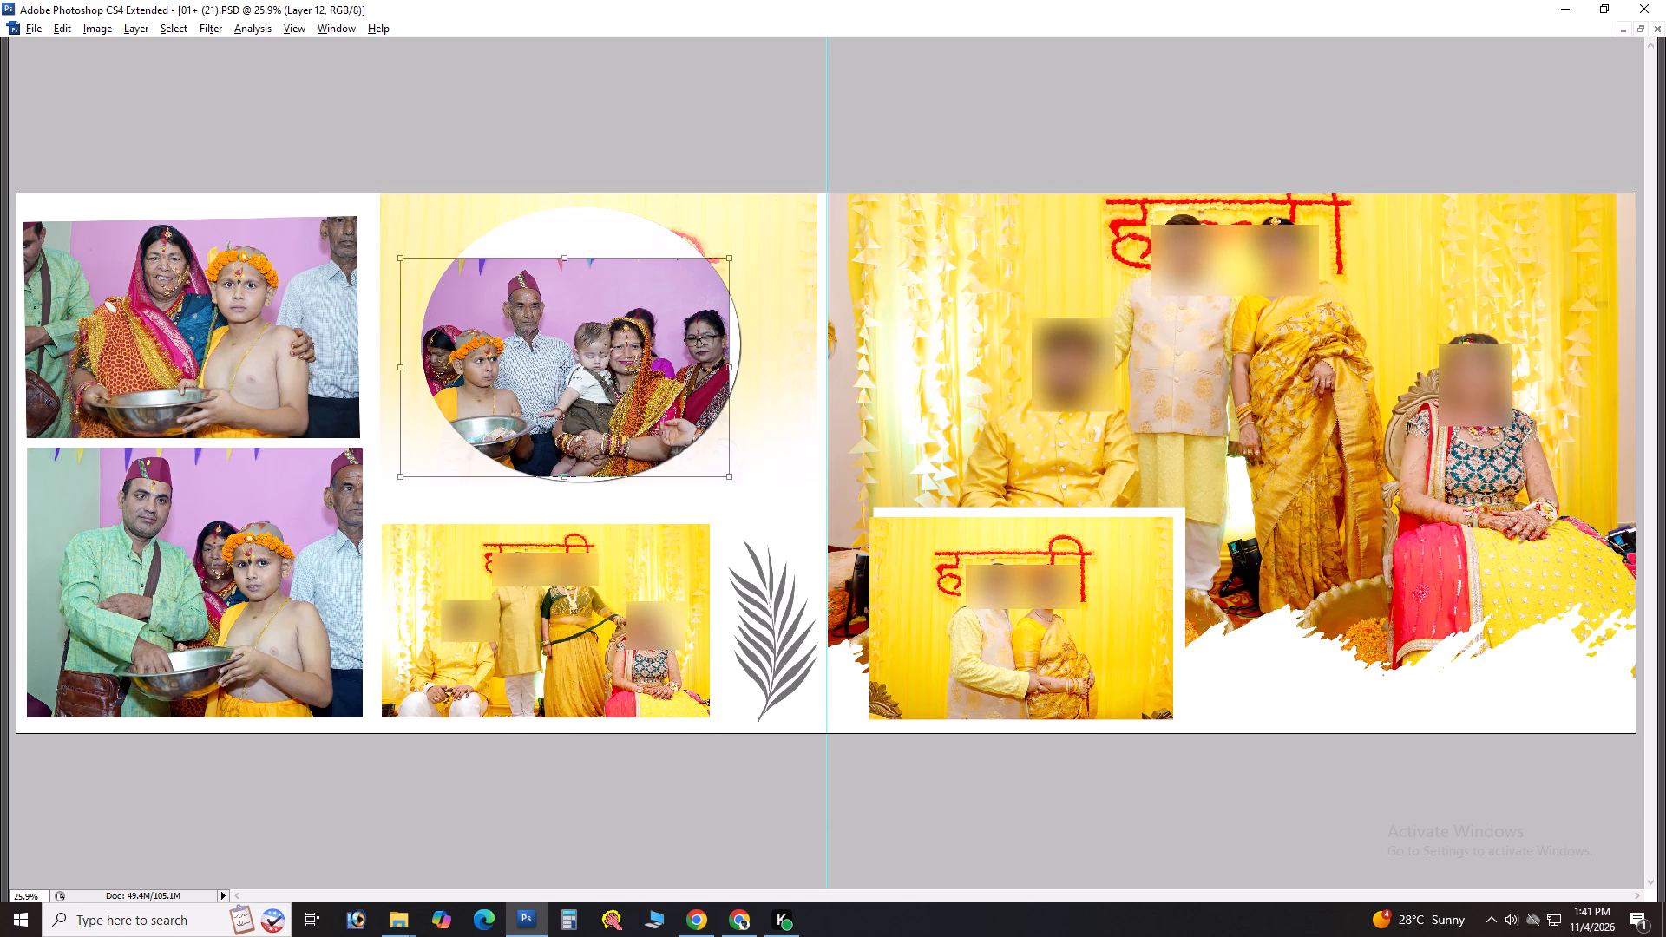
{"action": "left_click_drag", "start_coordinate": [723, 231], "coordinate": [725, 230], "text": "alt+shift"}
{"action": "left_click_drag", "start_coordinate": [649, 324], "coordinate": [661, 295]}
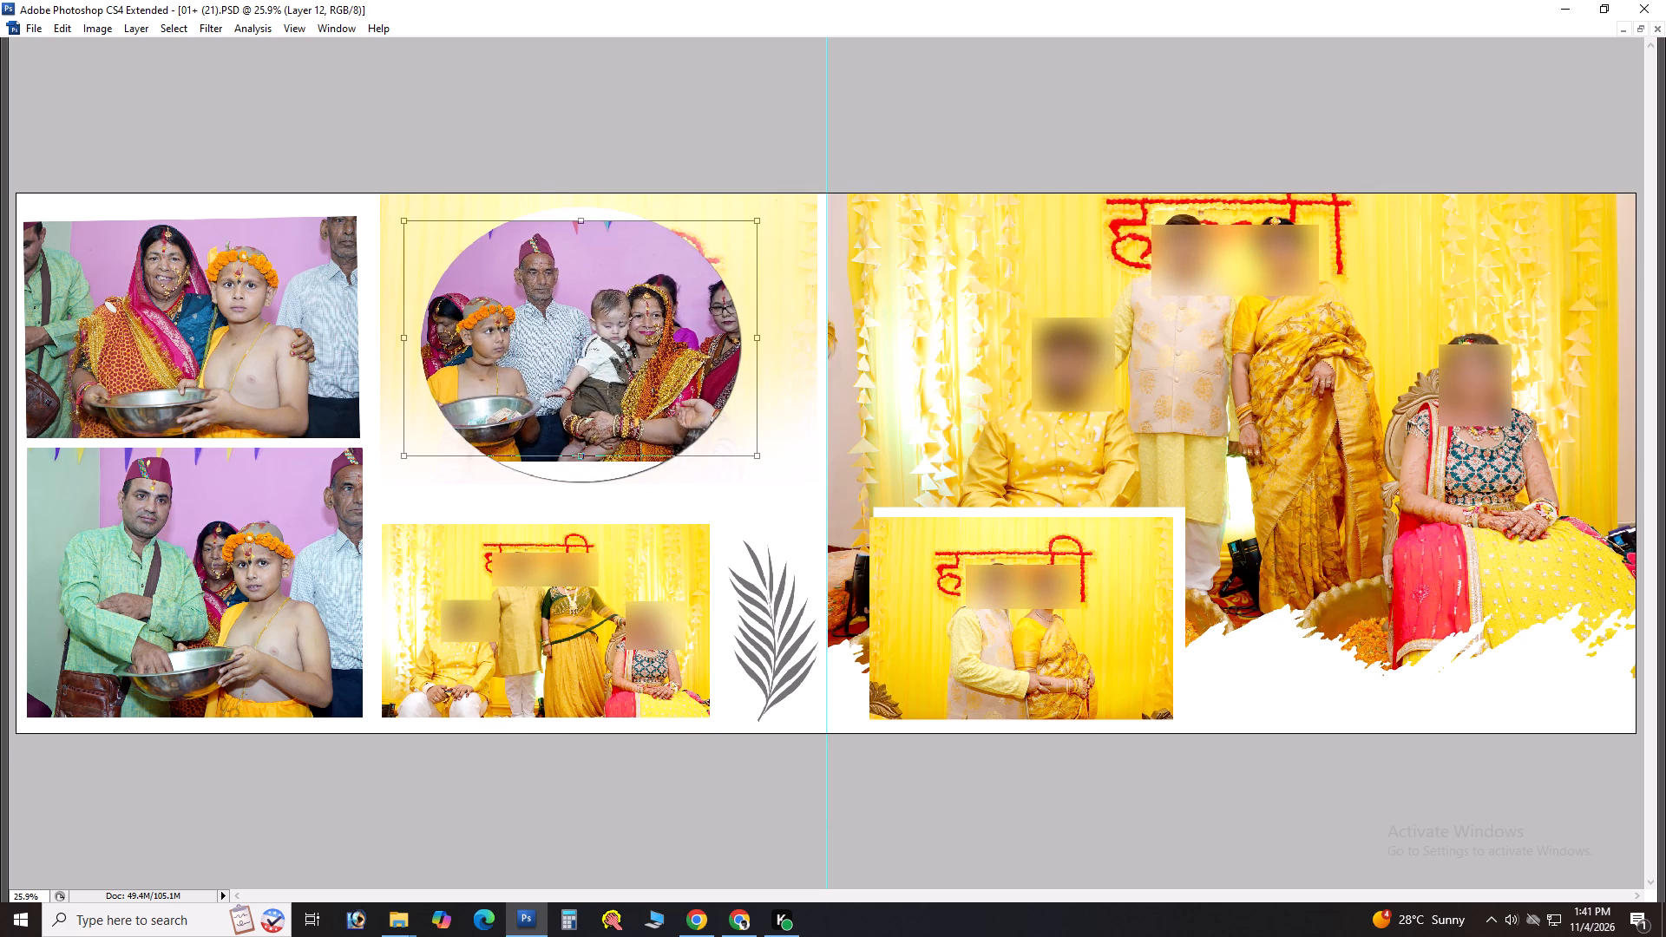
{"action": "left_click_drag", "start_coordinate": [661, 295], "coordinate": [664, 294]}
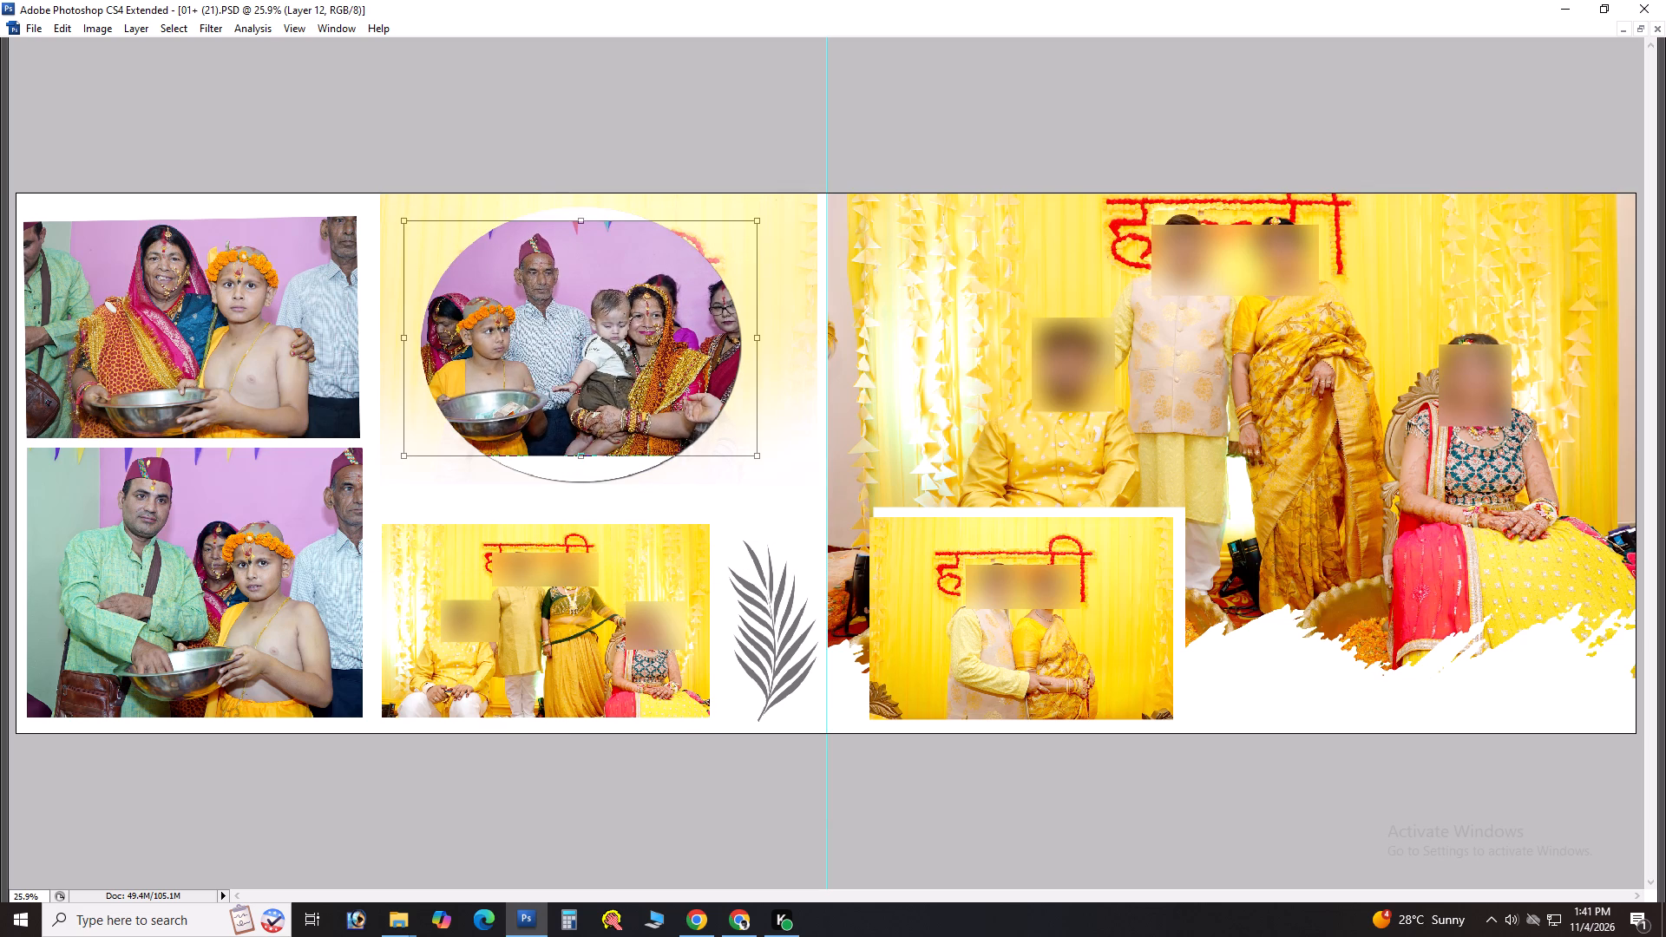
{"action": "left_click_drag", "start_coordinate": [757, 217], "coordinate": [772, 199], "text": "alt+shift"}
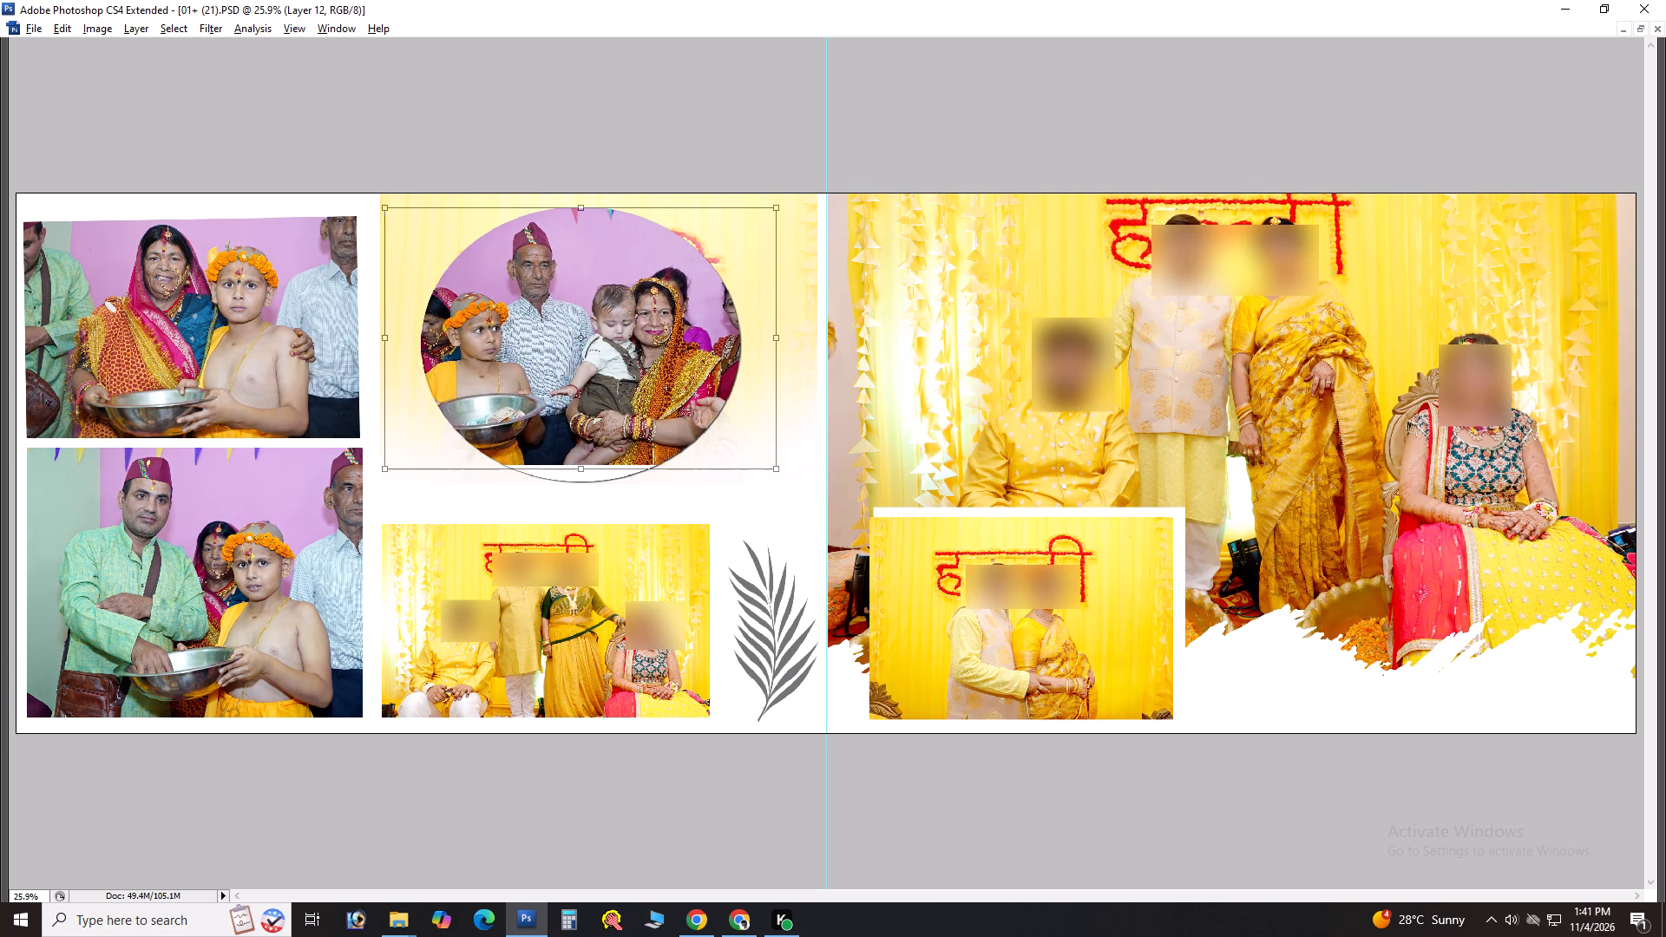
{"action": "left_click_drag", "start_coordinate": [772, 199], "coordinate": [773, 197], "text": "alt+shift"}
{"action": "key", "text": "Return"}
Nudge the group photo slightly right and down to centre the people inside the oval frame.
{"action": "key", "text": "shift+Right"}
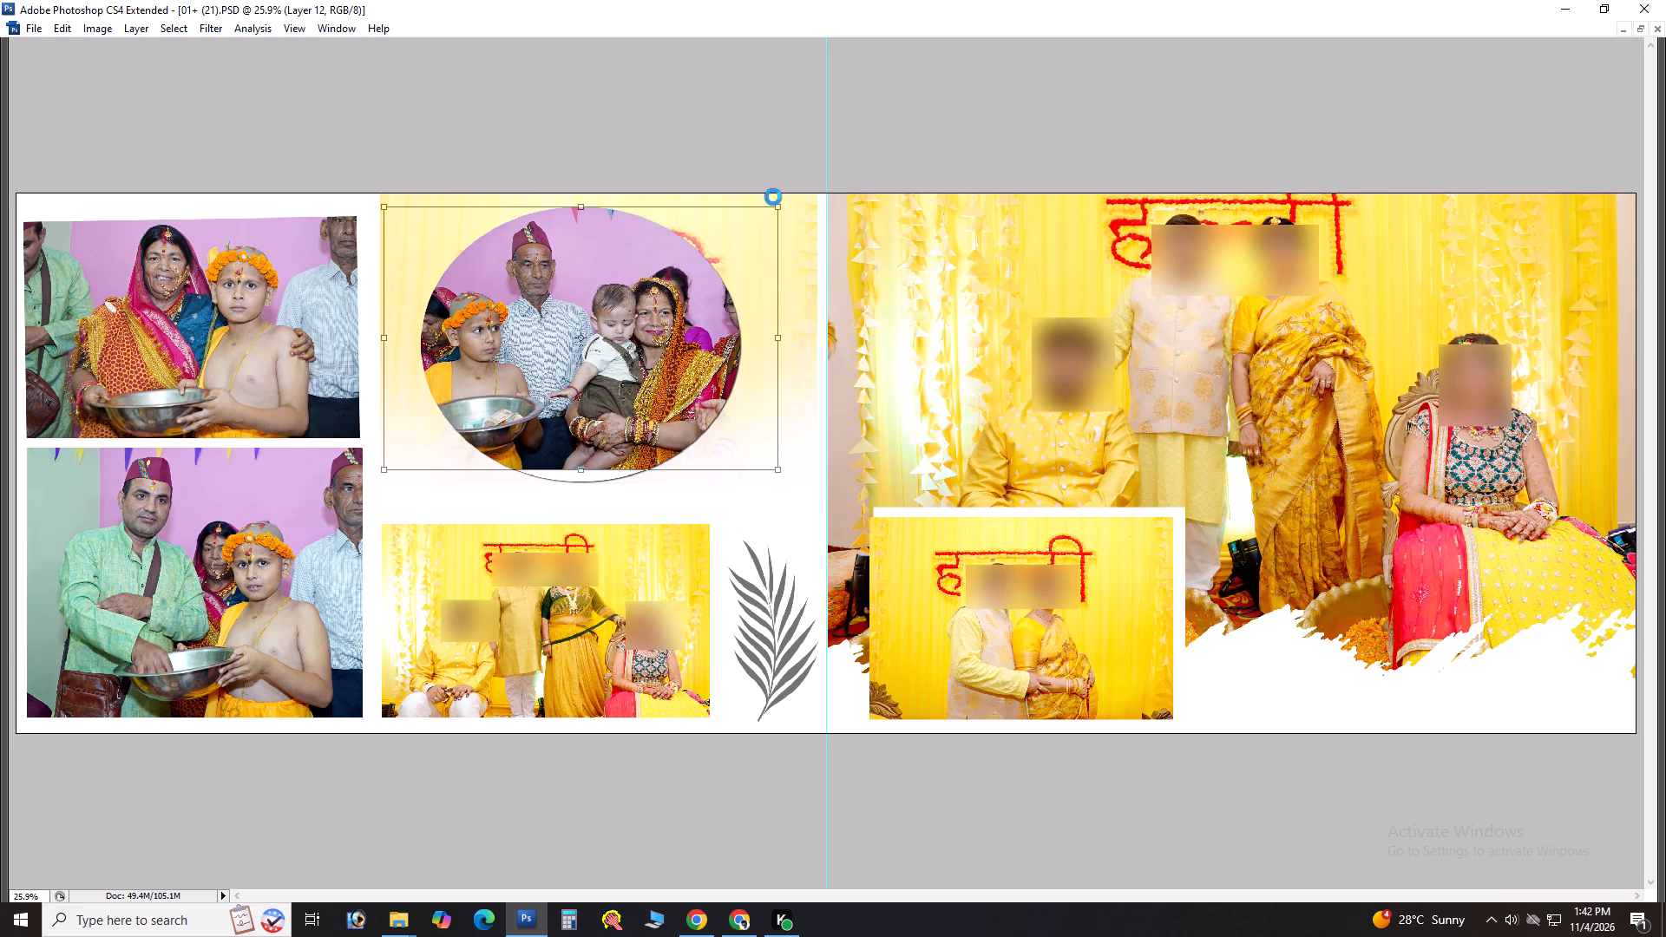
{"action": "key", "text": "shift+Right"}
{"action": "key", "text": "Down"}
{"action": "key", "text": "shift+Down"}
{"action": "key", "text": "shift+Right"}
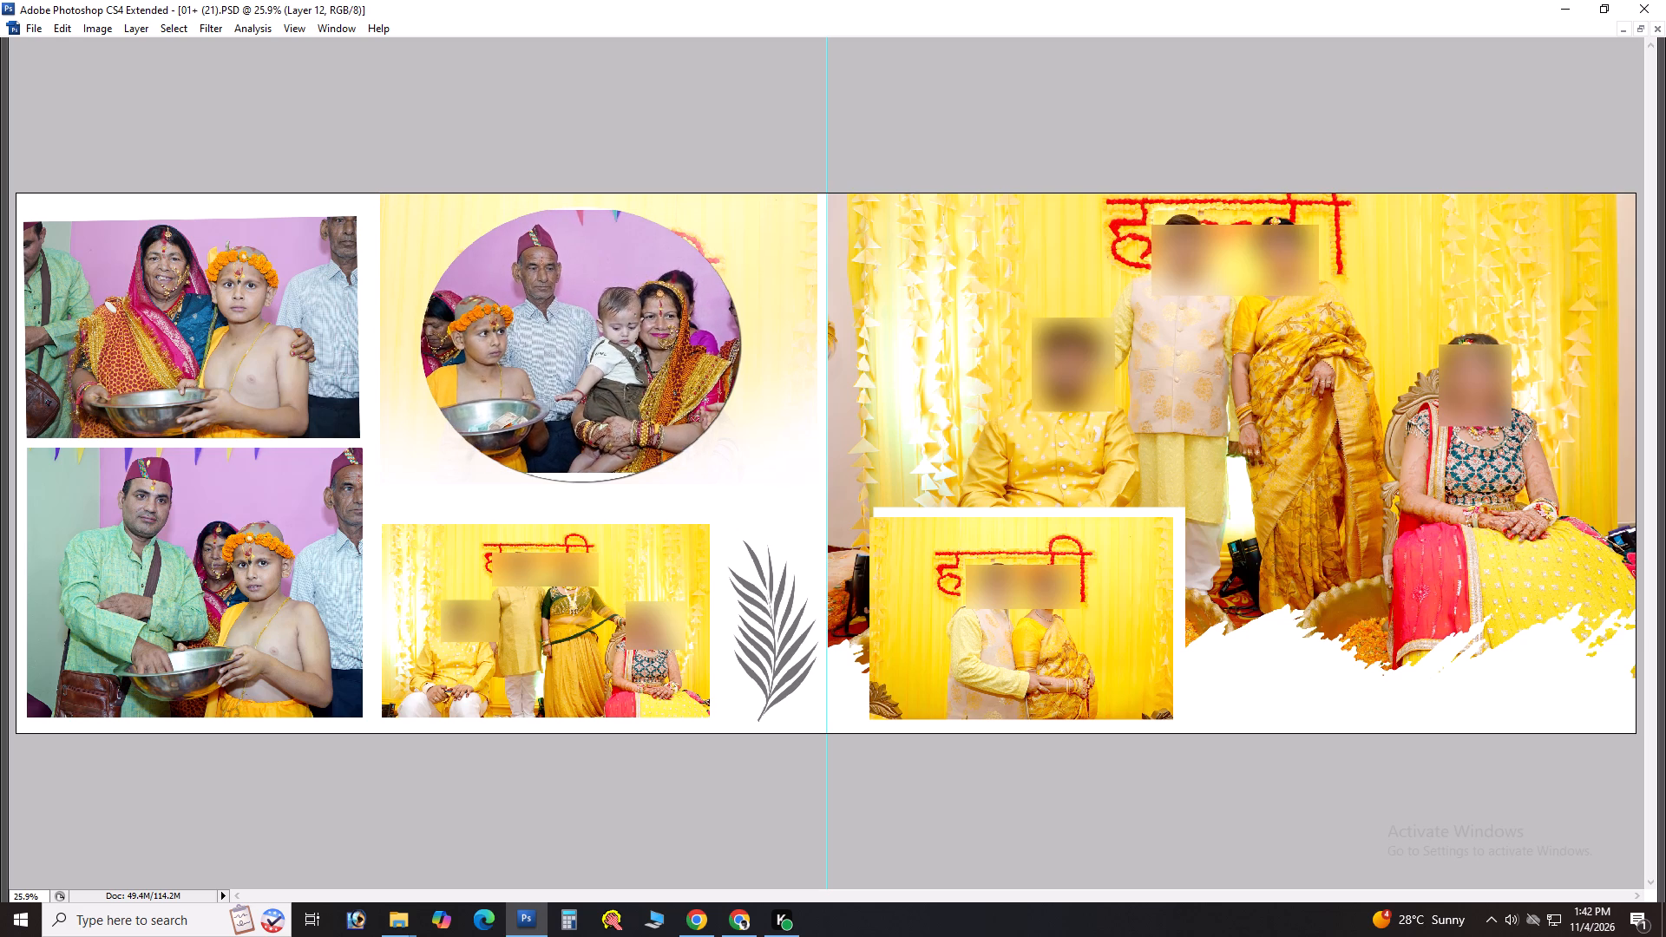
{"action": "key", "text": "shift+Right"}
{"action": "key", "text": "shift+Right"}
{"action": "key", "text": "shift+Right"}
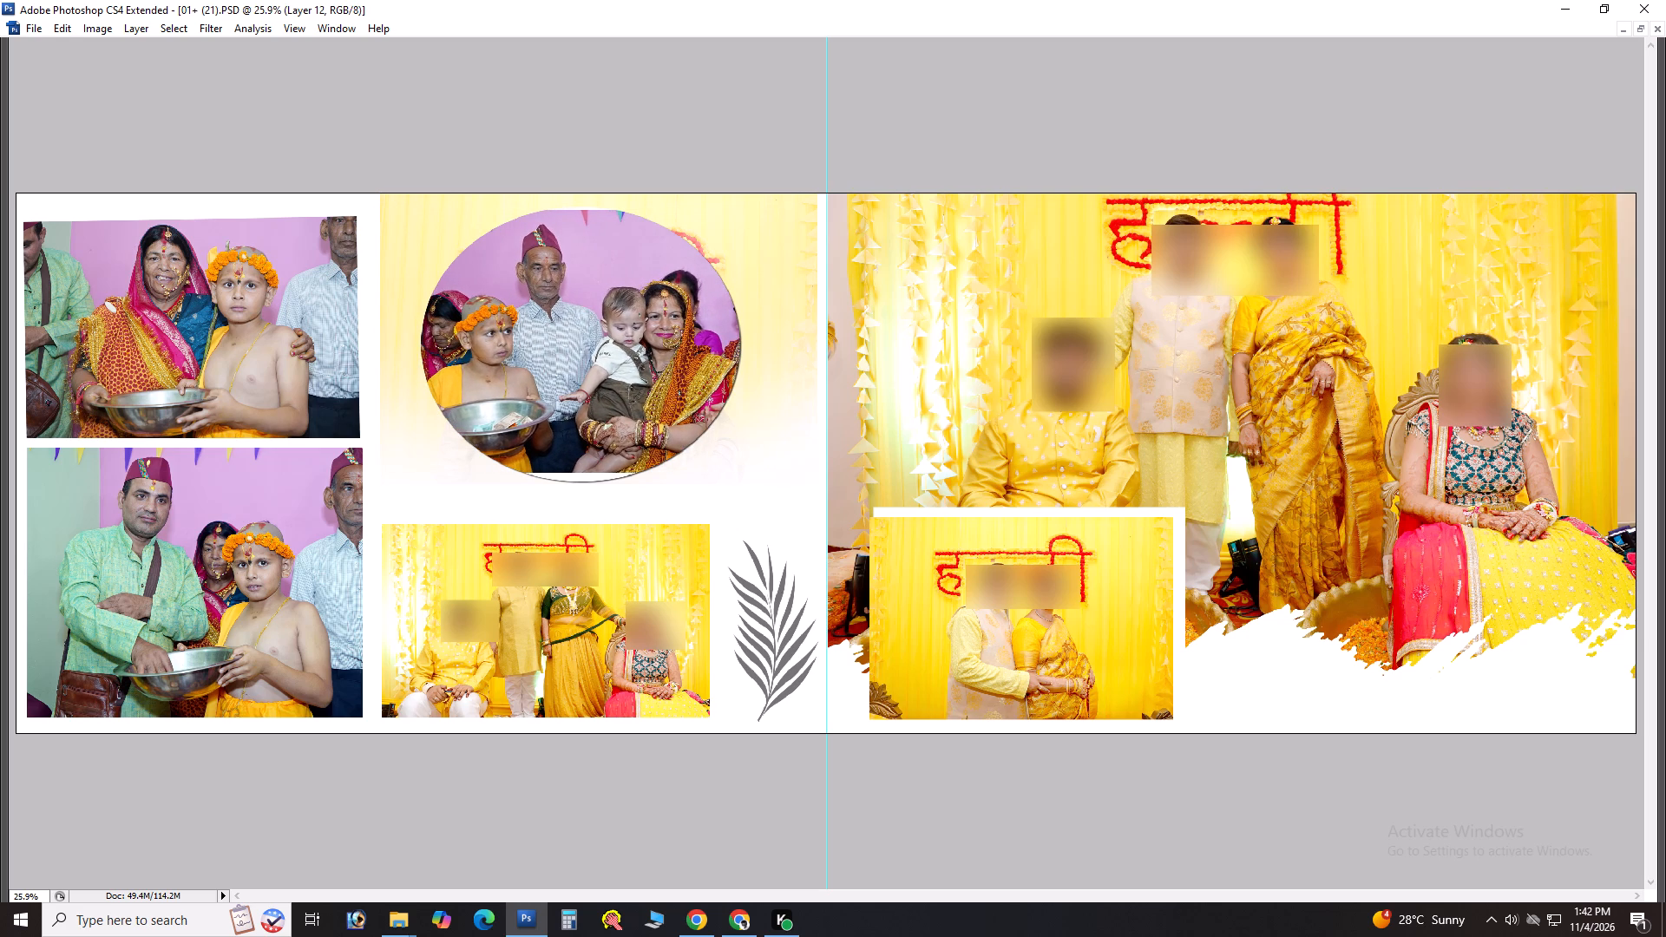
{"action": "key", "text": "shift+Left"}
{"action": "key", "text": "shift+Left"}
{"action": "key", "text": "shift+Left"}
{"action": "key", "text": "shift+Up"}
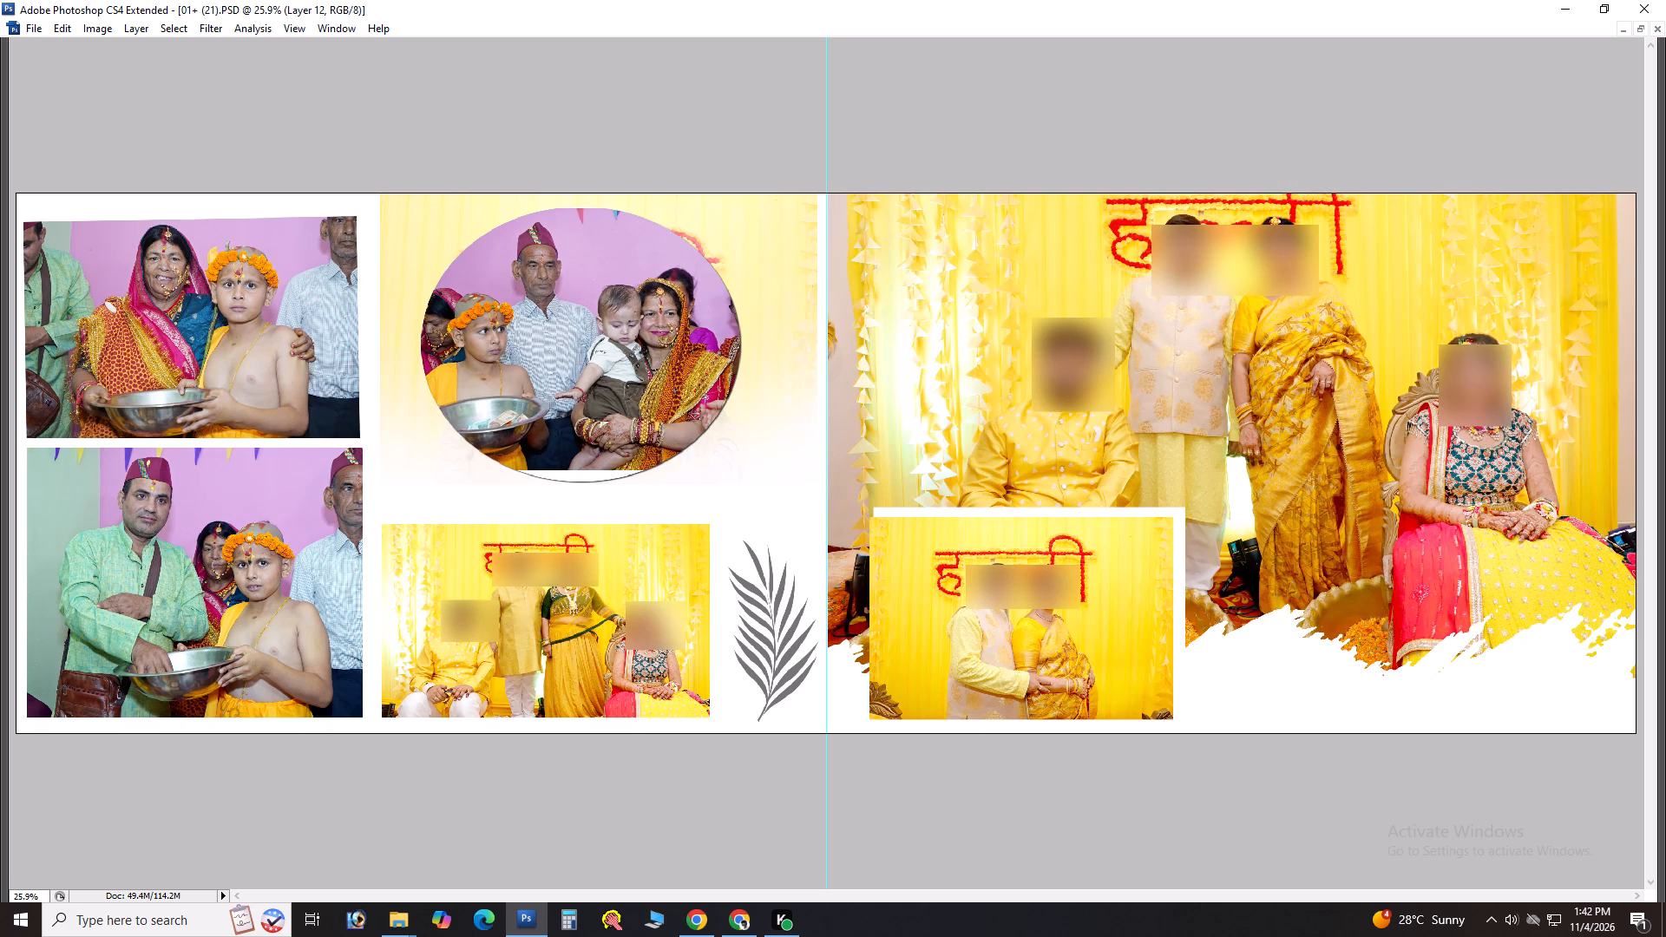
{"action": "key", "text": "m"}
{"action": "key", "text": "m"}
Select the oval frame layer, Layer 6 copy, and enlarge it slightly around its centre.
{"action": "key", "text": "v"}
{"action": "key", "text": "v"}
{"action": "right_click", "coordinate": [556, 328]}
{"action": "left_click", "coordinate": [600, 369]}
{"action": "key", "text": "ctrl+t"}
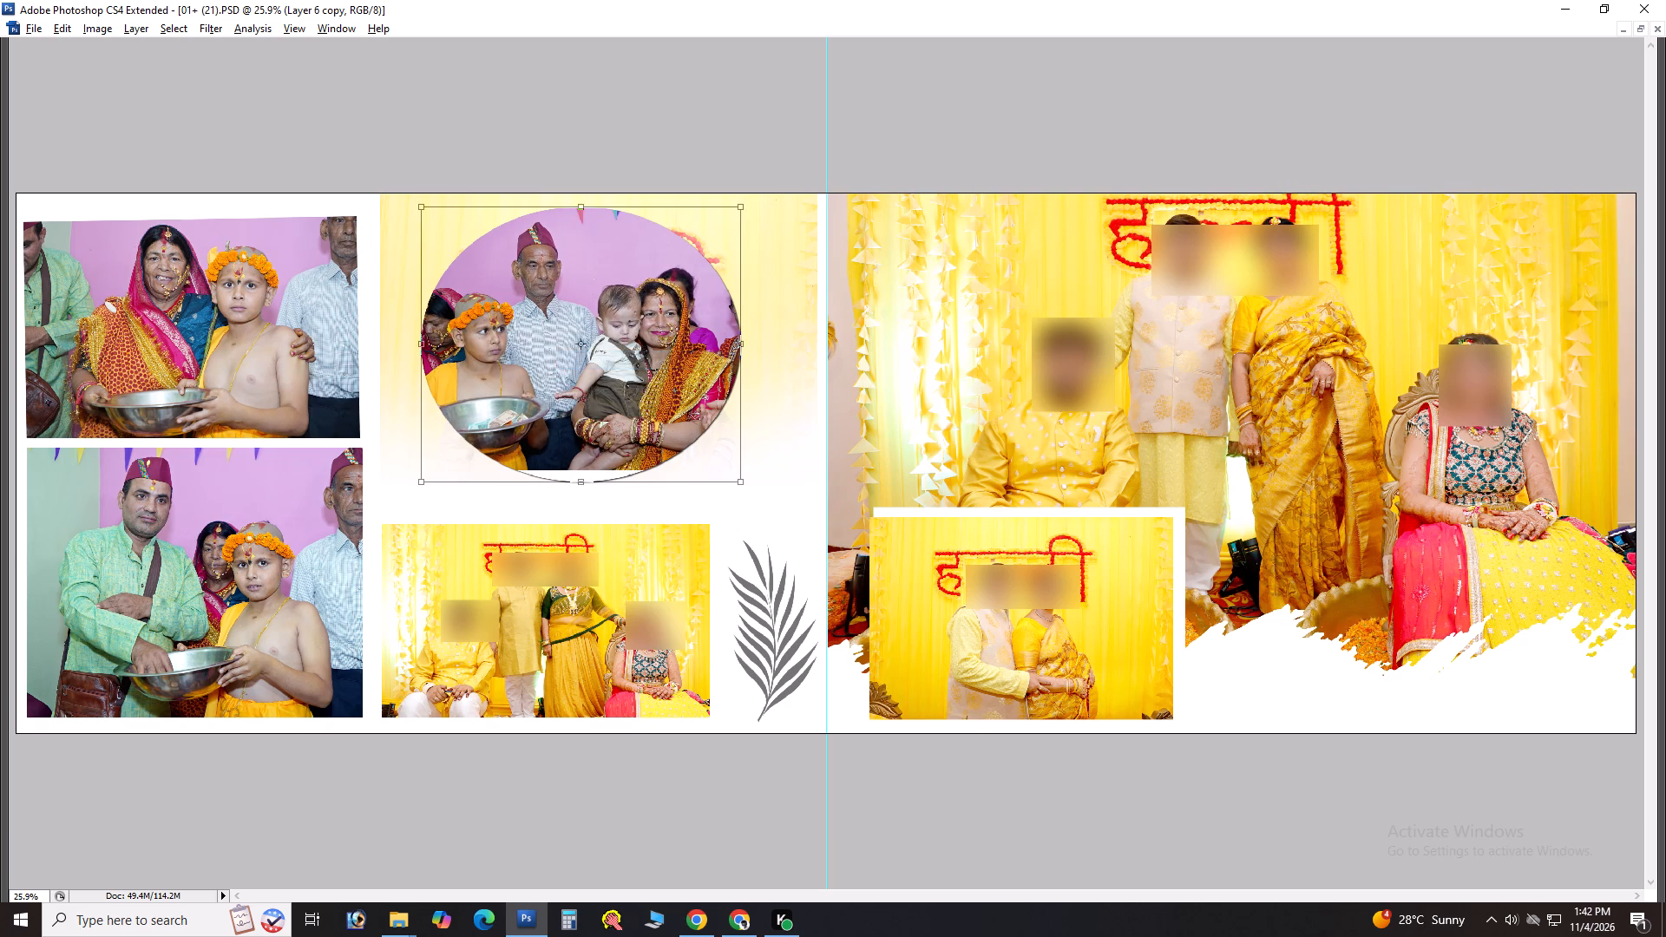
{"action": "left_click_drag", "start_coordinate": [746, 207], "coordinate": [767, 203], "text": "alt+shift"}
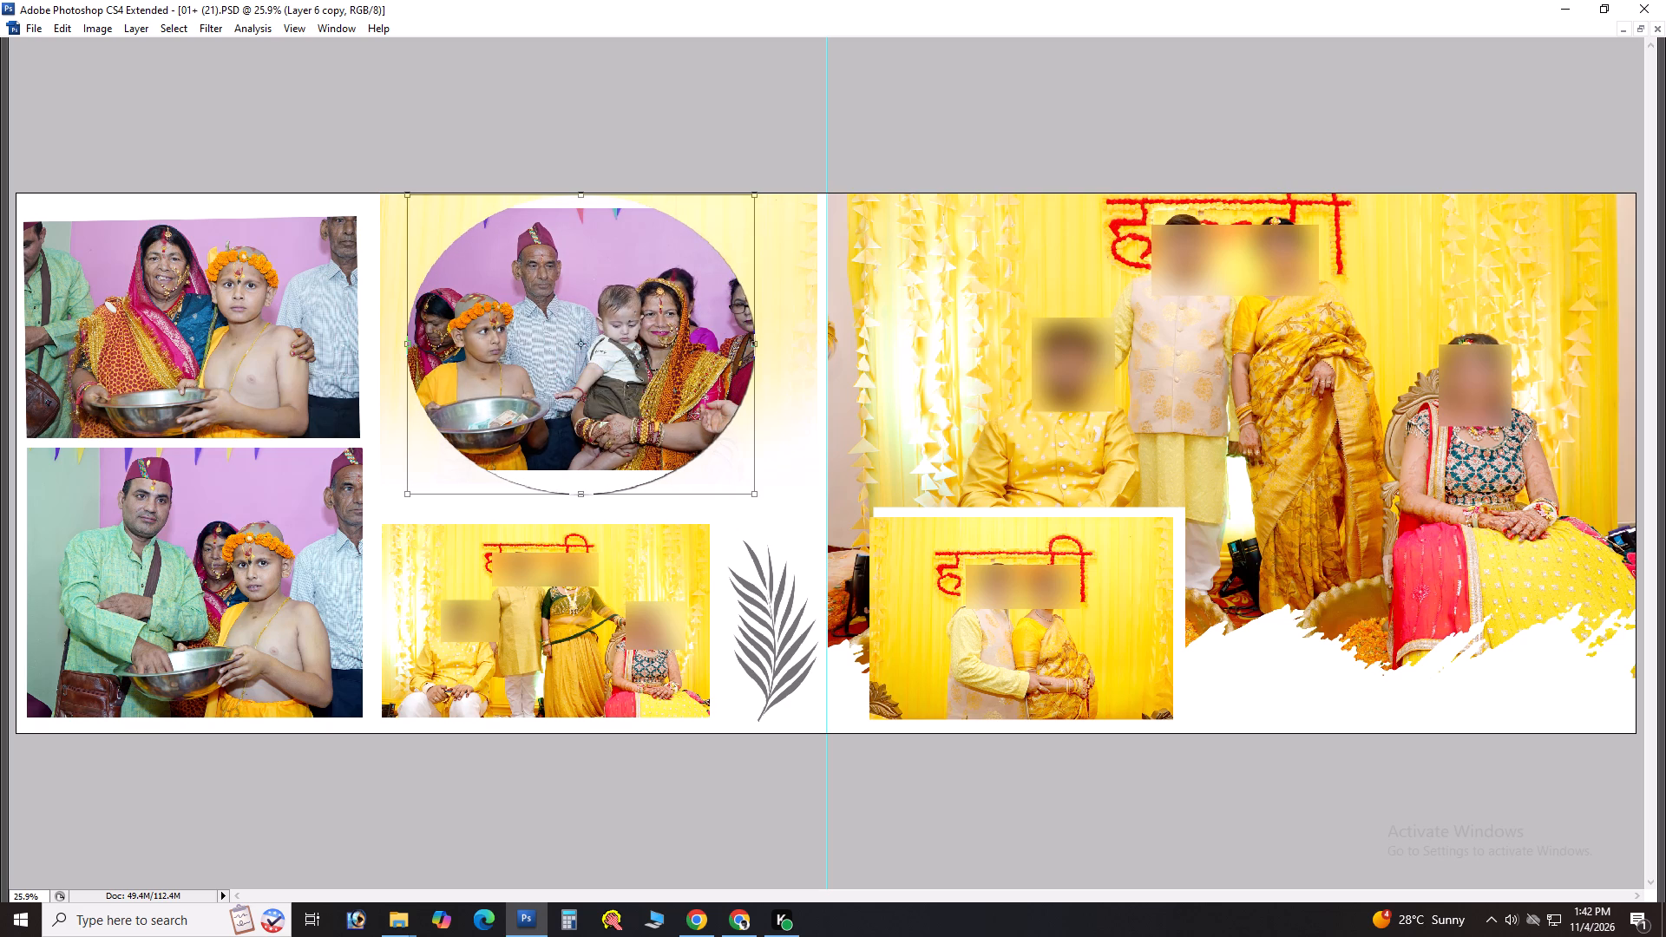
{"action": "key", "text": "Return"}
Select the clipped group photo, Layer 12, and scale it up slightly for the oval, shifting it a little right.
{"action": "key", "text": "v"}
{"action": "right_click", "coordinate": [695, 322]}
{"action": "left_click", "coordinate": [700, 333]}
{"action": "key", "text": "ctrl+t"}
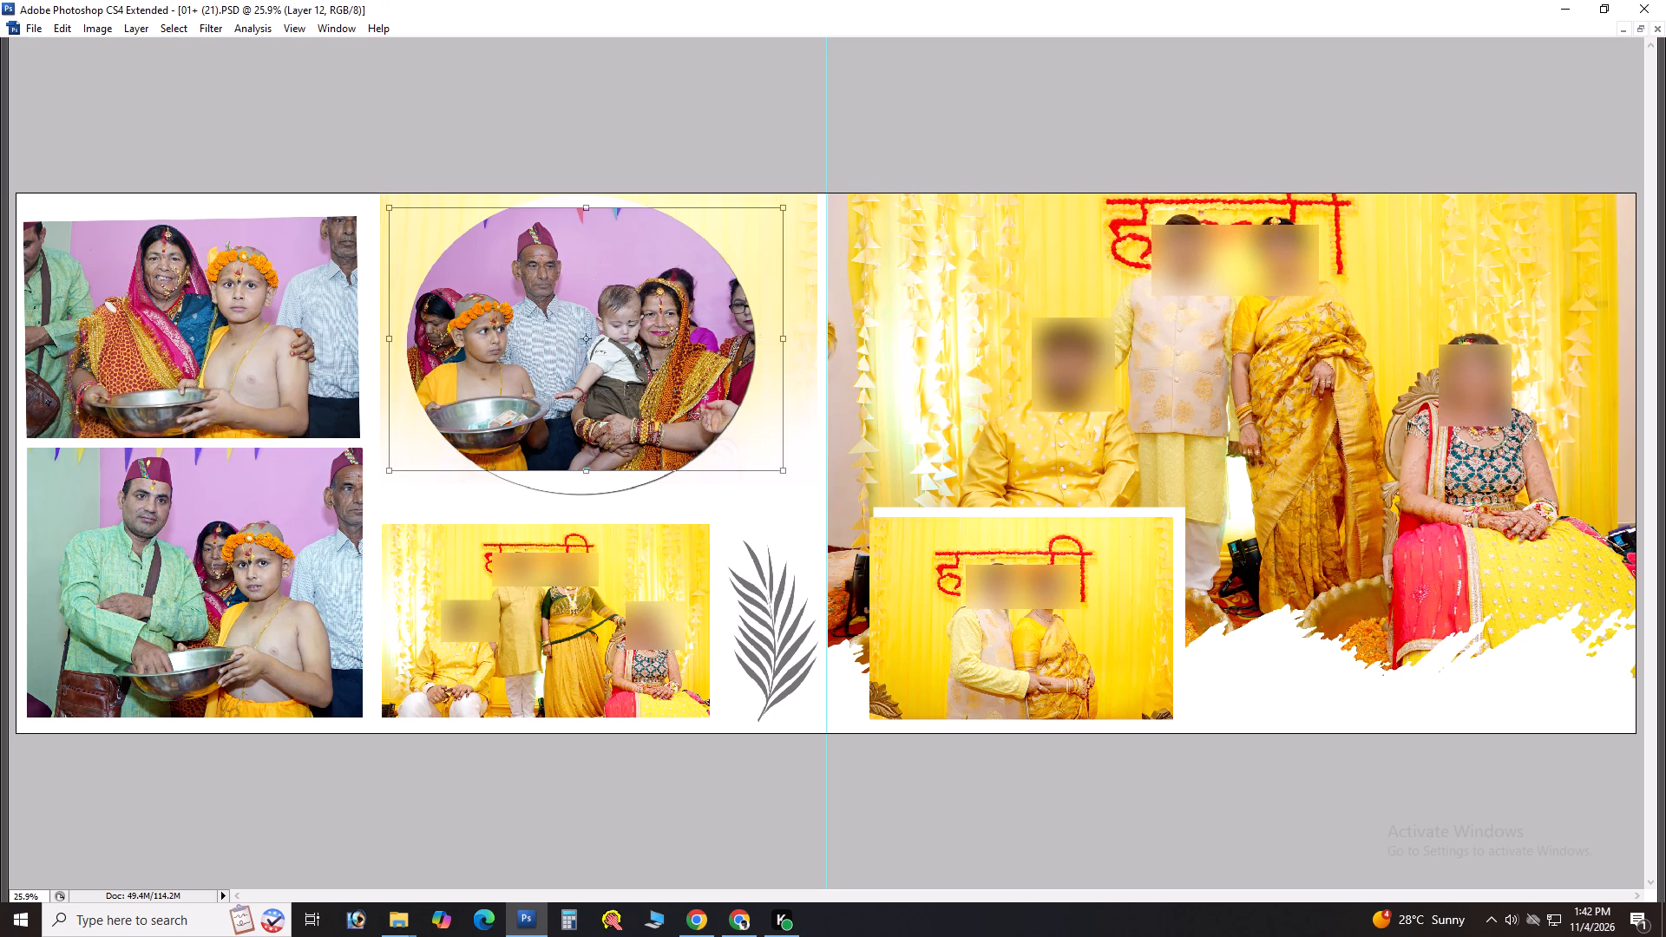
{"action": "left_click_drag", "start_coordinate": [778, 206], "coordinate": [794, 195], "text": "alt+shift"}
{"action": "left_click_drag", "start_coordinate": [685, 285], "coordinate": [697, 285], "text": "shift"}
{"action": "key", "text": "Return"}
Nudge the enlarged group photo slightly down and right within the oval frame.
{"action": "key", "text": "shift+Up"}
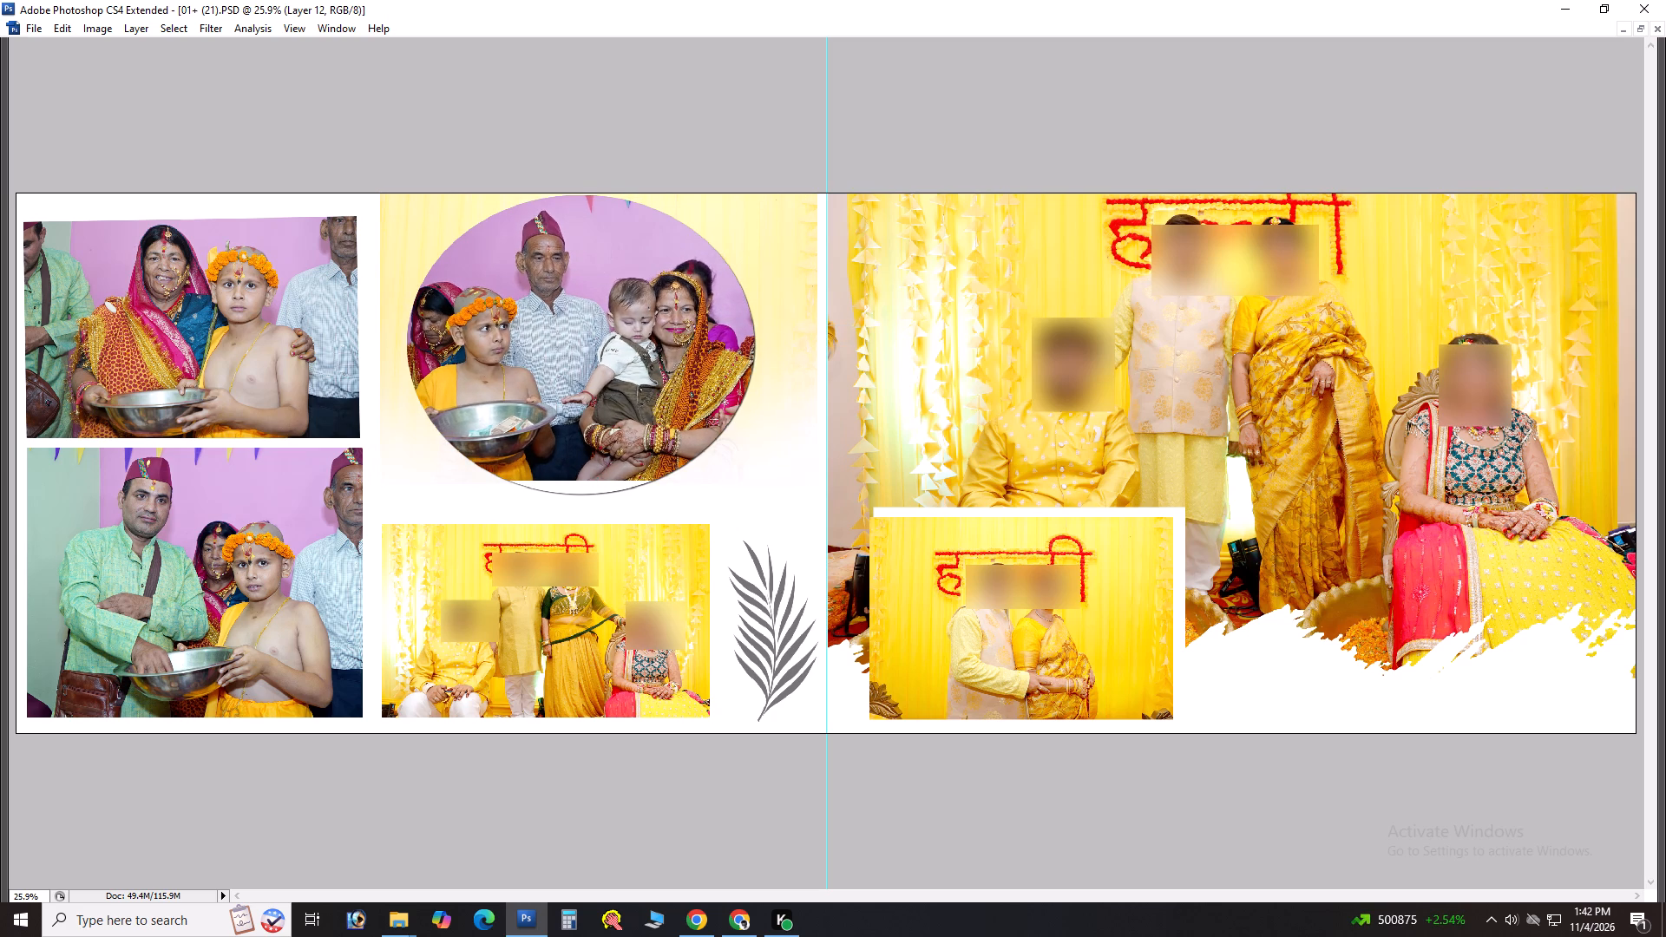
{"action": "key", "text": "shift+Right"}
{"action": "key", "text": "shift+Down"}
{"action": "key", "text": "shift+Down"}
{"action": "key", "text": "shift+Down"}
{"action": "key", "text": "shift+Down"}
{"action": "key", "text": "shift+Down"}
{"action": "key", "text": "Right"}
{"action": "key", "text": "Right"}
{"action": "key", "text": "Up"}
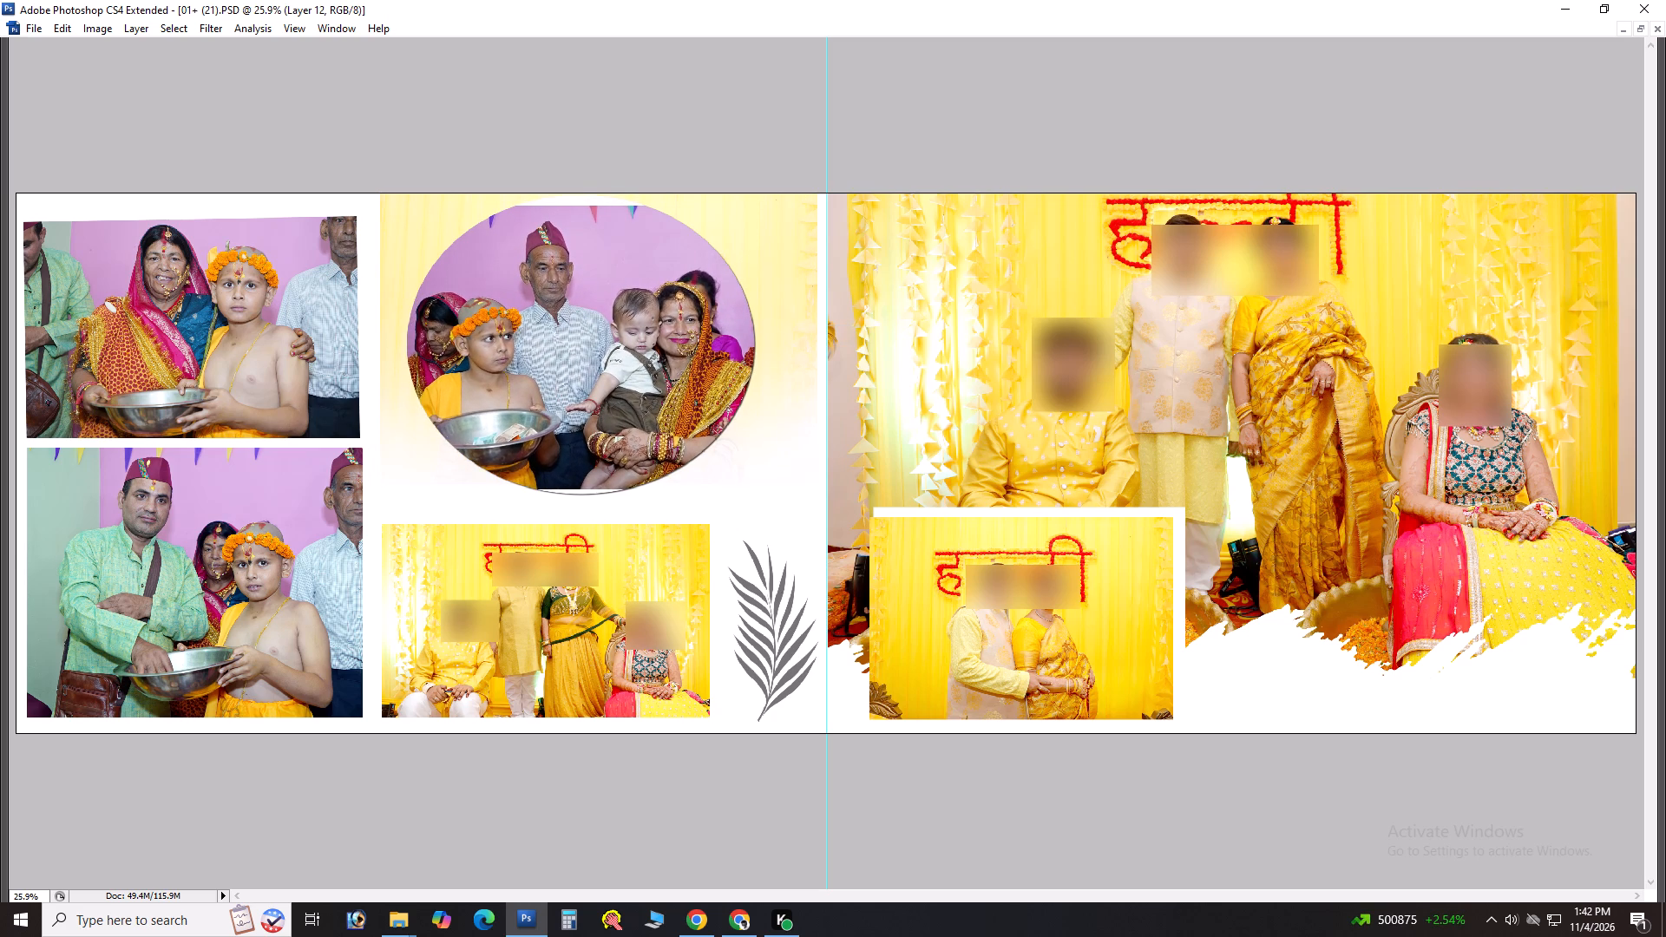
{"action": "key", "text": "Up"}
{"action": "key", "text": "Up"}
{"action": "key", "text": "Up"}
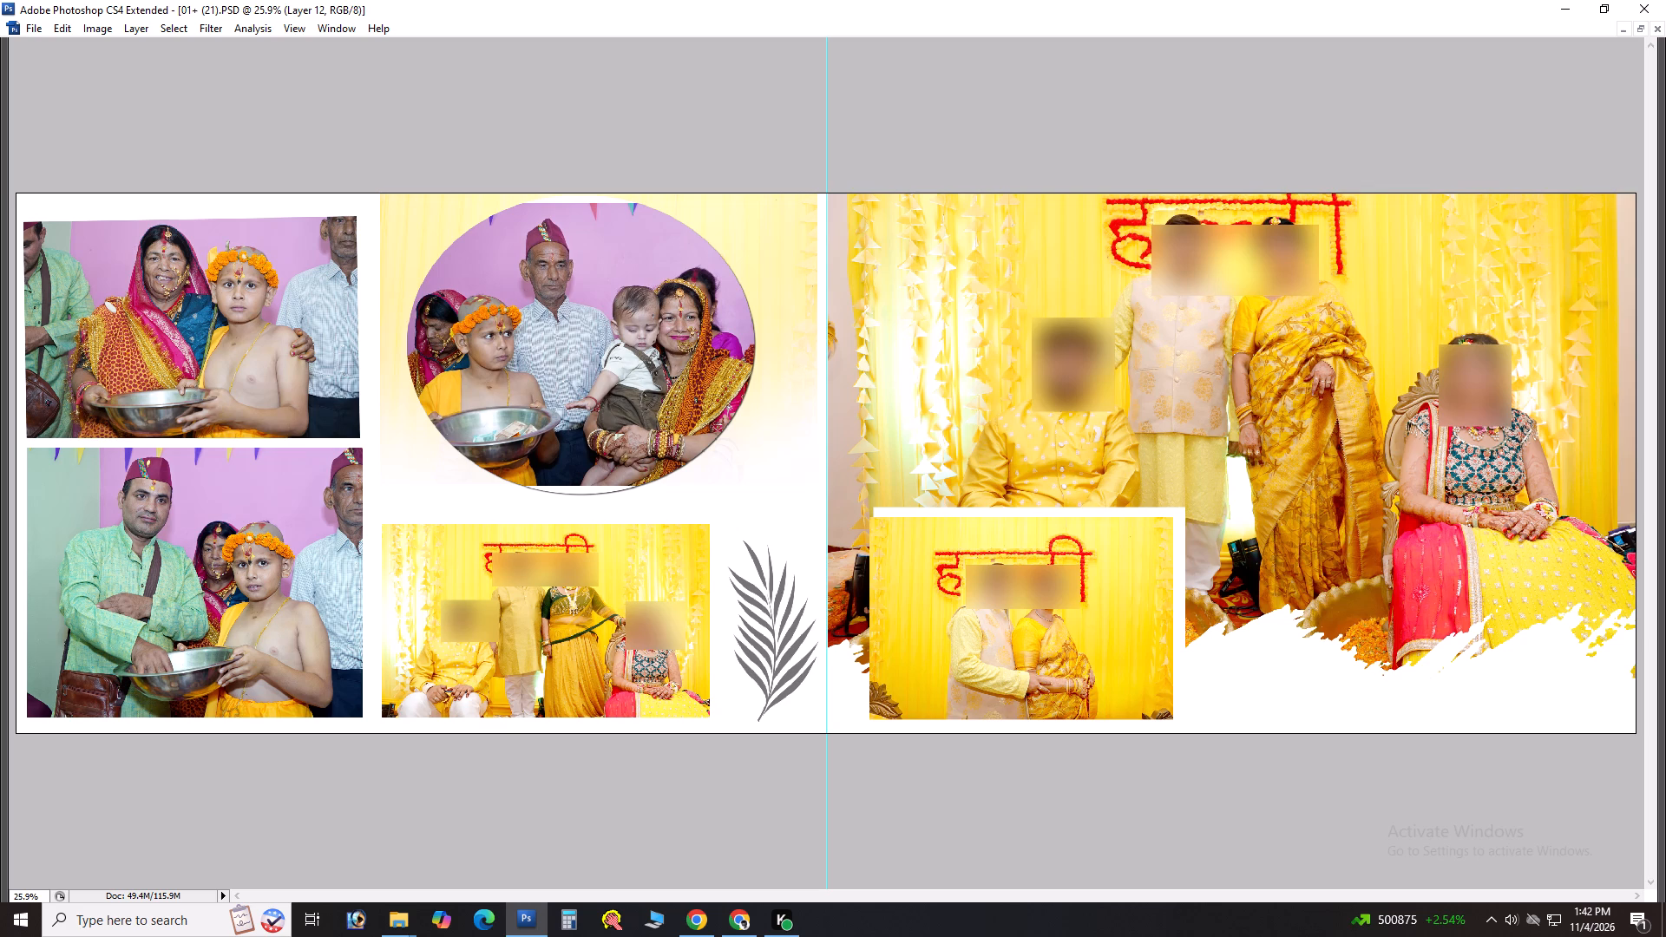
Select a strip along the group photo's upper edge and stretch it upward to fill the top of the oval.
{"action": "key", "text": "m"}
{"action": "key", "text": "m"}
{"action": "left_click_drag", "start_coordinate": [675, 216], "coordinate": [457, 180]}
{"action": "key", "text": "Up"}
{"action": "key", "text": "Up"}
{"action": "key", "text": "Up"}
{"action": "key", "text": "Up"}
{"action": "key", "text": "Up"}
{"action": "key", "text": "ctrl+t"}
{"action": "left_click_drag", "start_coordinate": [568, 187], "coordinate": [570, 167], "text": "shift"}
{"action": "key", "text": "Return"}
{"action": "key", "text": "ctrl+d"}
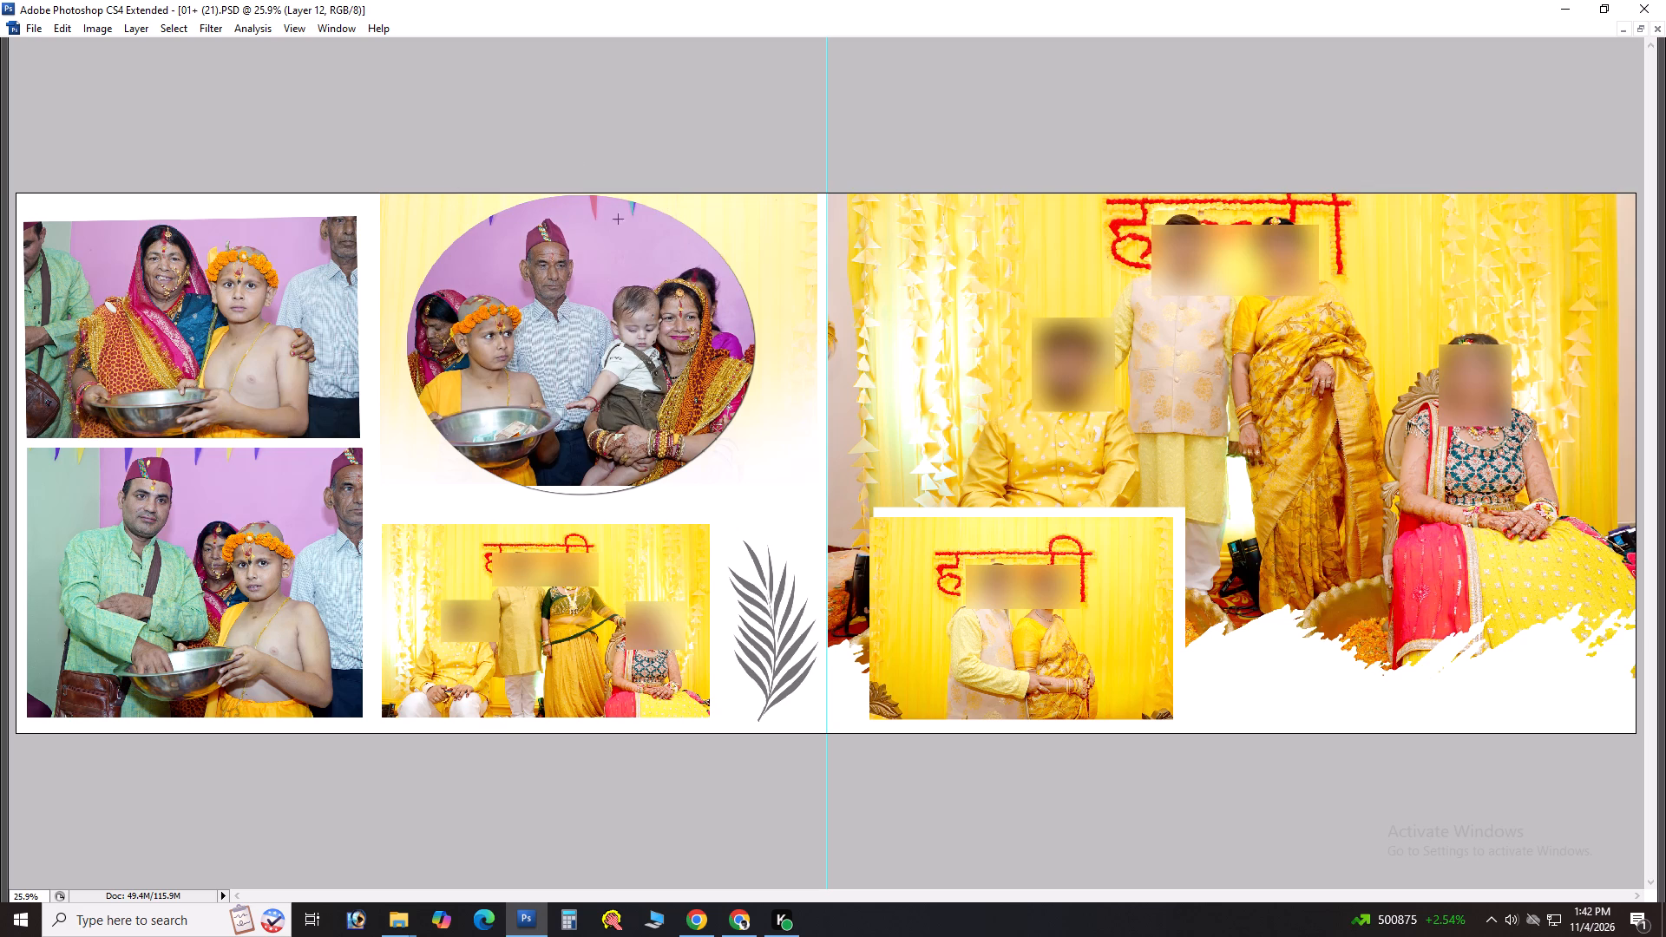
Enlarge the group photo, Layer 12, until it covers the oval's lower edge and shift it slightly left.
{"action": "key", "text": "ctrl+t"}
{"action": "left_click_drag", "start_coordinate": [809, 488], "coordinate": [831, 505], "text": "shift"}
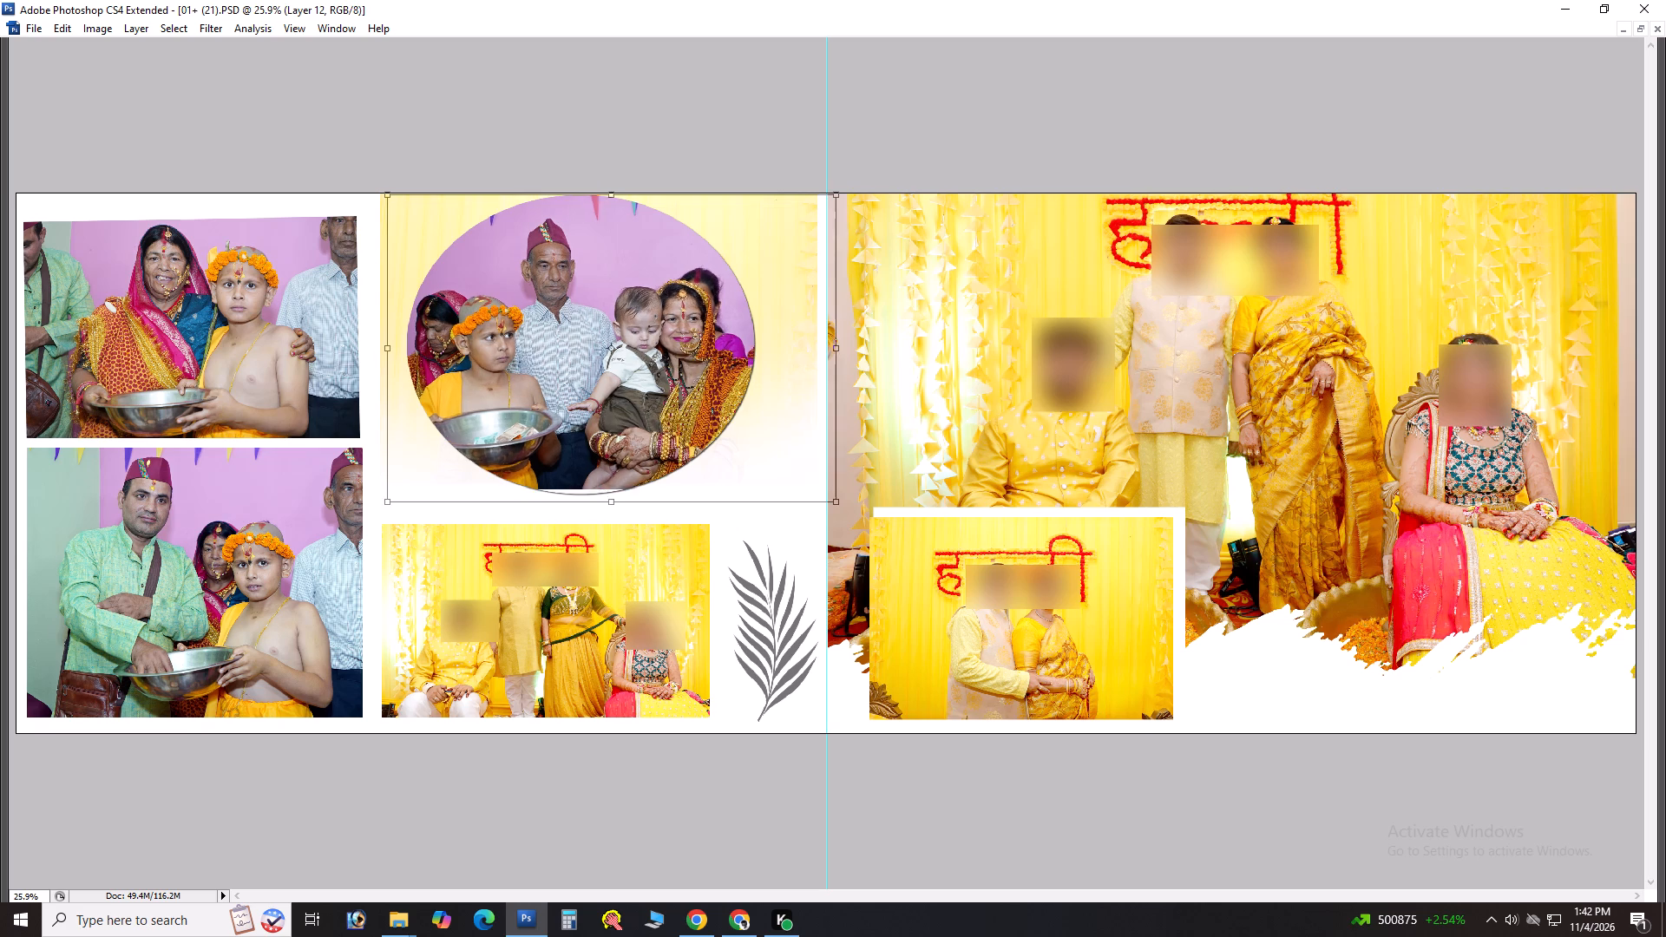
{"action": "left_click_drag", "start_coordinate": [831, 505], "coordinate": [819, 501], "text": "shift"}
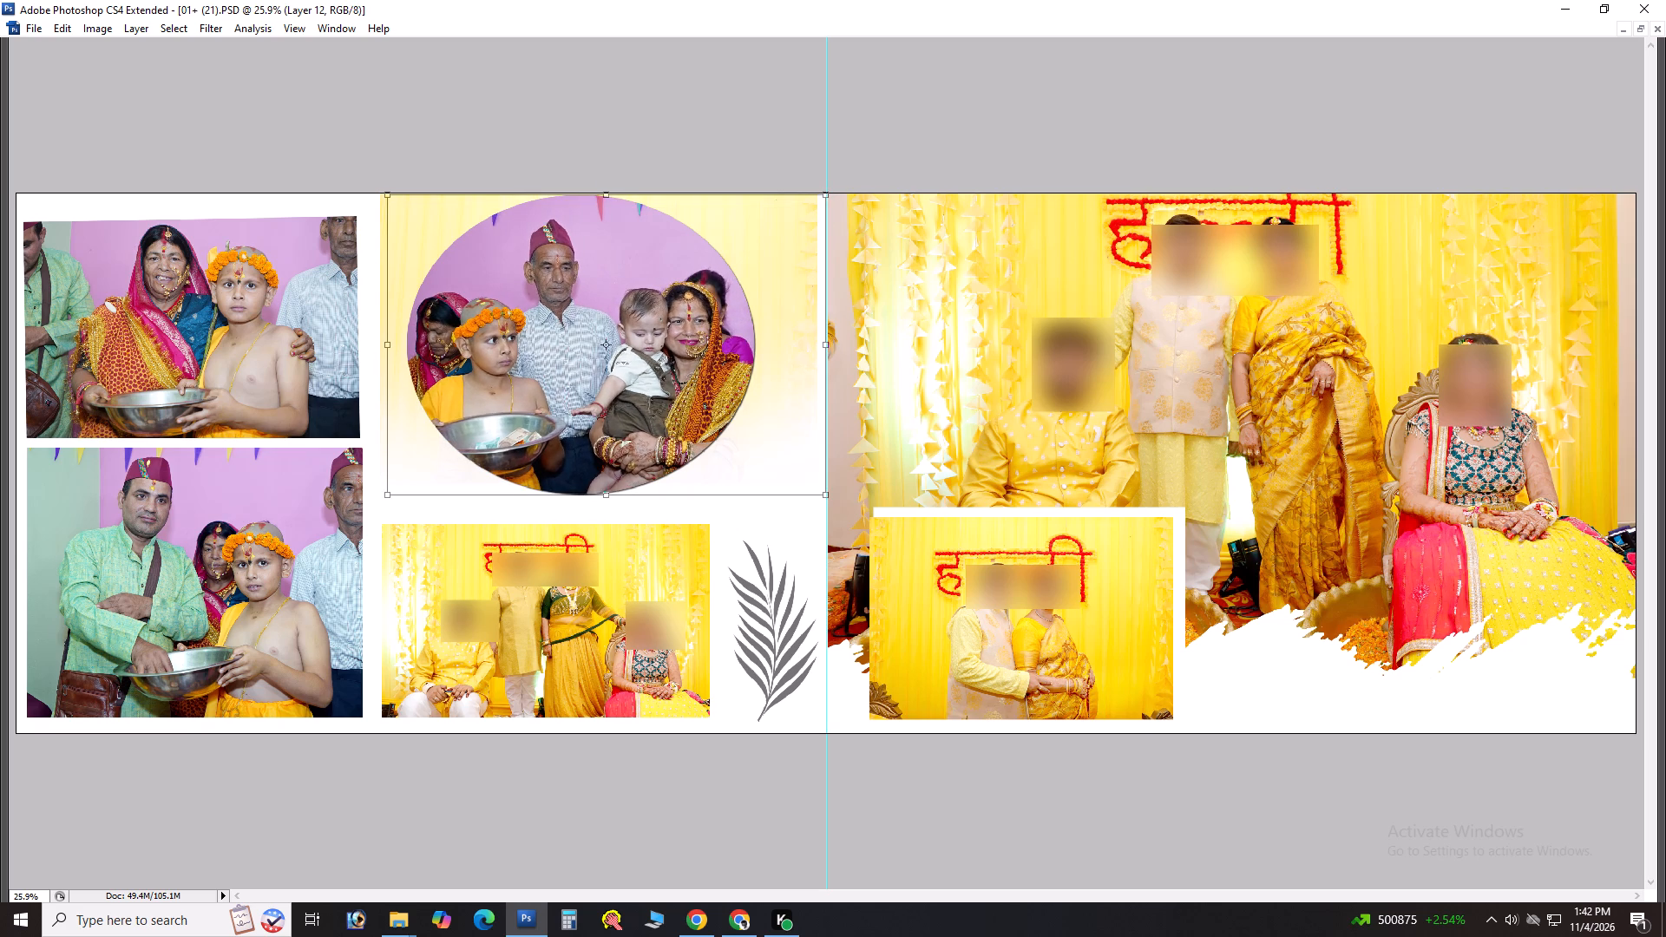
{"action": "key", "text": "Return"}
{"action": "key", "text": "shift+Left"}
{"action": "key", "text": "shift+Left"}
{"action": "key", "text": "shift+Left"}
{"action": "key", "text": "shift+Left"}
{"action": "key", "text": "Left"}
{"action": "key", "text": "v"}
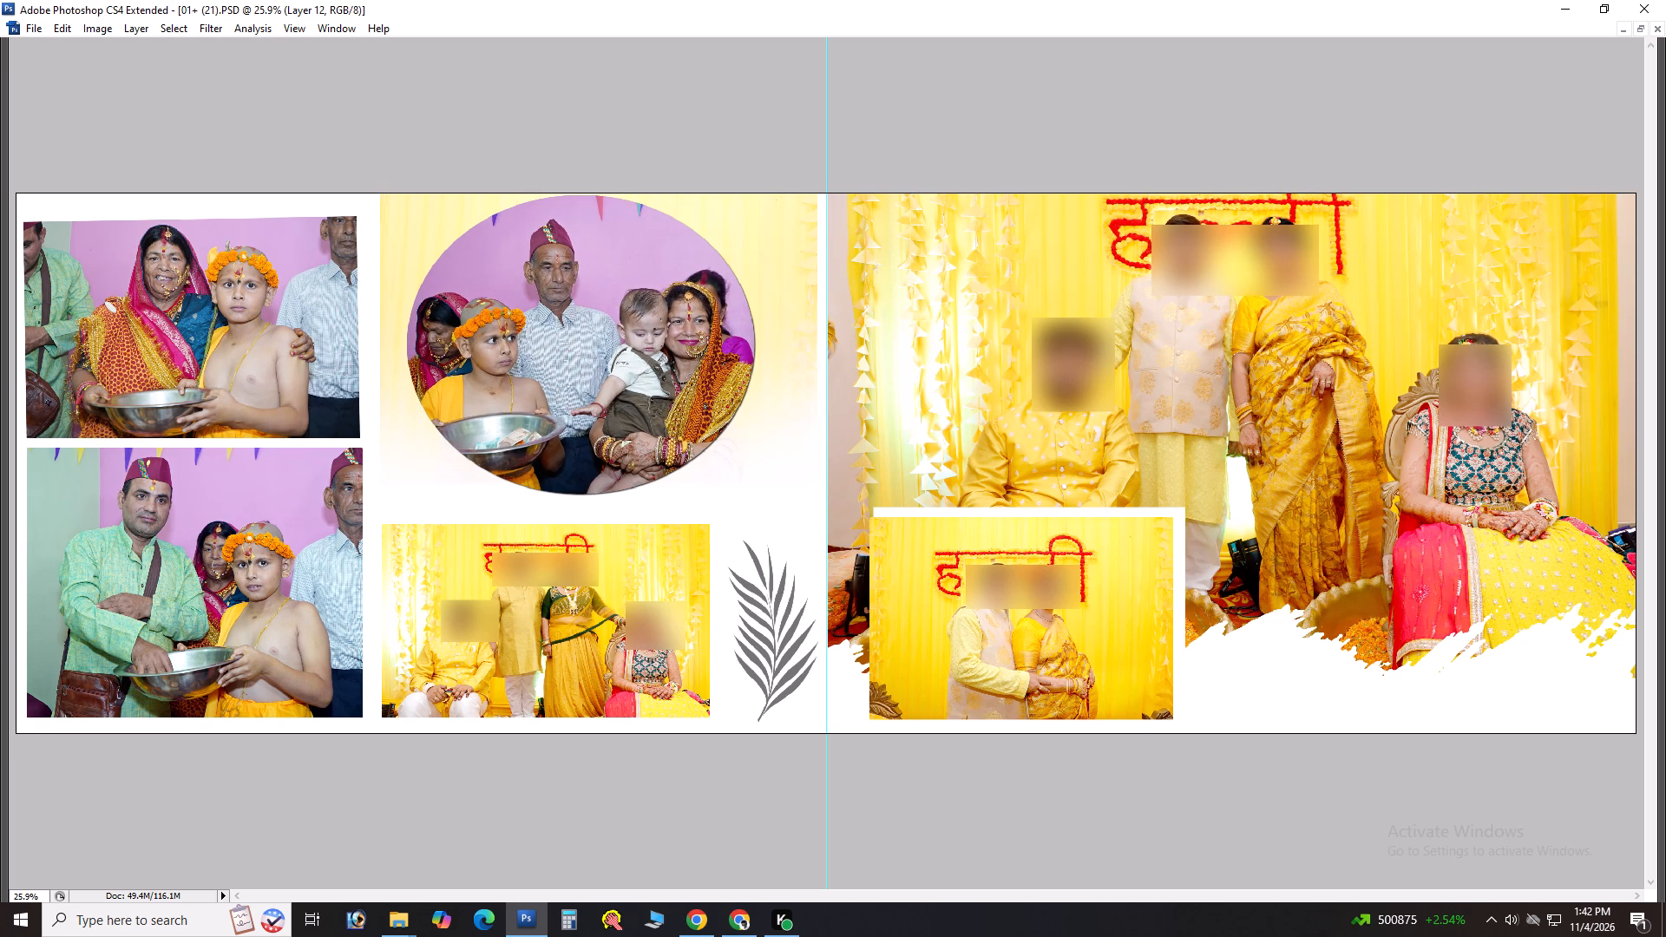
Delete the group photo, Layer 12, and the oval frame layer it was clipped to.
{"action": "key", "text": "Delete"}
{"action": "right_click", "coordinate": [616, 395]}
{"action": "left_click", "coordinate": [637, 405]}
{"action": "key", "text": "Delete"}
Paste the group photo above the faded placeholder, Layer 4, clip it to that layer, and scale it to fill the frame.
{"action": "right_click", "coordinate": [573, 323]}
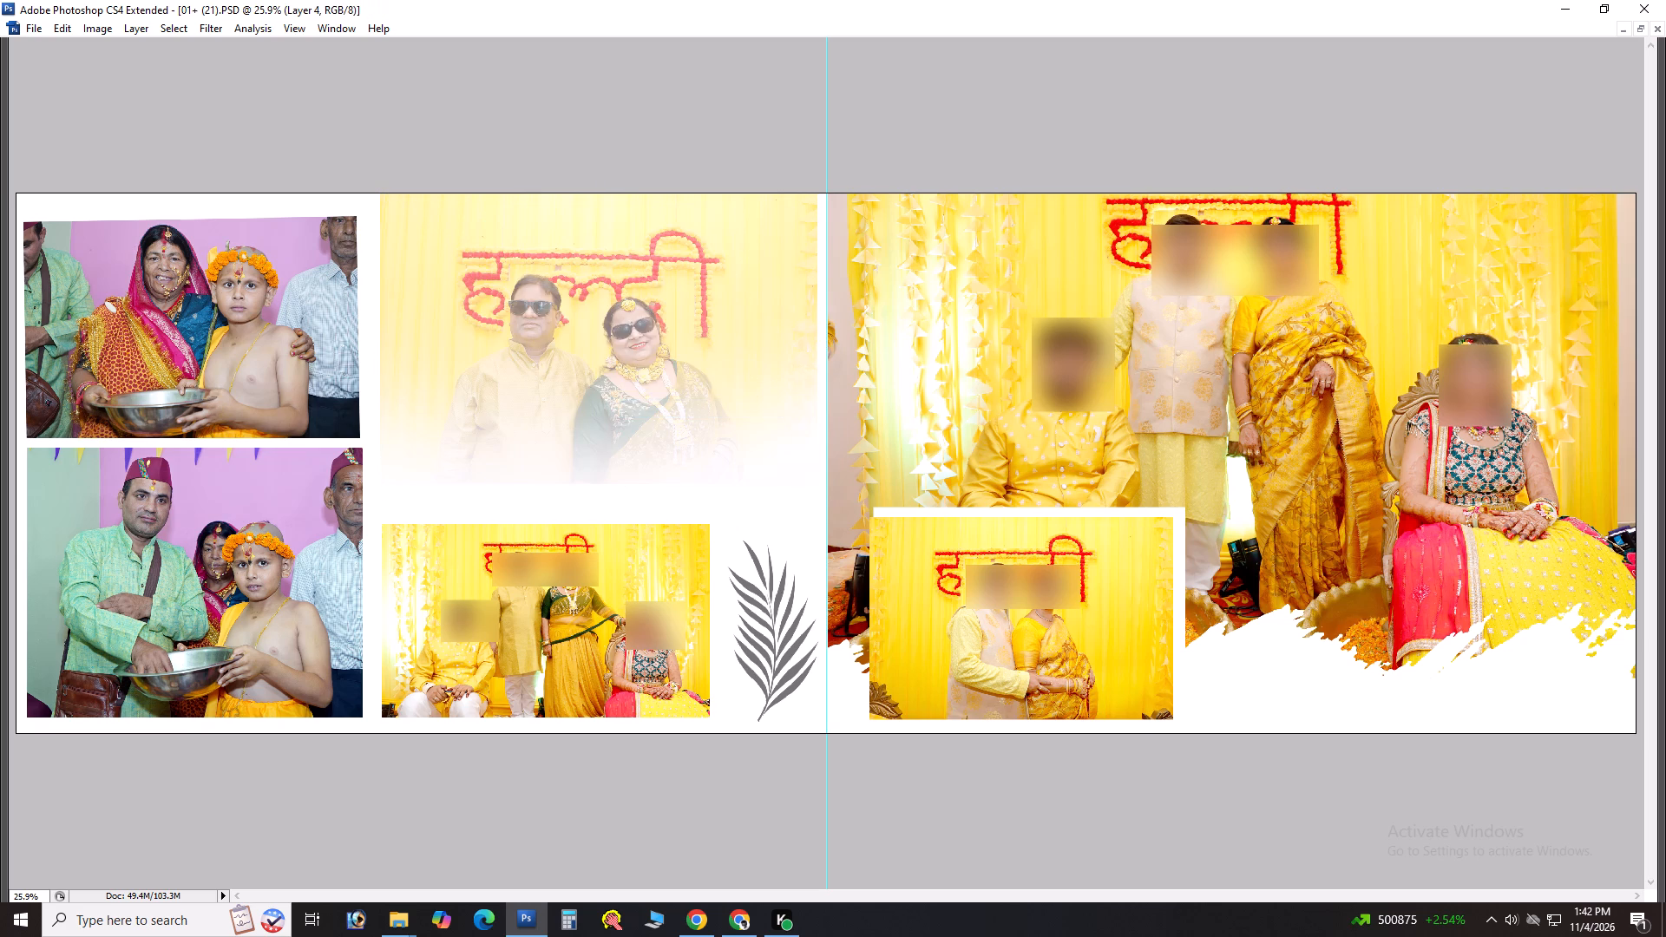
{"action": "left_click", "coordinate": [588, 326]}
{"action": "key", "text": "ctrl+v"}
{"action": "key", "text": "ctrl+alt+g"}
{"action": "key", "text": "ctrl+g"}
{"action": "key", "text": "ctrl+t"}
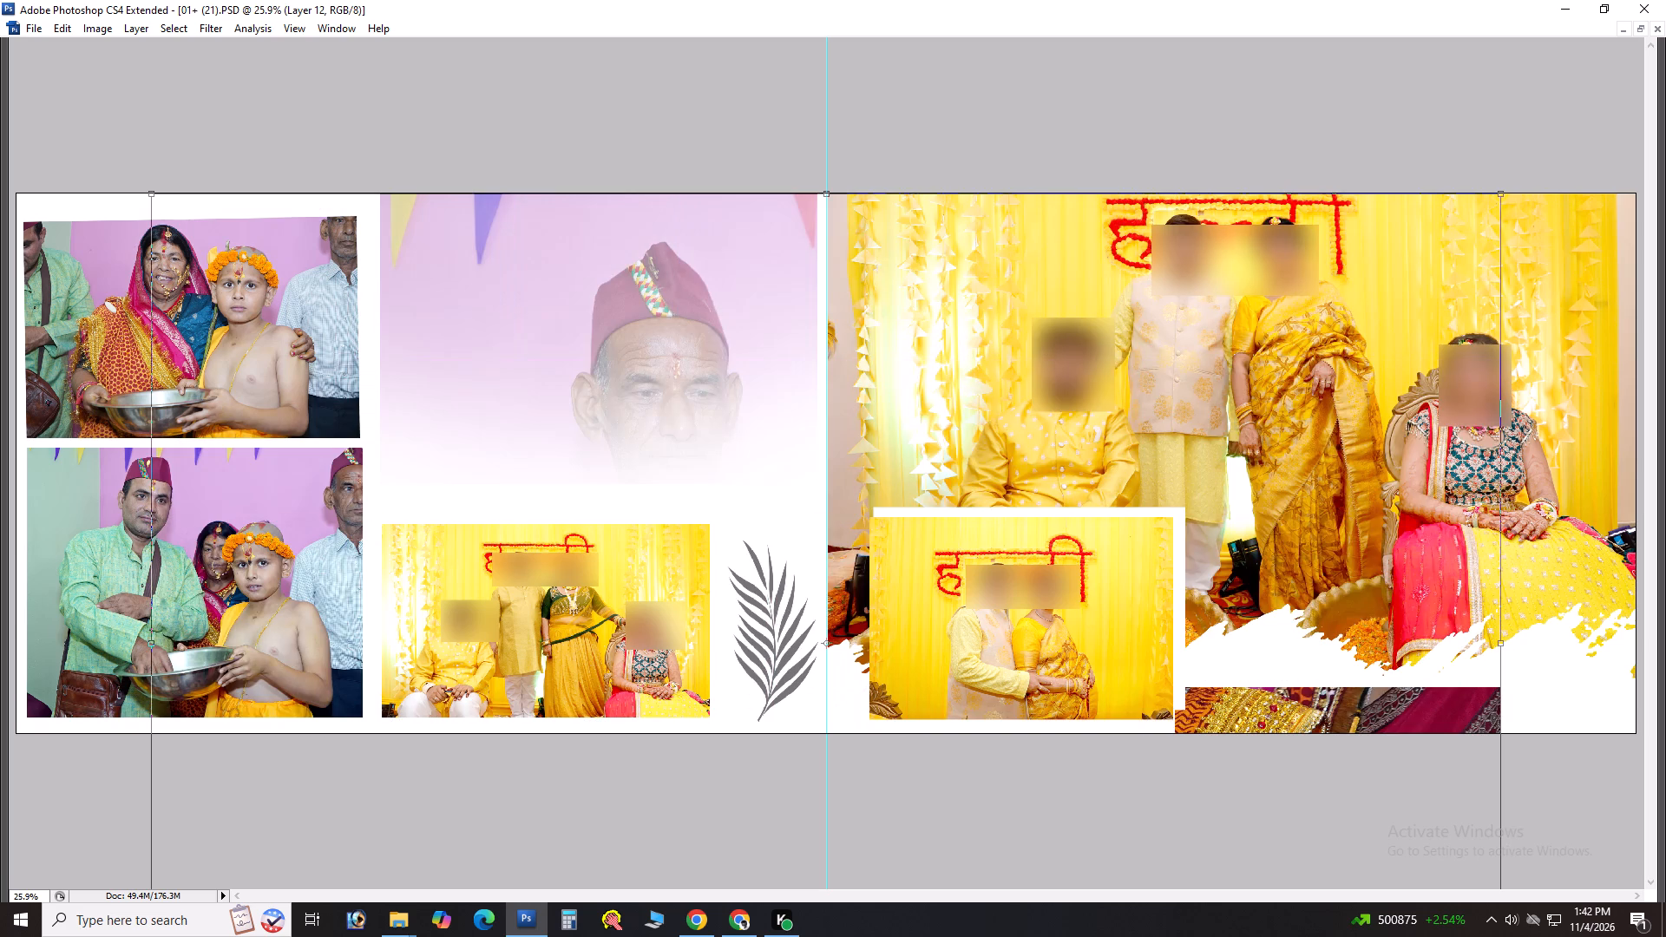
{"action": "left_click_drag", "start_coordinate": [148, 194], "coordinate": [449, 394], "text": "alt+shift"}
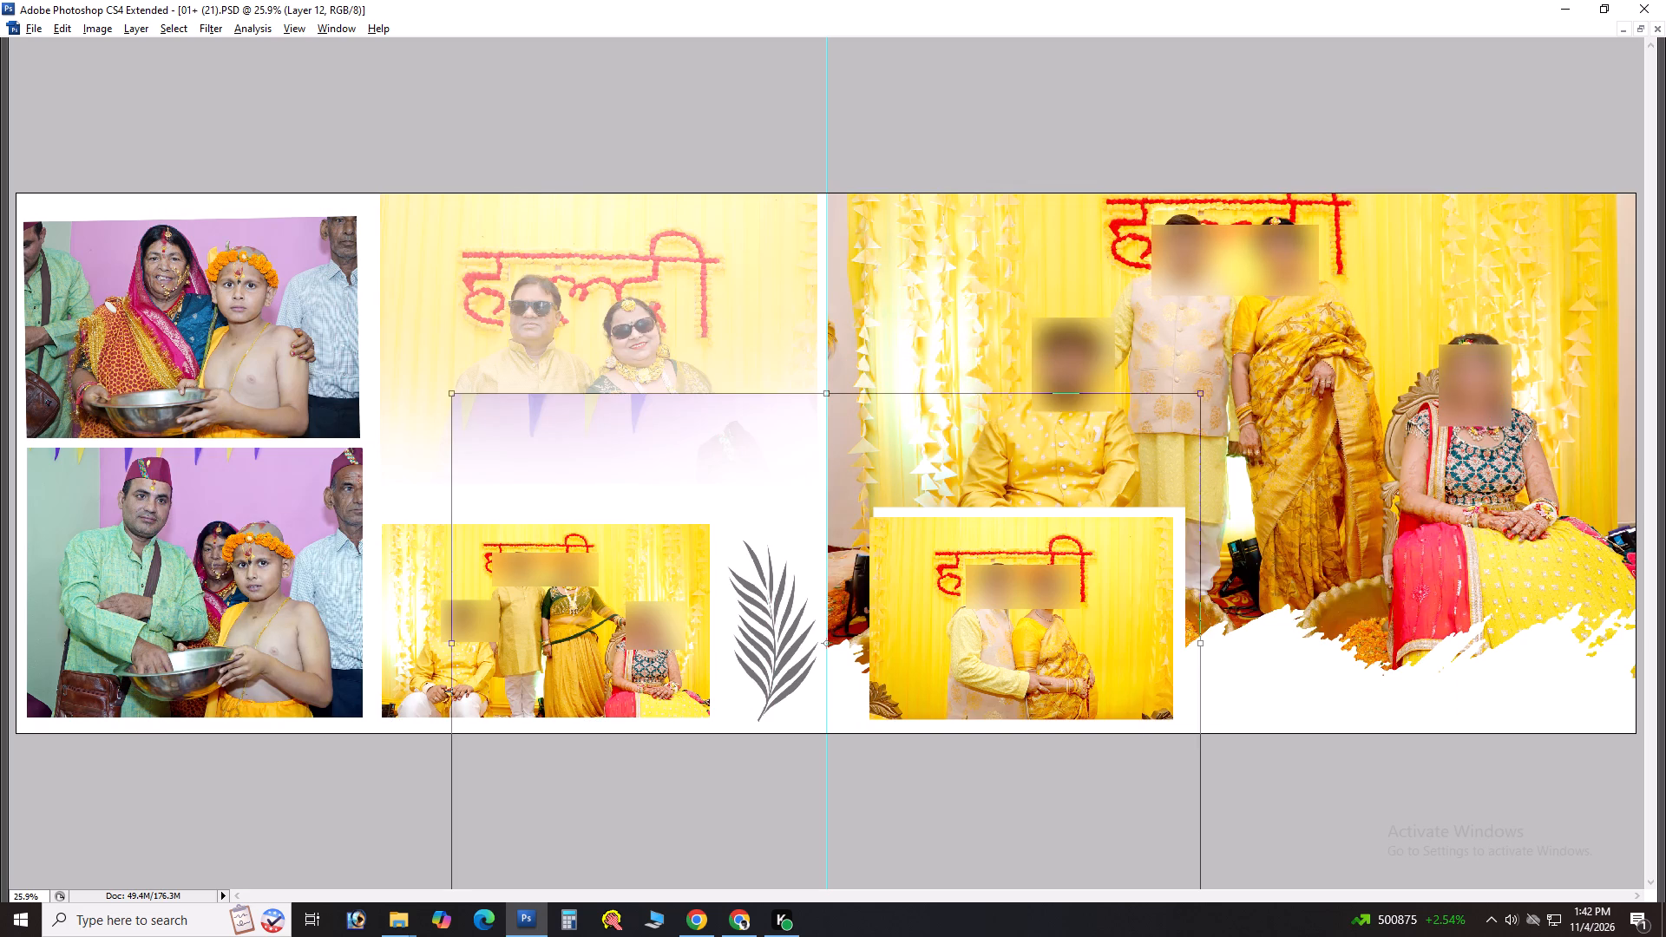
{"action": "left_click_drag", "start_coordinate": [839, 554], "coordinate": [654, 285]}
{"action": "left_click_drag", "start_coordinate": [1029, 115], "coordinate": [891, 194], "text": "alt+shift"}
{"action": "left_click_drag", "start_coordinate": [701, 273], "coordinate": [651, 251]}
{"action": "left_click", "coordinate": [840, 186], "text": "shift"}
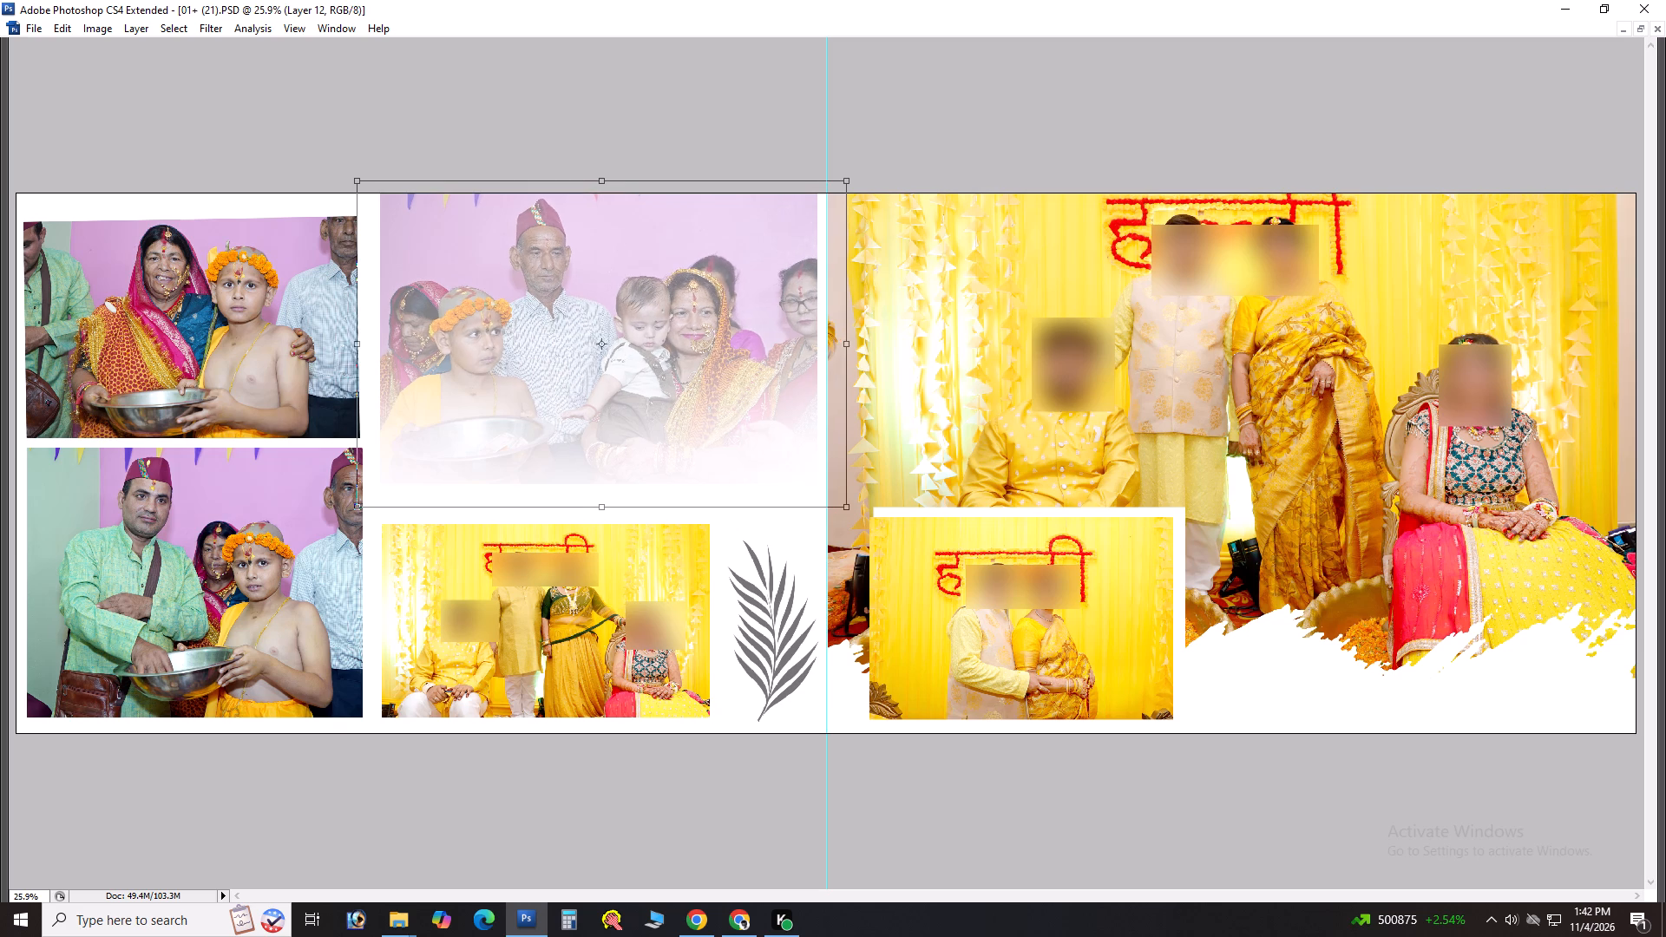
{"action": "left_click_drag", "start_coordinate": [843, 507], "coordinate": [847, 527], "text": "shift"}
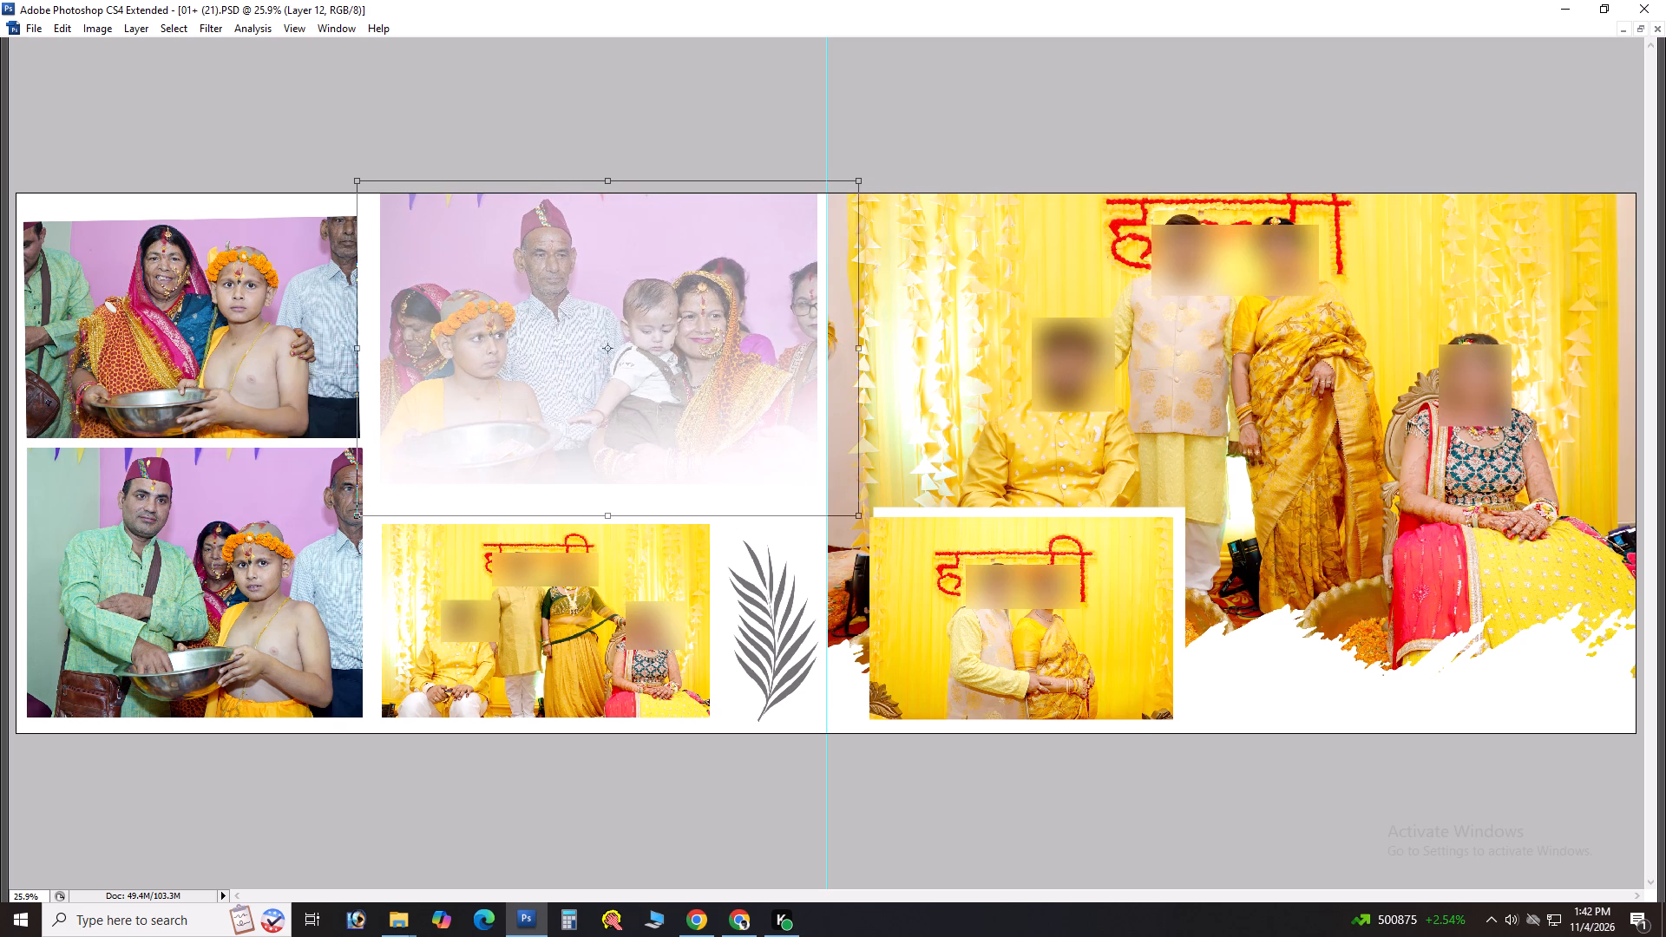
{"action": "key", "text": "Return"}
Raise the faded frame layer, Layer 4, to full opacity.
{"action": "key", "text": "v"}
{"action": "right_click", "coordinate": [624, 311]}
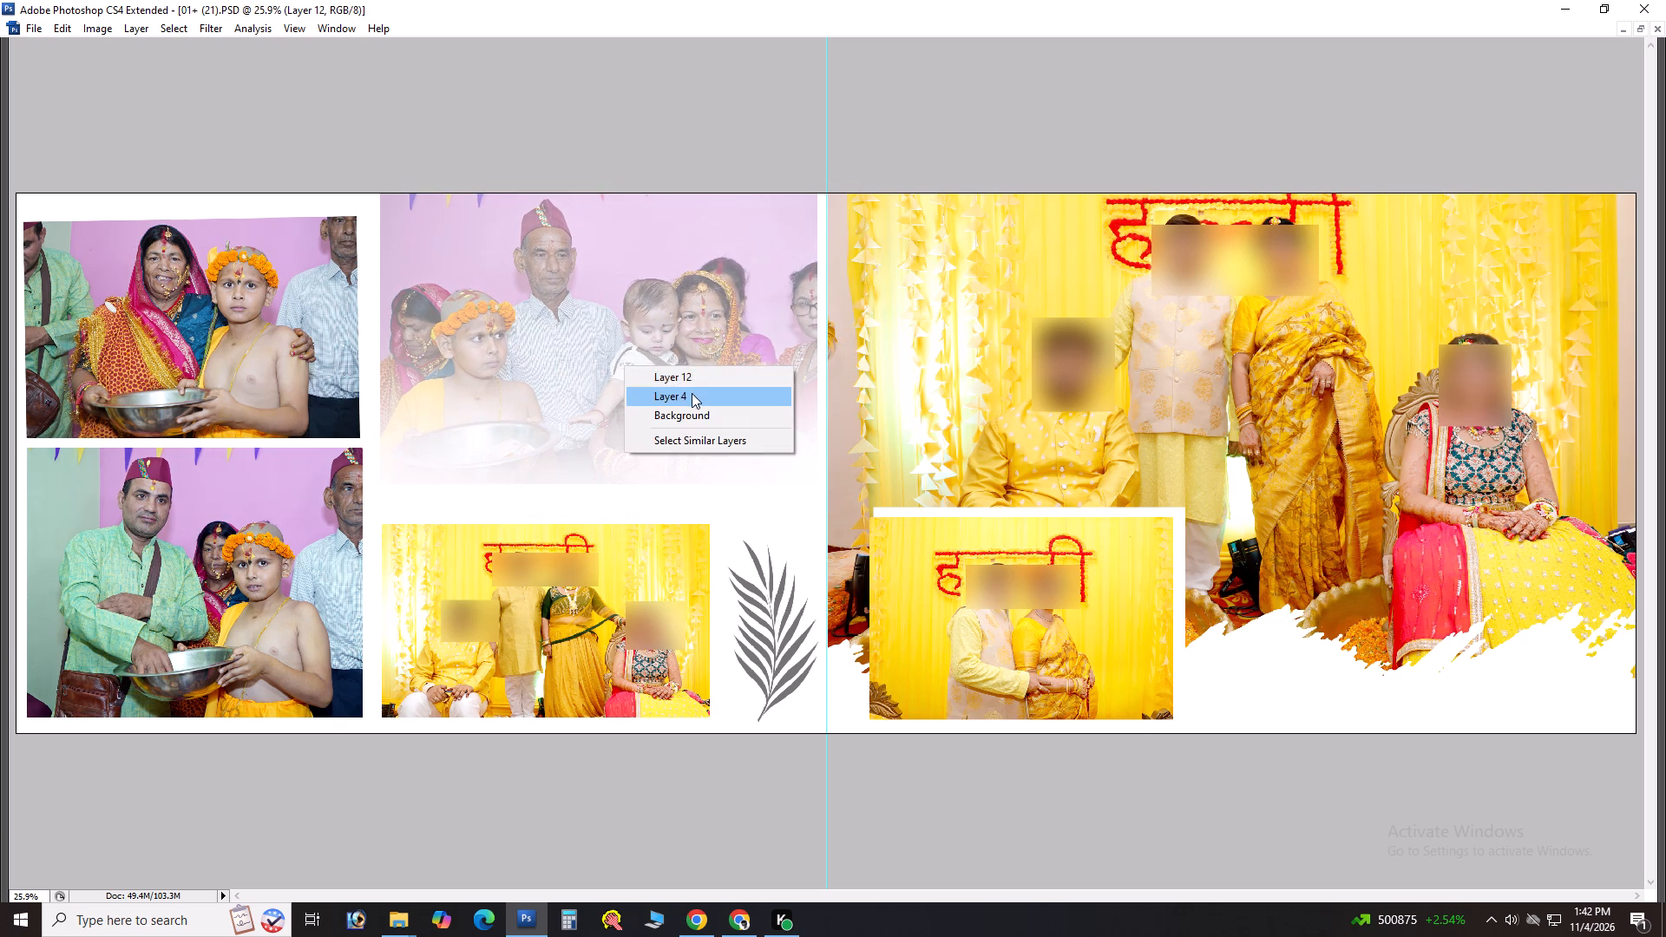
{"action": "left_click", "coordinate": [692, 393]}
{"action": "type", "text": "00"}
Stretch Layer 4 downward from its lower edge so it extends past the top of the picture below.
{"action": "right_click", "coordinate": [692, 393]}
{"action": "left_click", "coordinate": [725, 415]}
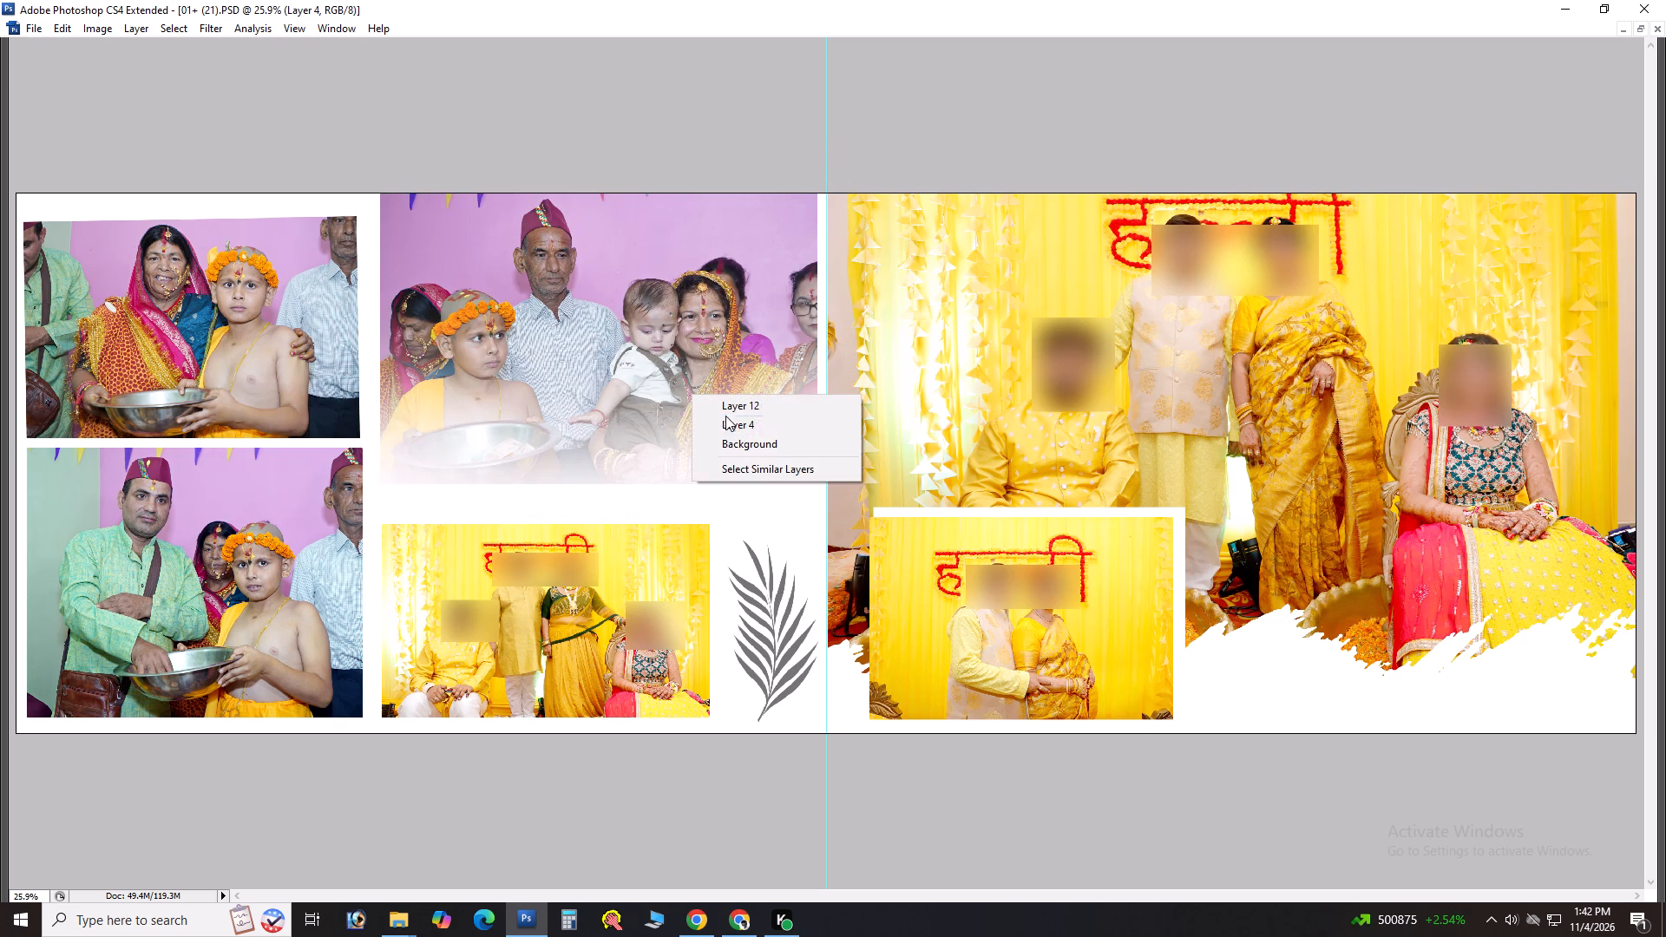
{"action": "key", "text": "ctrl+t"}
{"action": "left_click_drag", "start_coordinate": [600, 475], "coordinate": [600, 514], "text": "shift"}
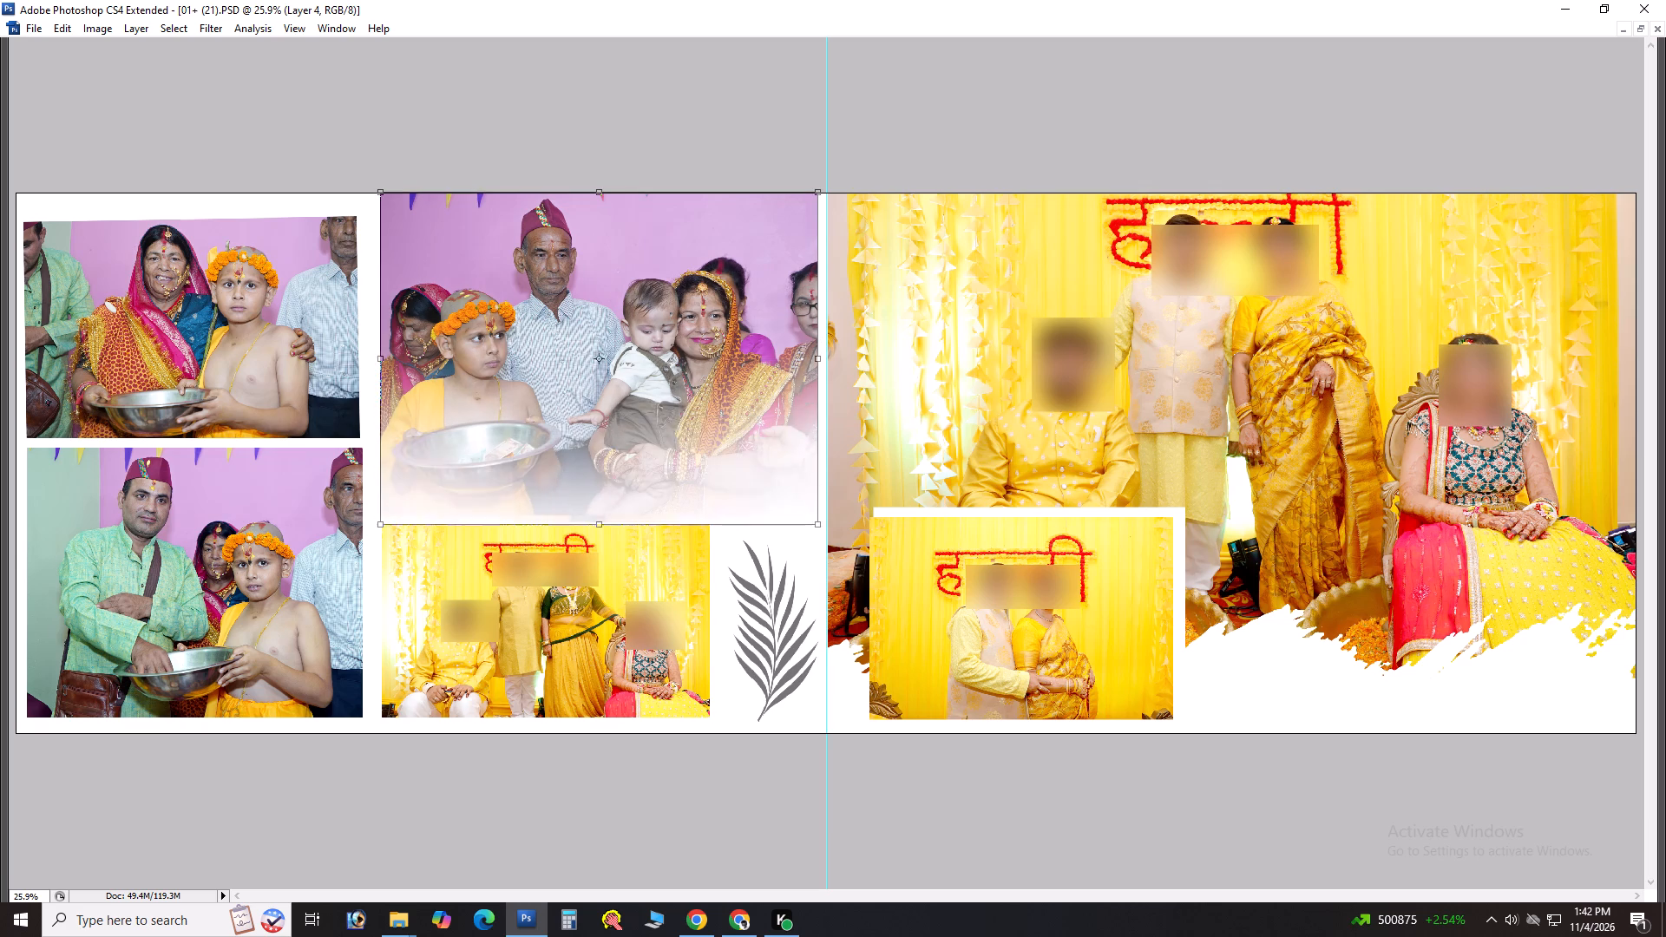
{"action": "left_click_drag", "start_coordinate": [600, 514], "coordinate": [614, 567], "text": "shift"}
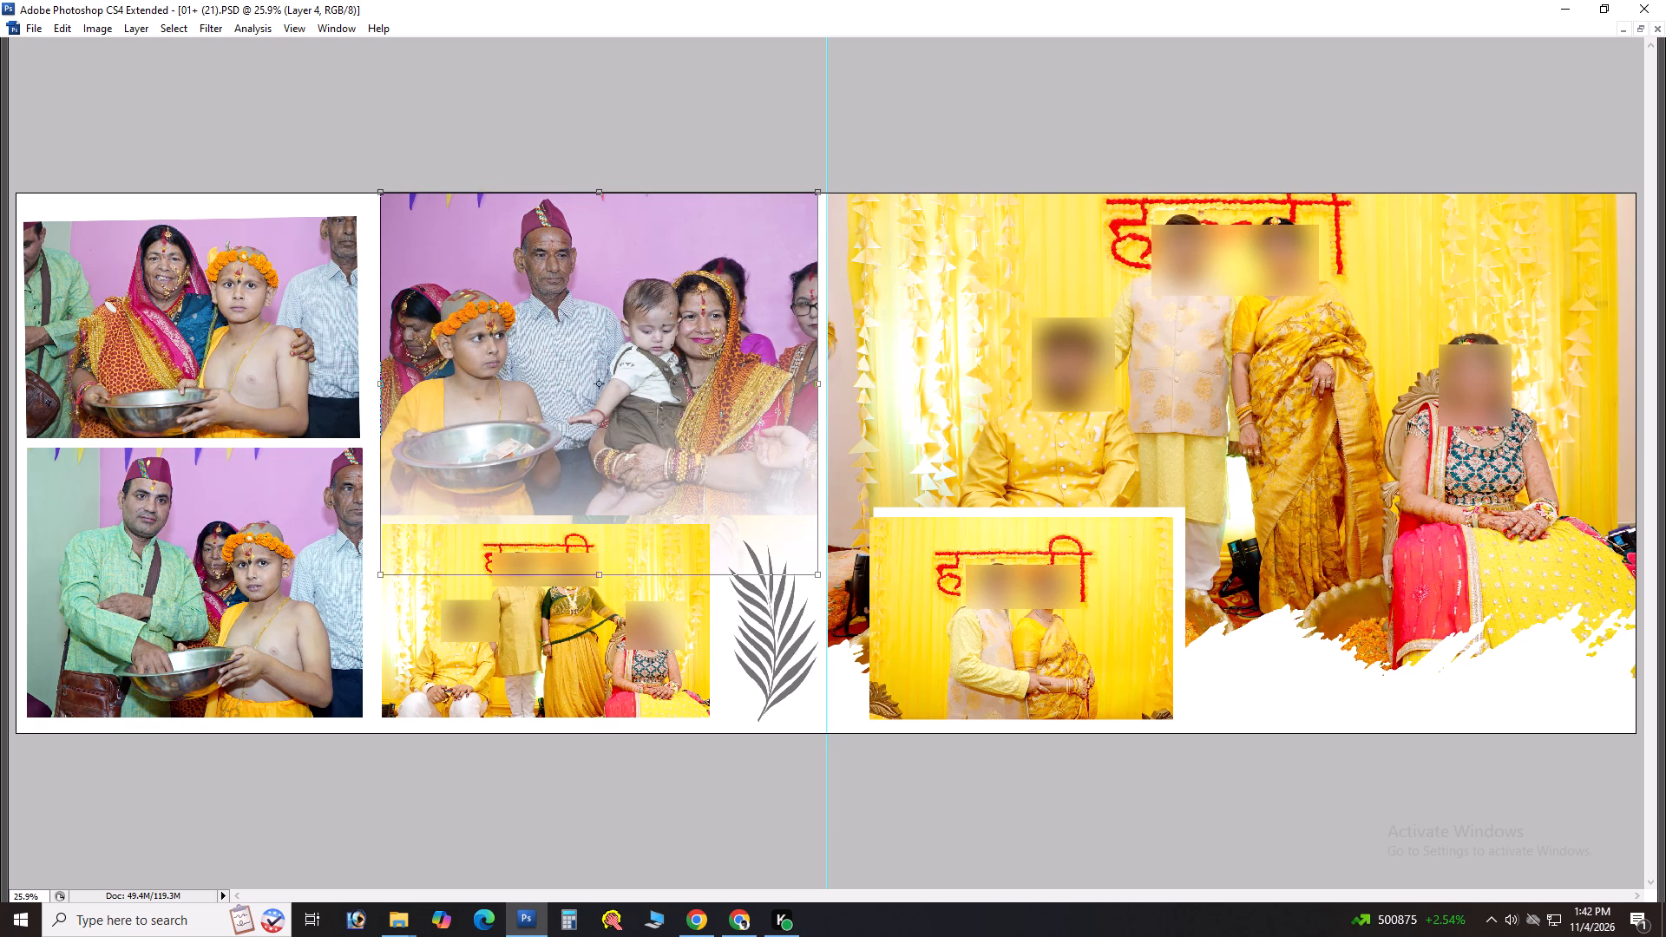
{"action": "left_click_drag", "start_coordinate": [614, 567], "coordinate": [607, 550], "text": "shift"}
{"action": "key", "text": "Return"}
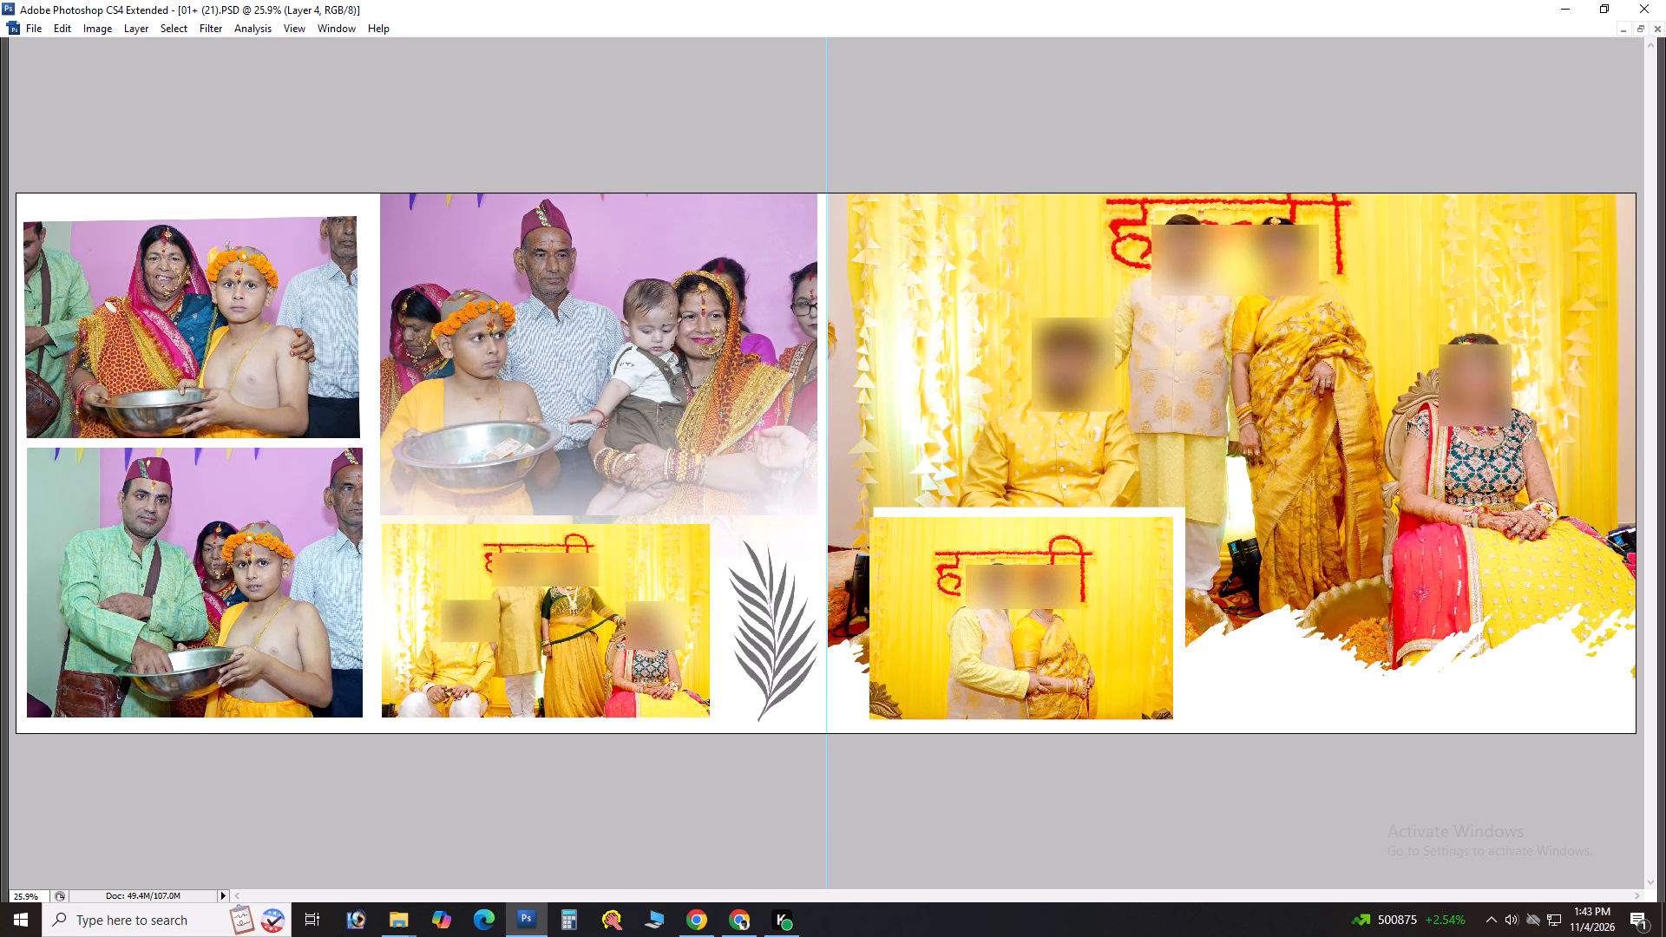
Select the part of Layer 4 overlapping the picture below, delete it, and deselect.
{"action": "key", "text": "m"}
{"action": "key", "text": "m"}
{"action": "left_click_drag", "start_coordinate": [330, 510], "coordinate": [1393, 876]}
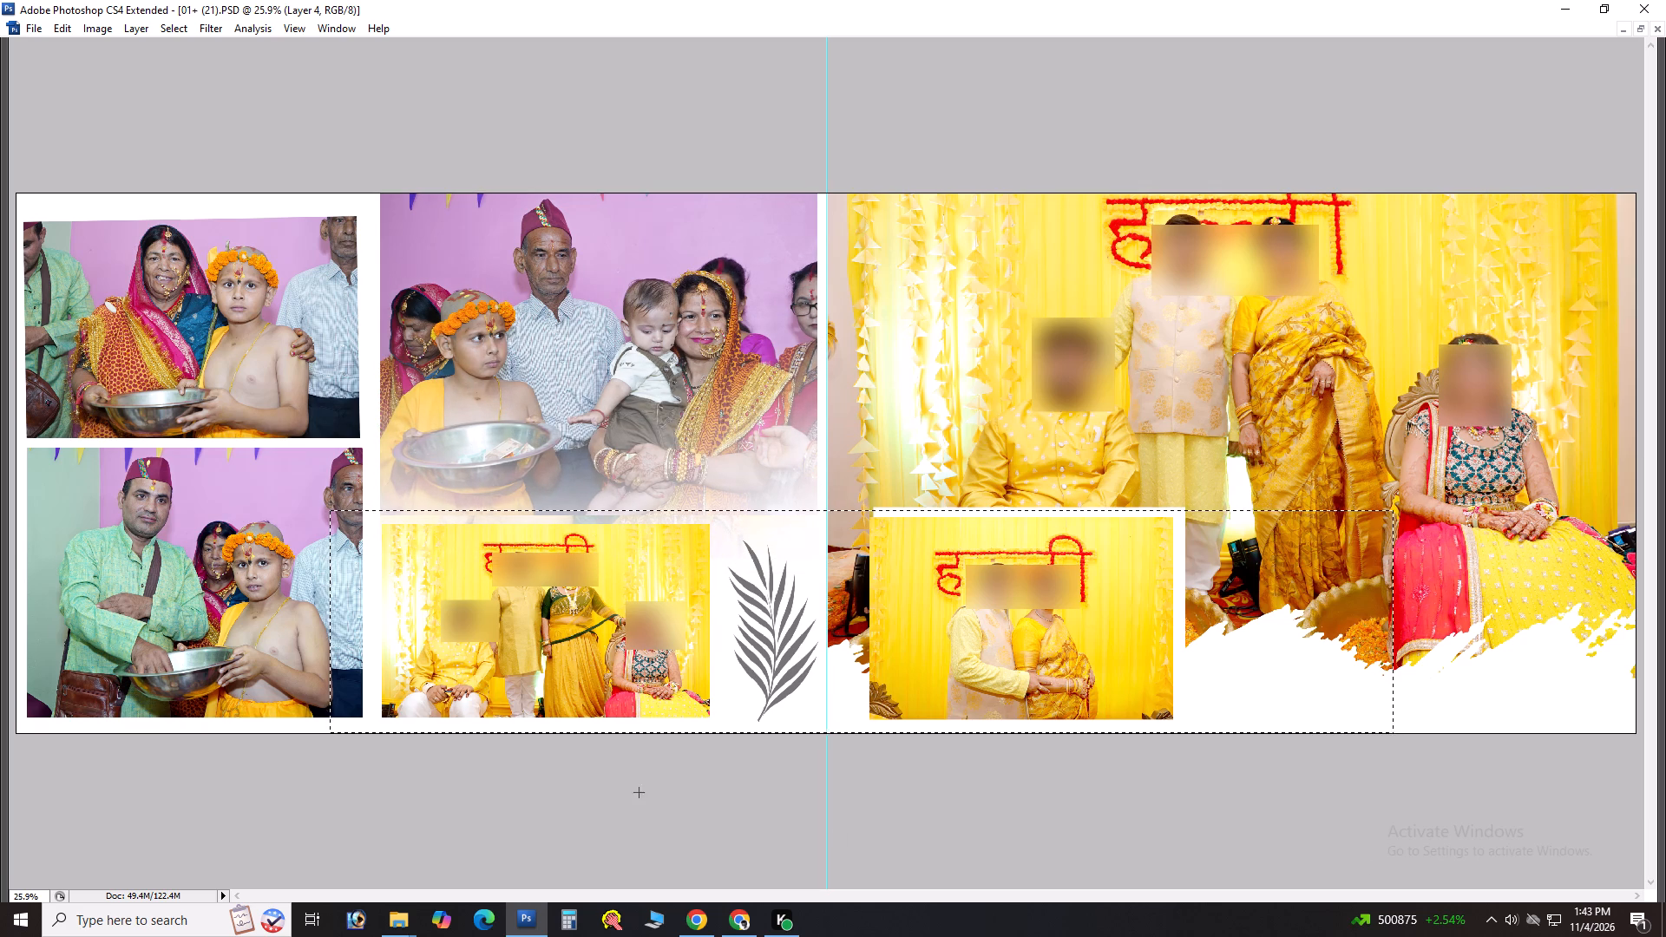
{"action": "key", "text": "Down"}
{"action": "key", "text": "Down"}
{"action": "key", "text": "Down"}
{"action": "key", "text": "Down"}
{"action": "key", "text": "Down"}
{"action": "key", "text": "Delete"}
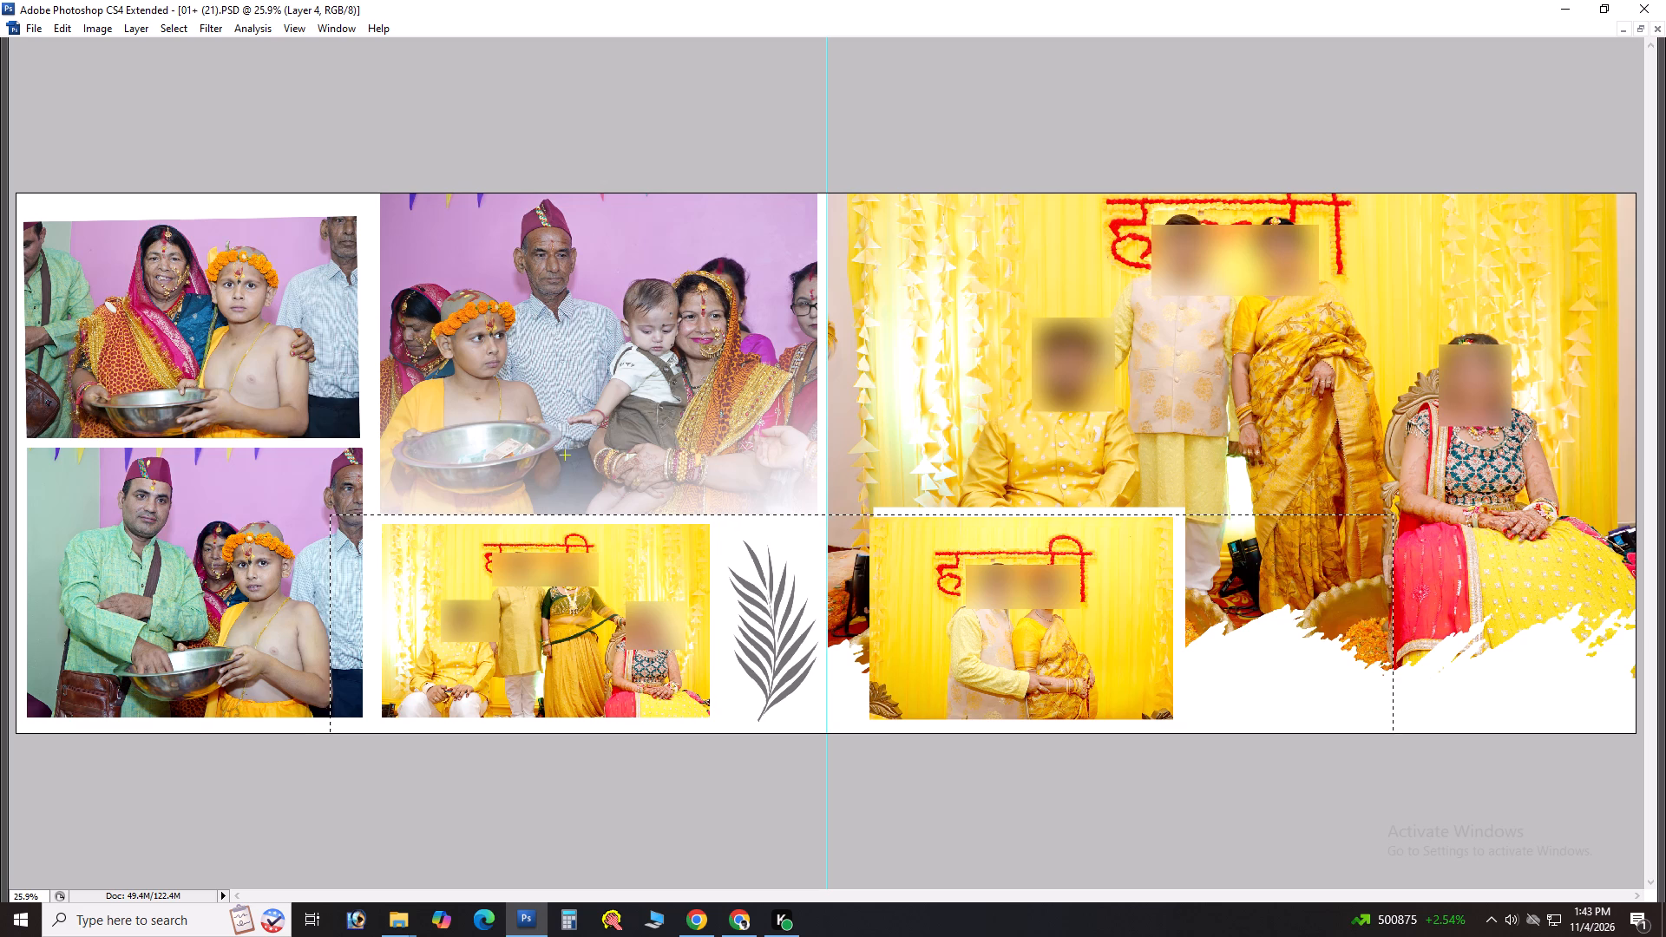
{"action": "left_click", "coordinate": [565, 455]}
Select Layer 4 again and stretch its lower edge further down so the group photo's fade weakens.
{"action": "type", "text": "vv"}
{"action": "right_click", "coordinate": [573, 358]}
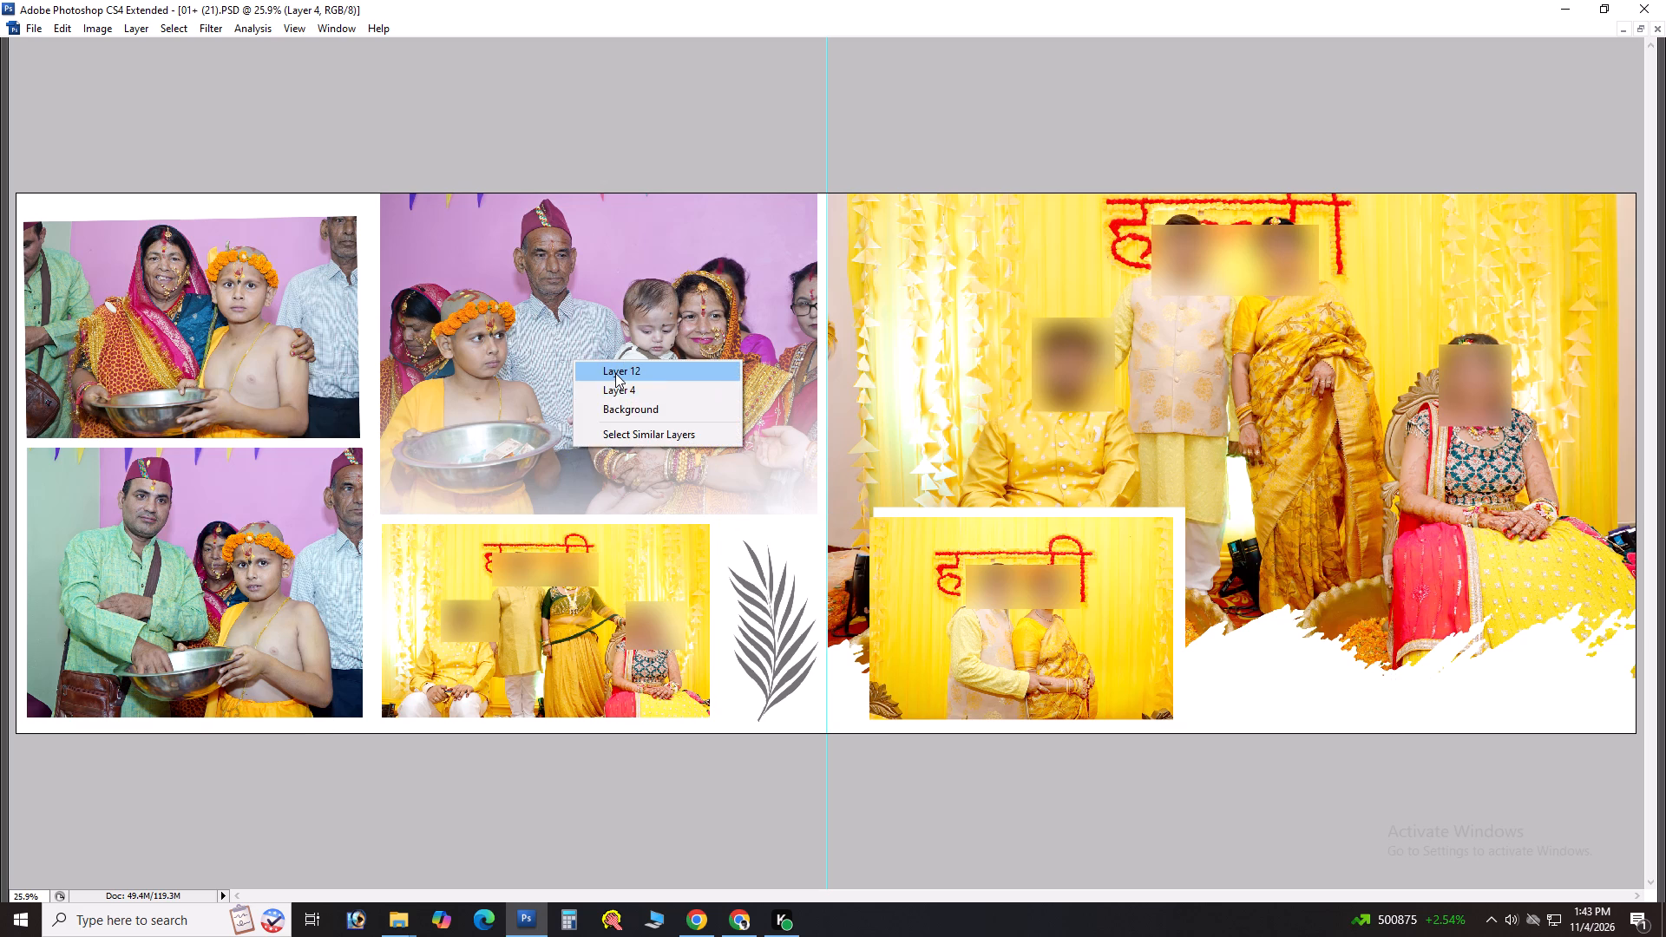
{"action": "left_click", "coordinate": [615, 373]}
{"action": "right_click", "coordinate": [616, 371]}
{"action": "left_click", "coordinate": [630, 400]}
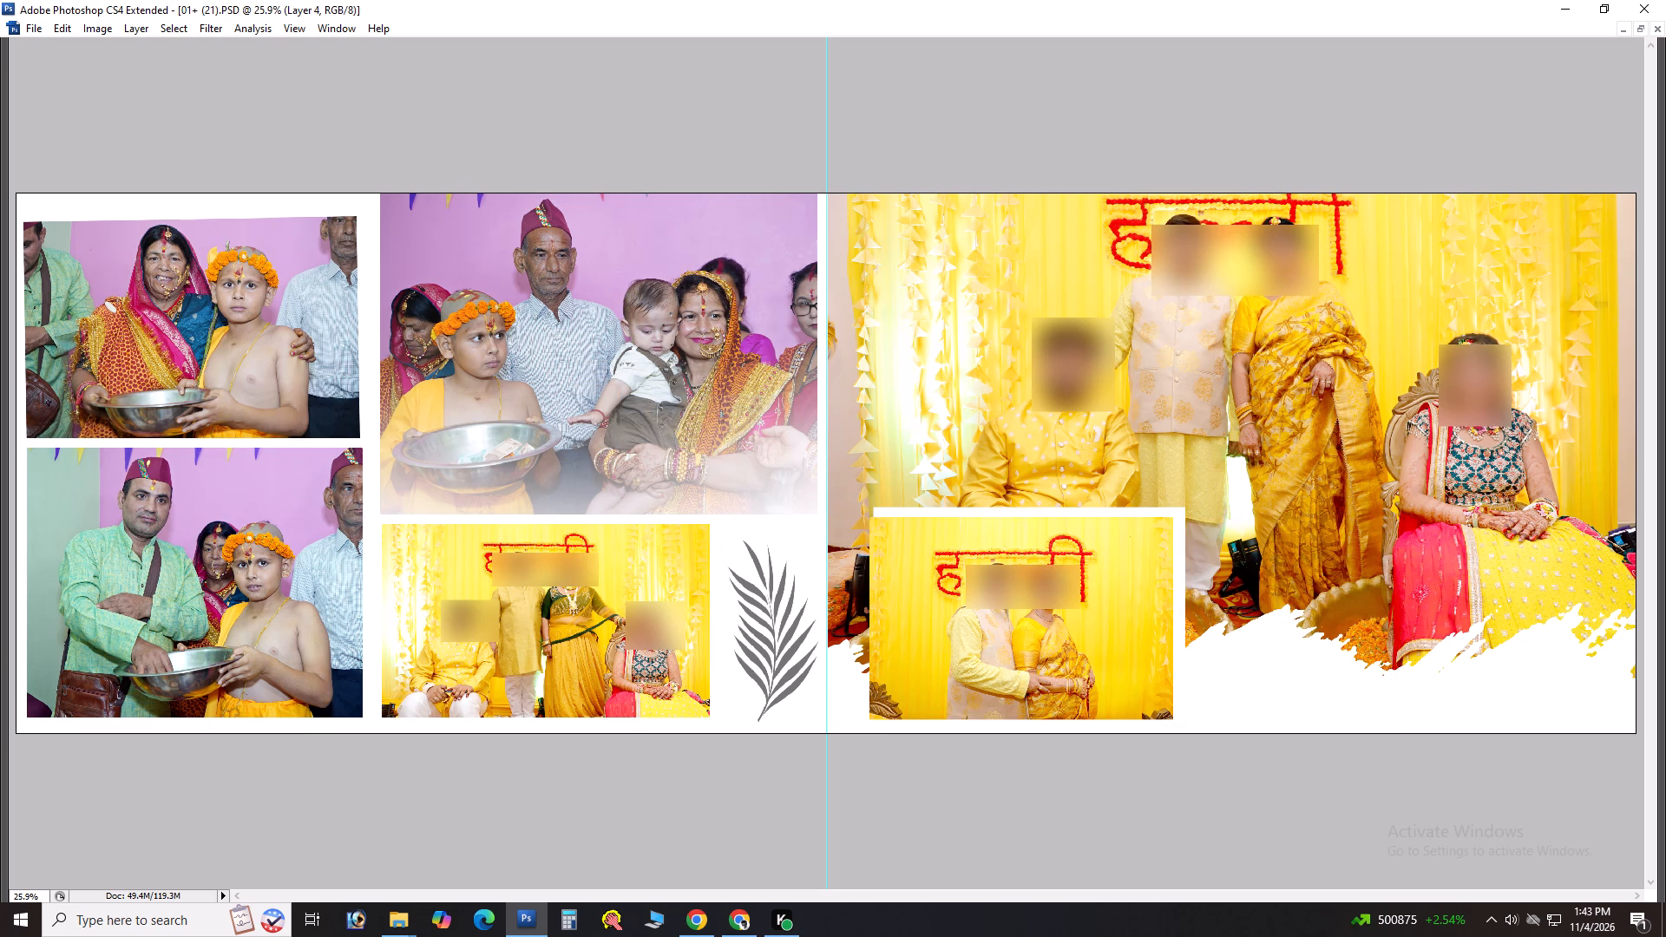
{"action": "key", "text": "ctrl+t"}
{"action": "left_click_drag", "start_coordinate": [594, 521], "coordinate": [594, 573], "text": "shift"}
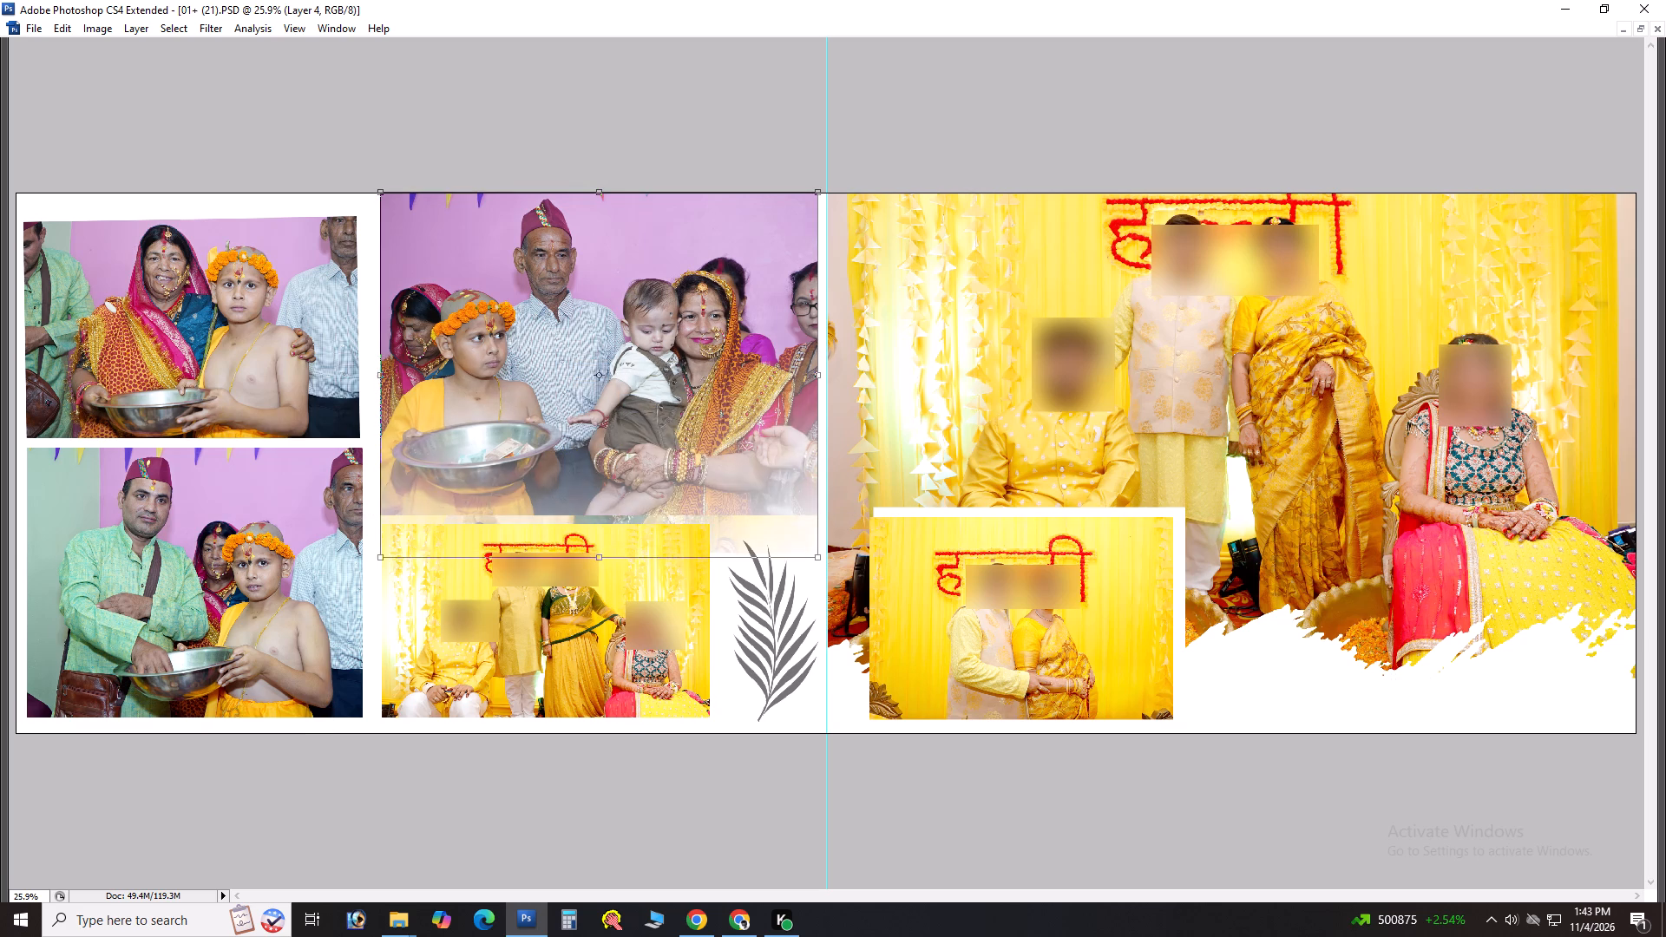
{"action": "left_click_drag", "start_coordinate": [594, 573], "coordinate": [595, 590], "text": "shift"}
{"action": "key", "text": "Return"}
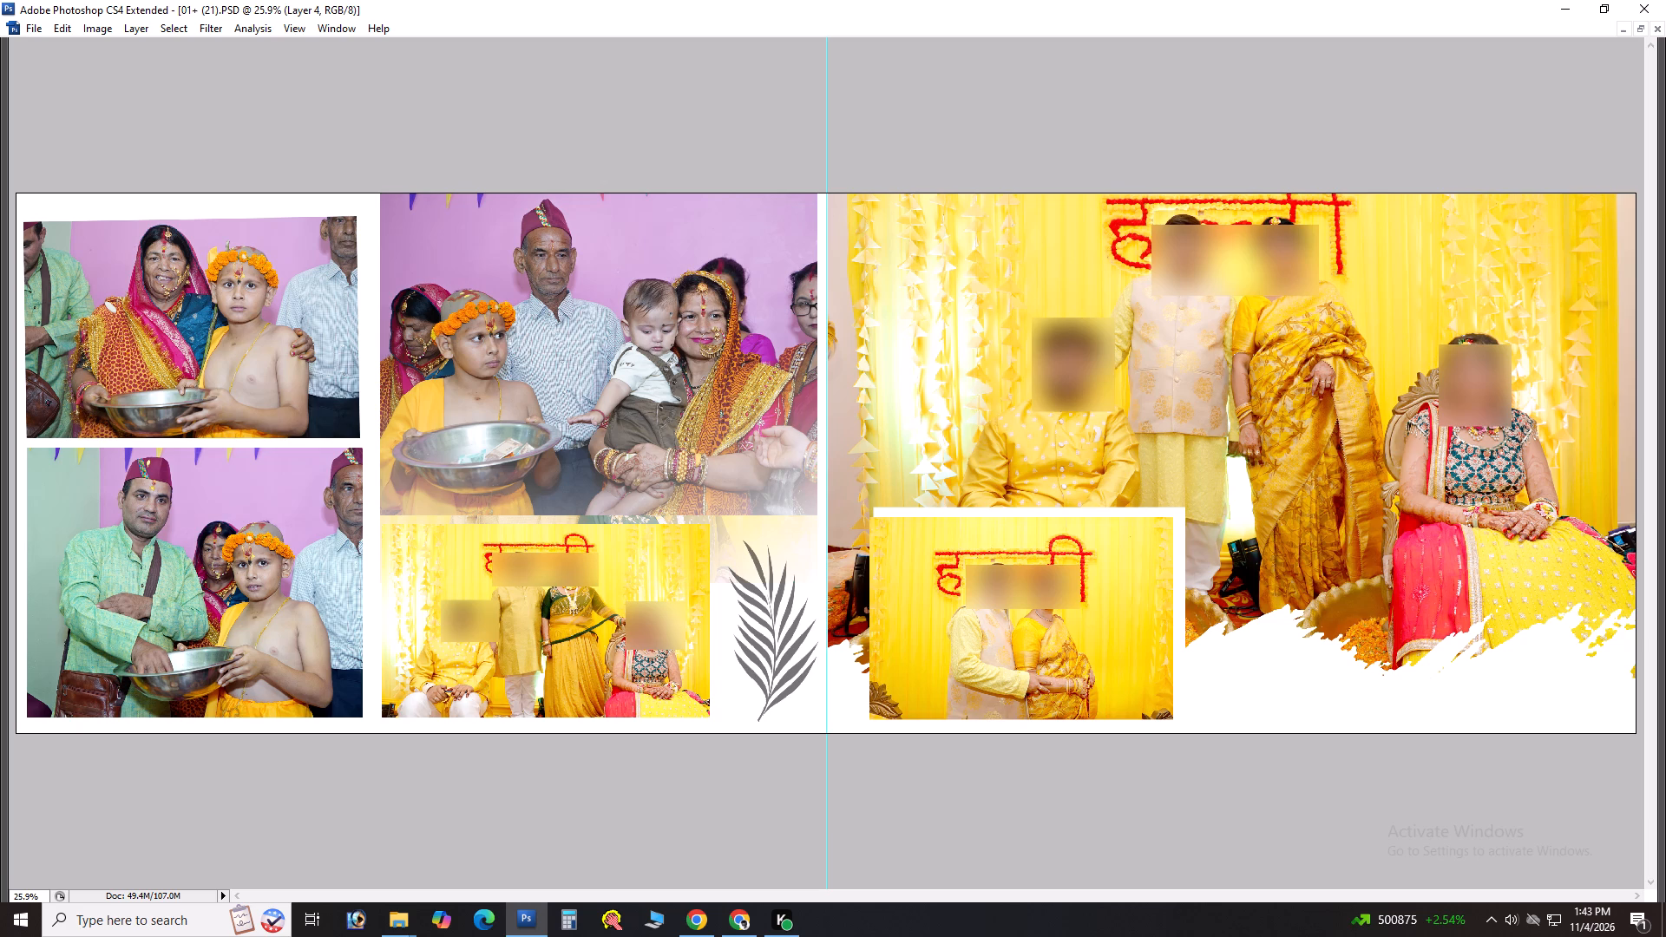
Trim Layer 4 again just above the picture below by deleting the selected overhang, and deselect.
{"action": "key", "text": "m"}
{"action": "key", "text": "m"}
{"action": "left_click_drag", "start_coordinate": [282, 520], "coordinate": [1303, 816]}
{"action": "key", "text": "Up"}
{"action": "key", "text": "Up"}
{"action": "key", "text": "Up"}
{"action": "key", "text": "Up"}
{"action": "key", "text": "Up"}
{"action": "key", "text": "Up"}
{"action": "key", "text": "Up"}
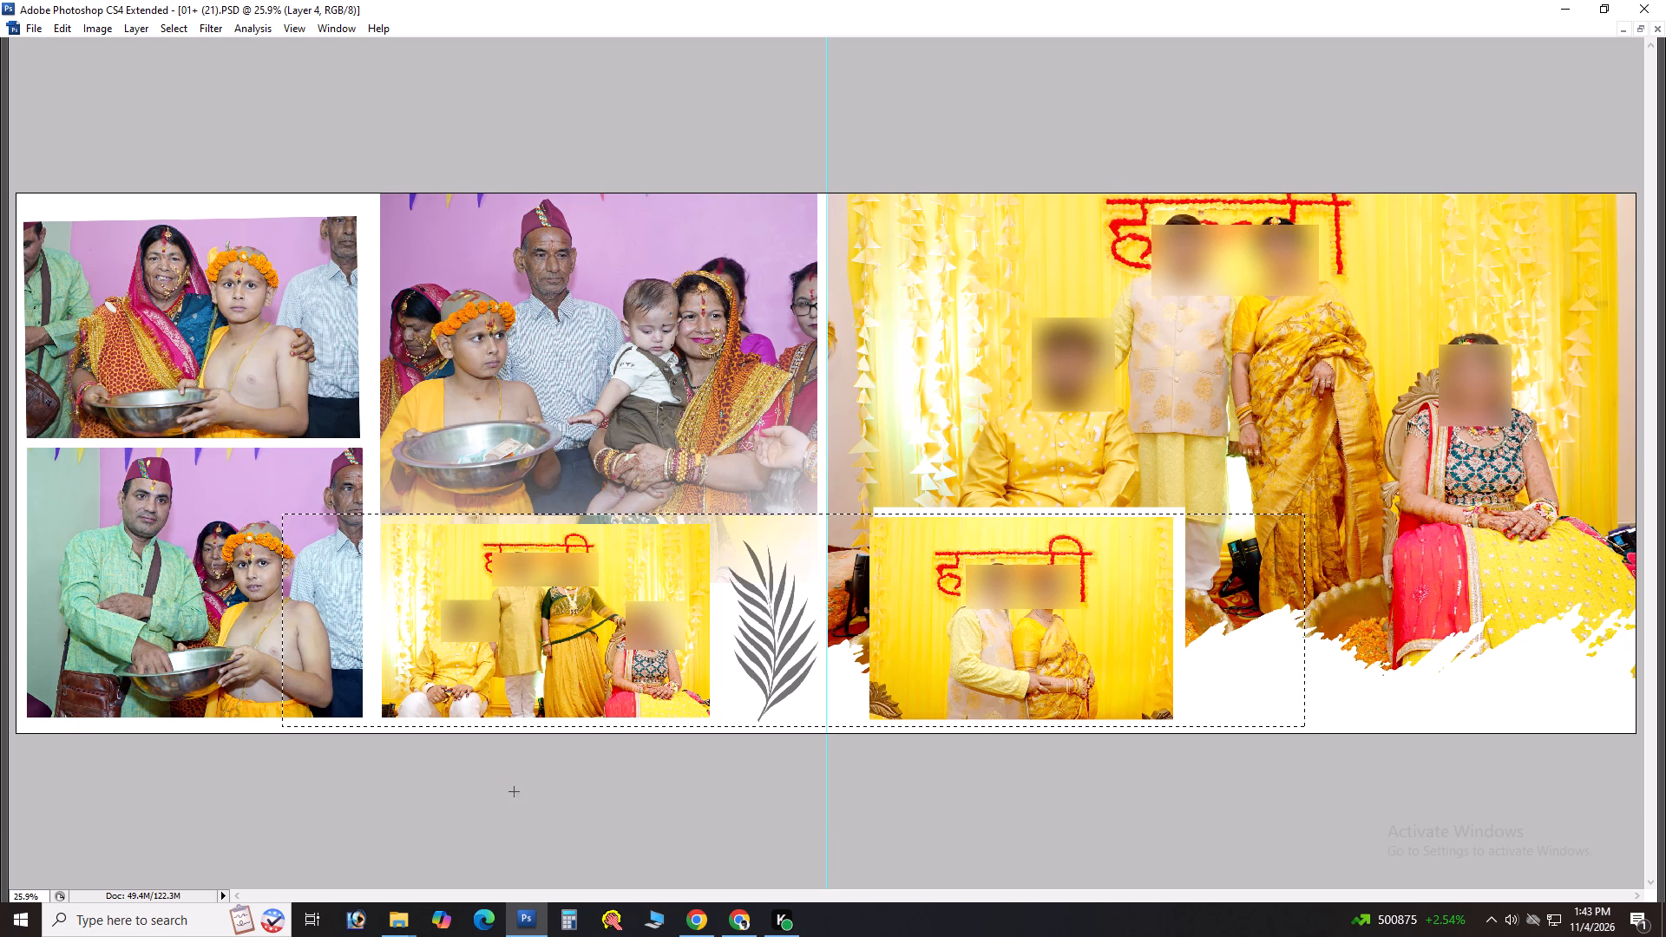
{"action": "key", "text": "Delete"}
{"action": "left_click", "coordinate": [551, 405]}
{"action": "key", "text": "v"}
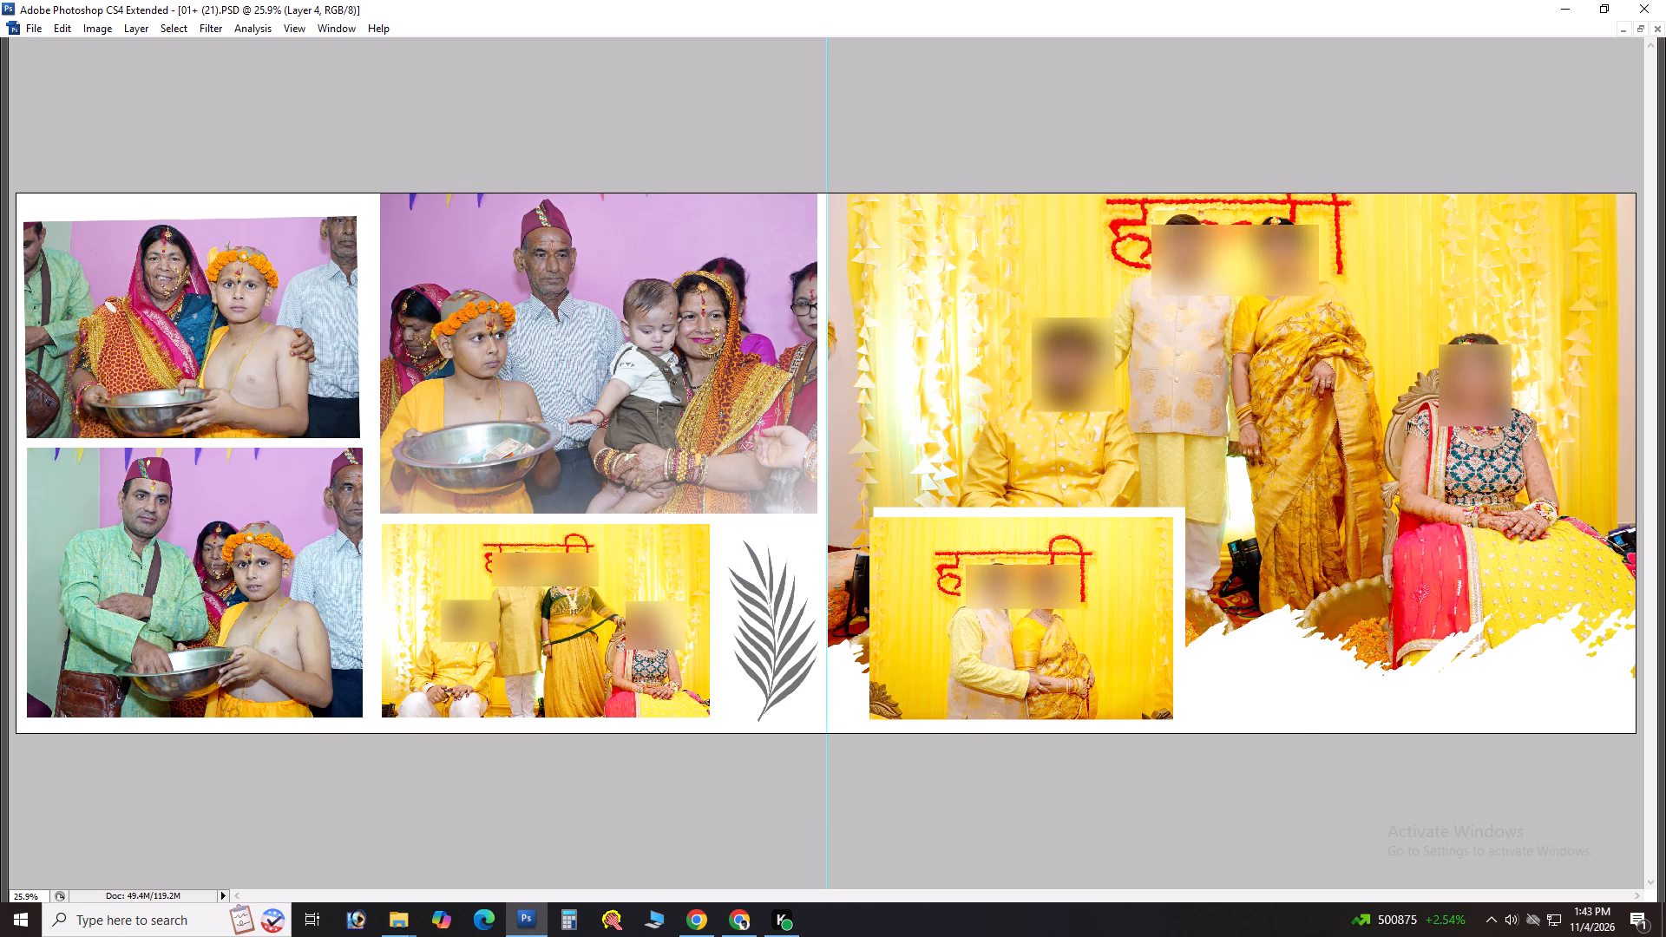
{"action": "key", "text": "v"}
Switch to File Explorer and move the used photo DSC00051 into the okiee folder.
{"action": "key", "text": "alt+Tab"}
{"action": "left_click_drag", "start_coordinate": [561, 266], "coordinate": [344, 304]}
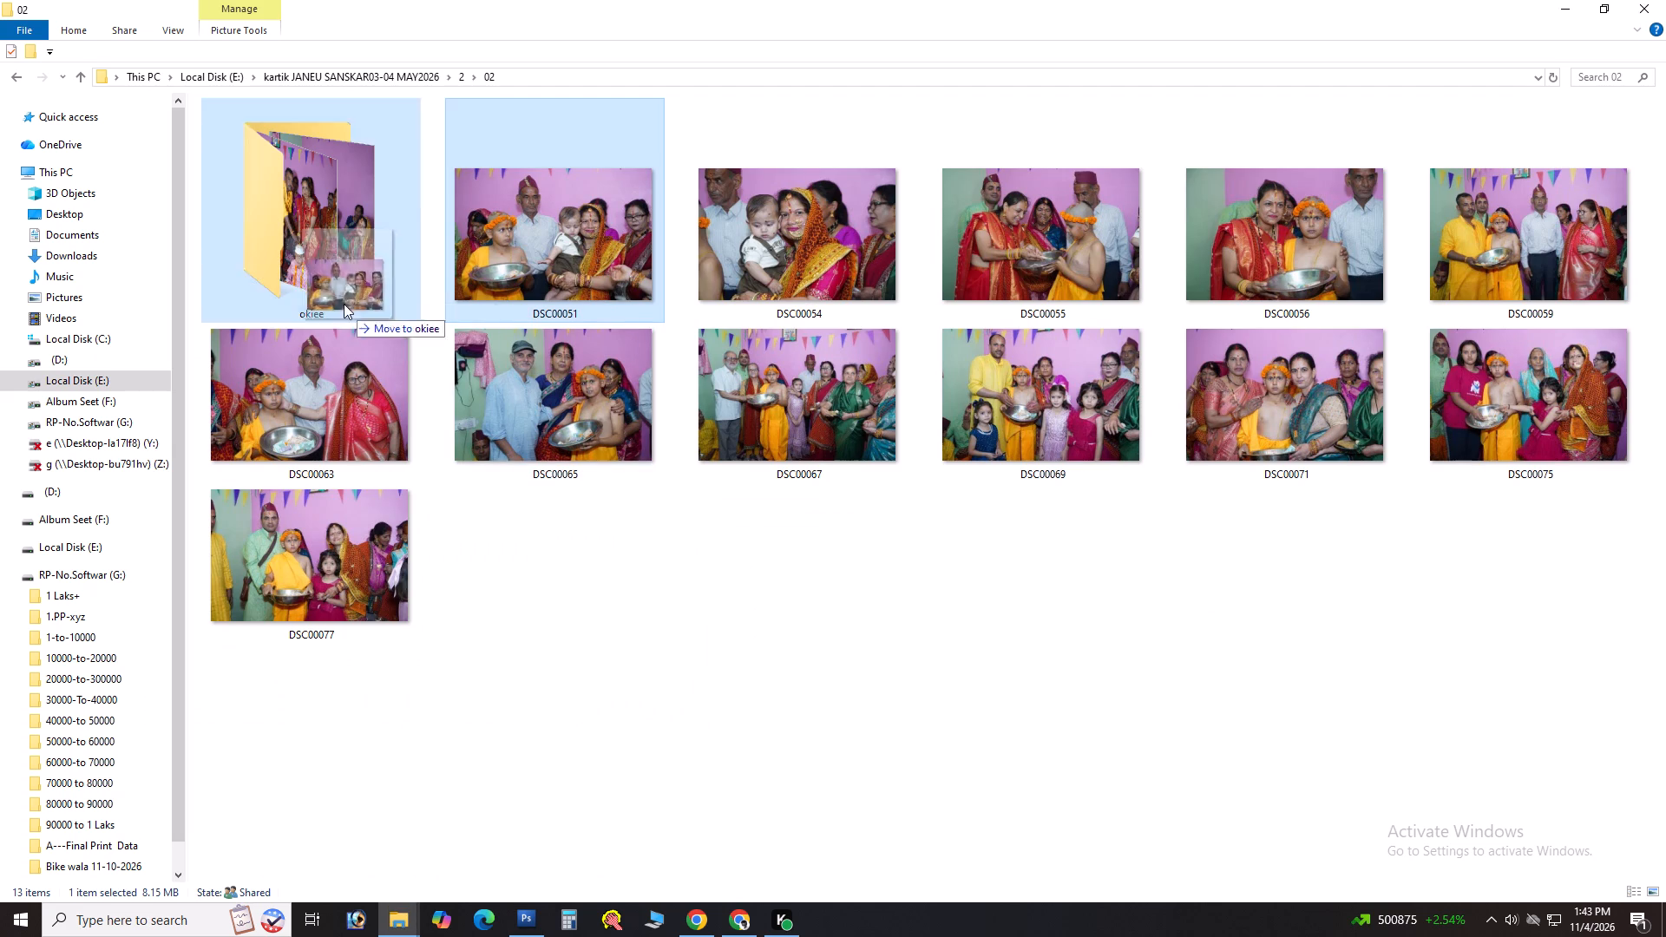
{"action": "left_click_drag", "start_coordinate": [344, 304], "coordinate": [343, 303]}
Open DSC00054 in Photoshop and apply the colour correction, faded to 50%.
{"action": "left_click", "coordinate": [587, 280]}
{"action": "left_click_drag", "start_coordinate": [587, 220], "coordinate": [385, 534]}
{"action": "key", "text": "alt+Tab"}
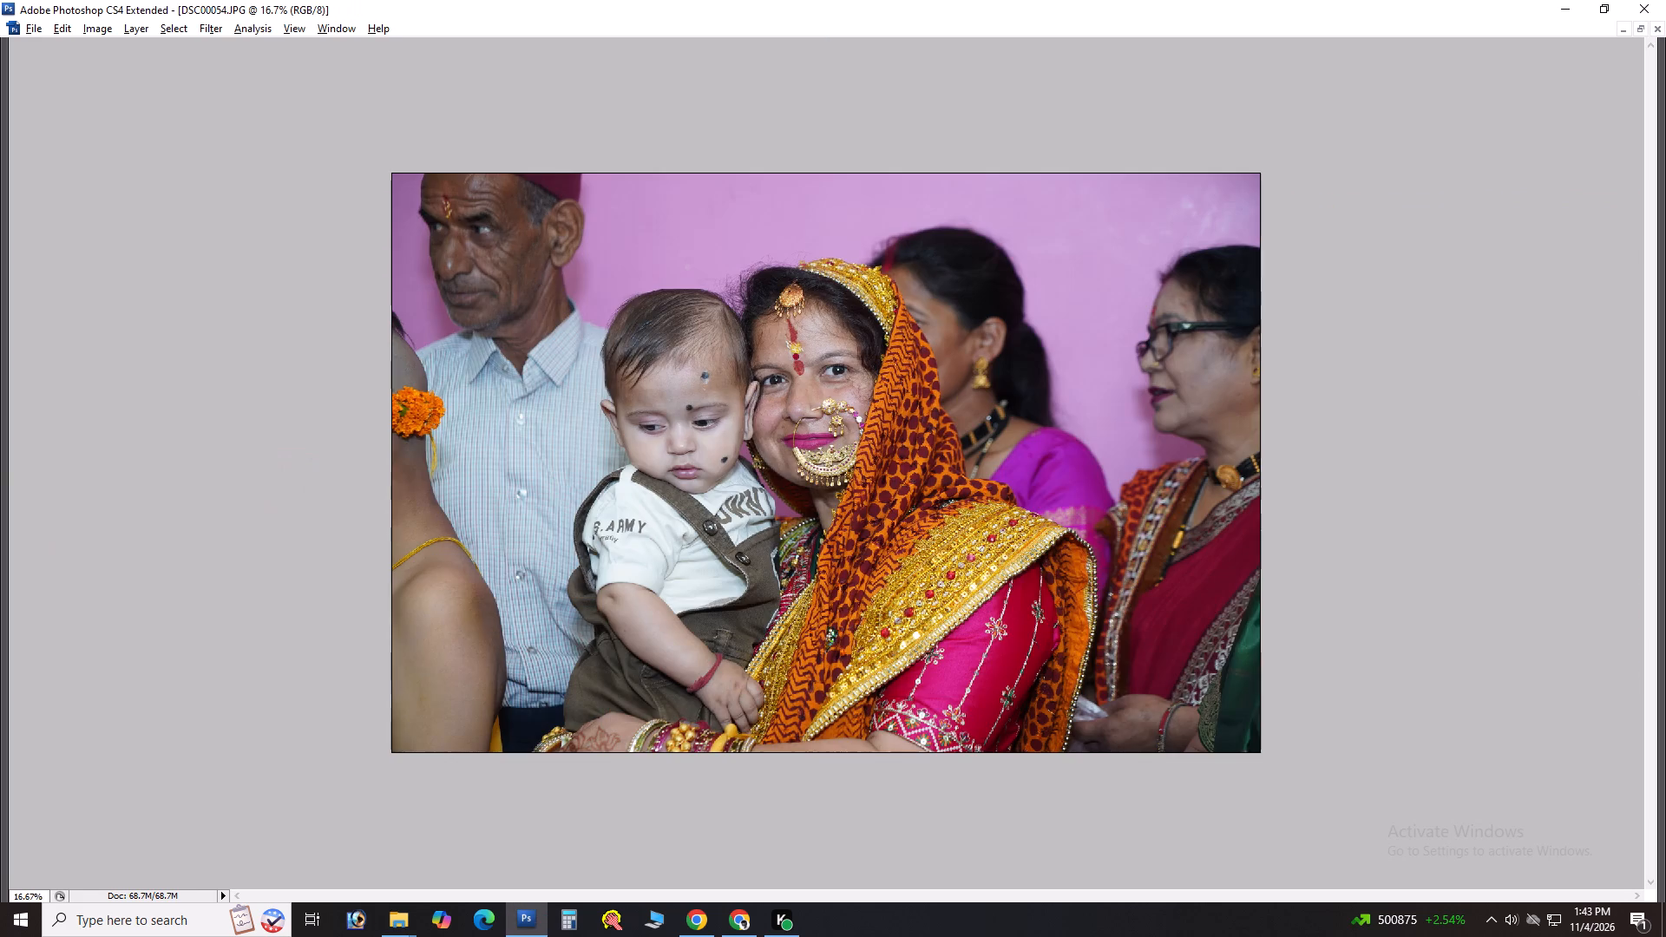
{"action": "key", "text": "F6"}
{"action": "key", "text": "ctrl+shift+f"}
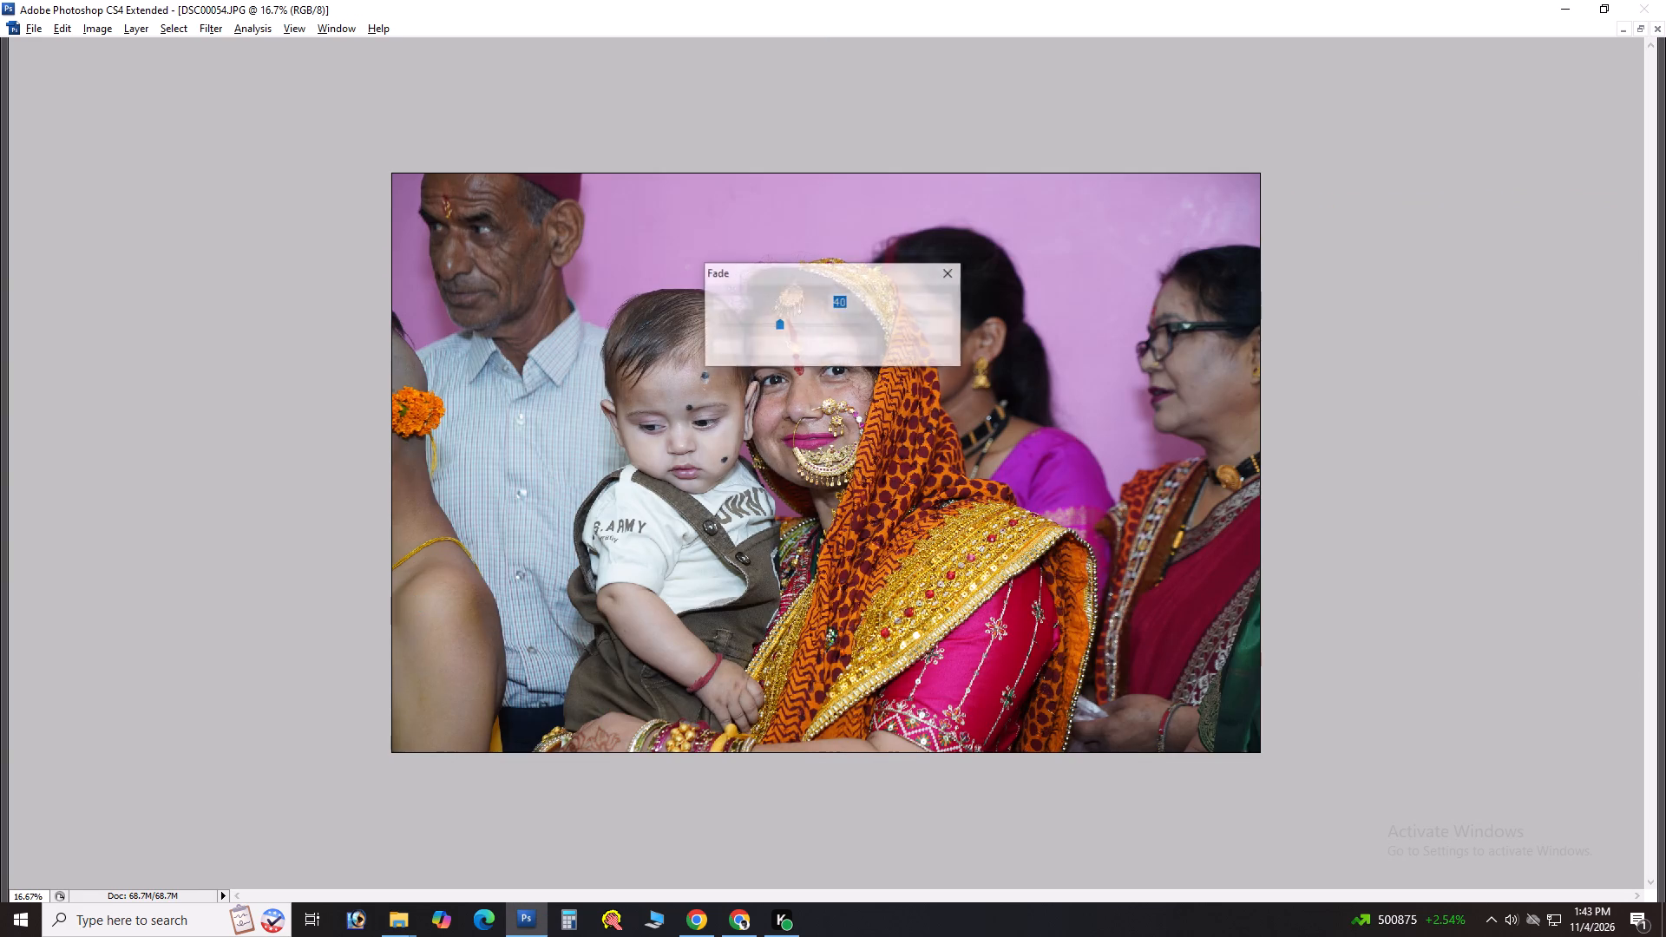
{"action": "type", "text": "50"}
{"action": "key", "text": "Return"}
Cut the entire corrected image to the clipboard and close DSC00054 without saving.
{"action": "key", "text": "ctrl+d"}
{"action": "key", "text": "ctrl+0"}
{"action": "key", "text": "ctrl+0"}
{"action": "key", "text": "ctrl+a"}
{"action": "key", "text": "ctrl+x"}
{"action": "key", "text": "ctrl+w"}
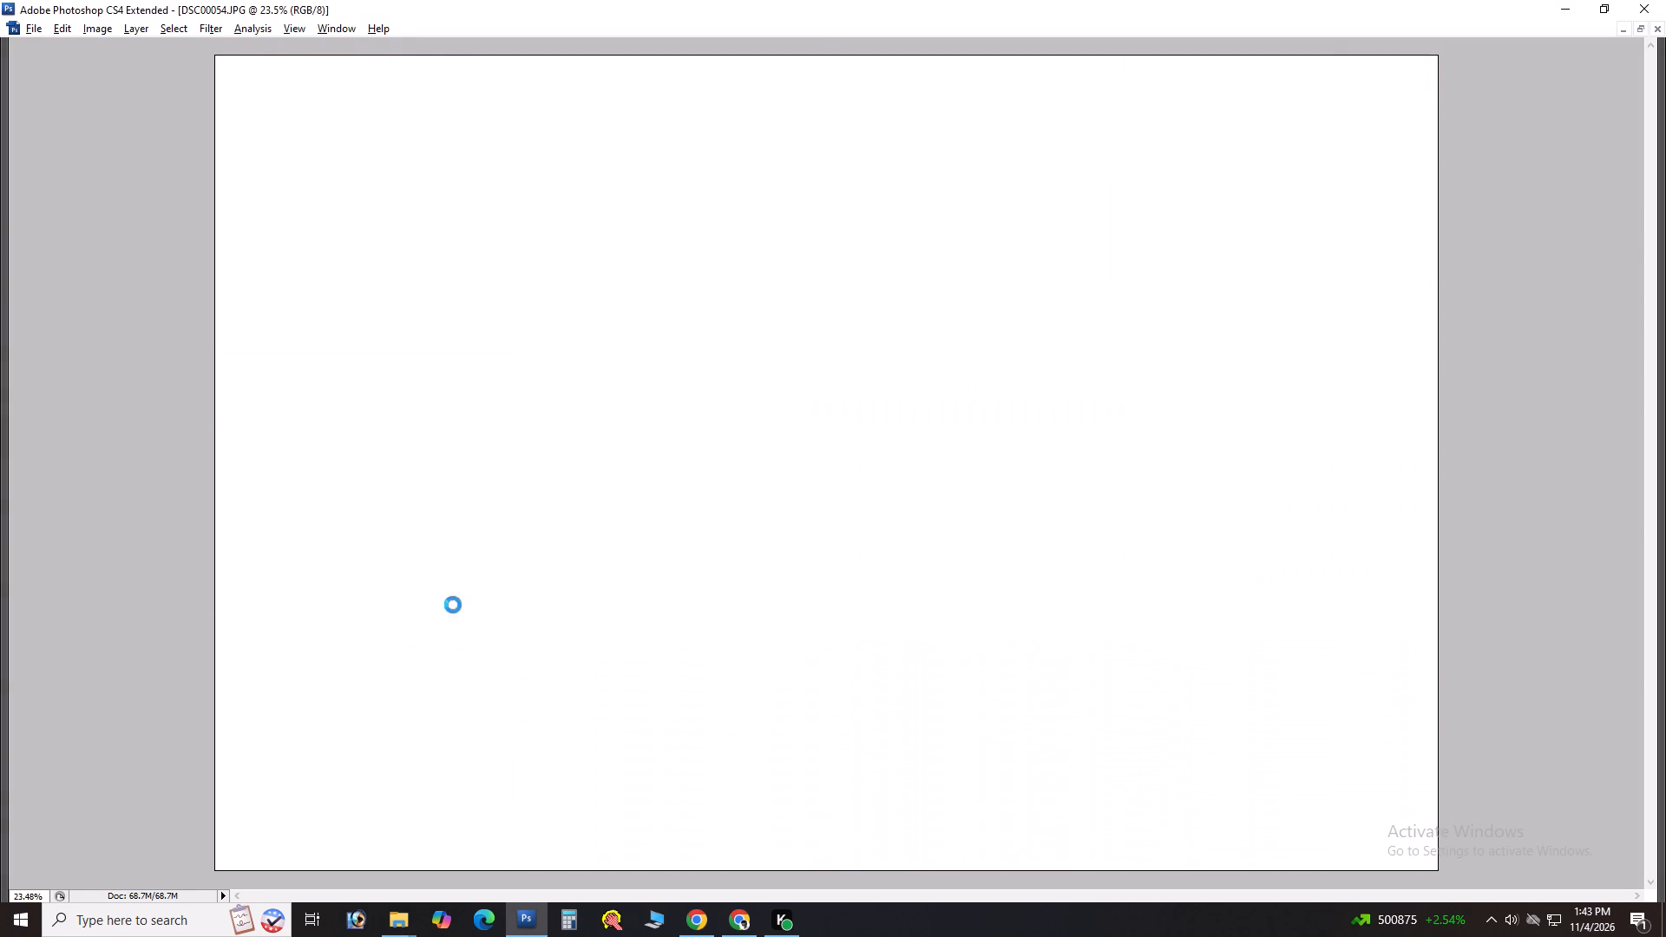
{"action": "key", "text": "Tab"}
{"action": "key", "text": "space"}
Select Layer 3, the picture frame beneath the group photo, paste the corrected photo above it and clip it to the frame.
{"action": "type", "text": "v"}
{"action": "key", "text": "v"}
{"action": "key", "text": "v"}
{"action": "right_click", "coordinate": [443, 580]}
{"action": "left_click", "coordinate": [459, 596]}
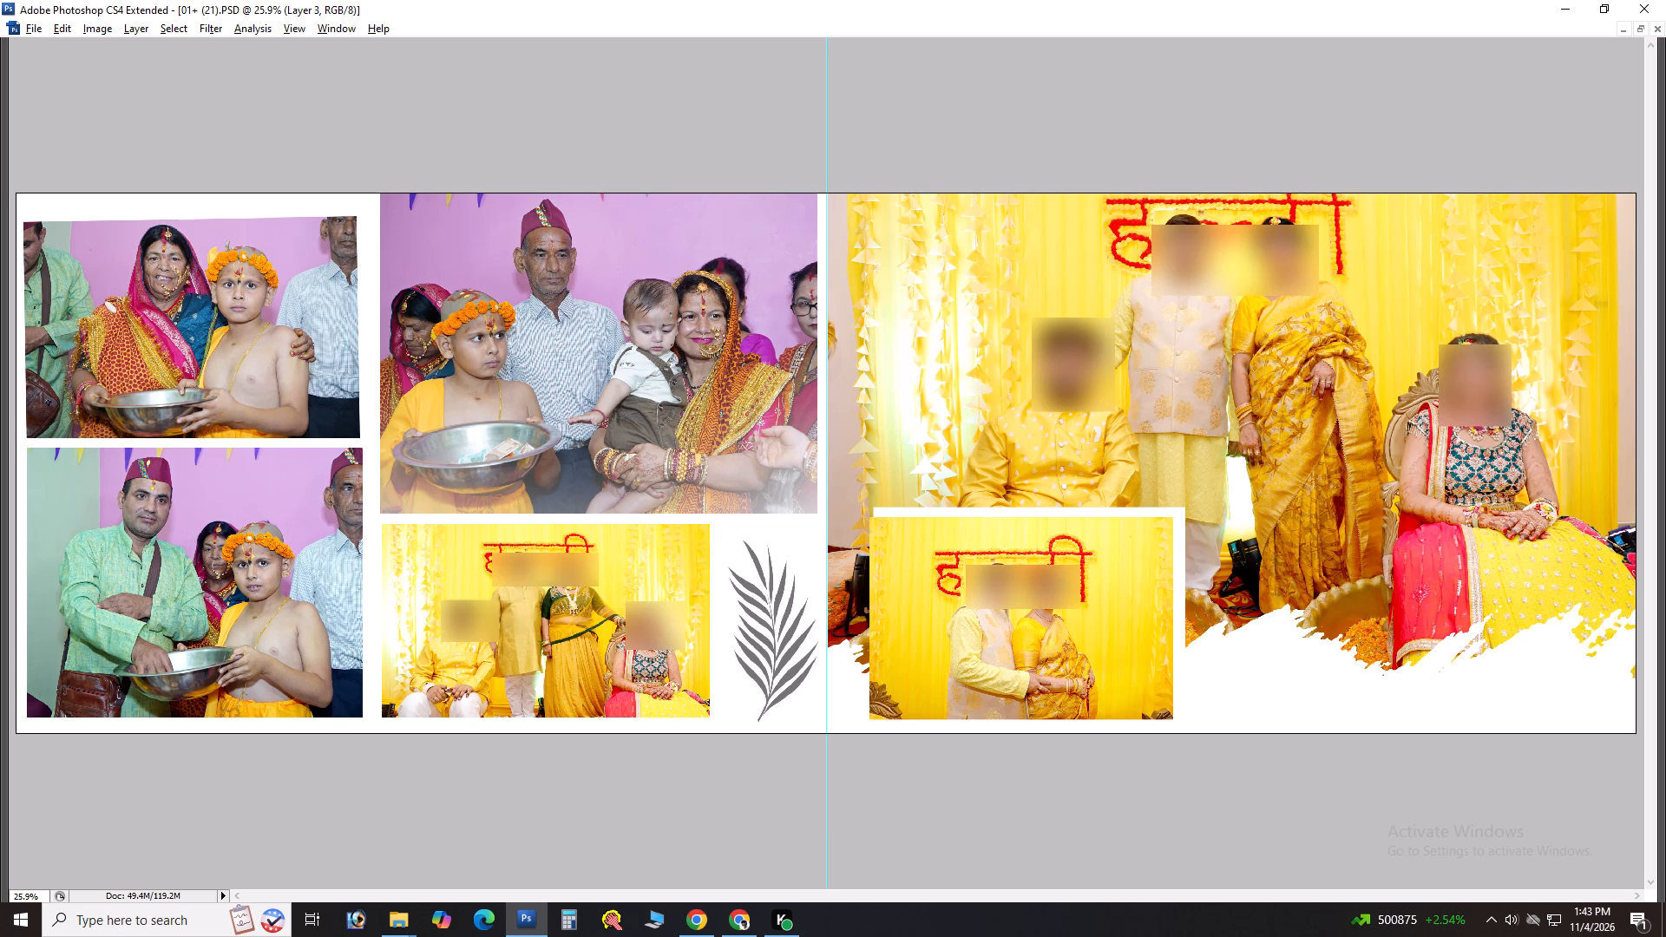
{"action": "key", "text": "alt+Tab"}
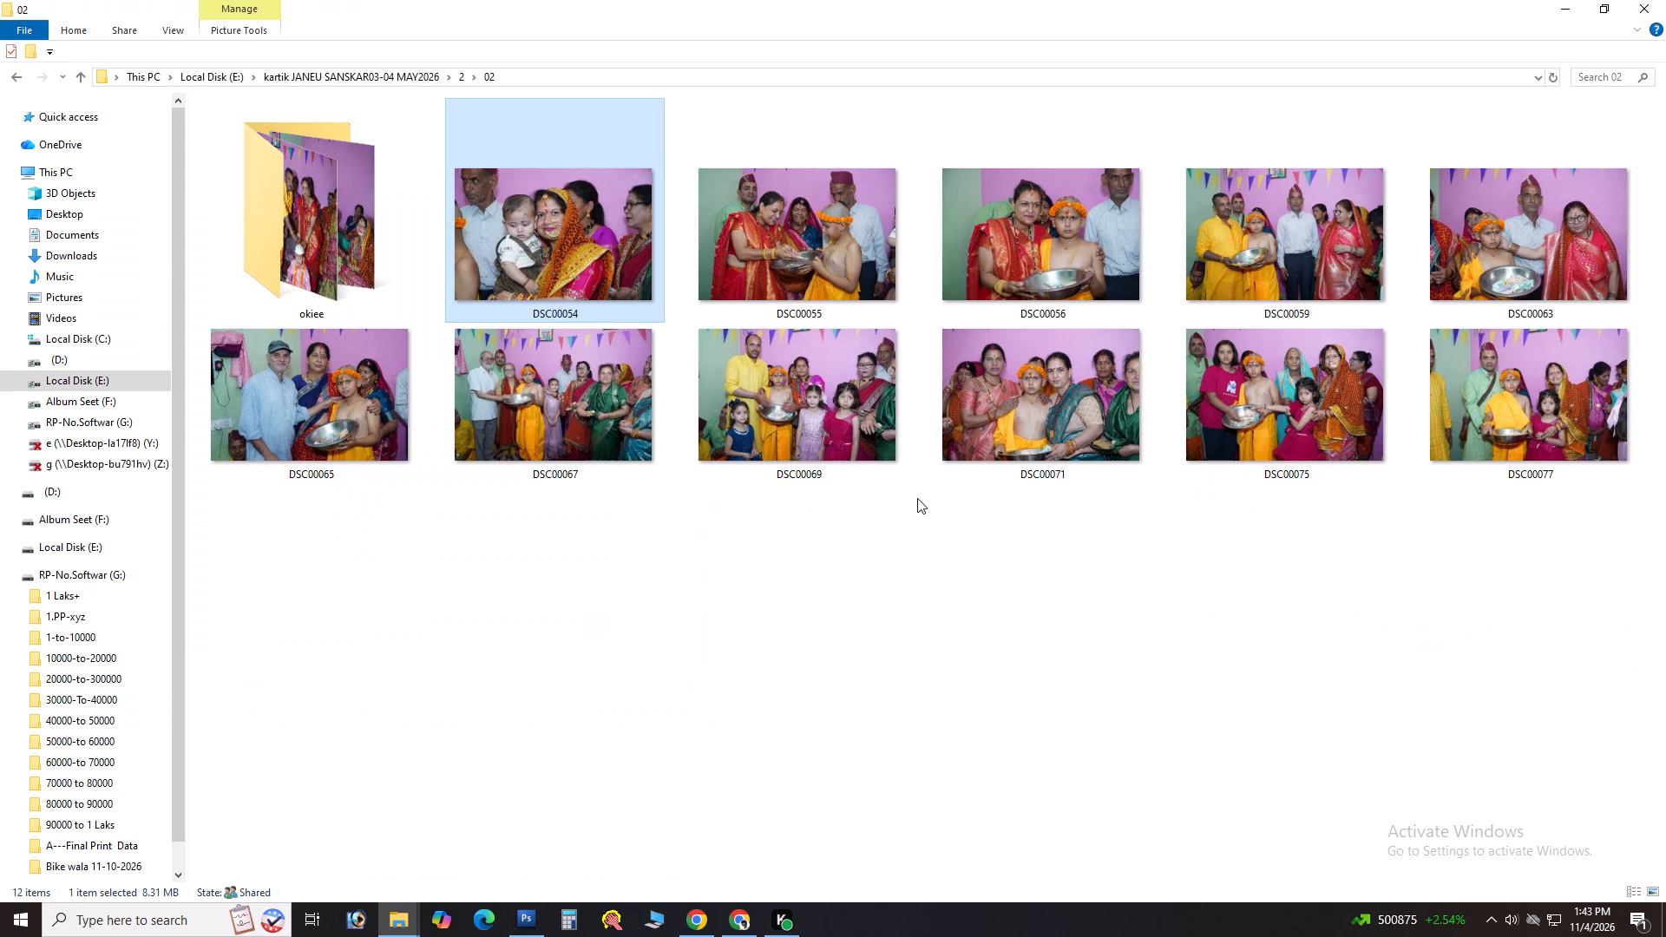
{"action": "key", "text": "alt+Tab"}
{"action": "right_click", "coordinate": [642, 593]}
{"action": "left_click", "coordinate": [657, 599]}
{"action": "key", "text": "ctrl+v"}
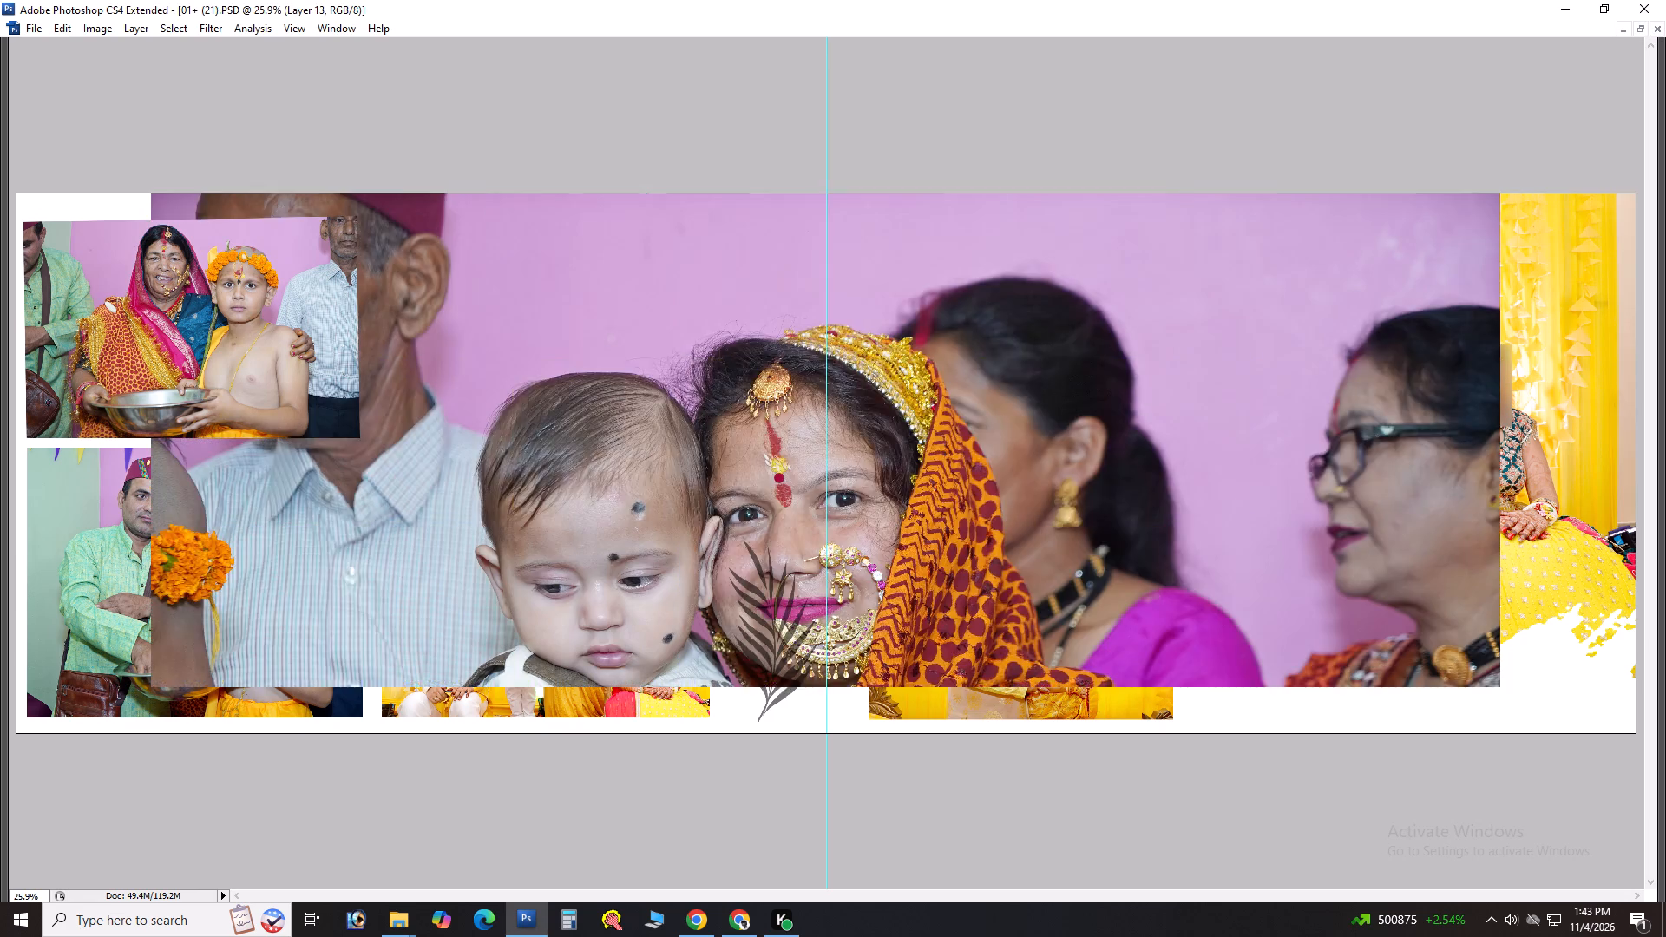
{"action": "key", "text": "ctrl+g"}
Scale the pasted mother-and-baby photo, Layer 13, down to just larger than its frame and position it over the frame.
{"action": "key", "text": "ctrl+t"}
{"action": "left_click_drag", "start_coordinate": [144, 197], "coordinate": [638, 455], "text": "alt+shift"}
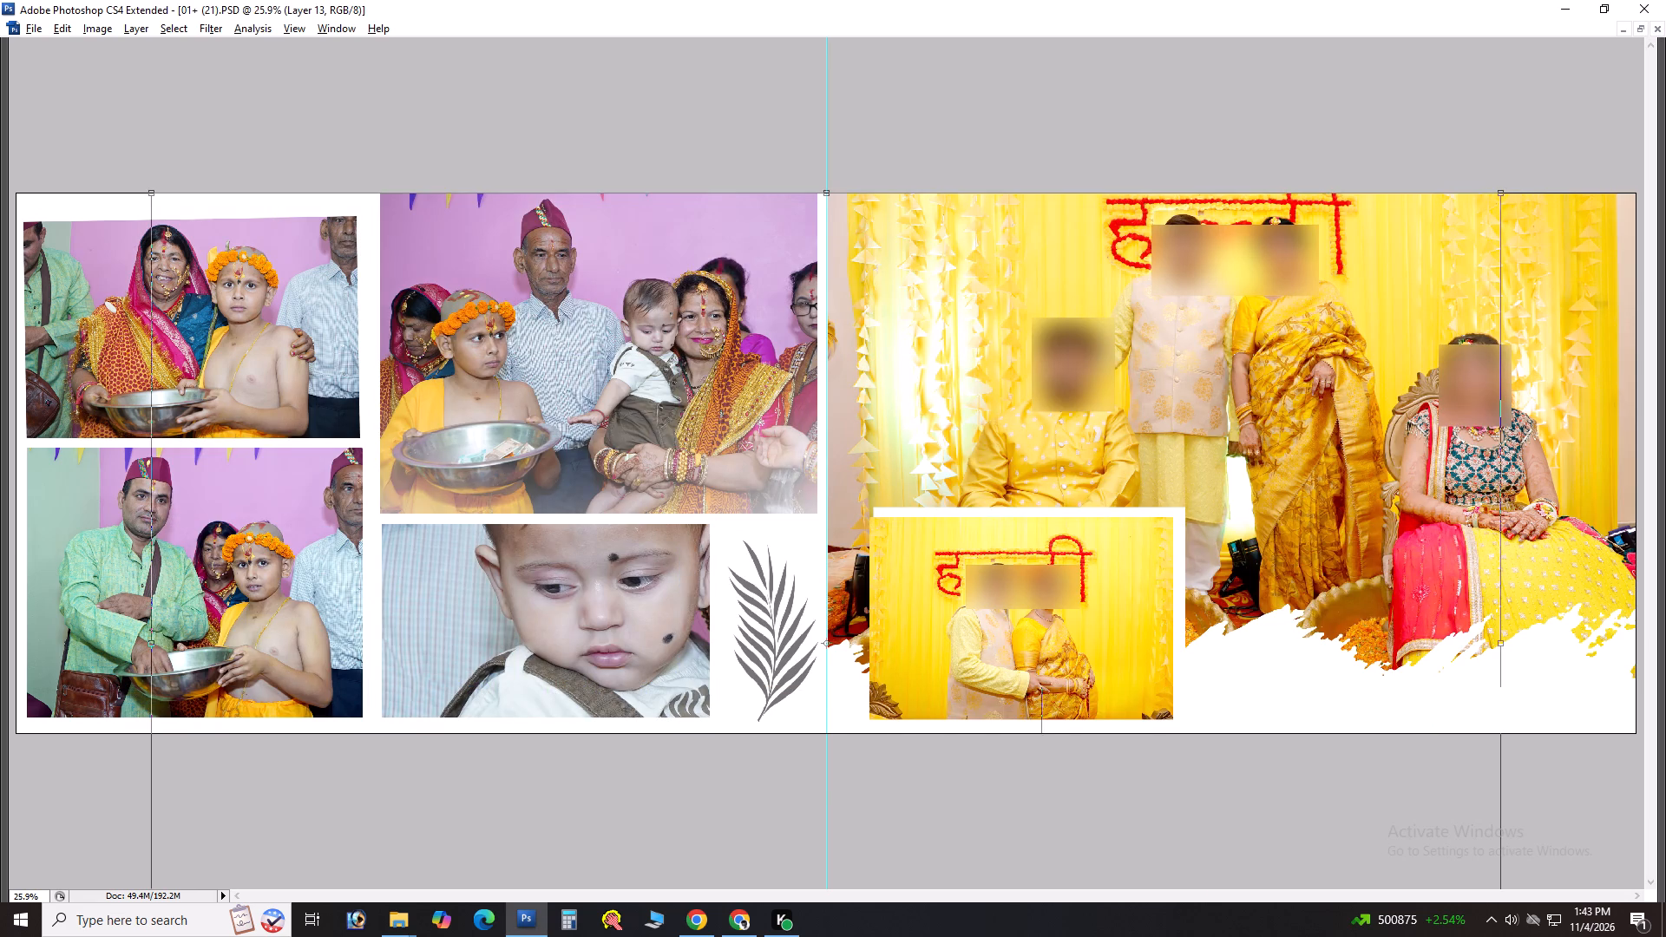
{"action": "left_click_drag", "start_coordinate": [638, 455], "coordinate": [640, 455], "text": "alt+shift"}
{"action": "left_click_drag", "start_coordinate": [883, 569], "coordinate": [604, 547]}
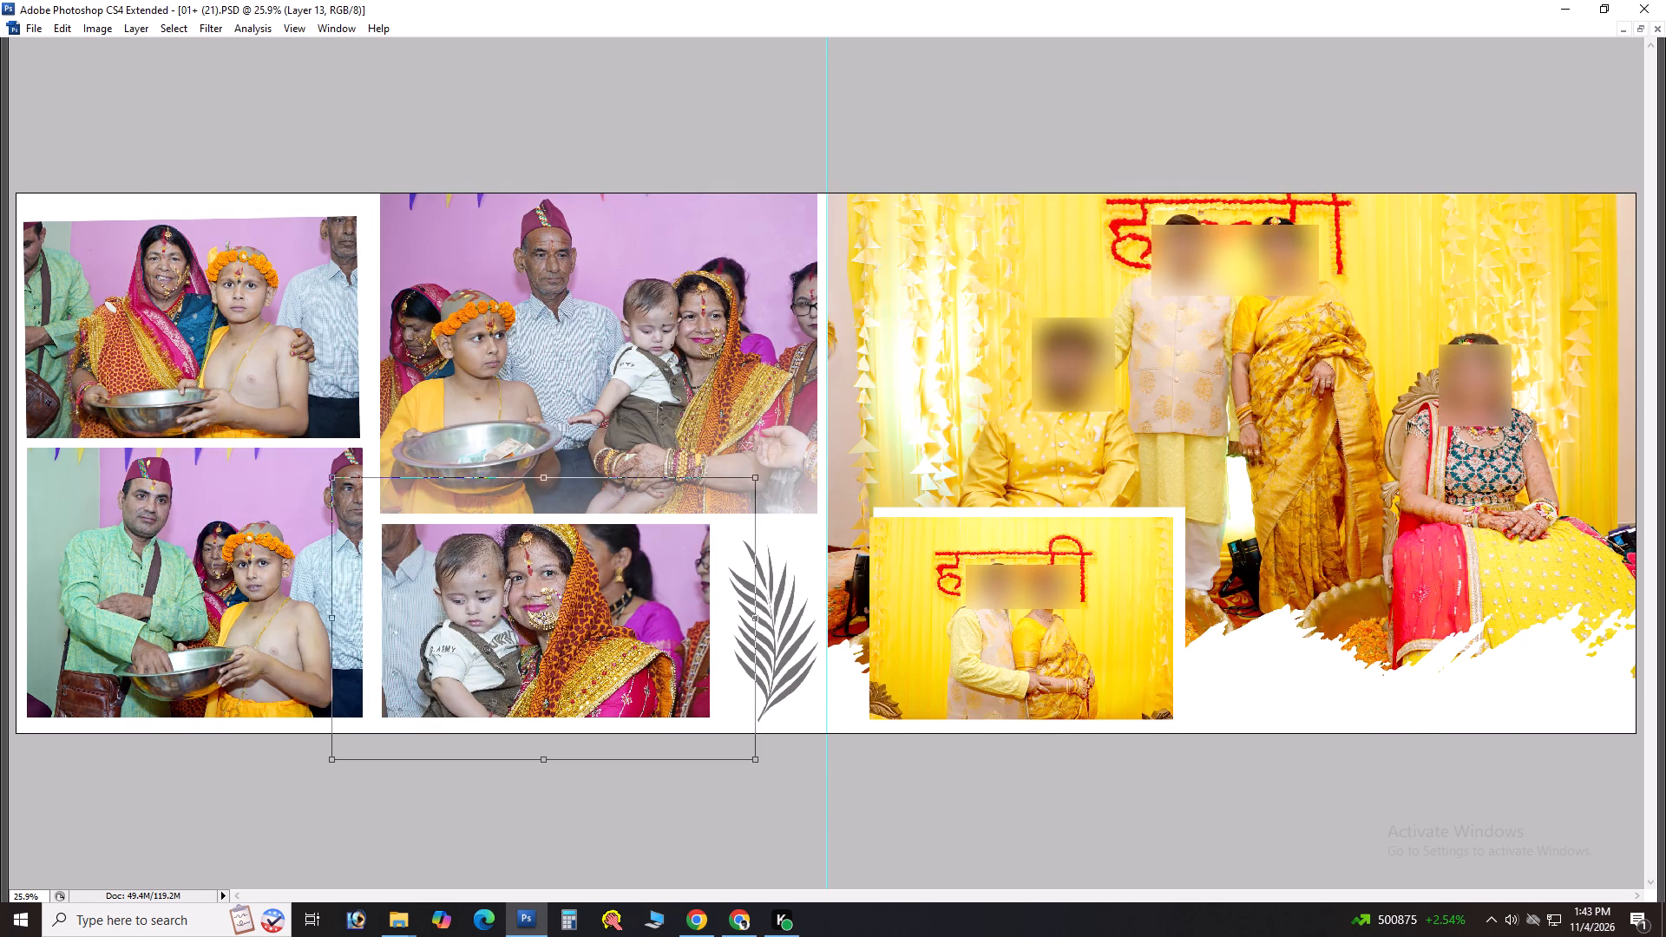
{"action": "left_click_drag", "start_coordinate": [604, 547], "coordinate": [603, 547]}
{"action": "left_click_drag", "start_coordinate": [760, 470], "coordinate": [743, 482], "text": "alt+shift"}
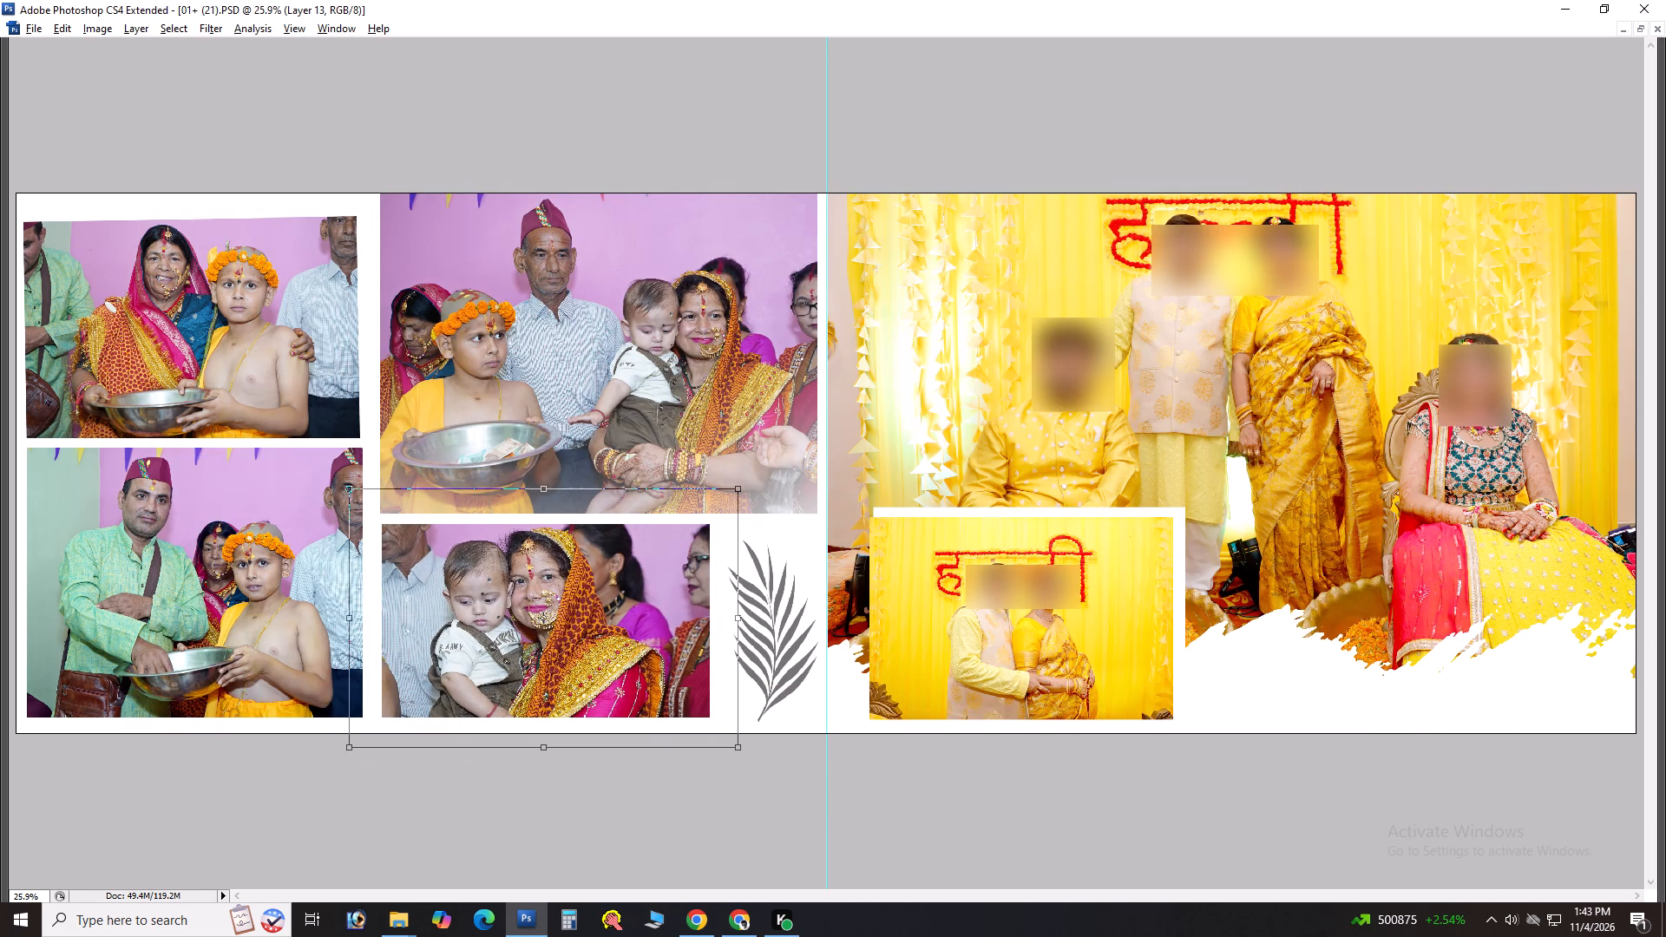
{"action": "left_click_drag", "start_coordinate": [743, 482], "coordinate": [728, 486], "text": "alt+shift"}
{"action": "key", "text": "Return"}
Nudge the mother-and-baby photo right and slightly up within its frame.
{"action": "key", "text": "shift+Right"}
{"action": "key", "text": "shift+Right"}
{"action": "key", "text": "shift+Right"}
{"action": "key", "text": "shift+Right"}
{"action": "key", "text": "shift+Right"}
{"action": "key", "text": "shift+Right"}
{"action": "key", "text": "shift+Right"}
{"action": "key", "text": "shift+Right"}
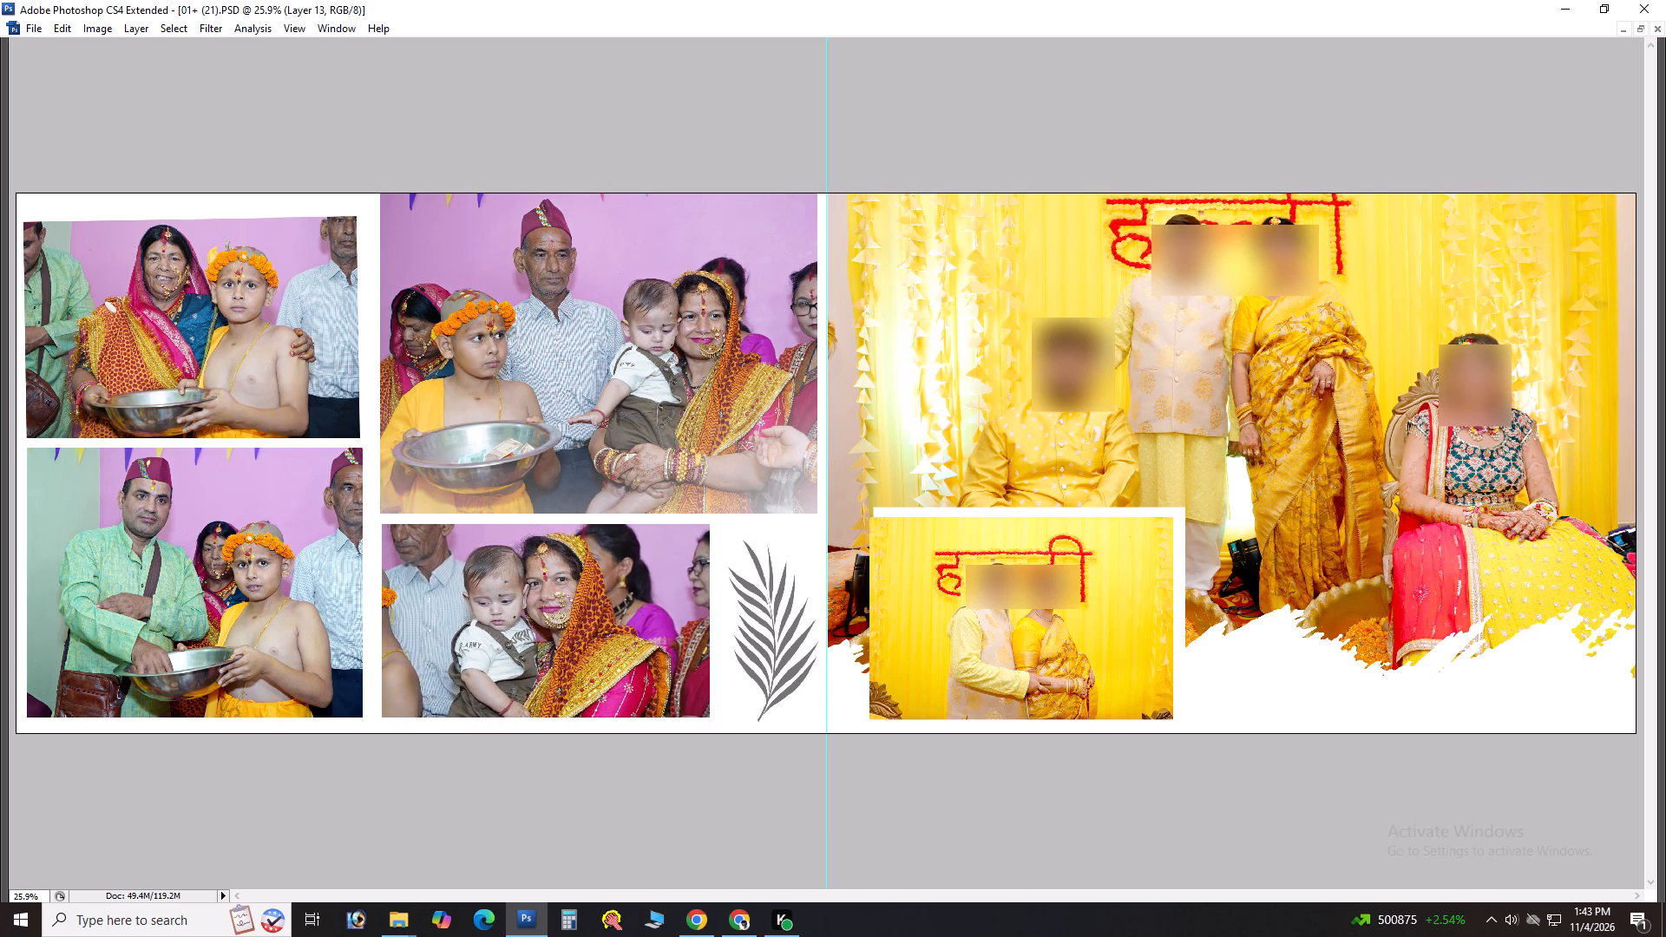
{"action": "key", "text": "shift+Up"}
{"action": "key", "text": "shift+Up"}
{"action": "key", "text": "Left"}
{"action": "key", "text": "Right"}
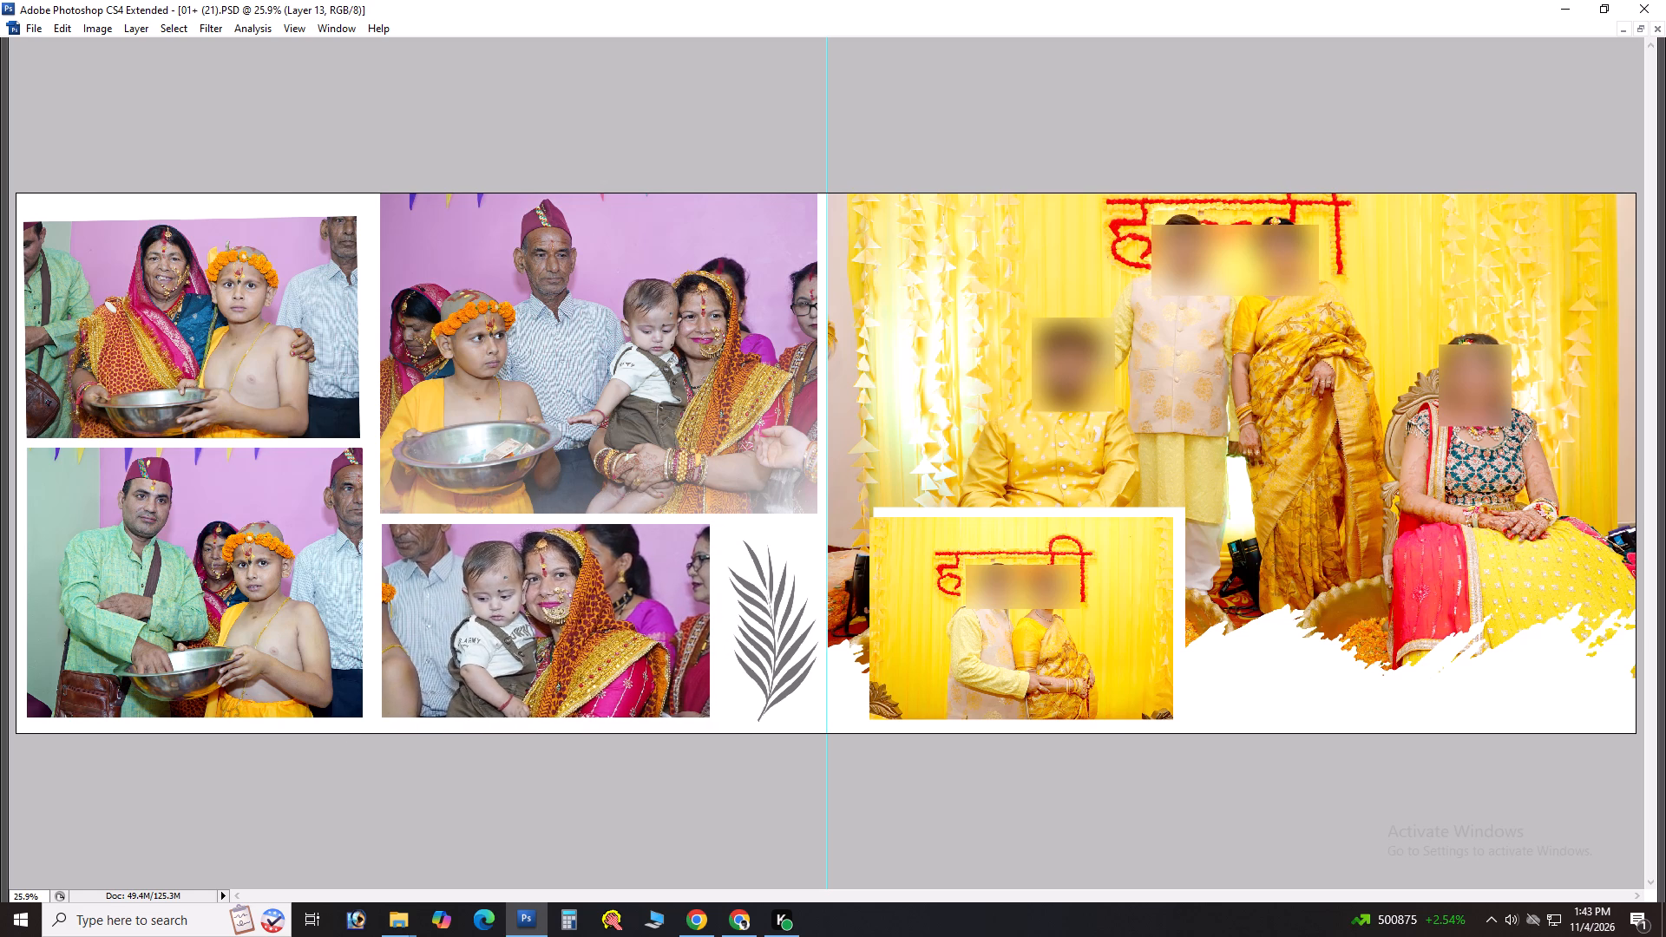
Switch to File Explorer and move the used photo DSC00054 into the okiee folder.
{"action": "key", "text": "alt+Tab"}
{"action": "left_click_drag", "start_coordinate": [492, 246], "coordinate": [325, 283]}
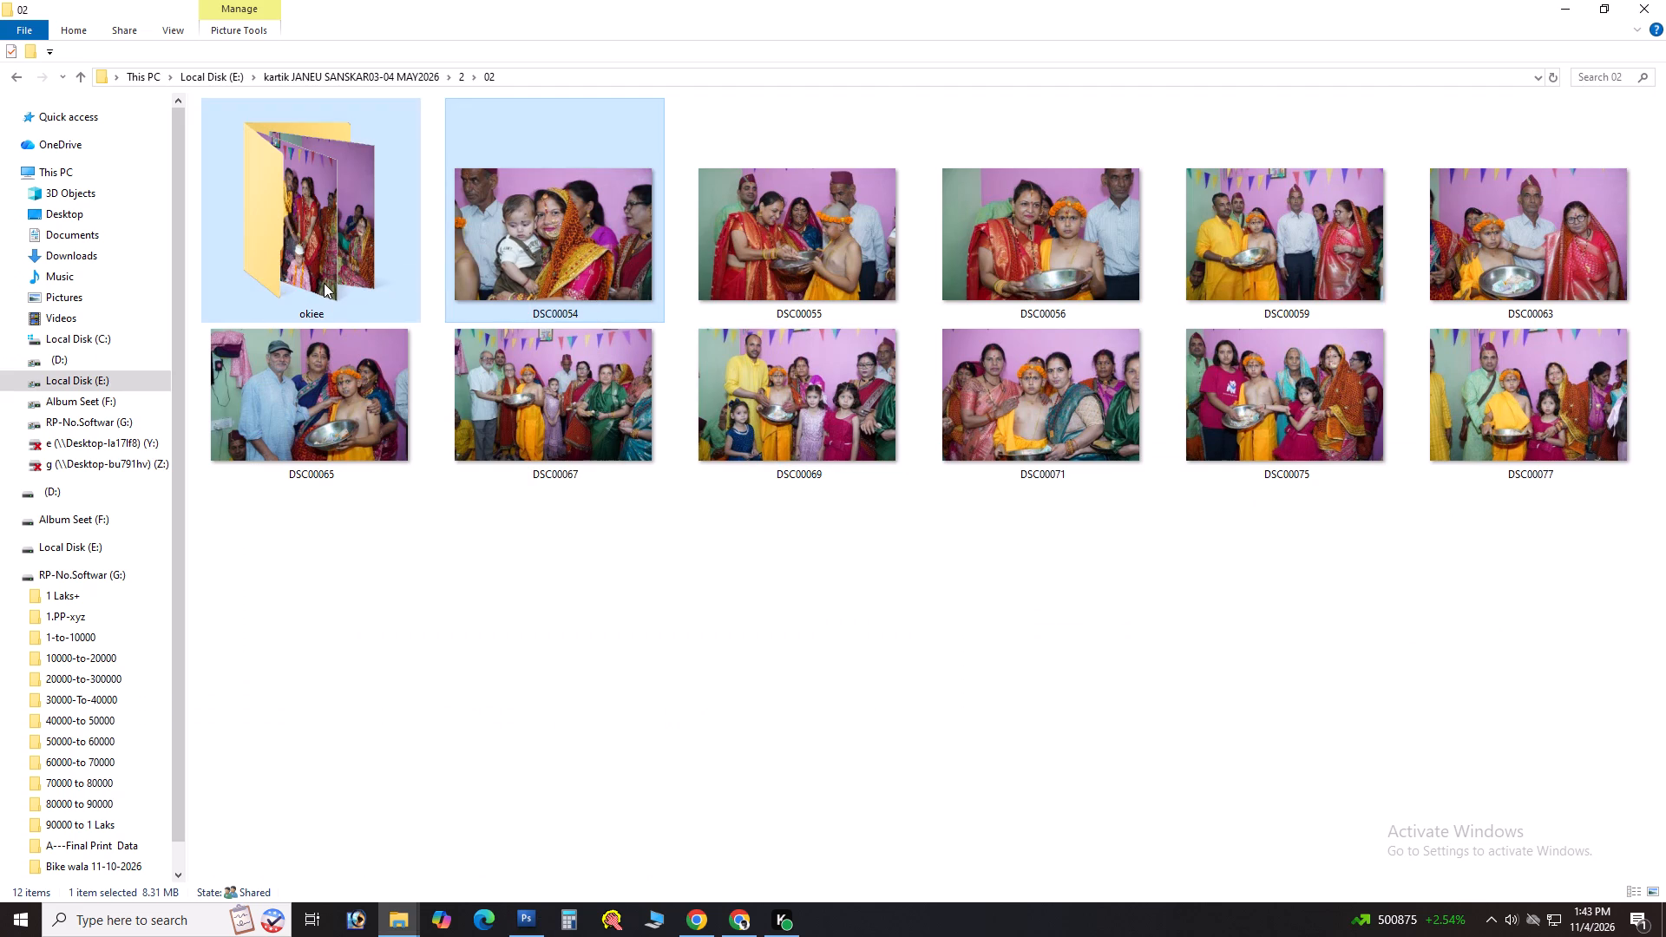
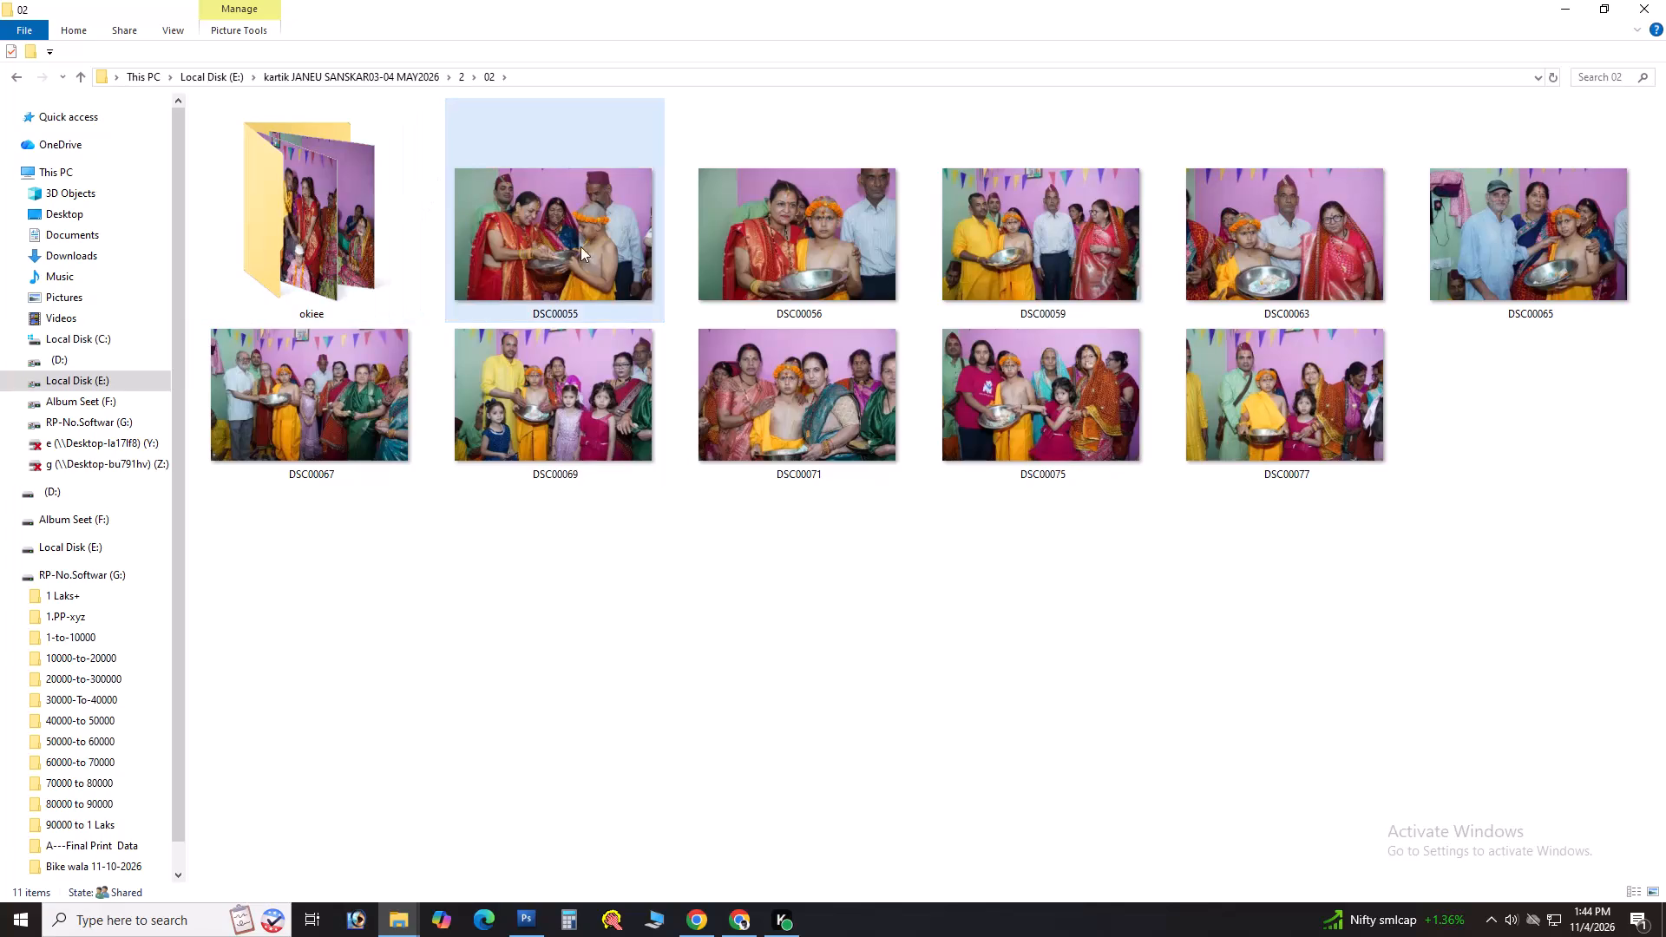
Open photo DSC00055 from folder 02 in Photoshop.
{"action": "left_click", "coordinate": [625, 281]}
{"action": "key", "text": "alt+Tab"}
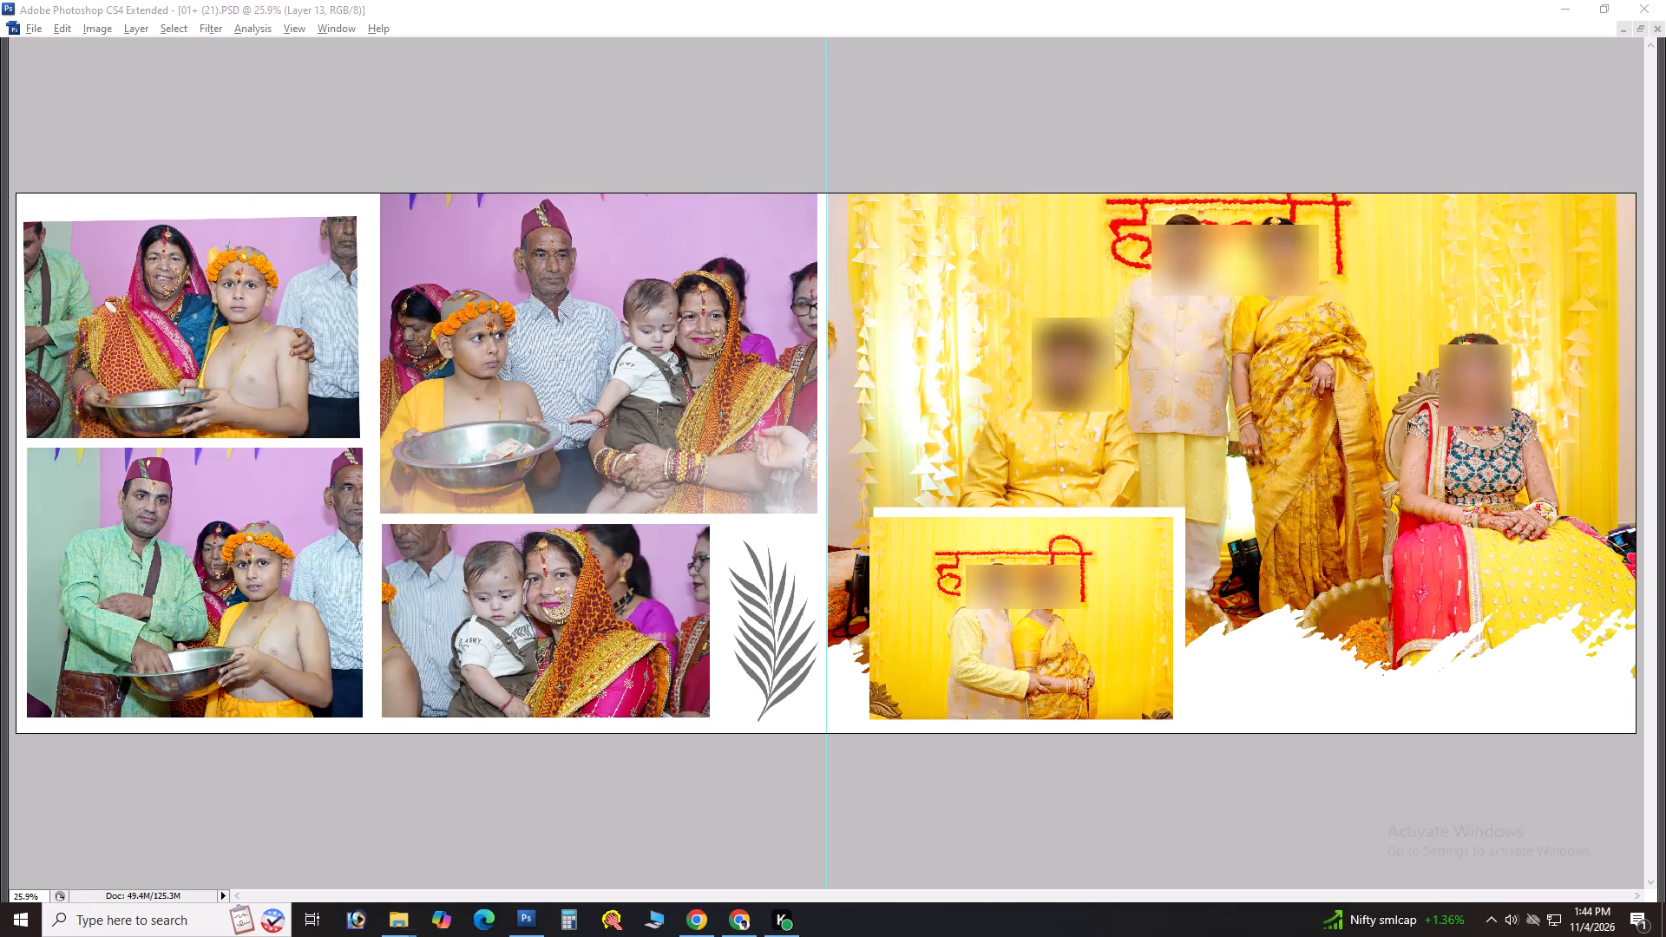
{"action": "key", "text": "alt+Tab"}
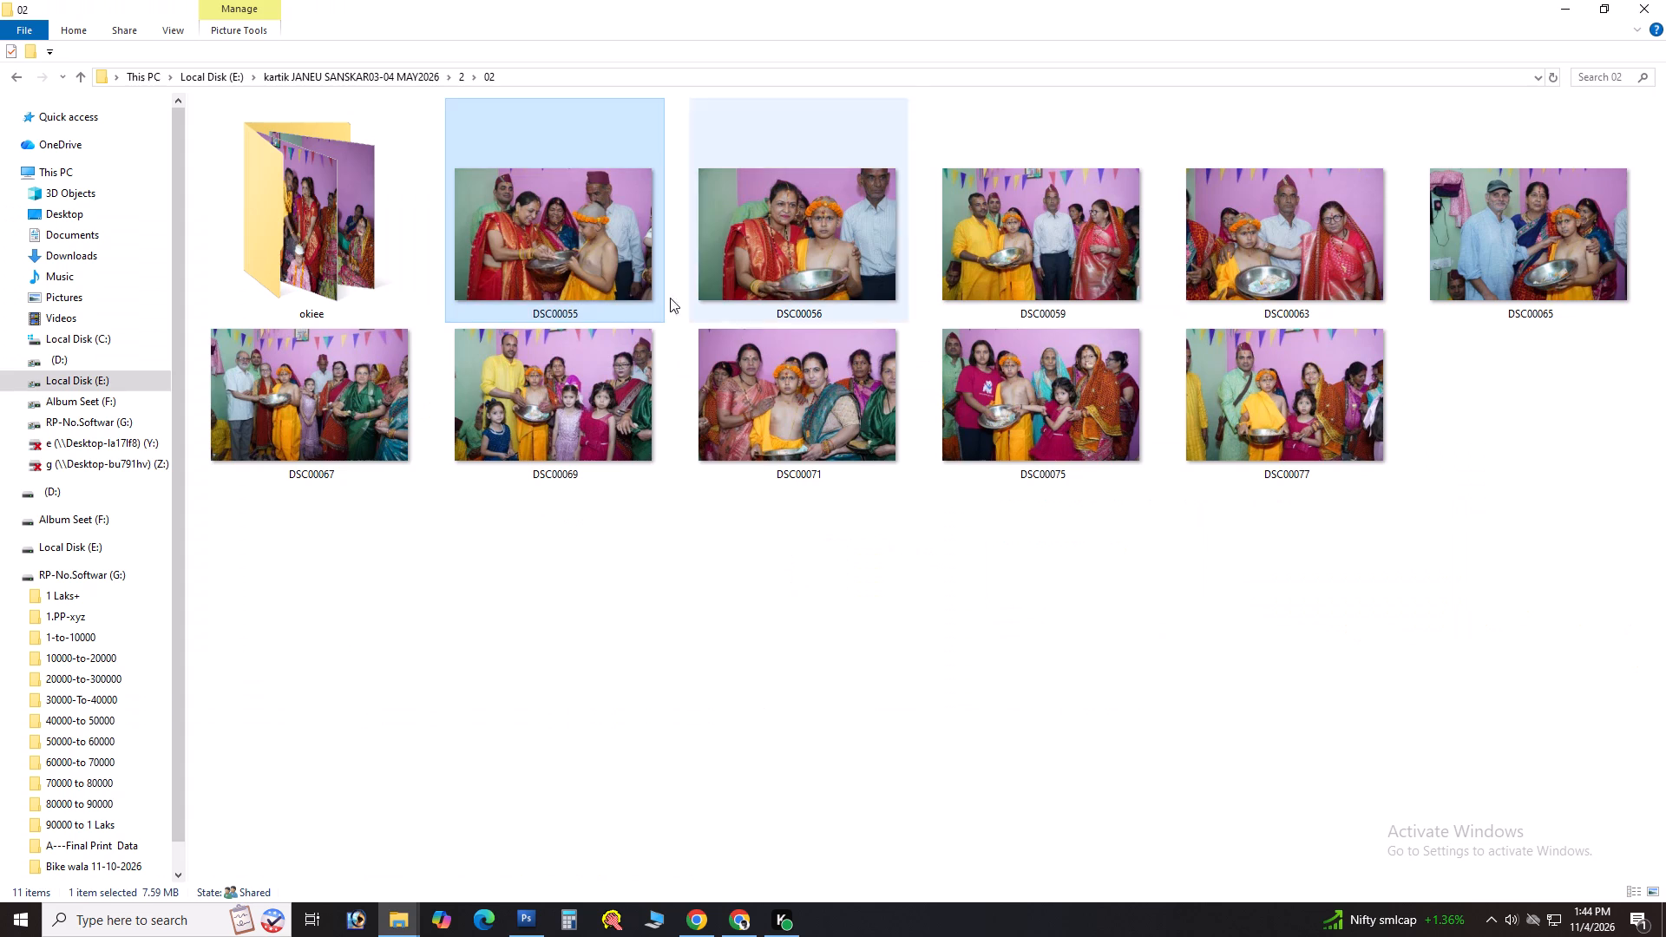
{"action": "left_click_drag", "start_coordinate": [583, 262], "coordinate": [777, 447]}
{"action": "key", "text": "alt+Tab"}
{"action": "key", "text": "alt+Tab"}
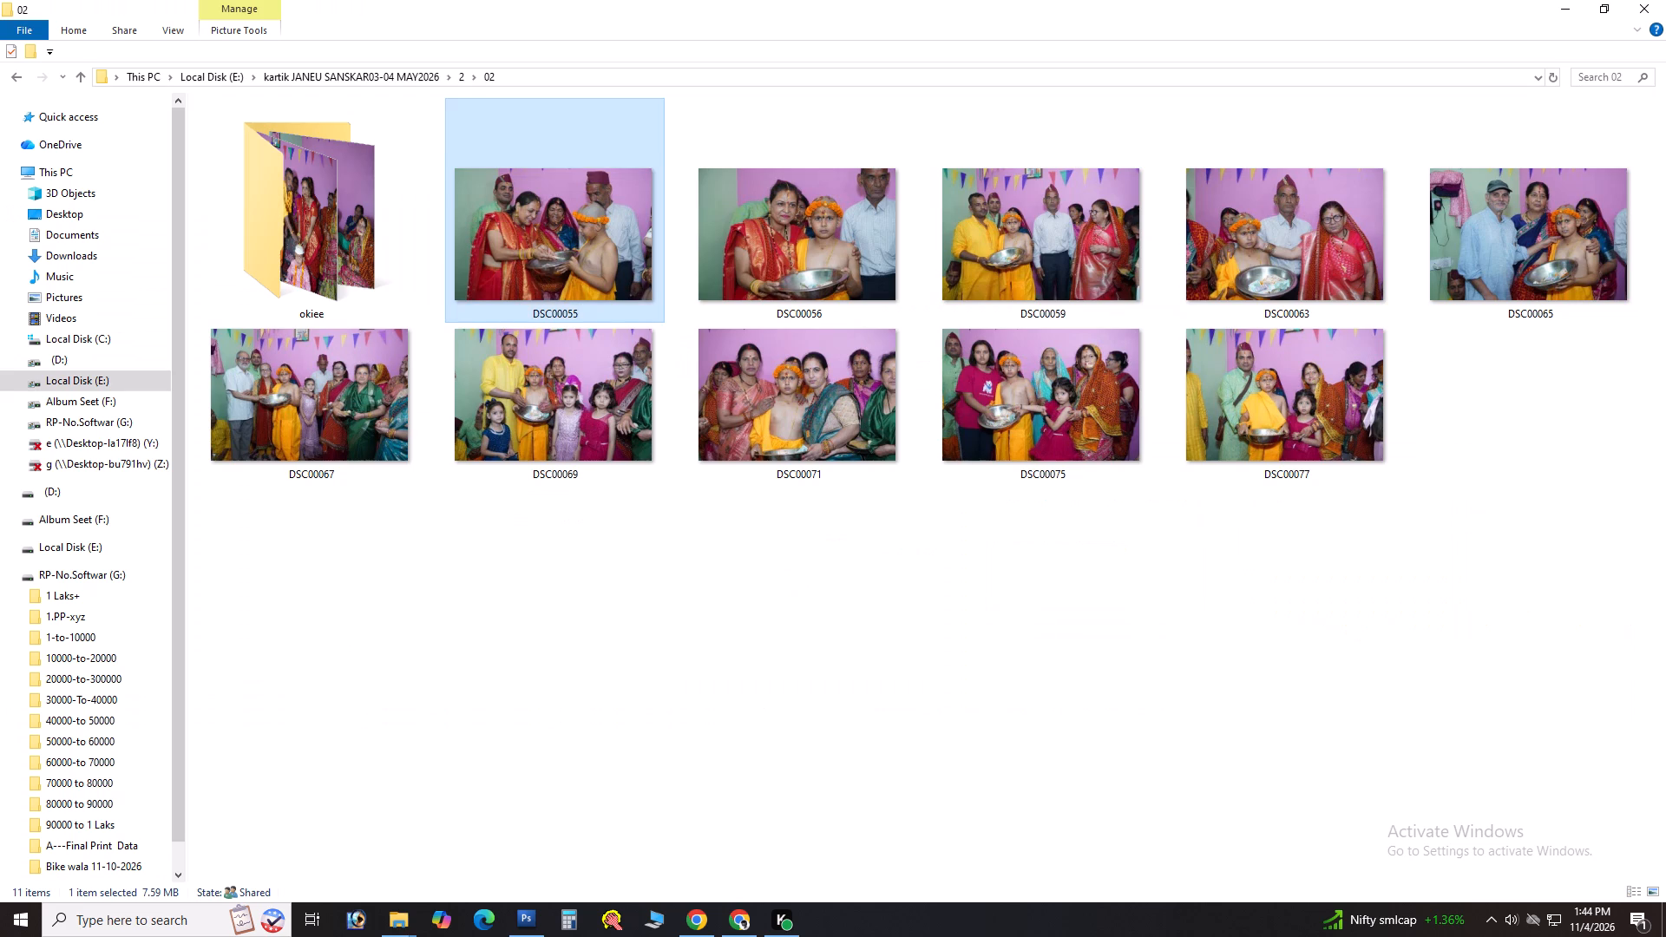
{"action": "key", "text": "alt+Tab"}
{"action": "key", "text": "alt+Tab"}
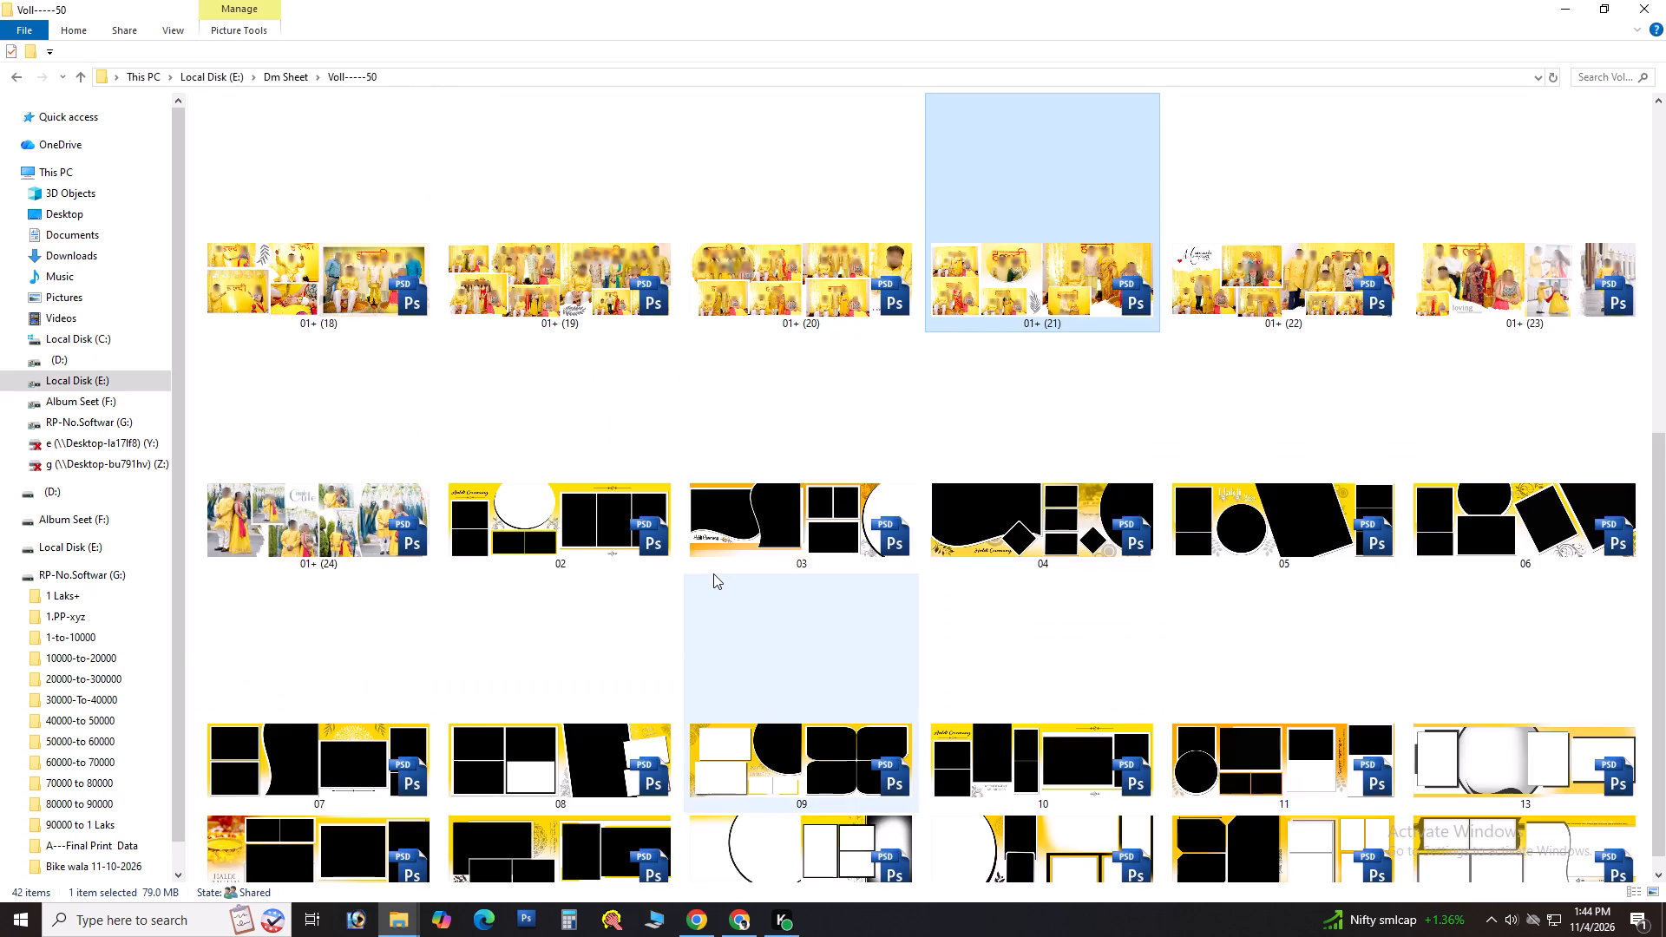
{"action": "key", "text": "alt+Tab"}
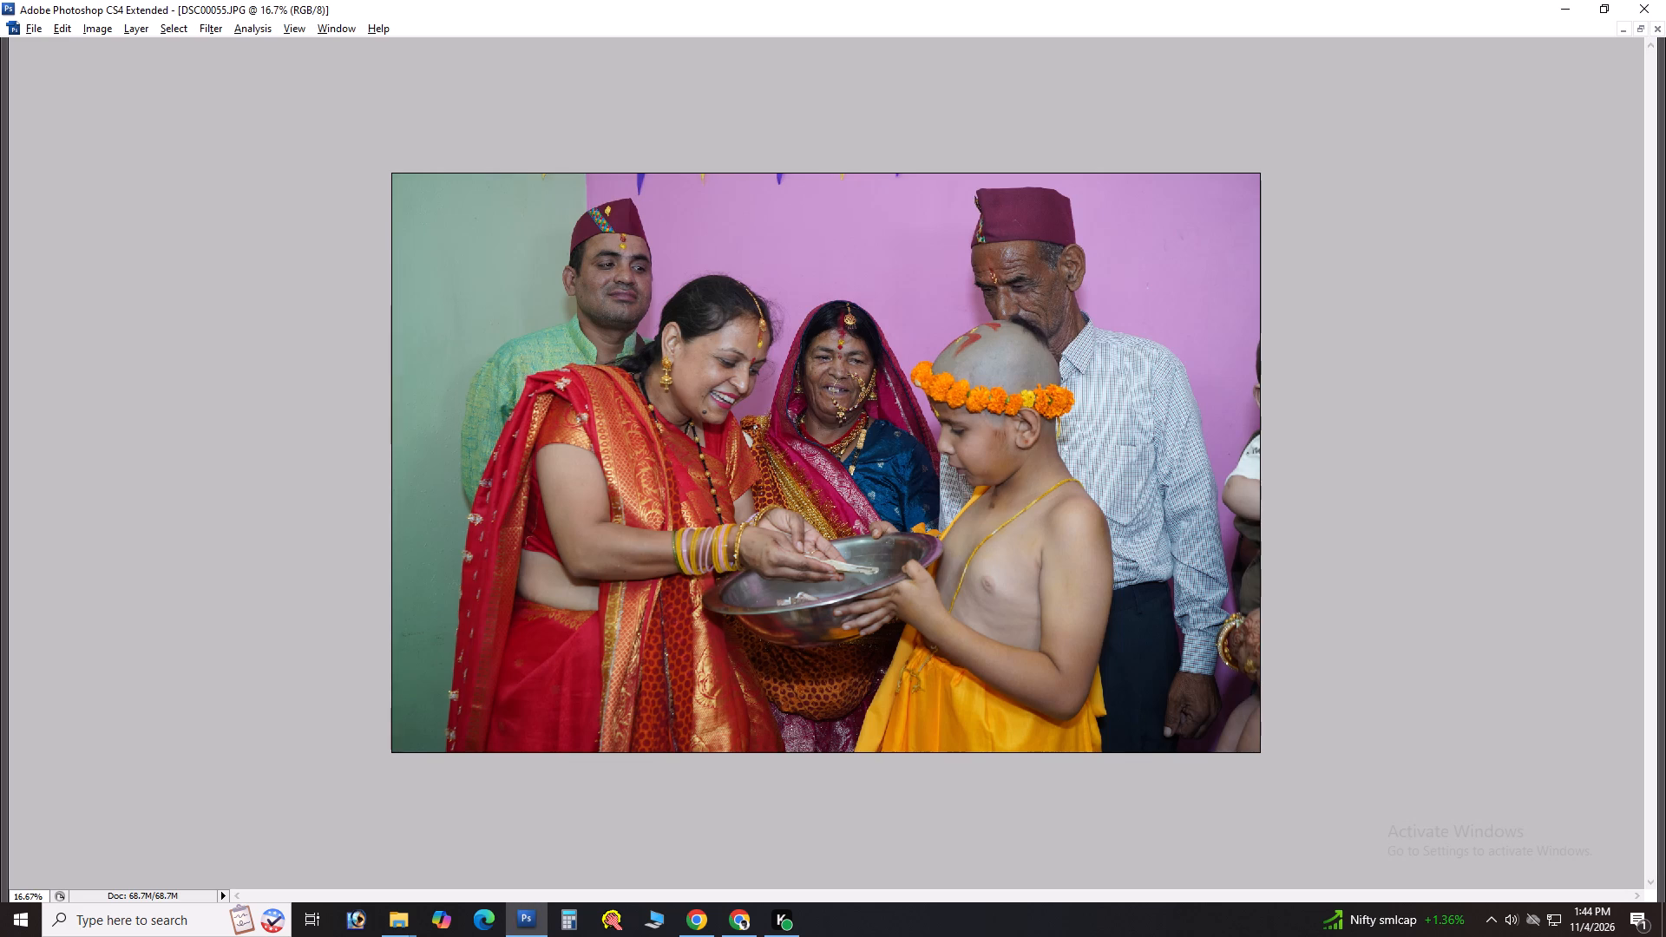
Run the colour-correction action on DSC00055, then cut the whole corrected image and close the photo.
{"action": "key", "text": "F6"}
{"action": "key", "text": "ctrl+d"}
{"action": "key", "text": "ctrl+a"}
{"action": "key", "text": "ctrl+x"}
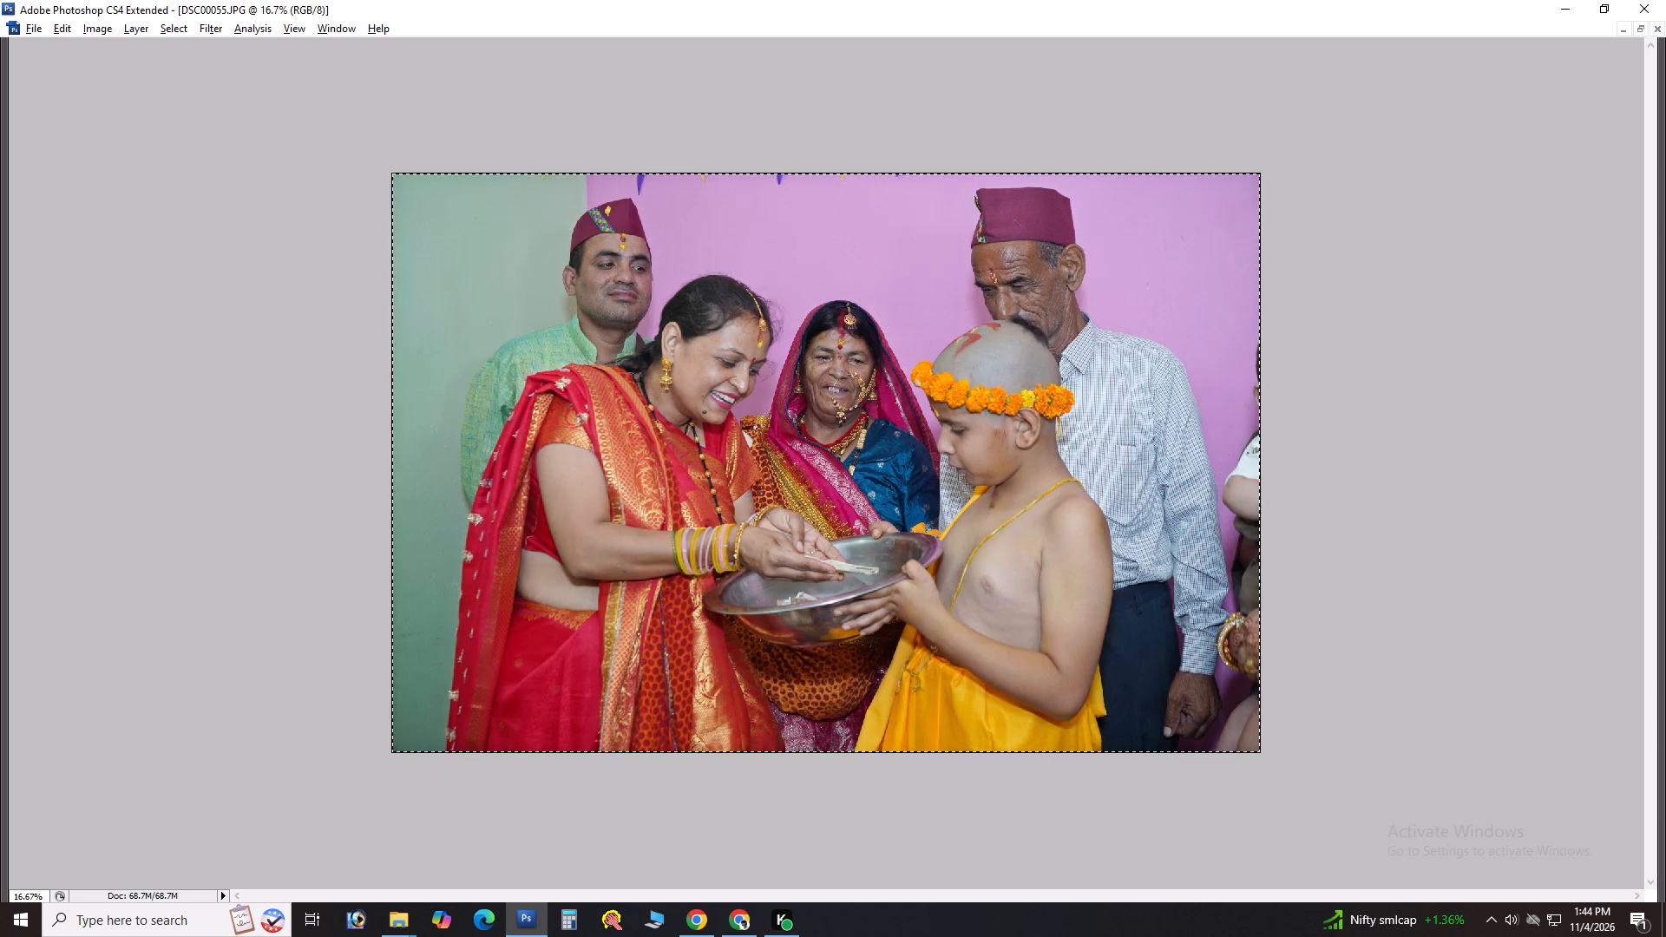
{"action": "key", "text": "ctrl+w"}
Select Layer 7, the small inset couple picture on the right page, paste the corrected photo above it and clip it.
{"action": "key", "text": "Tab"}
{"action": "key", "text": "space"}
{"action": "key", "text": "v"}
{"action": "key", "text": "v"}
{"action": "key", "text": "v"}
{"action": "key", "text": "v"}
{"action": "right_click", "coordinate": [1072, 586]}
{"action": "left_click", "coordinate": [1091, 591]}
{"action": "key", "text": "ctrl+v"}
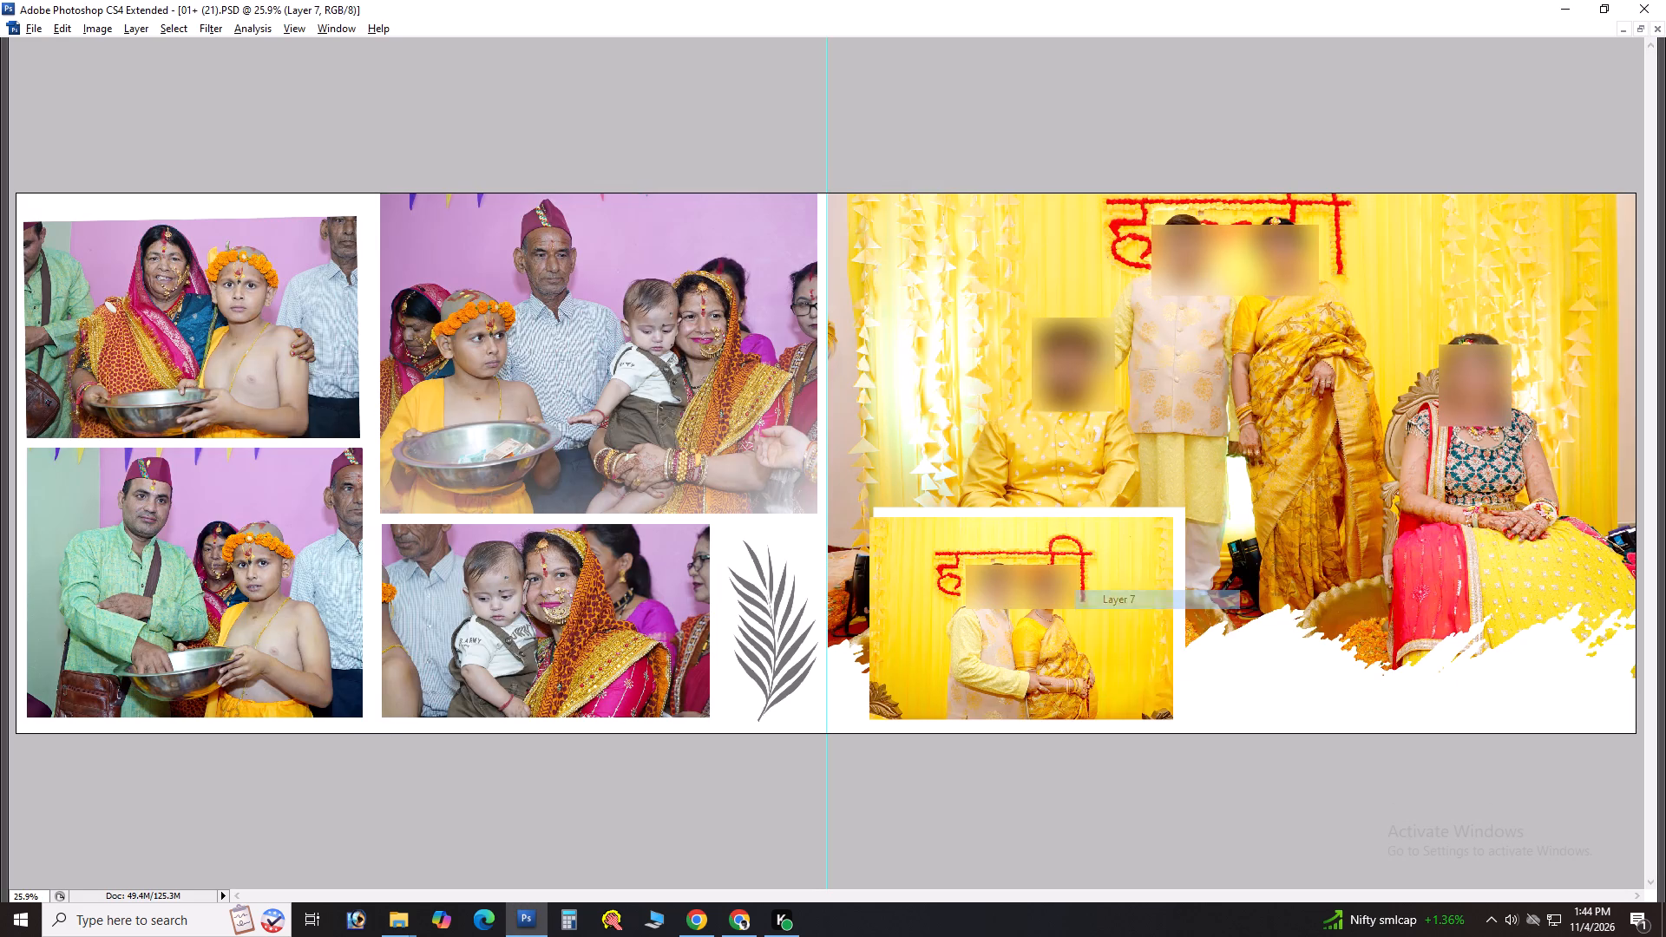
{"action": "key", "text": "ctrl+g"}
Scale the pasted bowl-offering photo, Layer 14, down to slightly larger than the inset frame and position it over the frame.
{"action": "key", "text": "ctrl+t"}
{"action": "left_click_drag", "start_coordinate": [1494, 200], "coordinate": [1309, 327], "text": "alt+shift"}
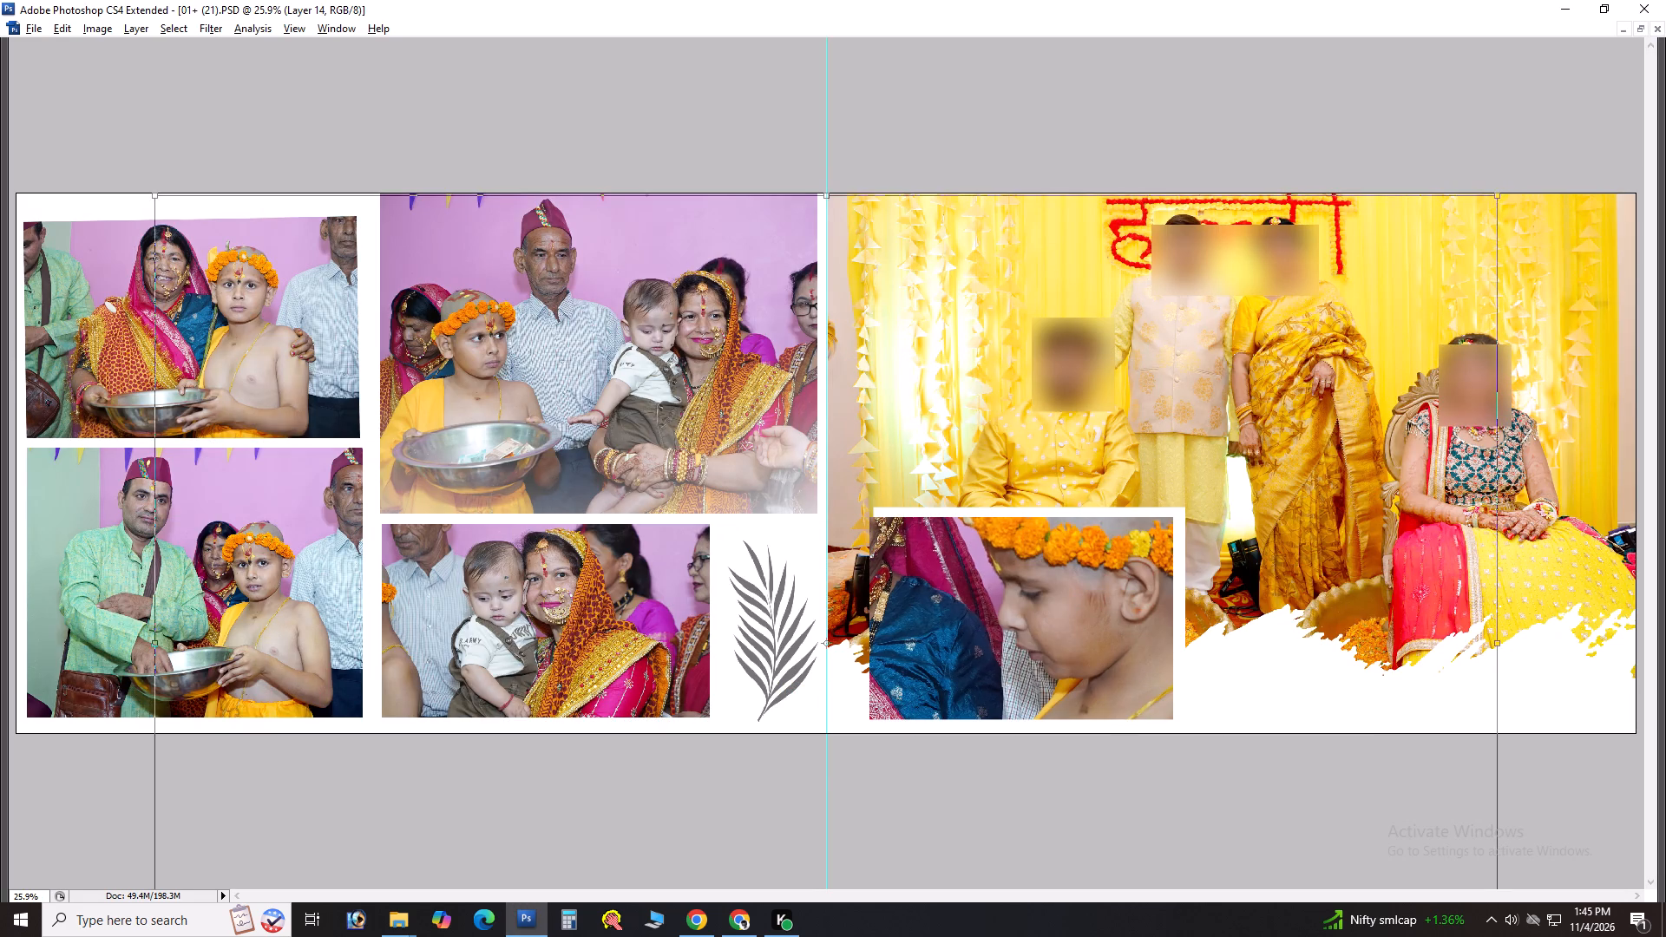
{"action": "left_click_drag", "start_coordinate": [1309, 327], "coordinate": [1012, 545], "text": "alt+shift"}
{"action": "left_click_drag", "start_coordinate": [883, 645], "coordinate": [1075, 631]}
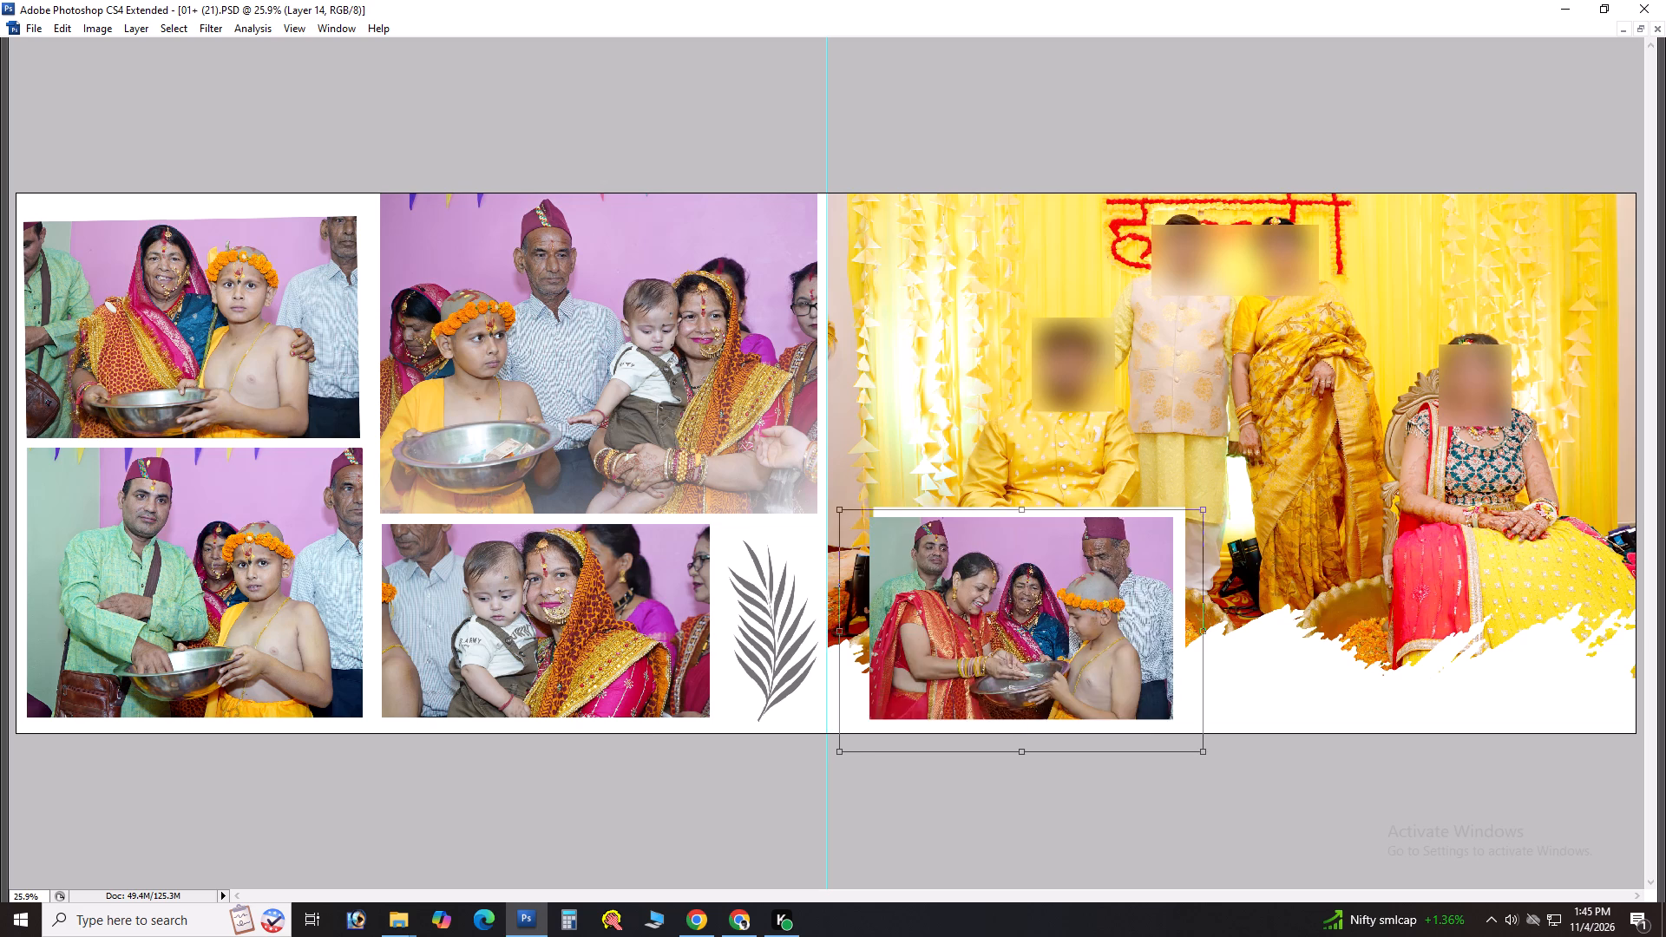
{"action": "left_click_drag", "start_coordinate": [1075, 631], "coordinate": [1084, 618]}
{"action": "key", "text": "Return"}
Nudge the bowl-offering photo slightly right and up within the inset frame.
{"action": "key", "text": "shift+Right"}
{"action": "key", "text": "shift+Right"}
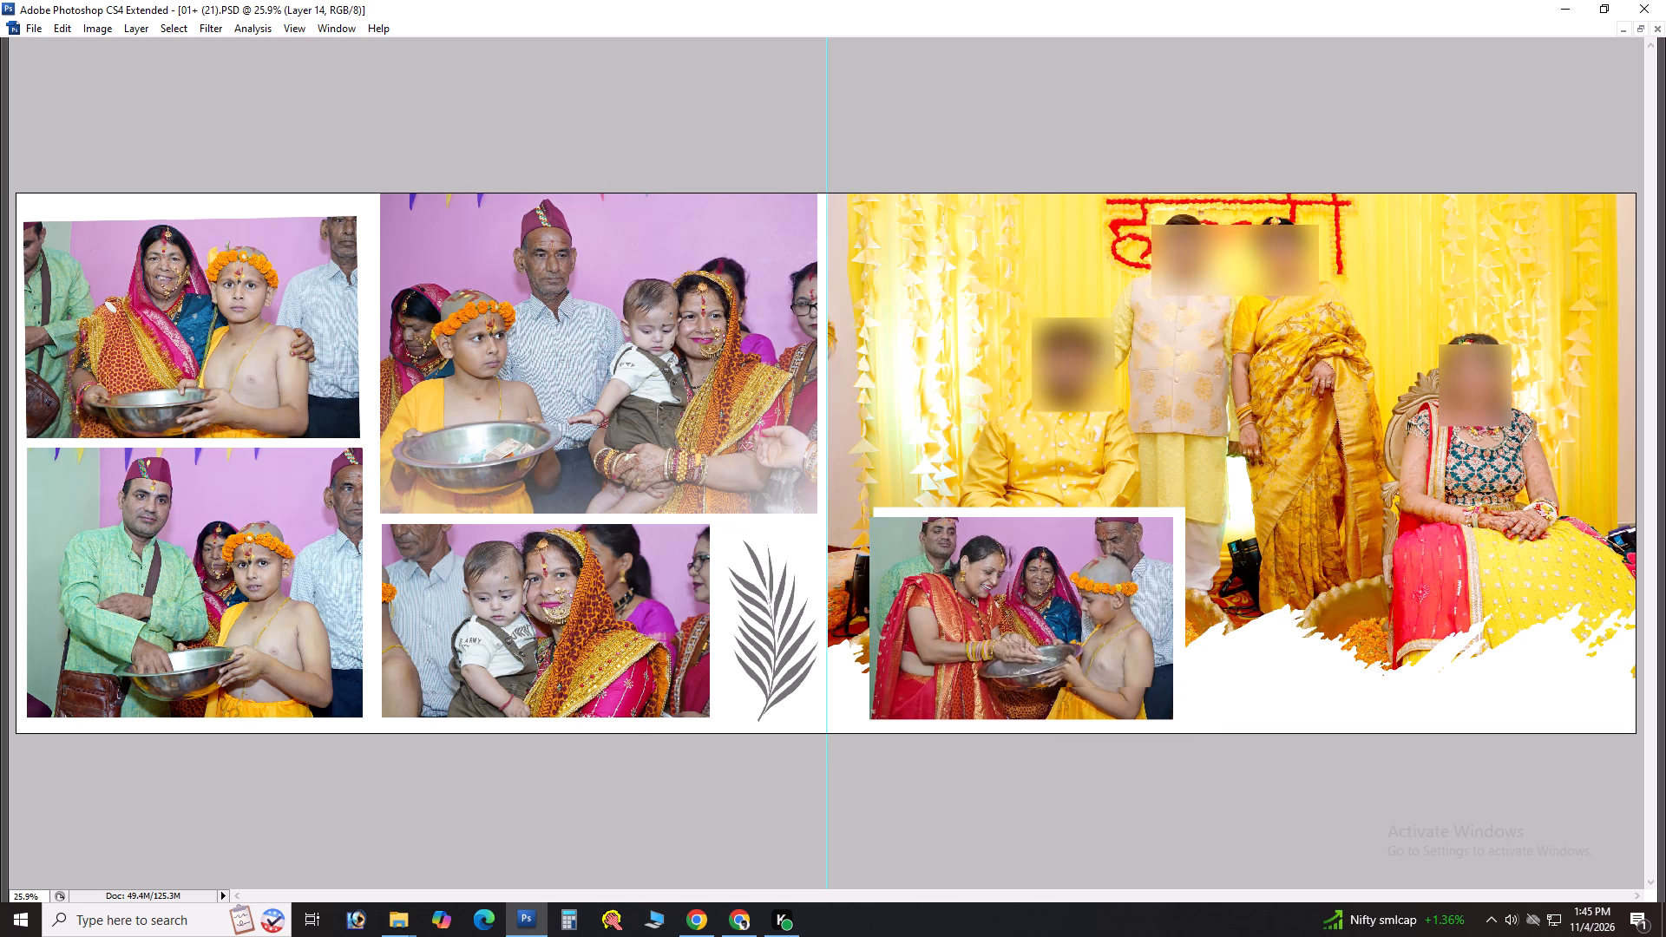
{"action": "key", "text": "shift+Up"}
{"action": "key", "text": "shift+Up"}
{"action": "key", "text": "shift+Up"}
{"action": "key", "text": "shift+Right"}
{"action": "key", "text": "shift+Up"}
{"action": "key", "text": "shift+Left"}
{"action": "key", "text": "shift+Left"}
{"action": "key", "text": "shift+Up"}
{"action": "key", "text": "Right"}
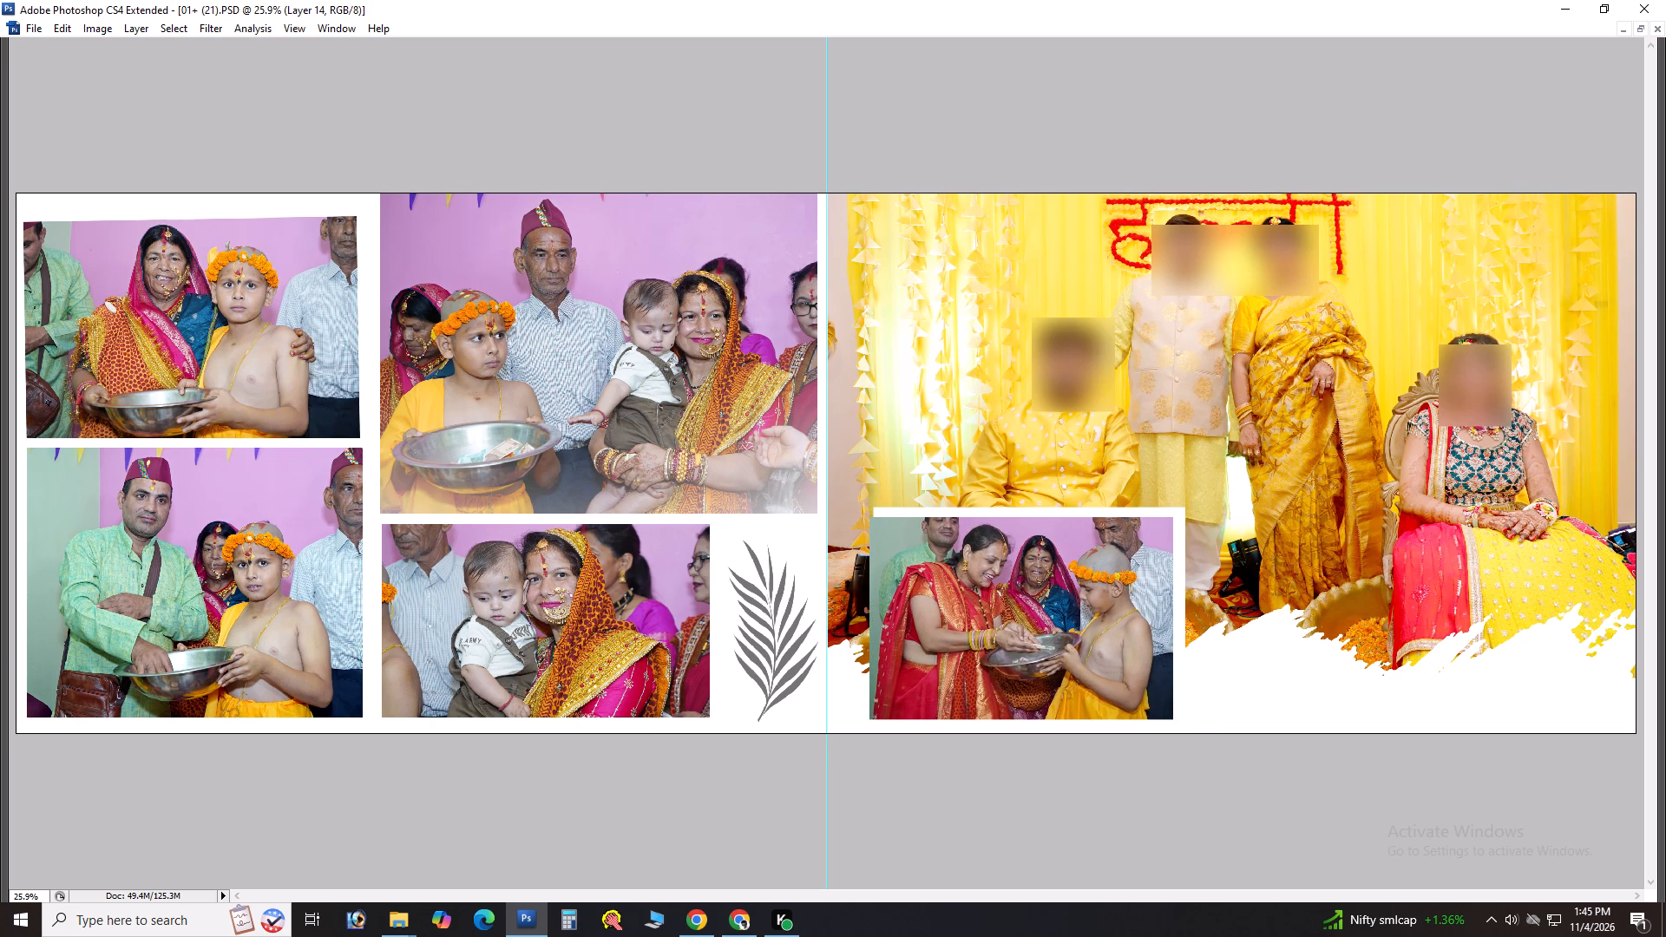
{"action": "key", "text": "Down"}
{"action": "key", "text": "Right"}
{"action": "key", "text": "Down"}
Switch to File Explorer and move the used photo DSC00055 into the okiee folder.
{"action": "key", "text": "alt+Tab"}
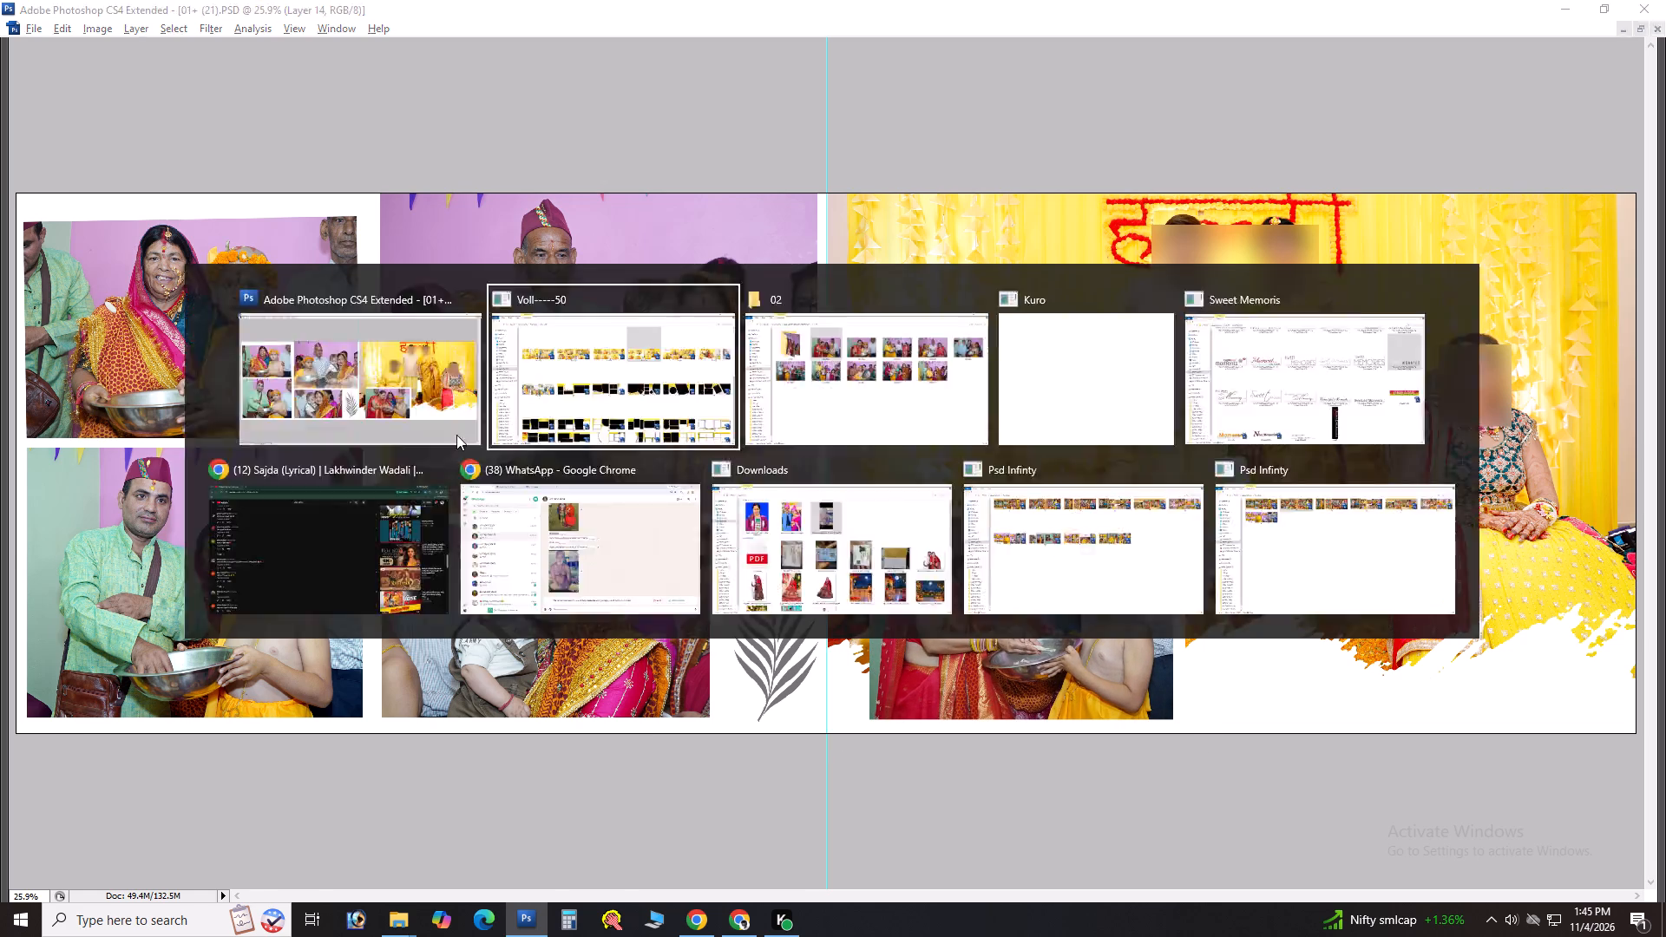
{"action": "key", "text": "alt+Tab"}
{"action": "left_click", "coordinate": [879, 365], "text": "alt"}
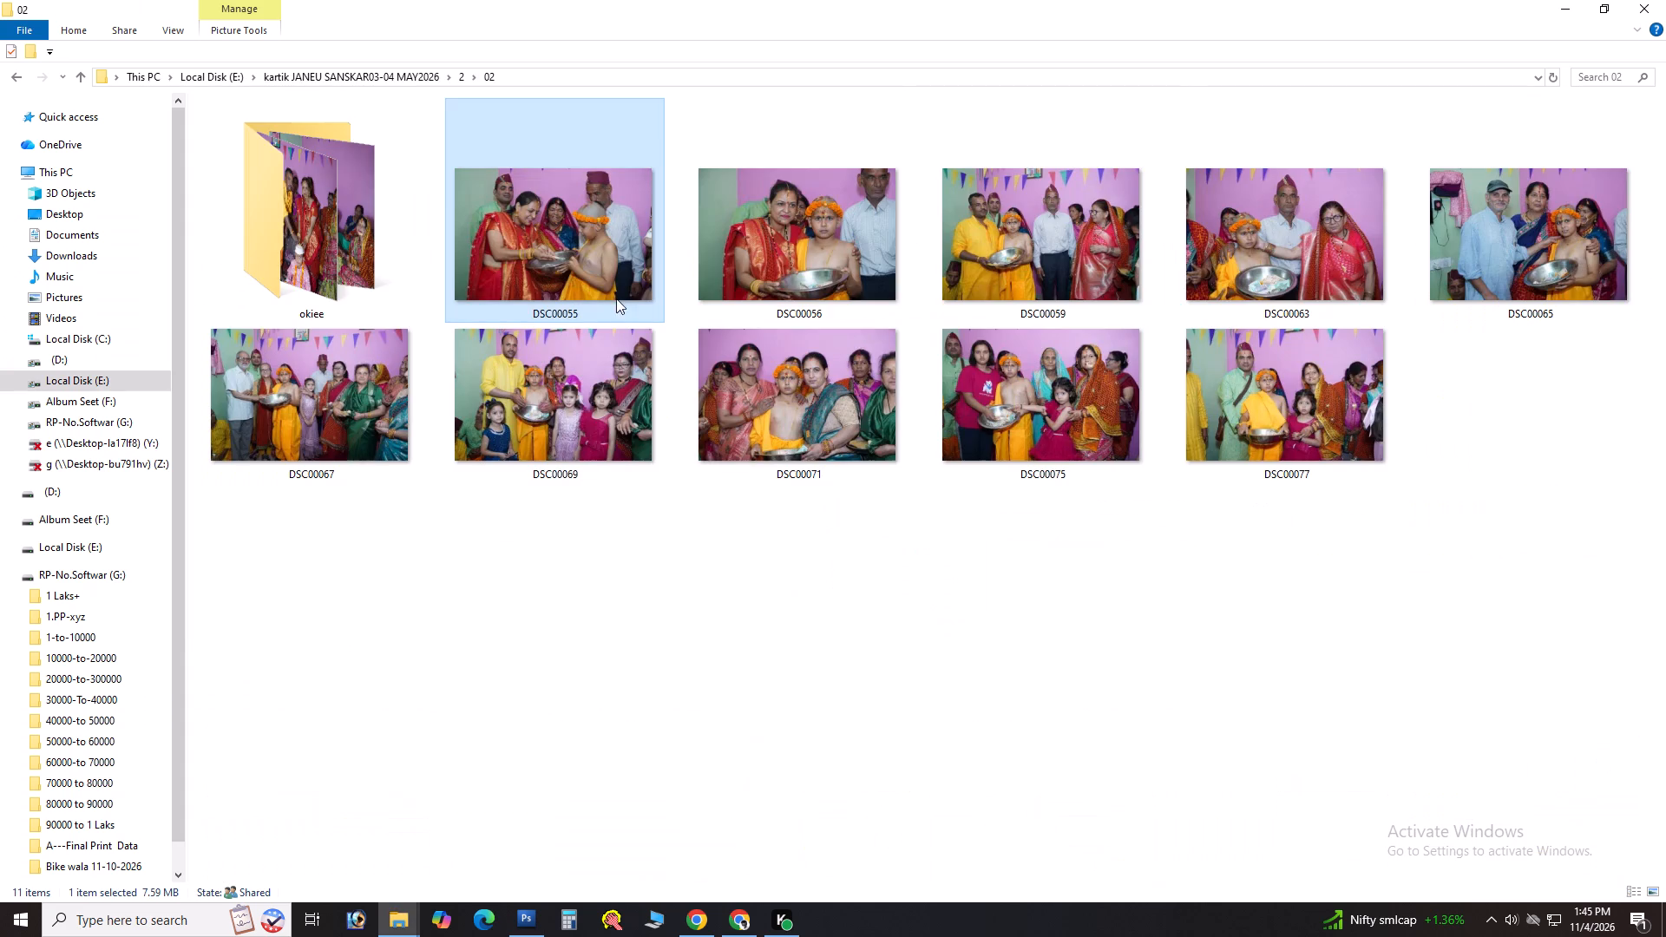
{"action": "left_click_drag", "start_coordinate": [513, 235], "coordinate": [346, 298]}
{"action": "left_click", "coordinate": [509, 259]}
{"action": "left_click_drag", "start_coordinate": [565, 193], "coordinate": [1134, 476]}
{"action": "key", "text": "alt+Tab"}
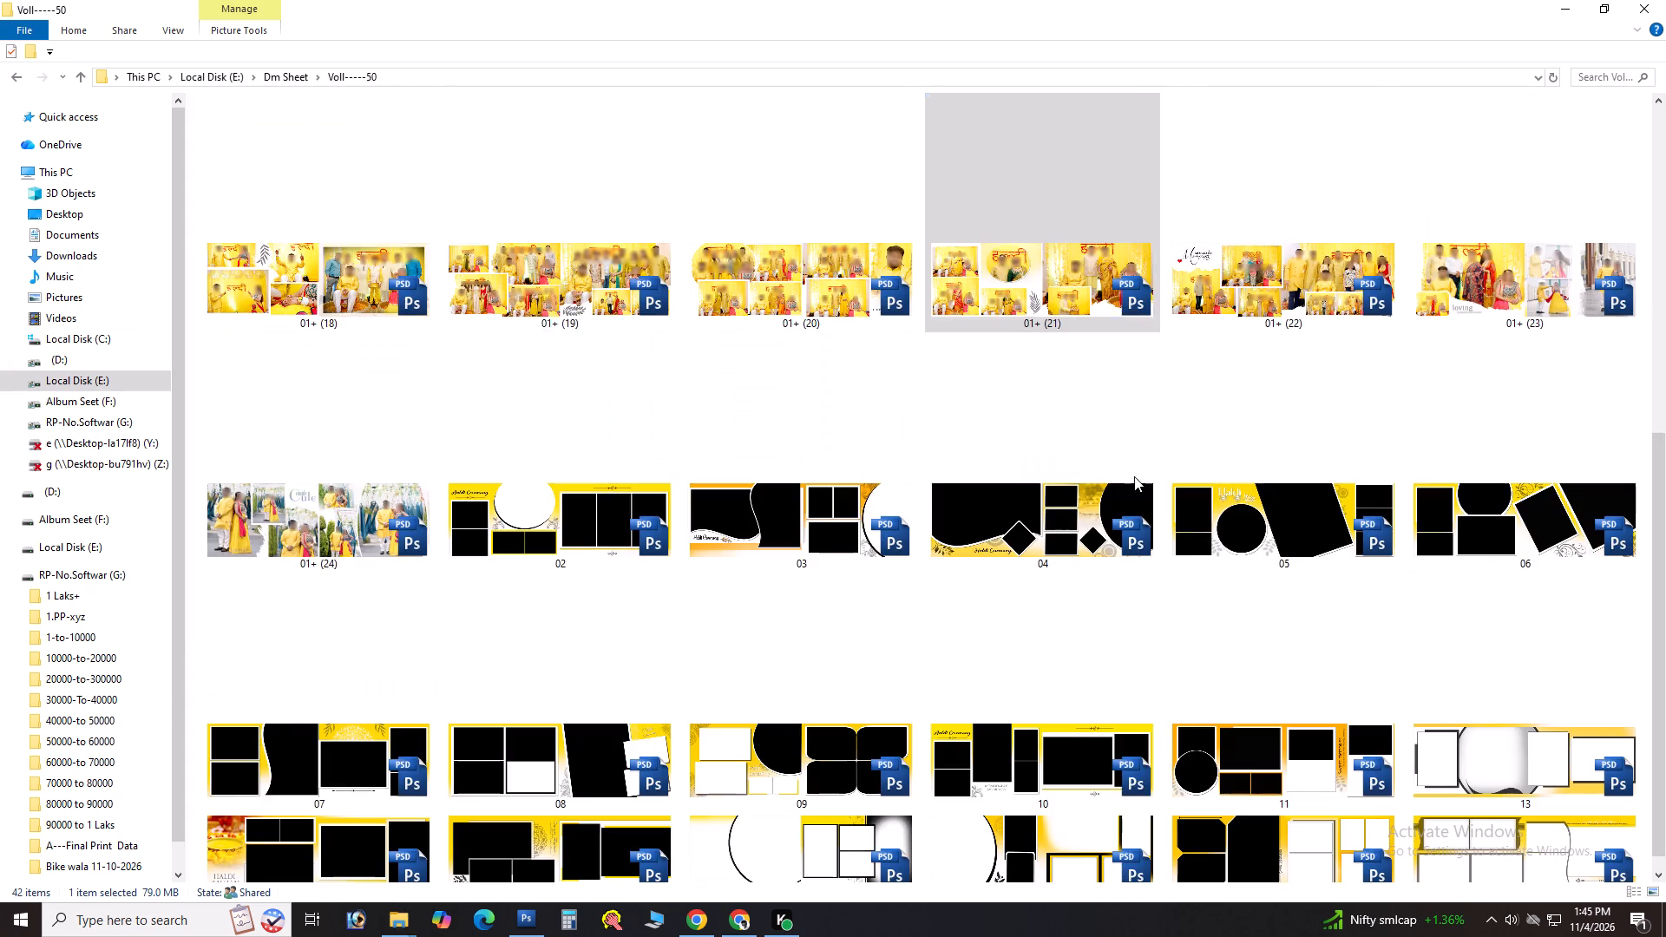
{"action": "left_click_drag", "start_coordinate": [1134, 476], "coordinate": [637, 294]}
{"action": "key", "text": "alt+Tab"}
Open photo DSC00059 from folder 02 in Photoshop.
{"action": "left_click", "coordinate": [904, 255]}
{"action": "left_click_drag", "start_coordinate": [851, 212], "coordinate": [700, 522]}
{"action": "key", "text": "alt+Tab"}
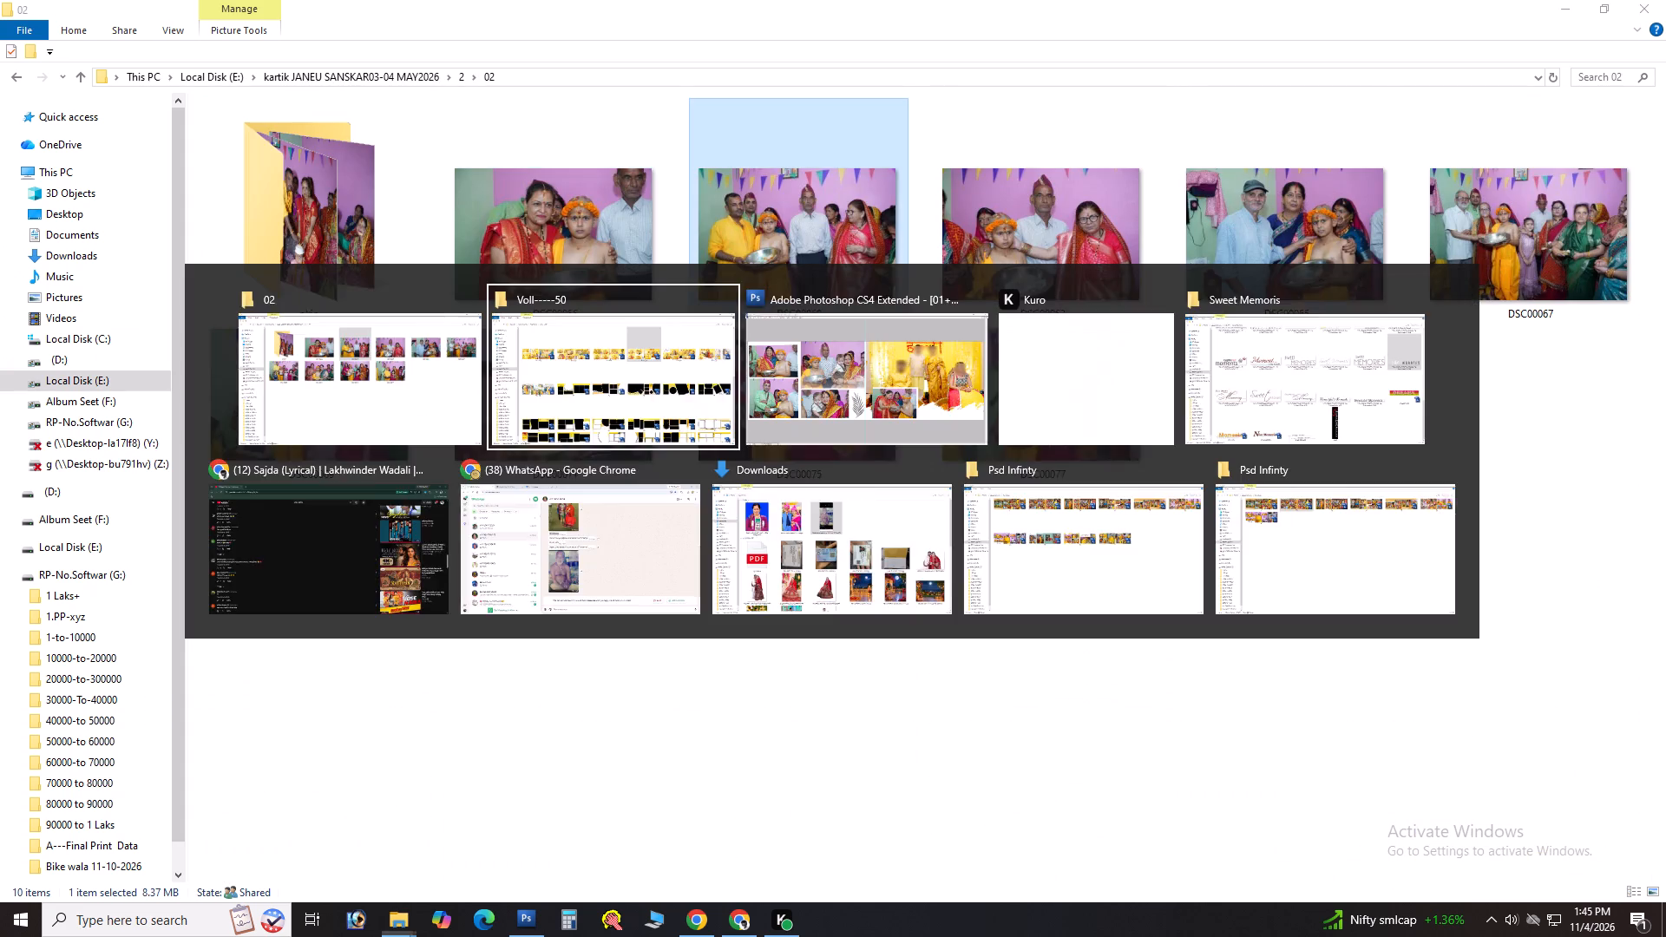
{"action": "left_click_drag", "start_coordinate": [700, 522], "coordinate": [640, 427]}
{"action": "key", "text": "alt+Tab"}
{"action": "key", "text": "alt+Tab"}
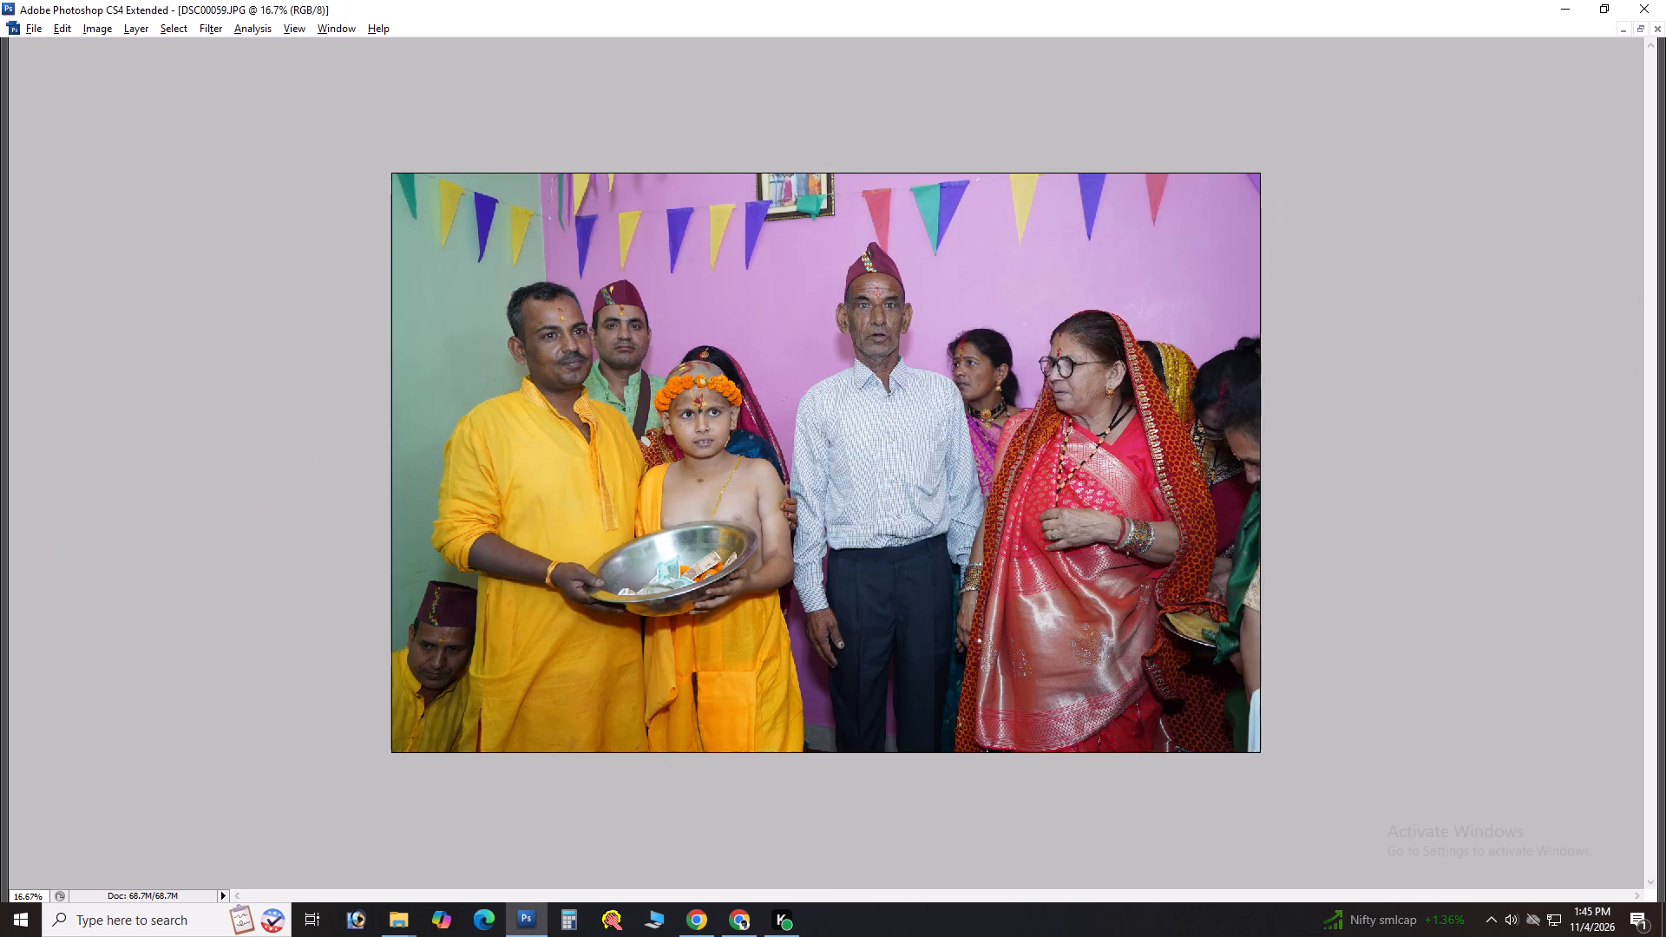
Run the colour-correction action on DSC00059, fine-tune its input levels with Levels, and compare the image before and after.
{"action": "key", "text": "F6"}
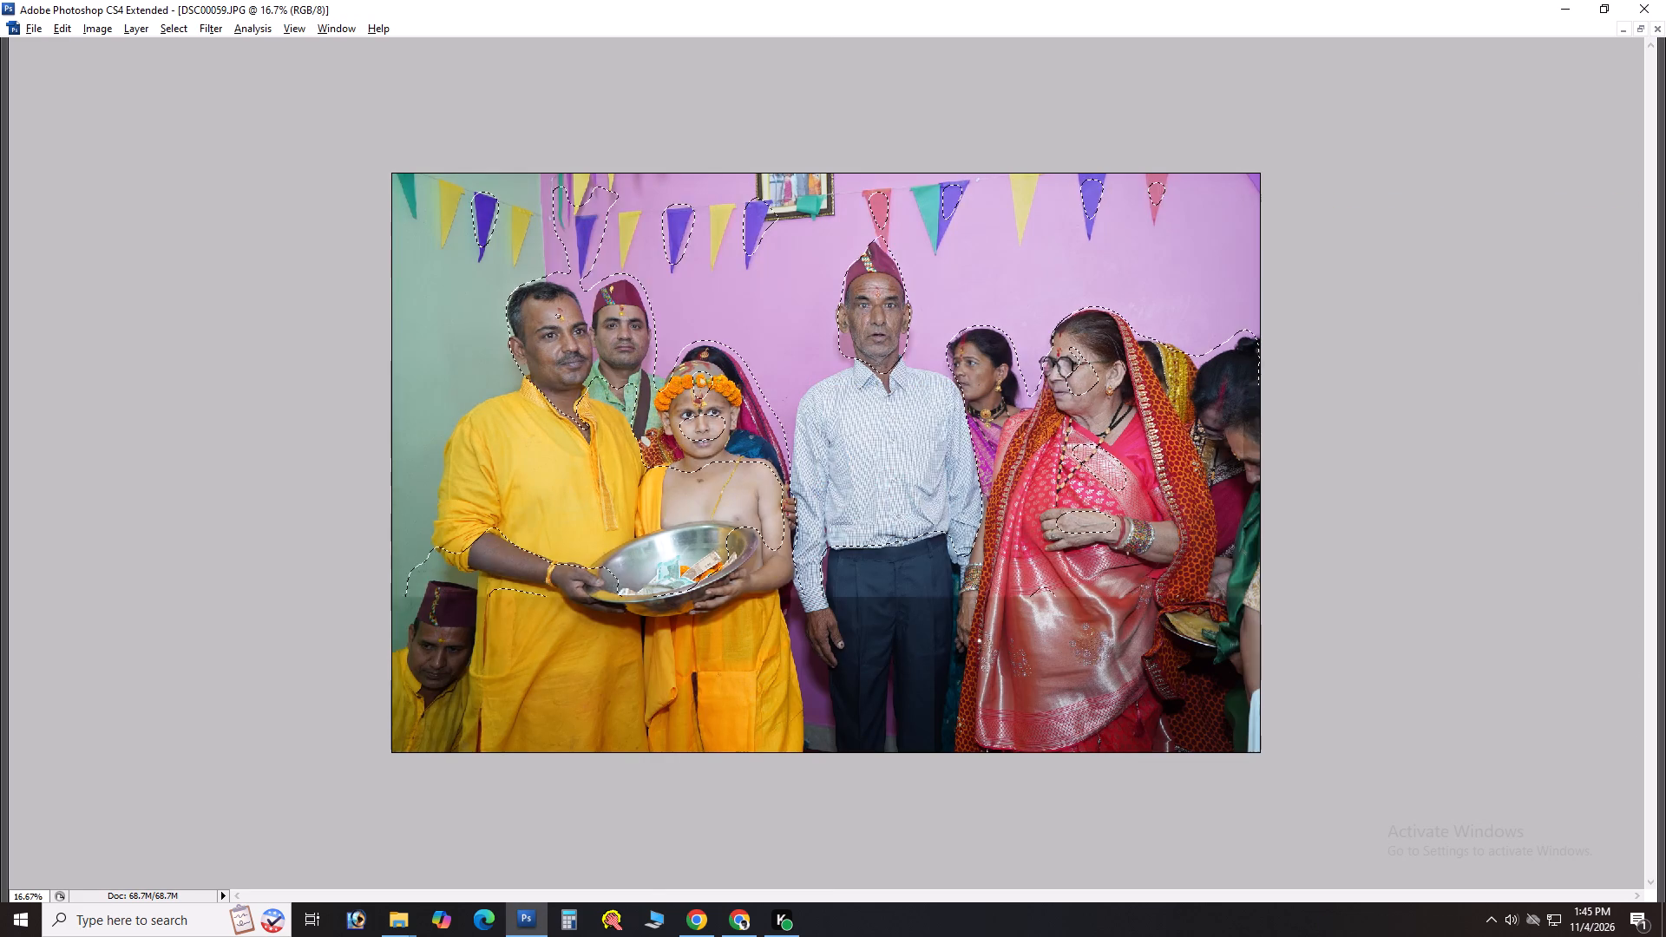
{"action": "key", "text": "ctrl+d"}
{"action": "key", "text": "ctrl+l"}
{"action": "key", "text": "Tab"}
{"action": "left_click_drag", "start_coordinate": [1278, 735], "coordinate": [1252, 740]}
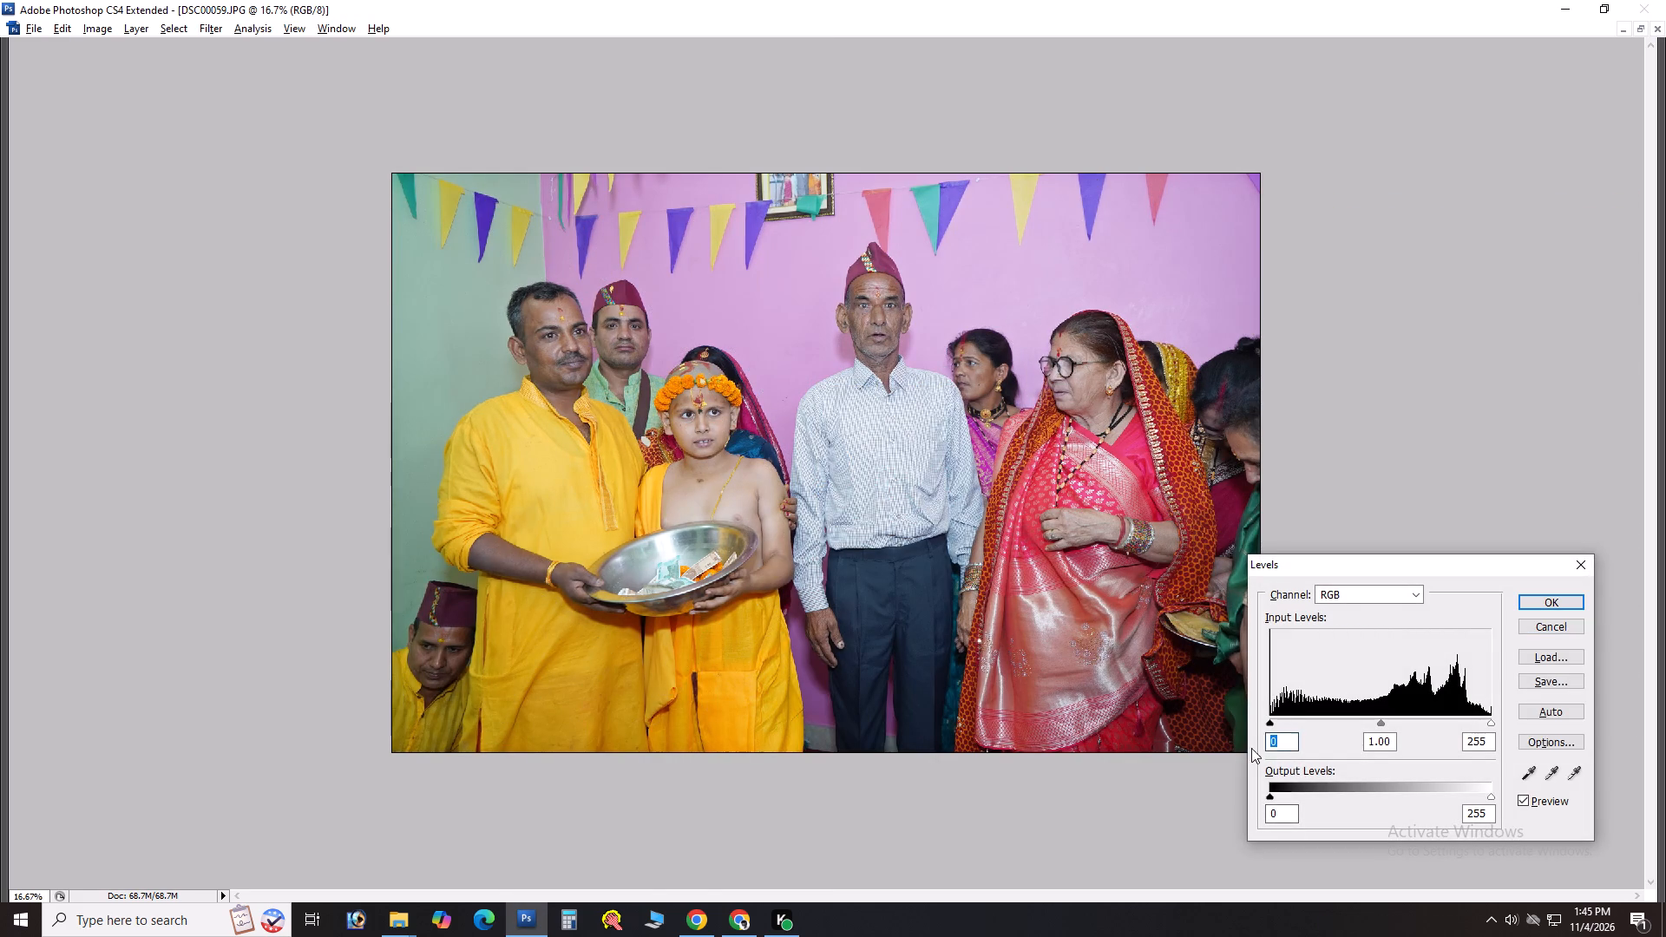
{"action": "scroll", "coordinate": [1322, 750], "scroll_direction": "up", "scroll_amount": 11}
{"action": "key", "text": "Tab"}
{"action": "key", "text": "Tab"}
{"action": "scroll", "coordinate": [1322, 749], "scroll_direction": "down", "scroll_amount": 3}
{"action": "key", "text": "Return"}
{"action": "key", "text": "ctrl+alt+z"}
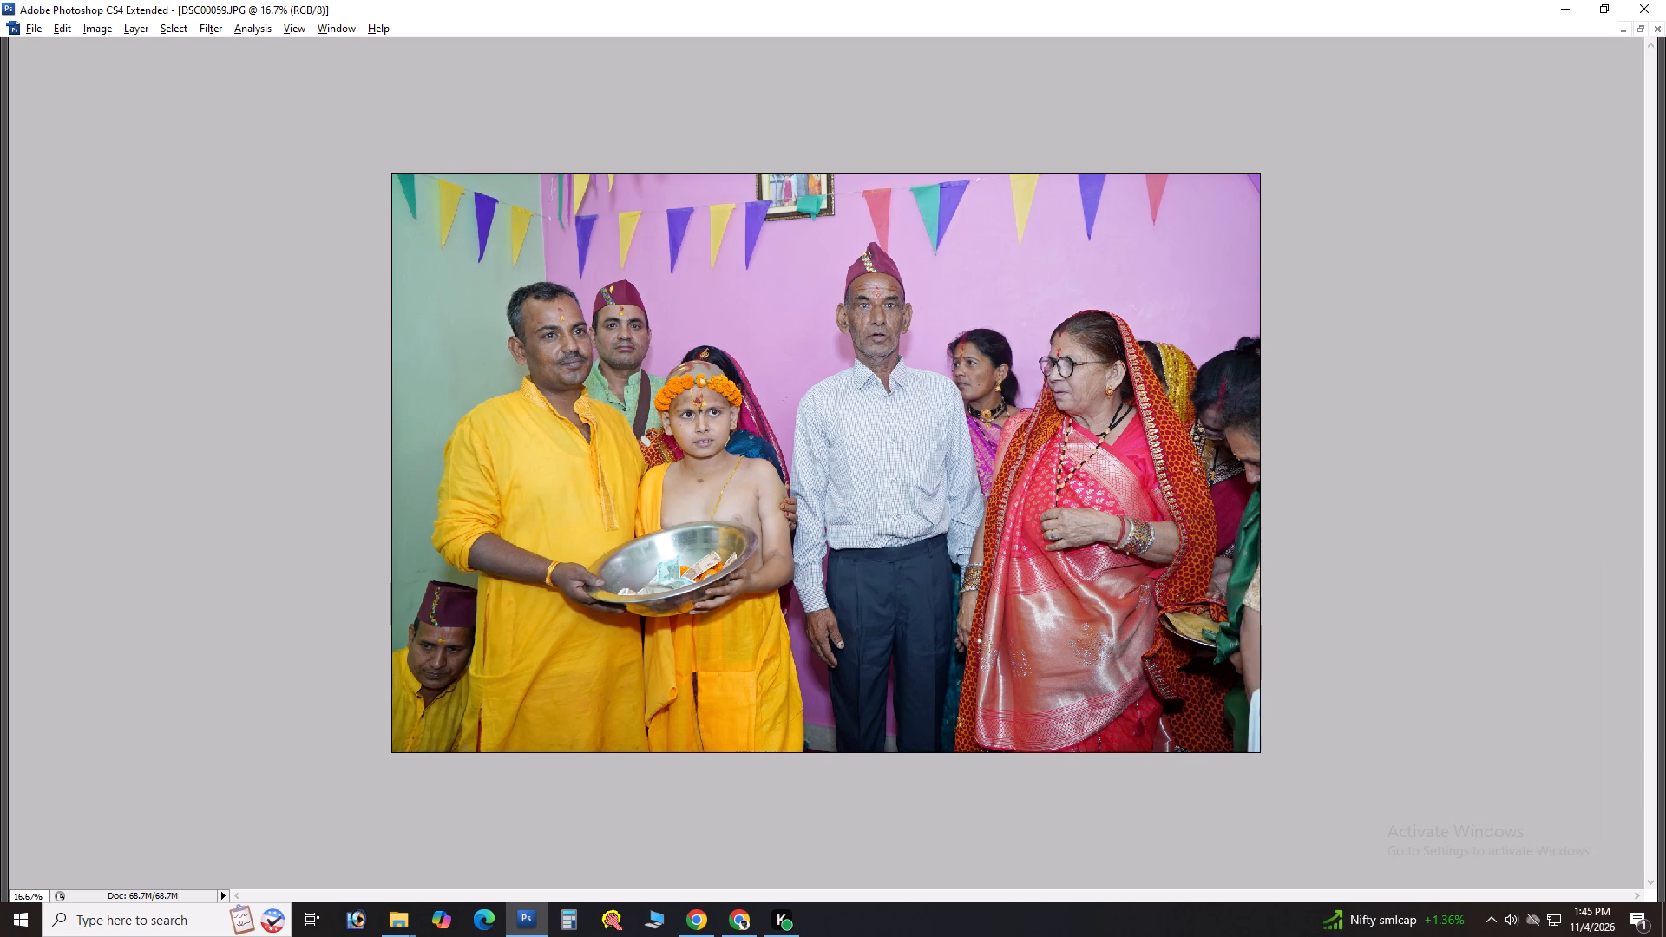
{"action": "key", "text": "ctrl+z"}
Cut the whole corrected DSC00059 image and close the photo.
{"action": "key", "text": "ctrl+a"}
{"action": "key", "text": "ctrl+x"}
{"action": "key", "text": "ctrl+w"}
Select the large yellow family picture on the right page, paste the corrected group photo above it and clip it.
{"action": "key", "text": "Tab"}
{"action": "key", "text": "space"}
{"action": "type", "text": "v"}
{"action": "key", "text": "v"}
{"action": "key", "text": "v"}
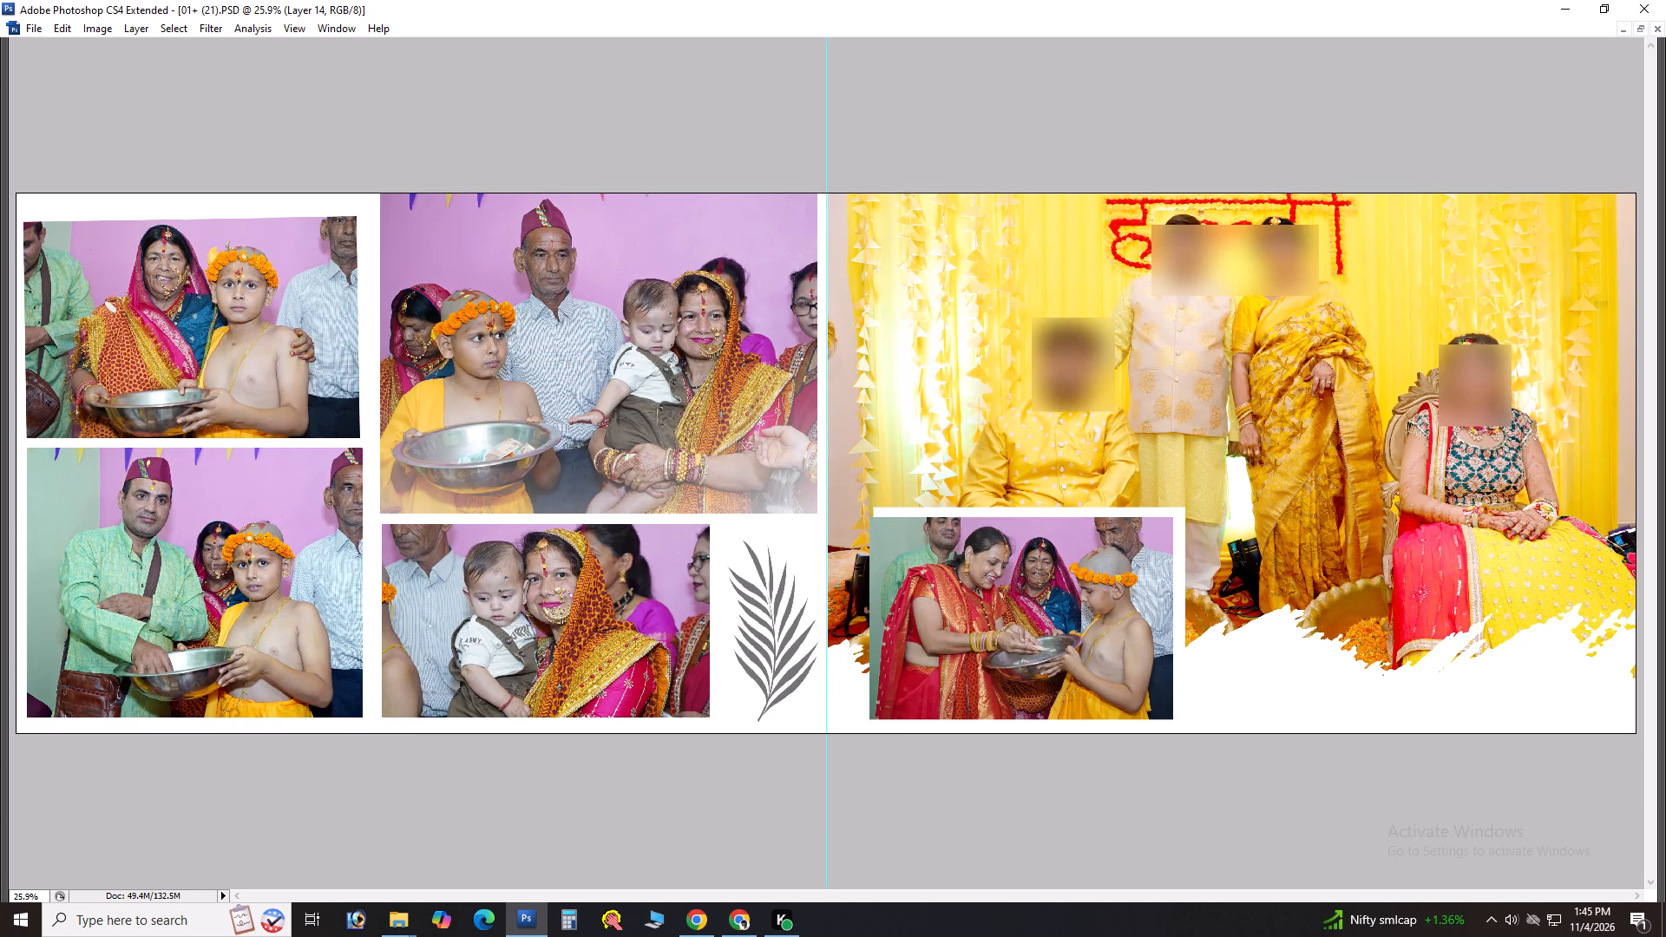
{"action": "right_click", "coordinate": [1214, 361]}
{"action": "left_click", "coordinate": [1247, 374]}
{"action": "key", "text": "ctrl+v"}
{"action": "key", "text": "ctrl+g"}
Scale the pasted group photo, Layer 15, down and position it over the large brush-edged frame on the right page.
{"action": "key", "text": "ctrl+t"}
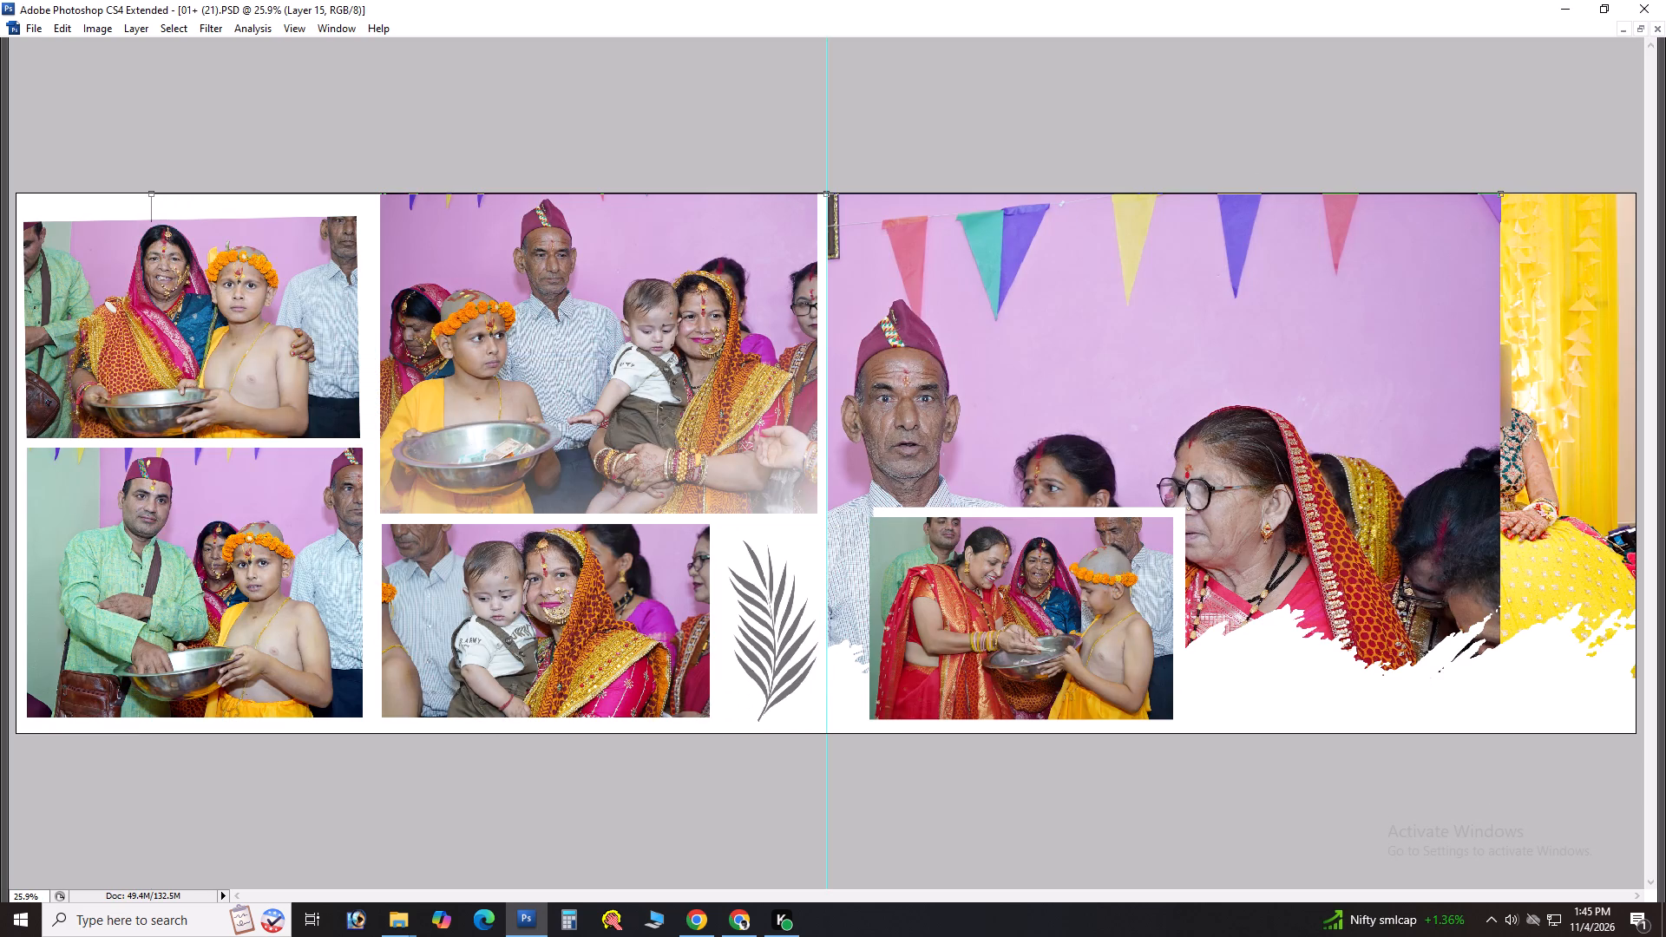
{"action": "left_click_drag", "start_coordinate": [1485, 194], "coordinate": [1394, 228], "text": "alt+shift"}
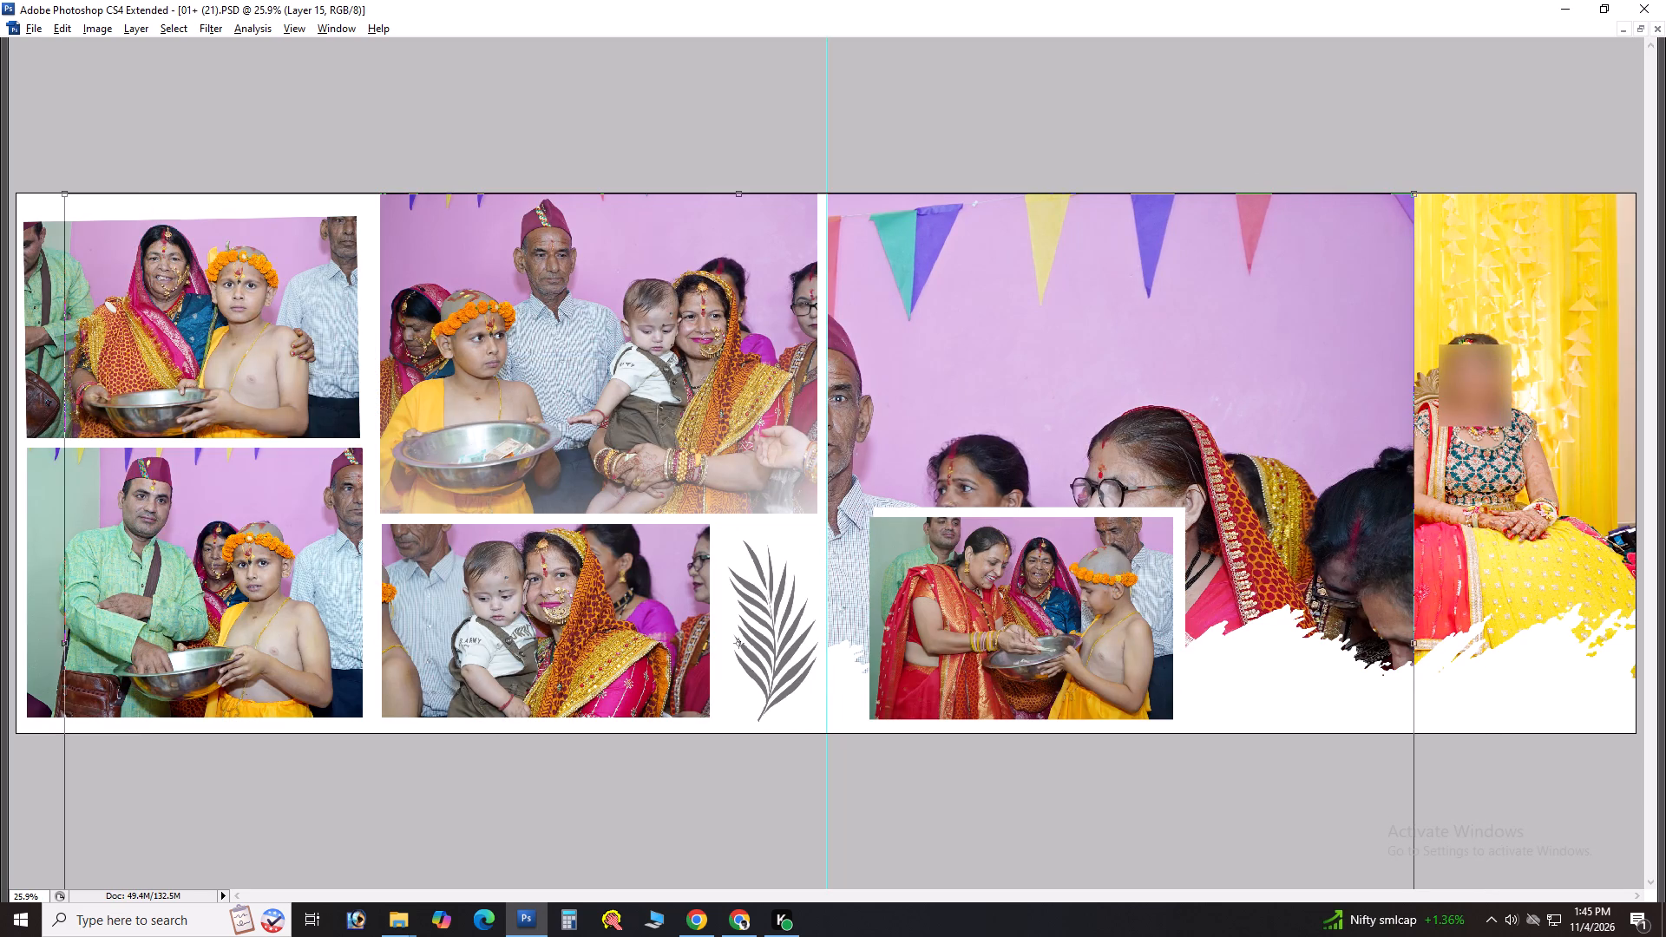
{"action": "left_click_drag", "start_coordinate": [1409, 198], "coordinate": [1166, 328], "text": "alt+shift"}
{"action": "left_click_drag", "start_coordinate": [637, 565], "coordinate": [1309, 393]}
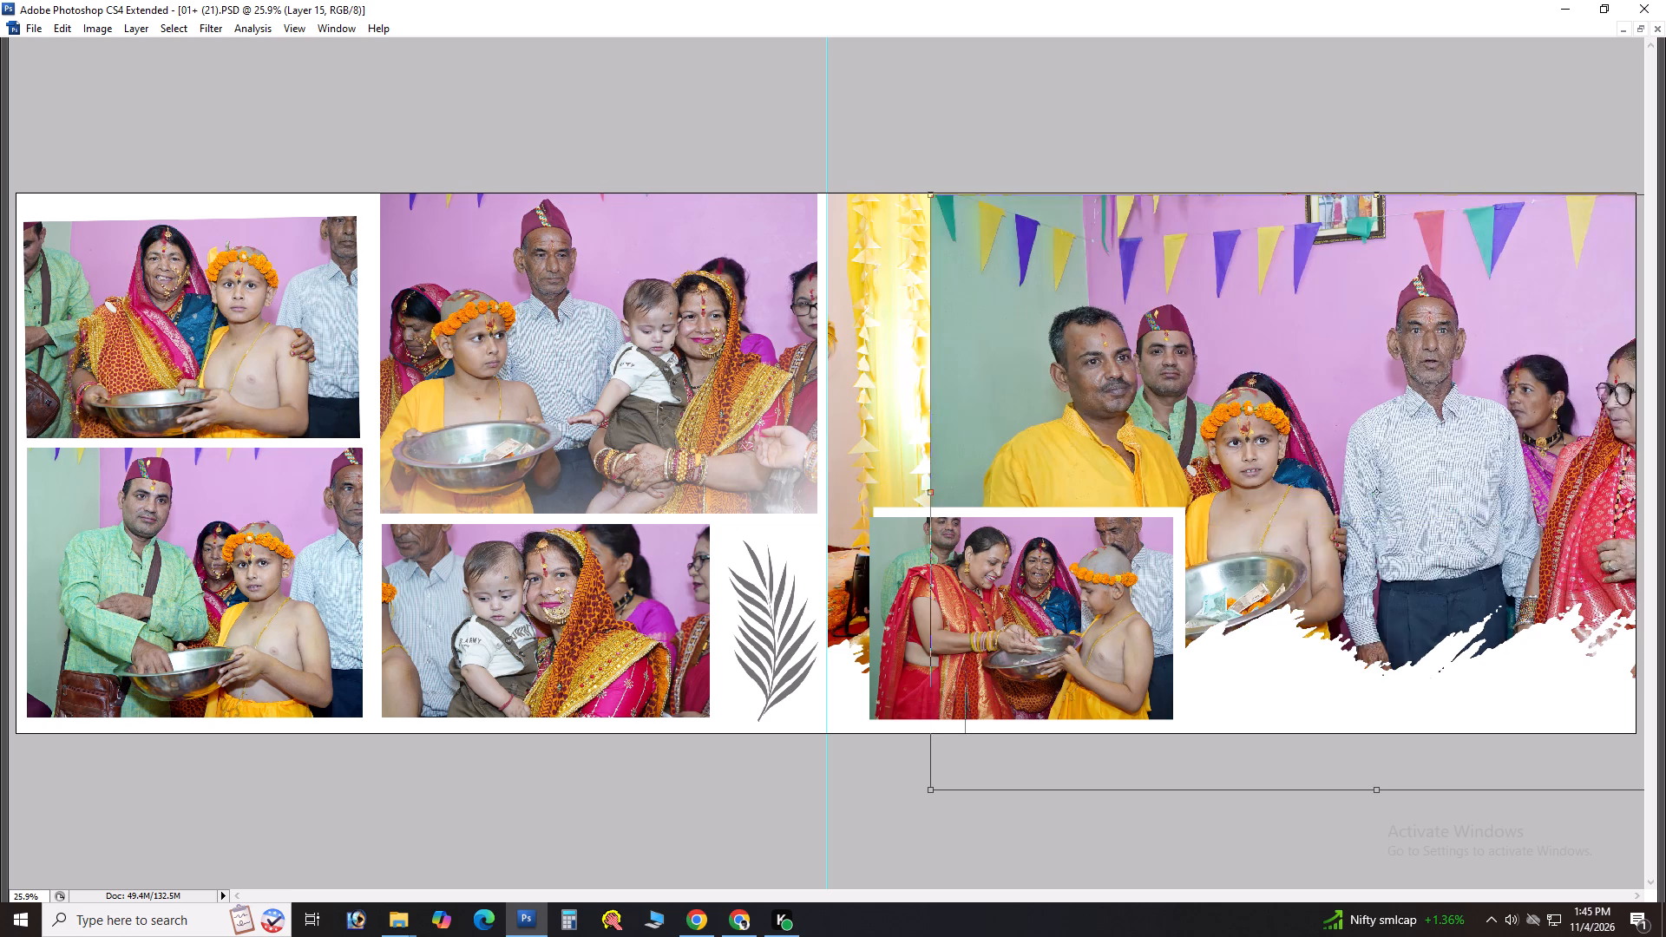
{"action": "left_click_drag", "start_coordinate": [1309, 393], "coordinate": [1187, 383]}
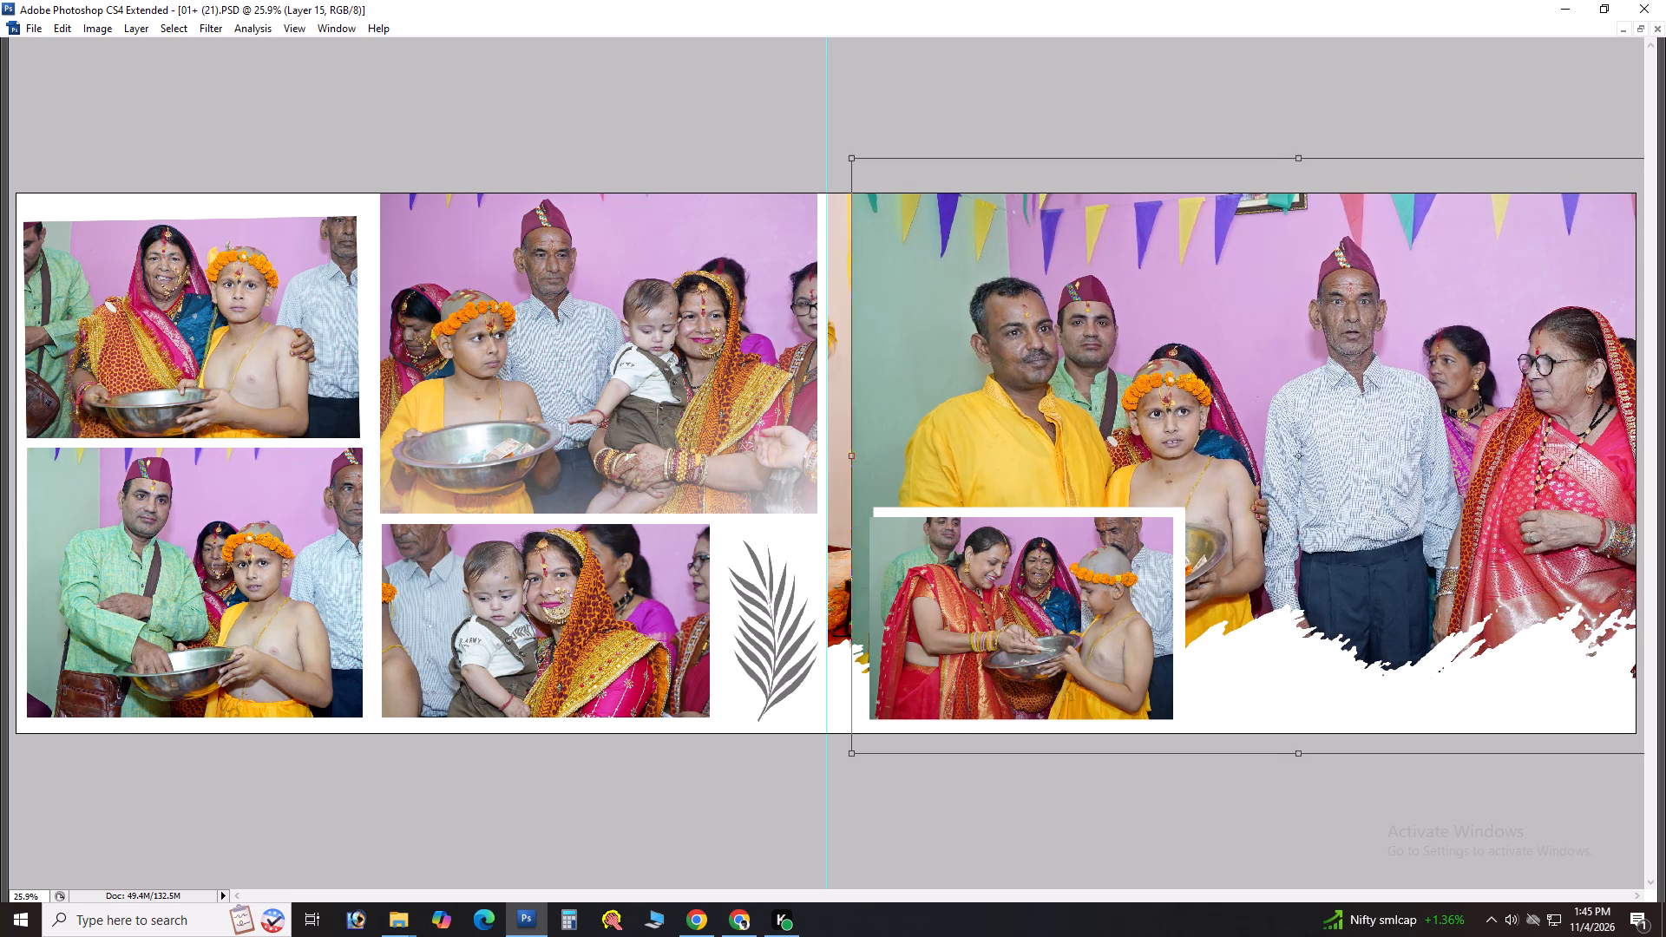
{"action": "left_click_drag", "start_coordinate": [1187, 383], "coordinate": [1161, 373]}
{"action": "left_click_drag", "start_coordinate": [1156, 358], "coordinate": [1155, 348], "text": "shift"}
Shift the group photo left and slightly up so it fills the large right-page frame, and apply the transformation.
{"action": "key", "text": "shift+Left"}
{"action": "key", "text": "shift+Up"}
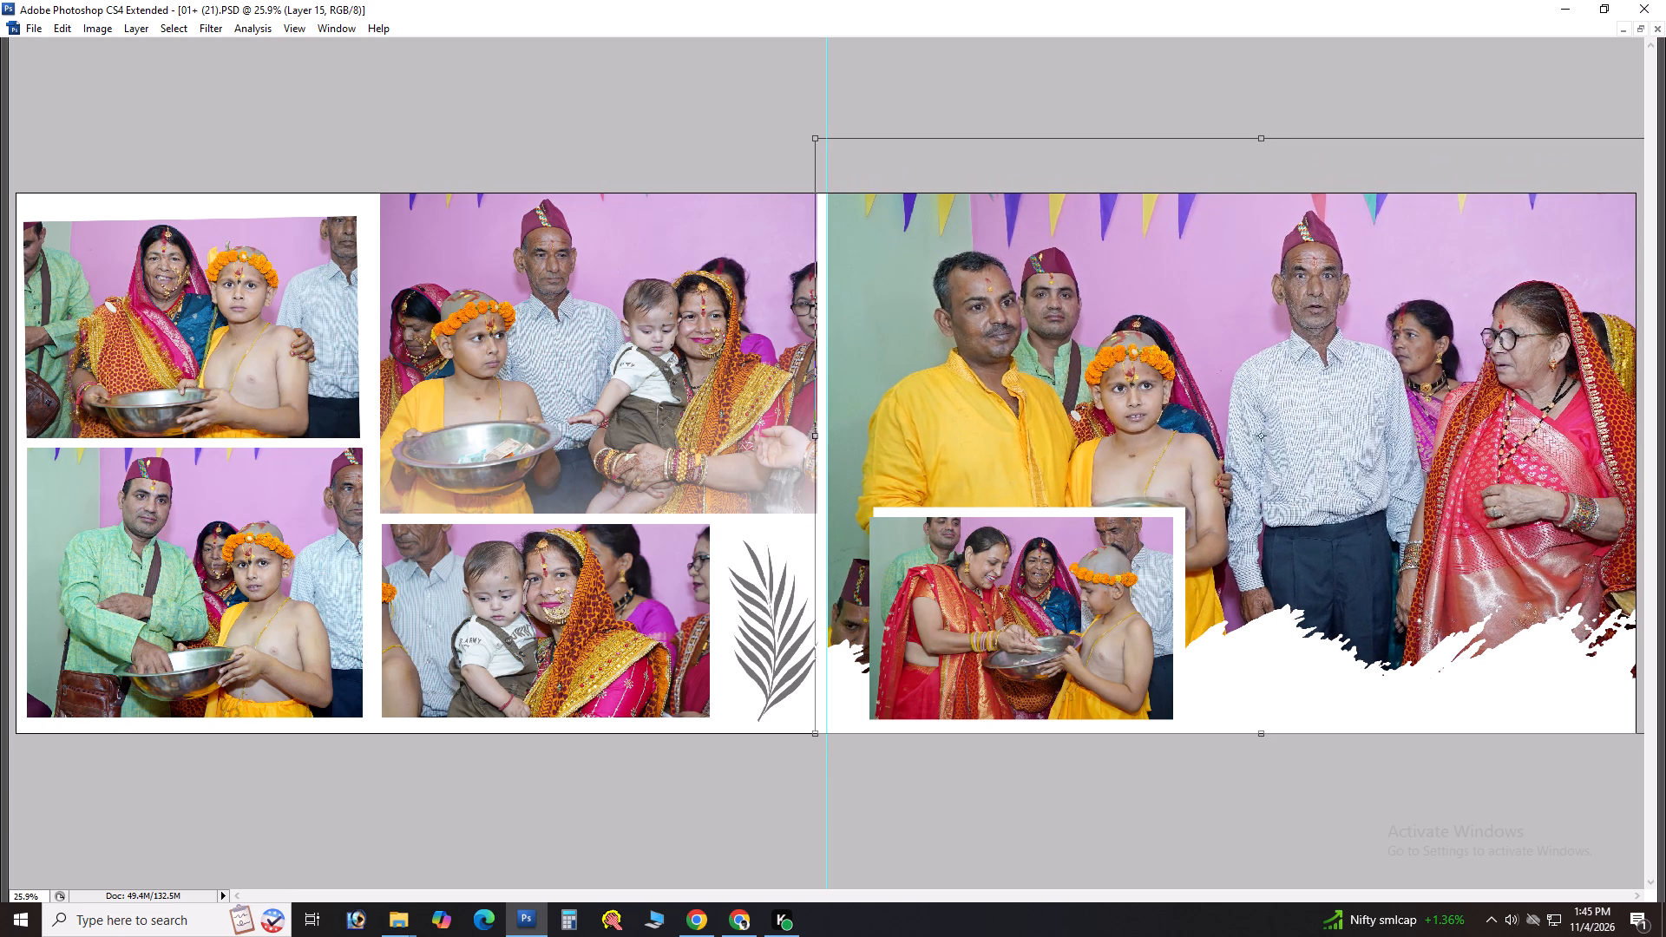
{"action": "key", "text": "shift+Up"}
{"action": "key", "text": "shift+Left"}
{"action": "key", "text": "shift+Left"}
{"action": "key", "text": "shift+Left"}
{"action": "key", "text": "shift+Left"}
{"action": "key", "text": "shift+Left"}
{"action": "key", "text": "shift+Left"}
{"action": "key", "text": "shift+Left"}
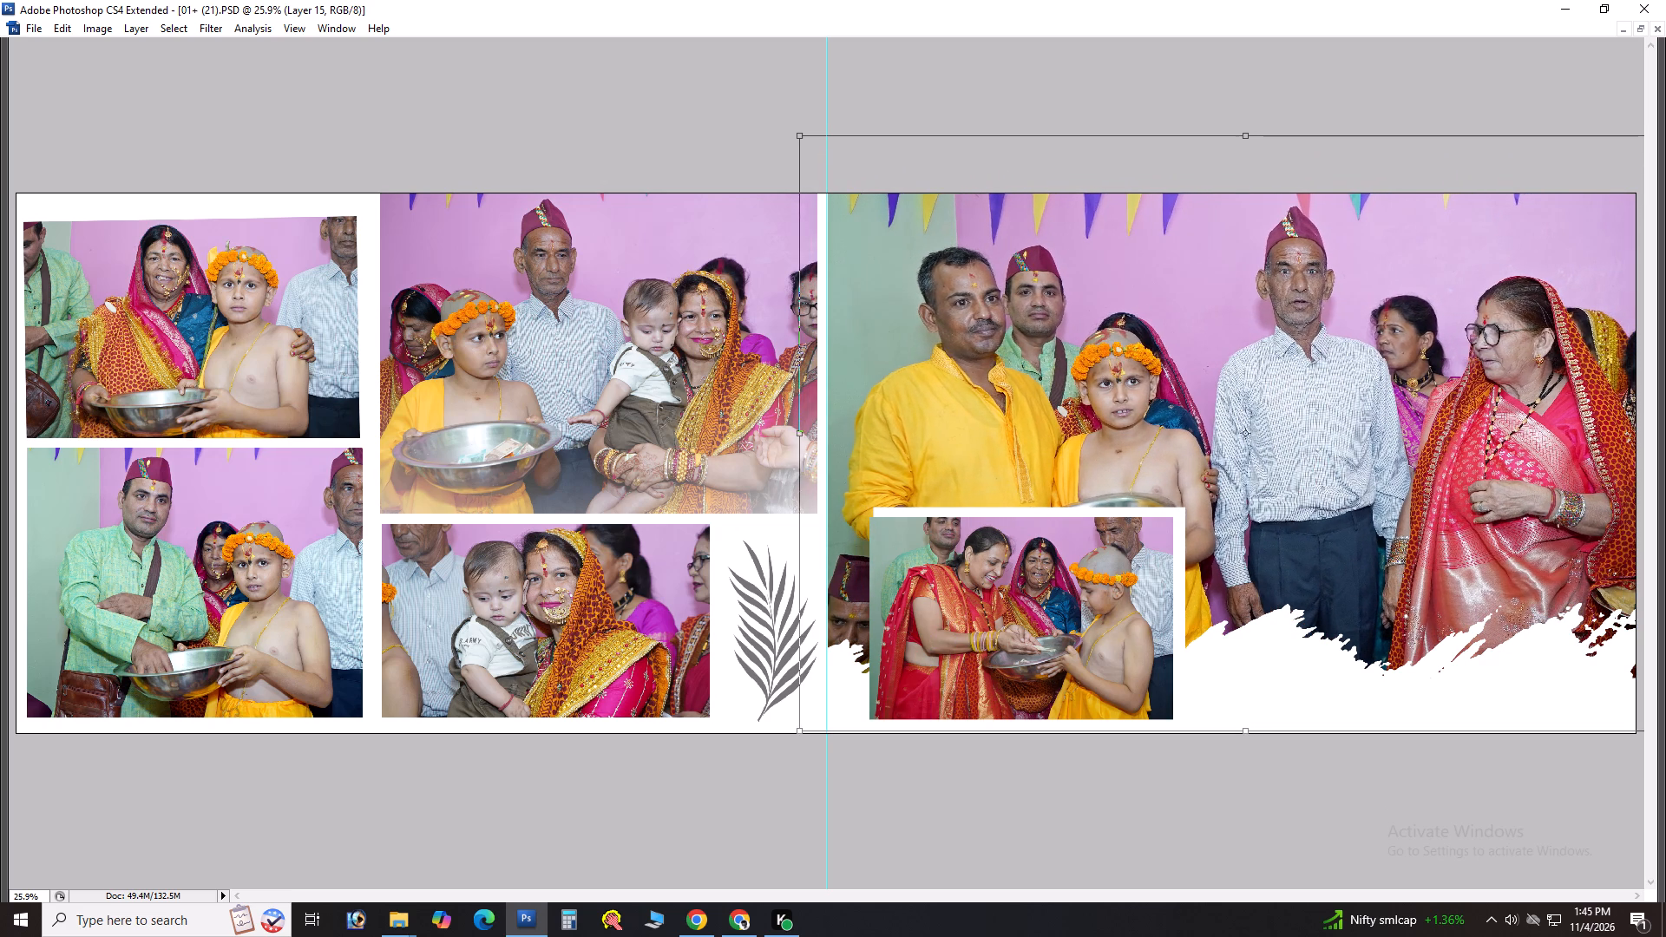
{"action": "key", "text": "shift+Left"}
{"action": "key", "text": "shift+Down"}
{"action": "key", "text": "Return"}
Fit the spread in view and nudge the large group photo slightly up within its frame.
{"action": "key", "text": "ctrl+0"}
{"action": "key", "text": "ctrl+0"}
{"action": "key", "text": "ctrl+0"}
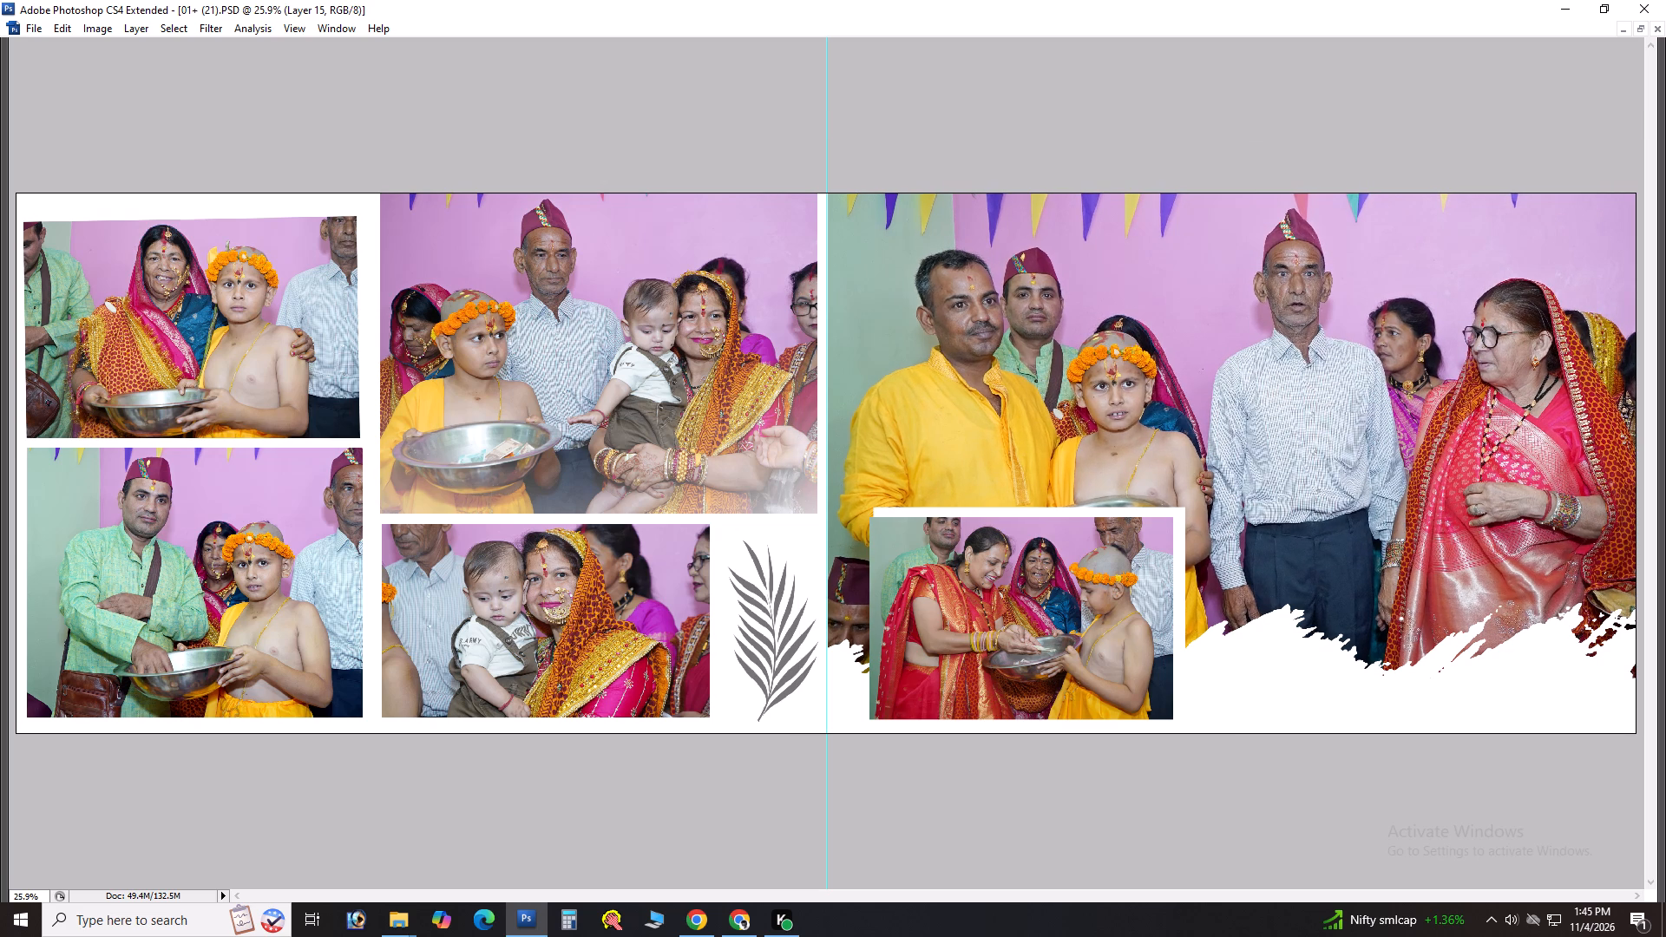
{"action": "key", "text": "ctrl+Up"}
{"action": "key", "text": "ctrl+Right"}
{"action": "key", "text": "ctrl+Up"}
{"action": "key", "text": "ctrl+Up"}
{"action": "key", "text": "ctrl+Left"}
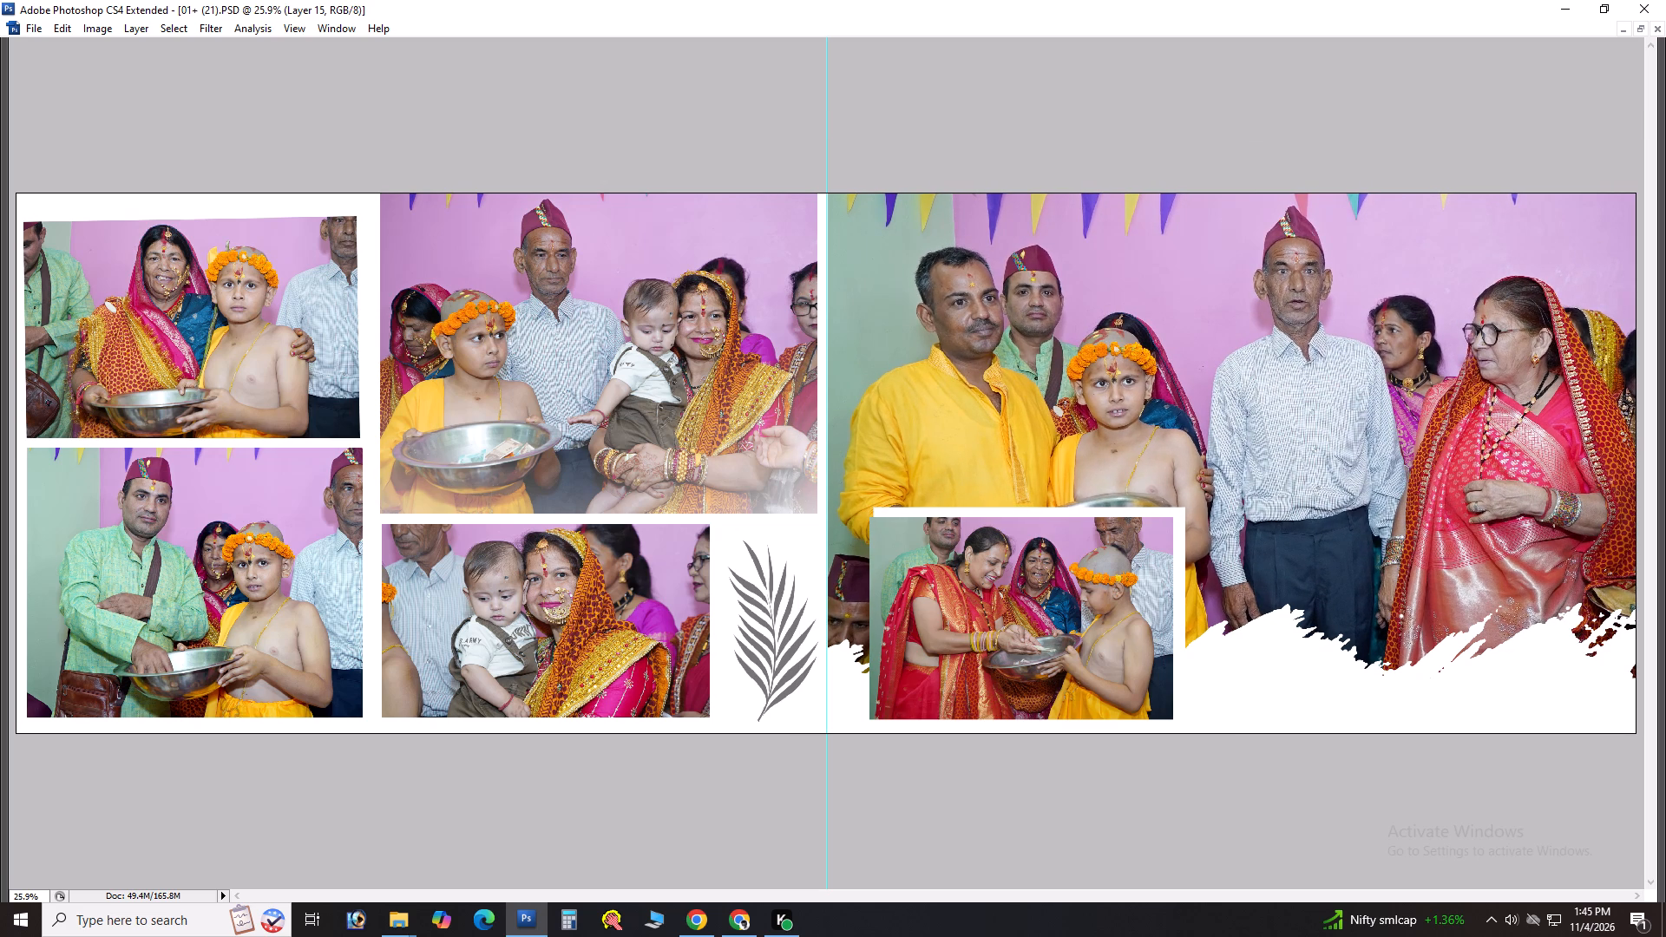
Switch to the Sweet Memoris folder in File Explorer and look through its title artwork for a suitable one.
{"action": "key", "text": "alt+Tab"}
{"action": "left_click", "coordinate": [1290, 391], "text": "alt"}
{"action": "scroll", "coordinate": [595, 603], "scroll_direction": "down", "scroll_amount": 3}
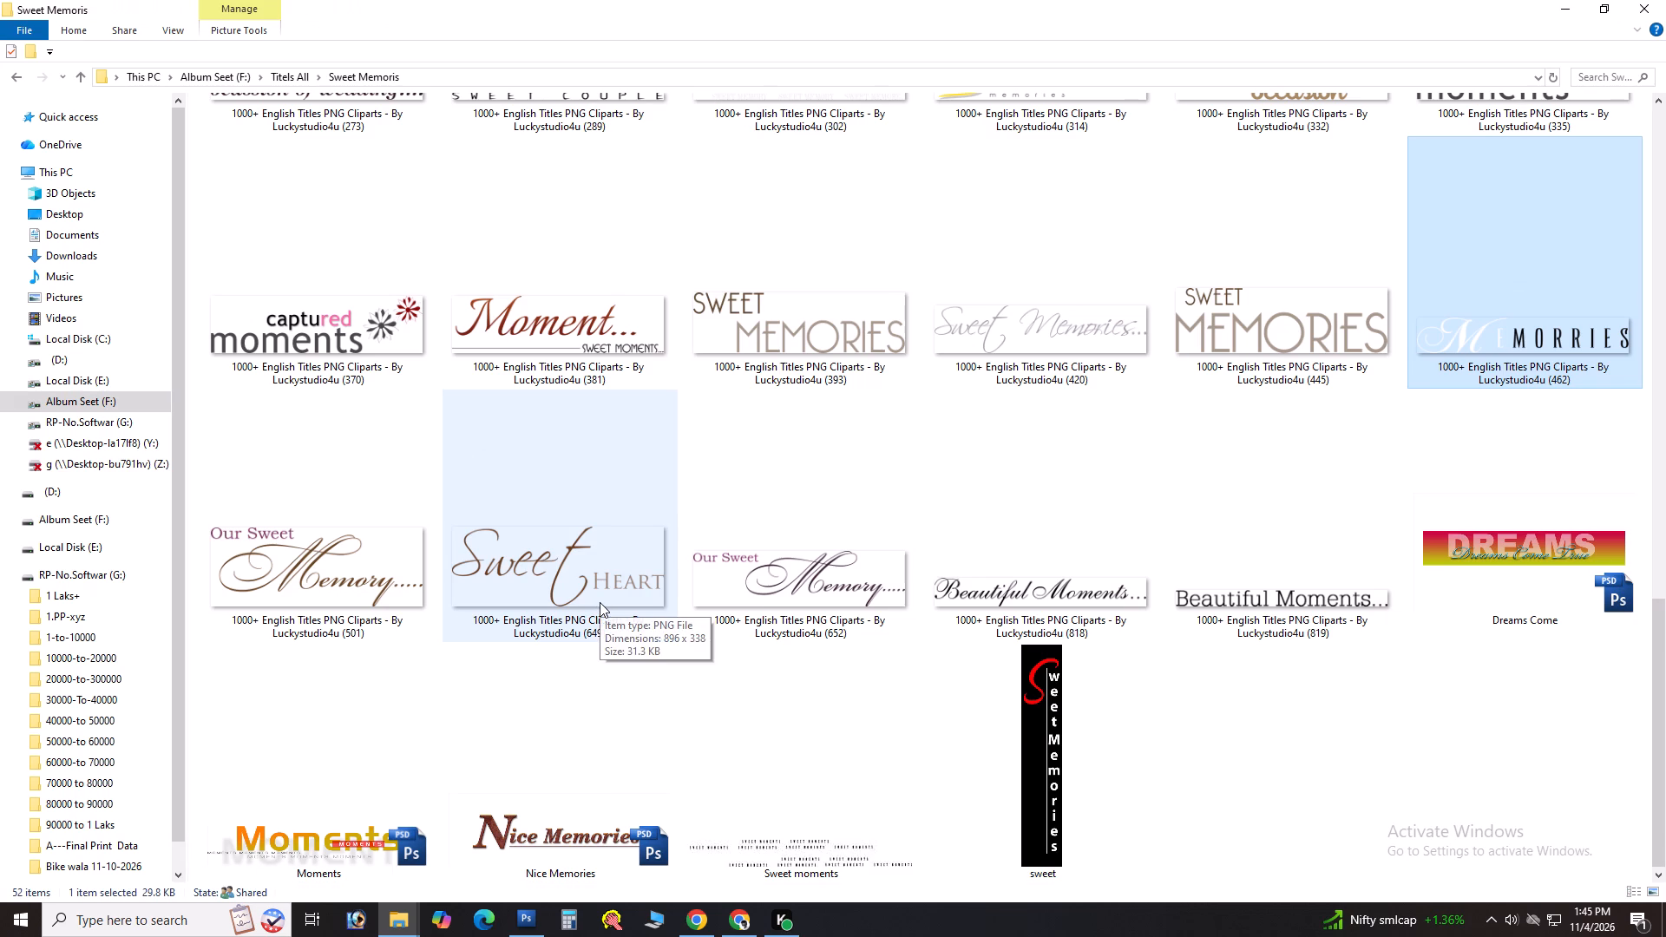
{"action": "left_click", "coordinate": [292, 586]}
{"action": "scroll", "coordinate": [673, 545], "scroll_direction": "up", "scroll_amount": 1}
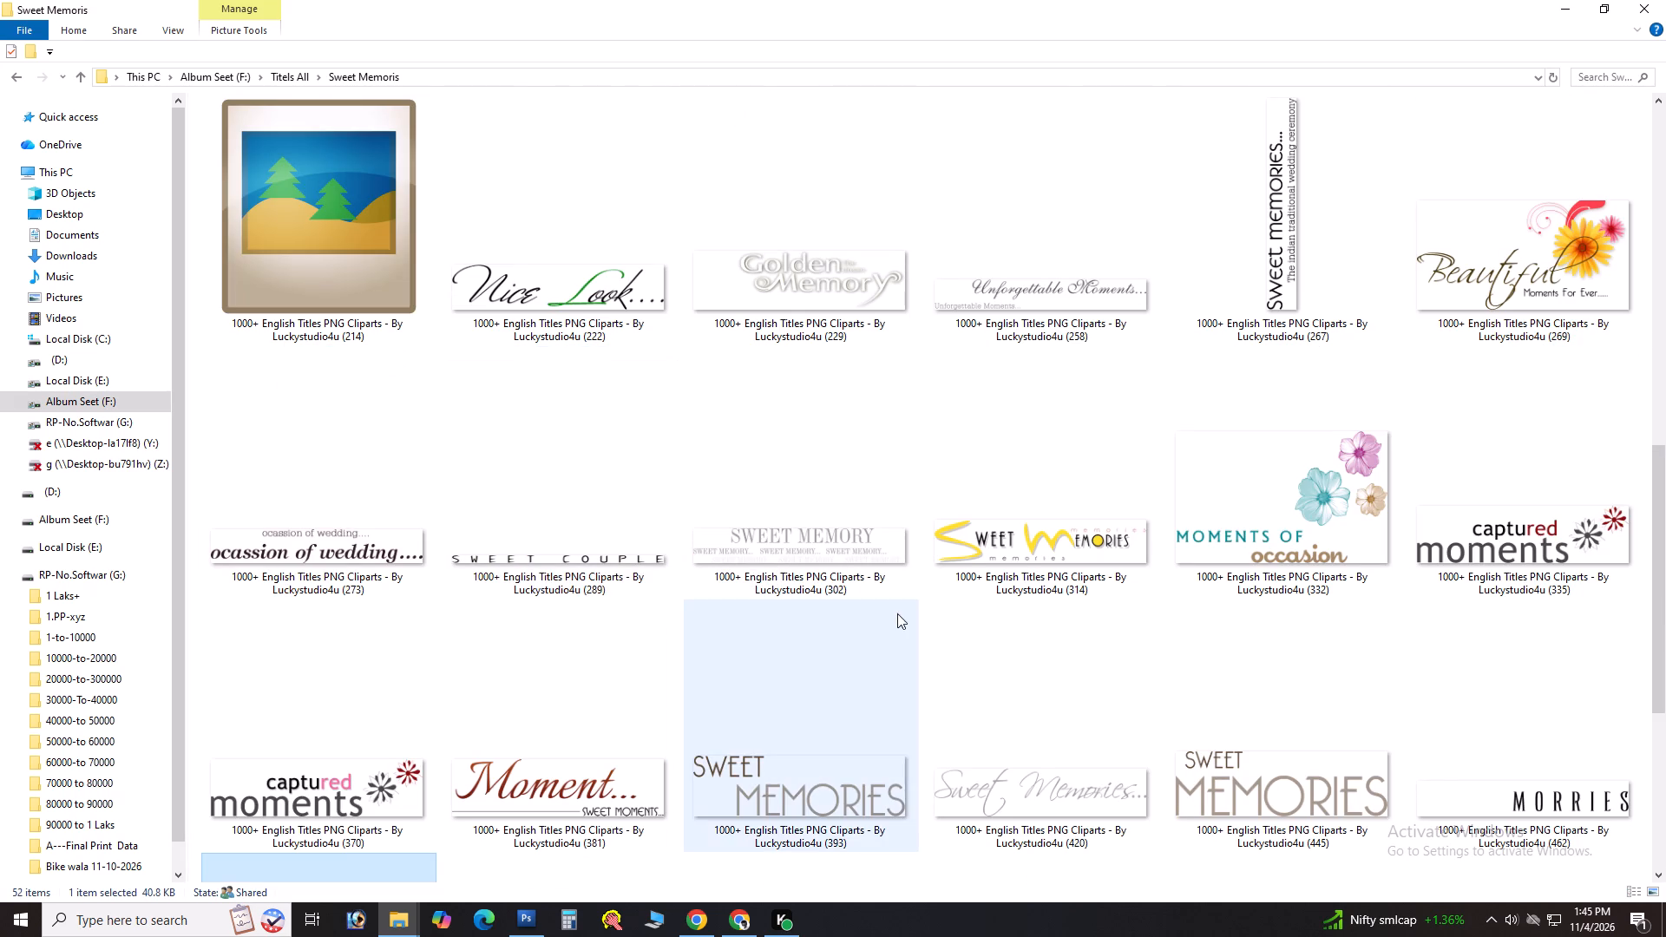
{"action": "scroll", "coordinate": [1323, 600], "scroll_direction": "up", "scroll_amount": 4}
{"action": "left_click", "coordinate": [1242, 365]}
Go up to the Titels All folder and open its Clip- Art++ subfolder.
{"action": "key", "text": "BackSpace"}
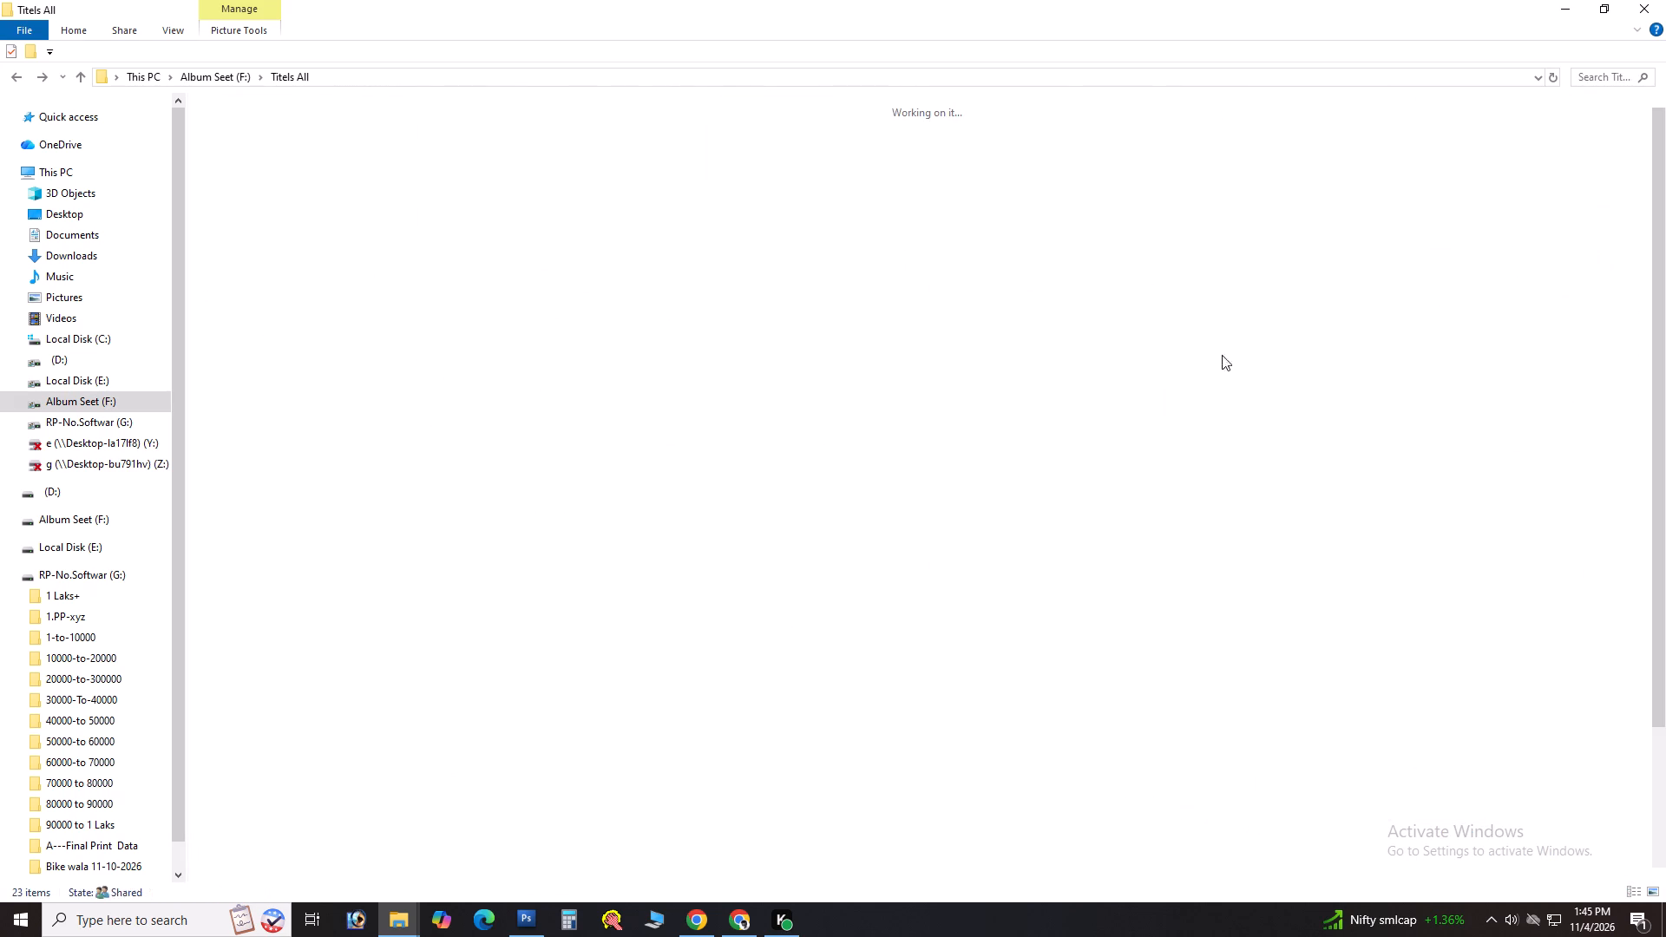
{"action": "key", "text": "Left"}
{"action": "key", "text": "Left"}
{"action": "scroll", "coordinate": [1151, 338], "scroll_direction": "down", "scroll_amount": 2}
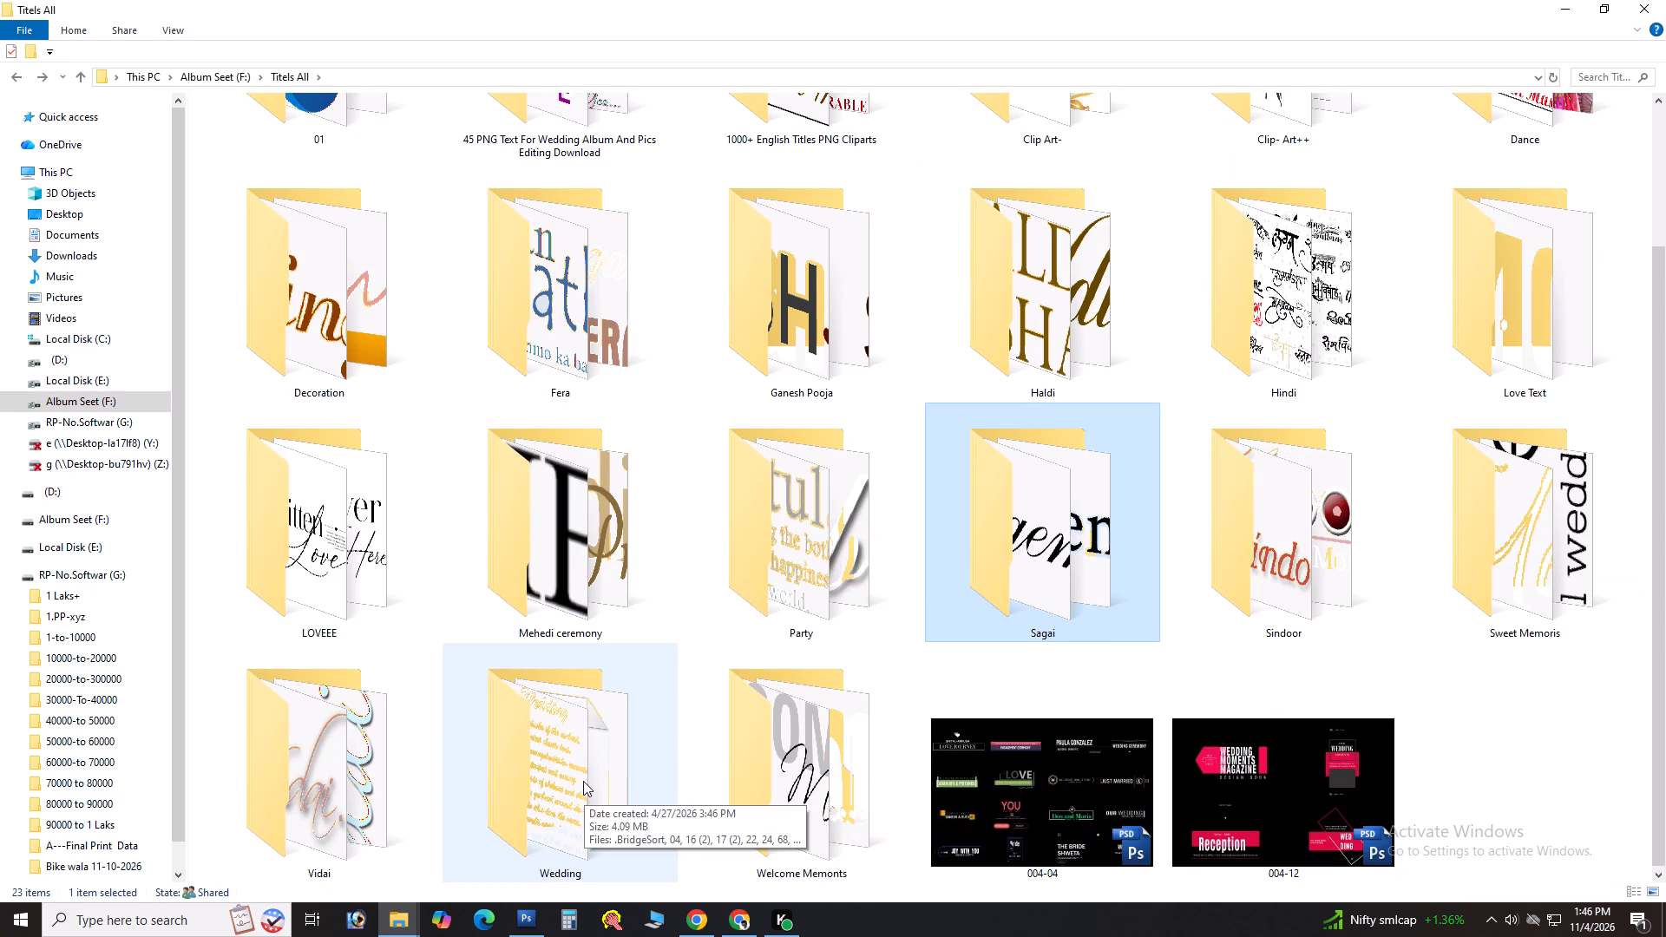
{"action": "scroll", "coordinate": [405, 739], "scroll_direction": "up", "scroll_amount": 1}
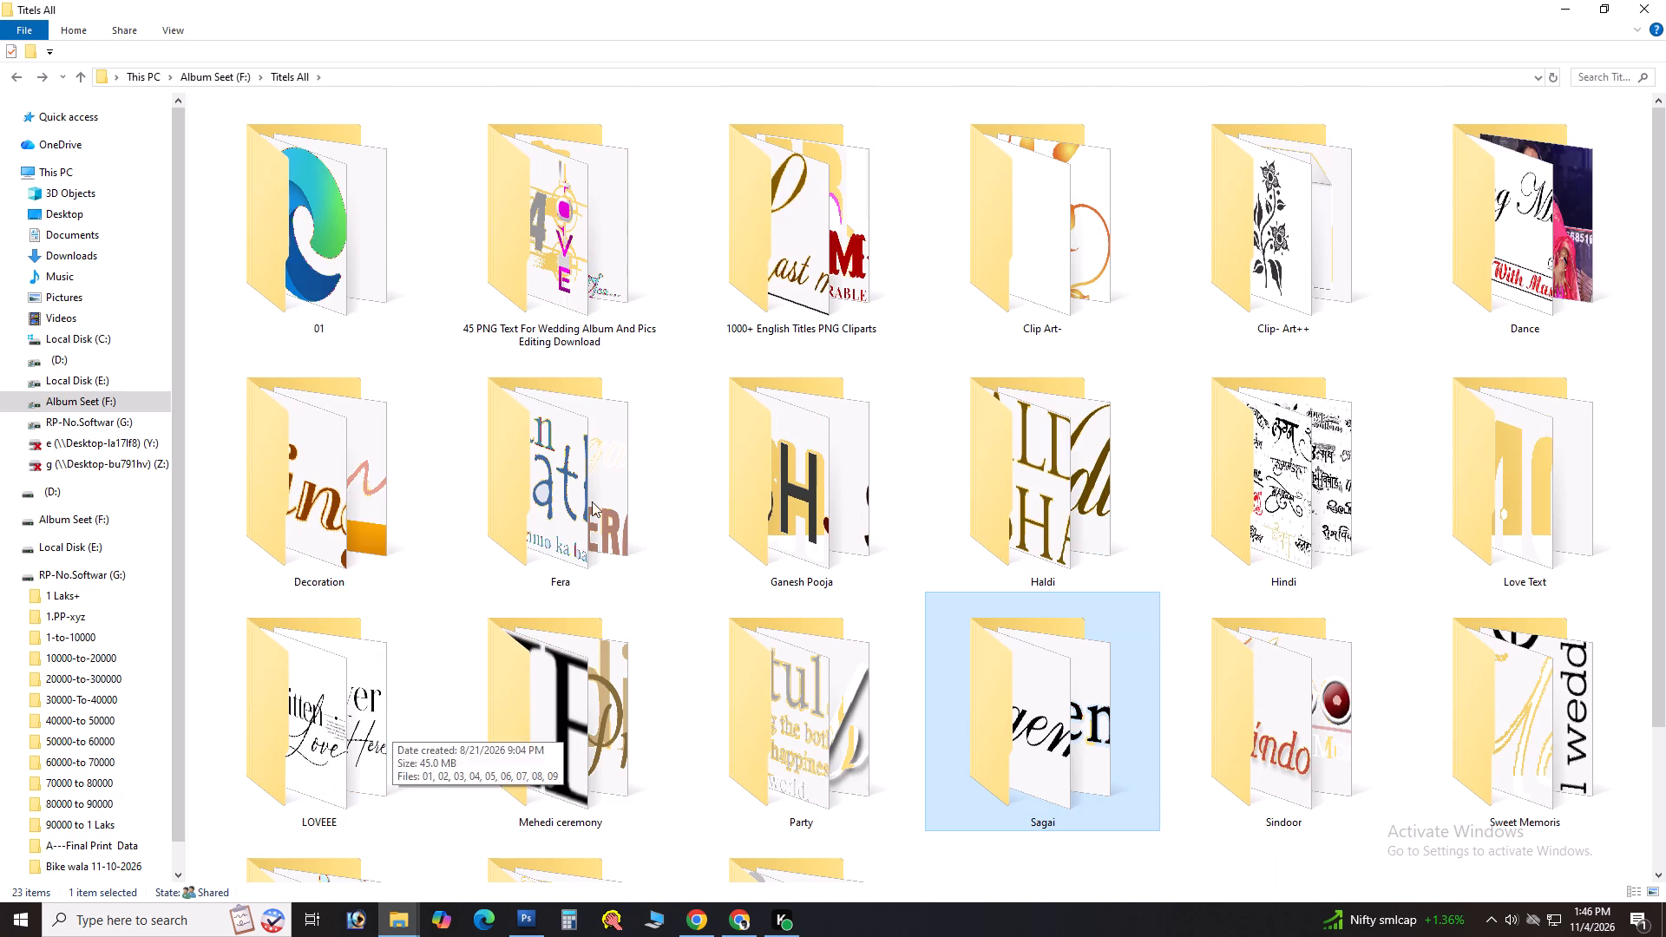
{"action": "double_click", "coordinate": [1277, 238]}
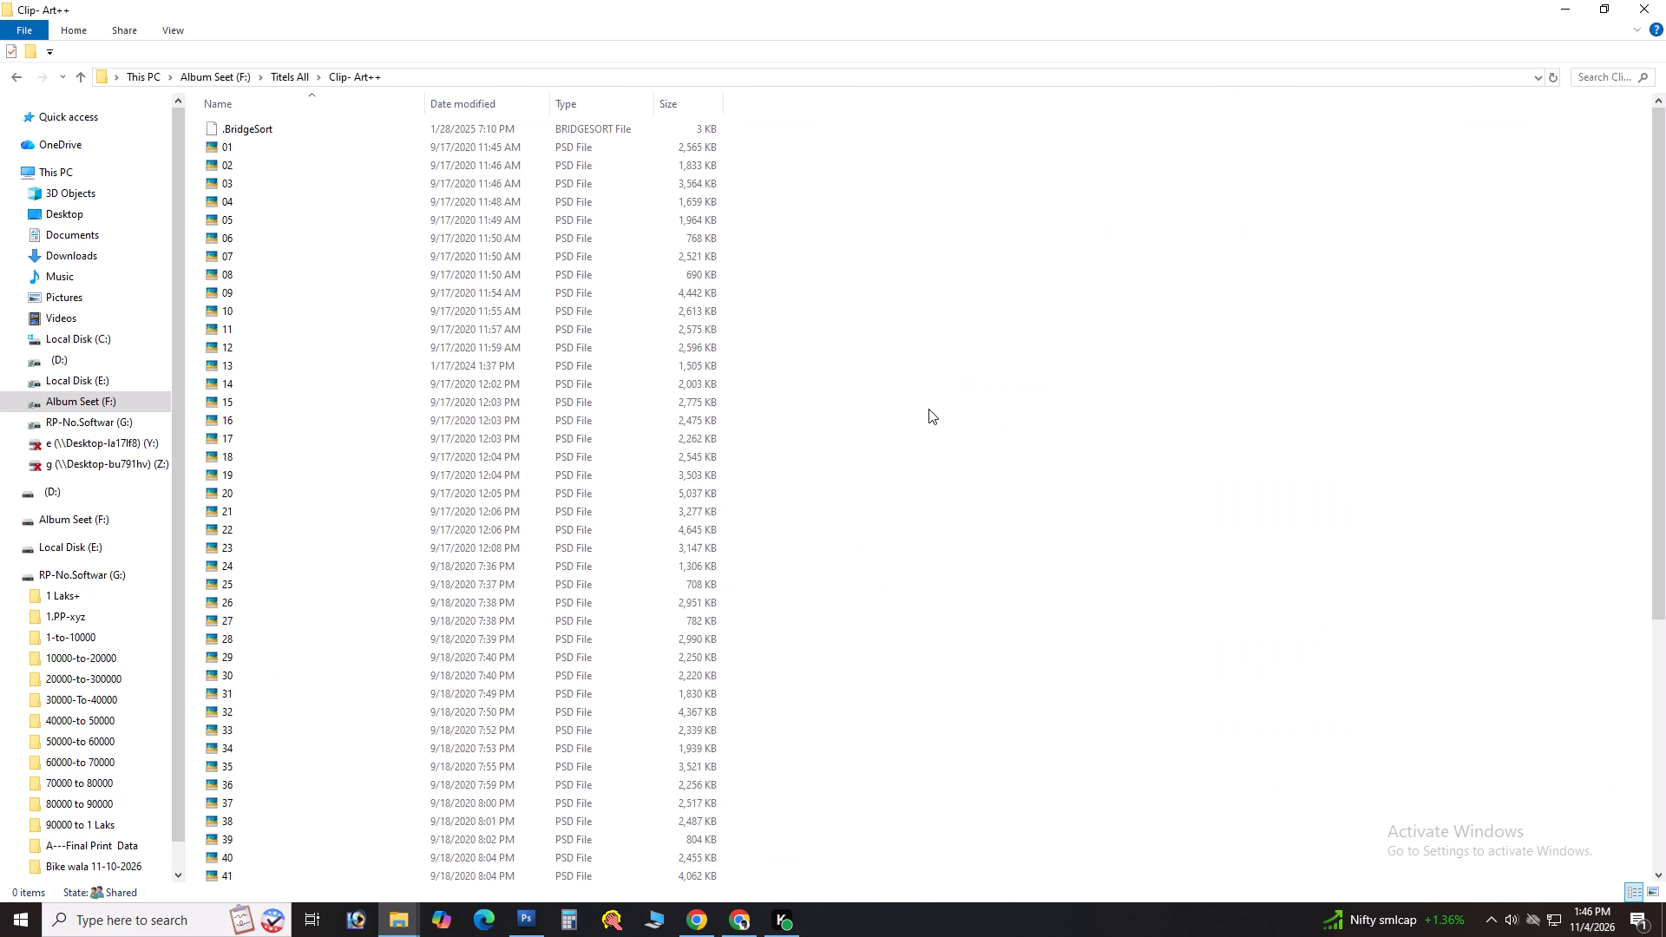
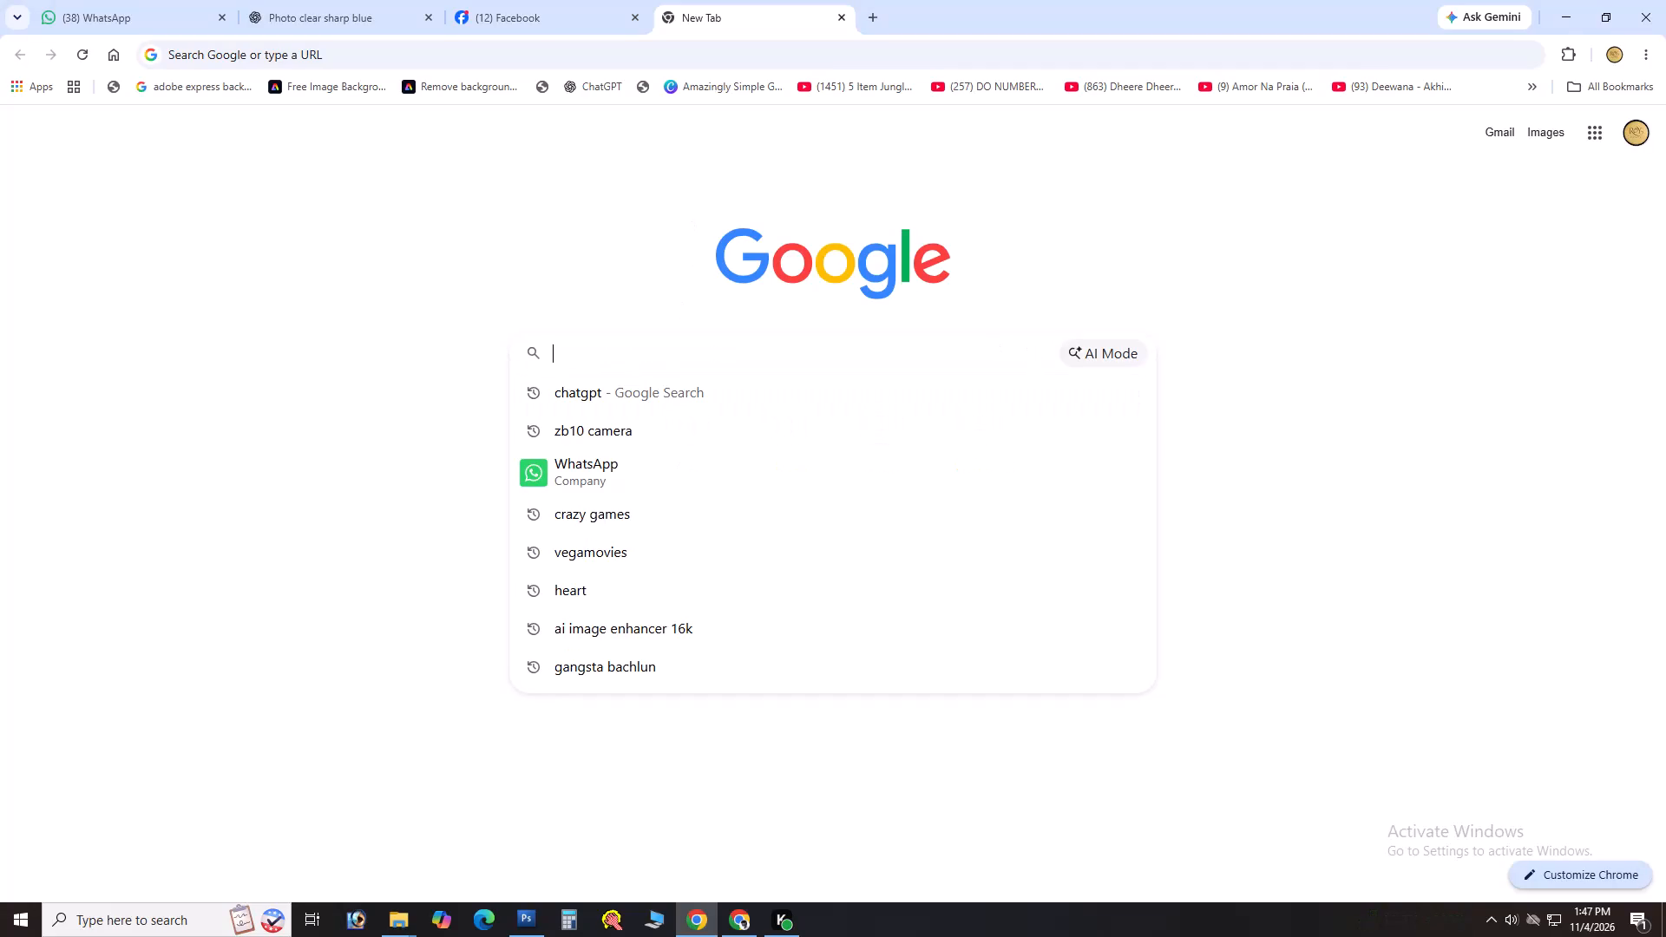
Search Google for zv10 camera and look through the image results.
{"action": "type", "text": "zv"}
{"action": "type", "text": "10"}
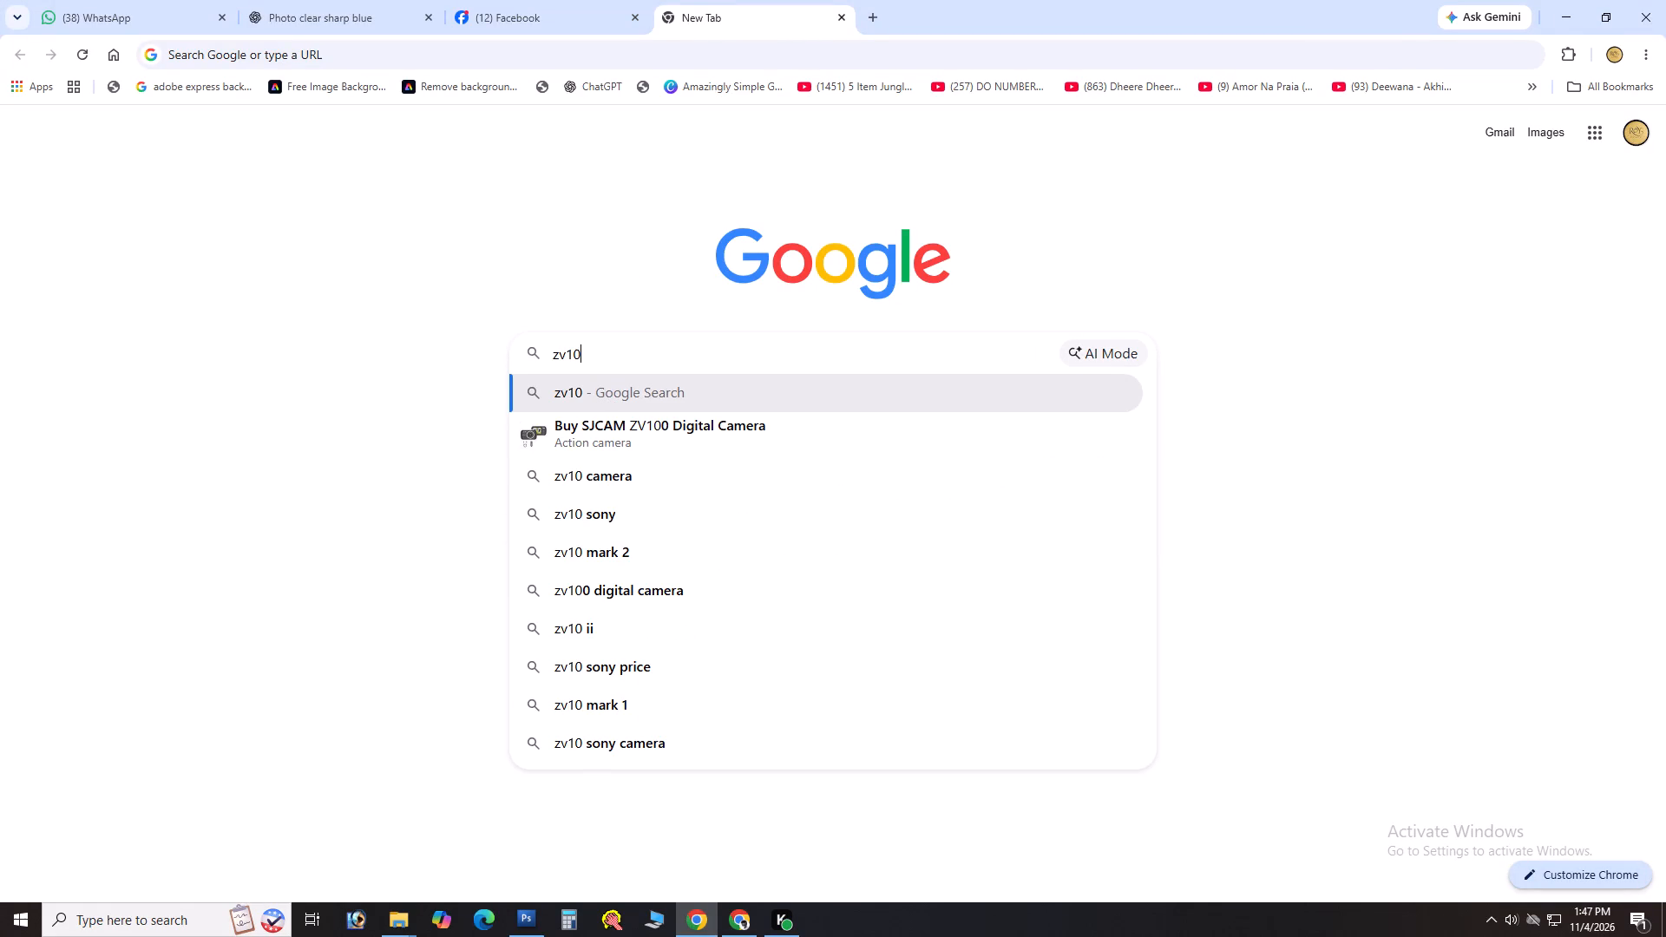
{"action": "key", "text": "Down"}
{"action": "key", "text": "Down"}
{"action": "key", "text": "Down"}
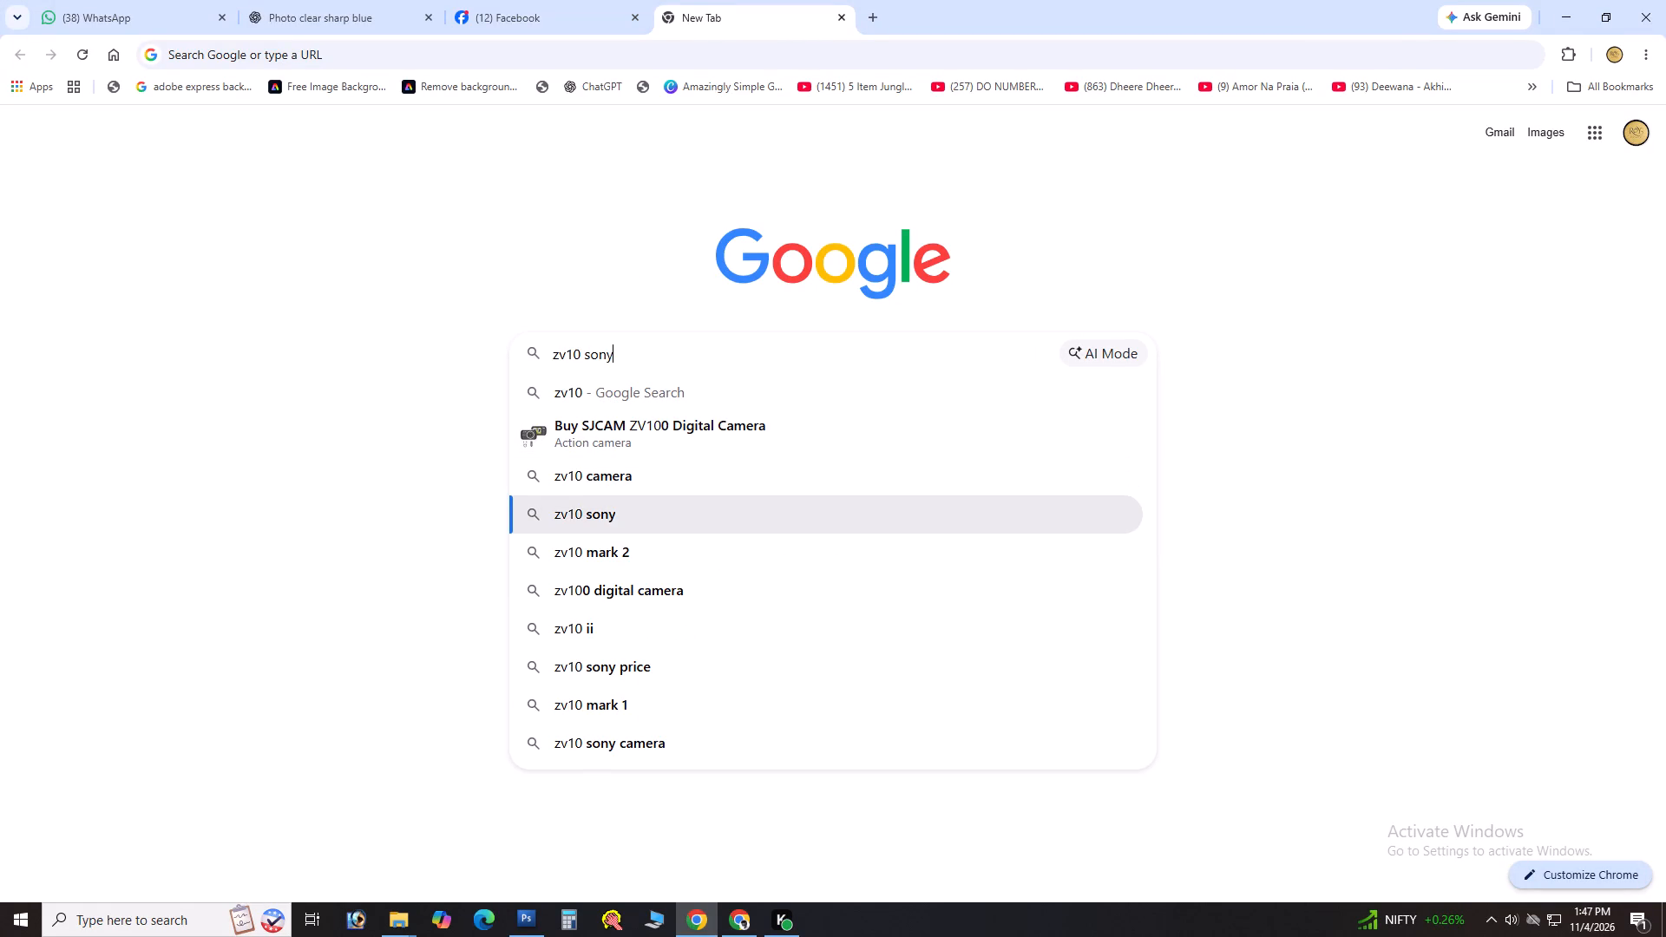
{"action": "key", "text": "Up"}
{"action": "key", "text": "Return"}
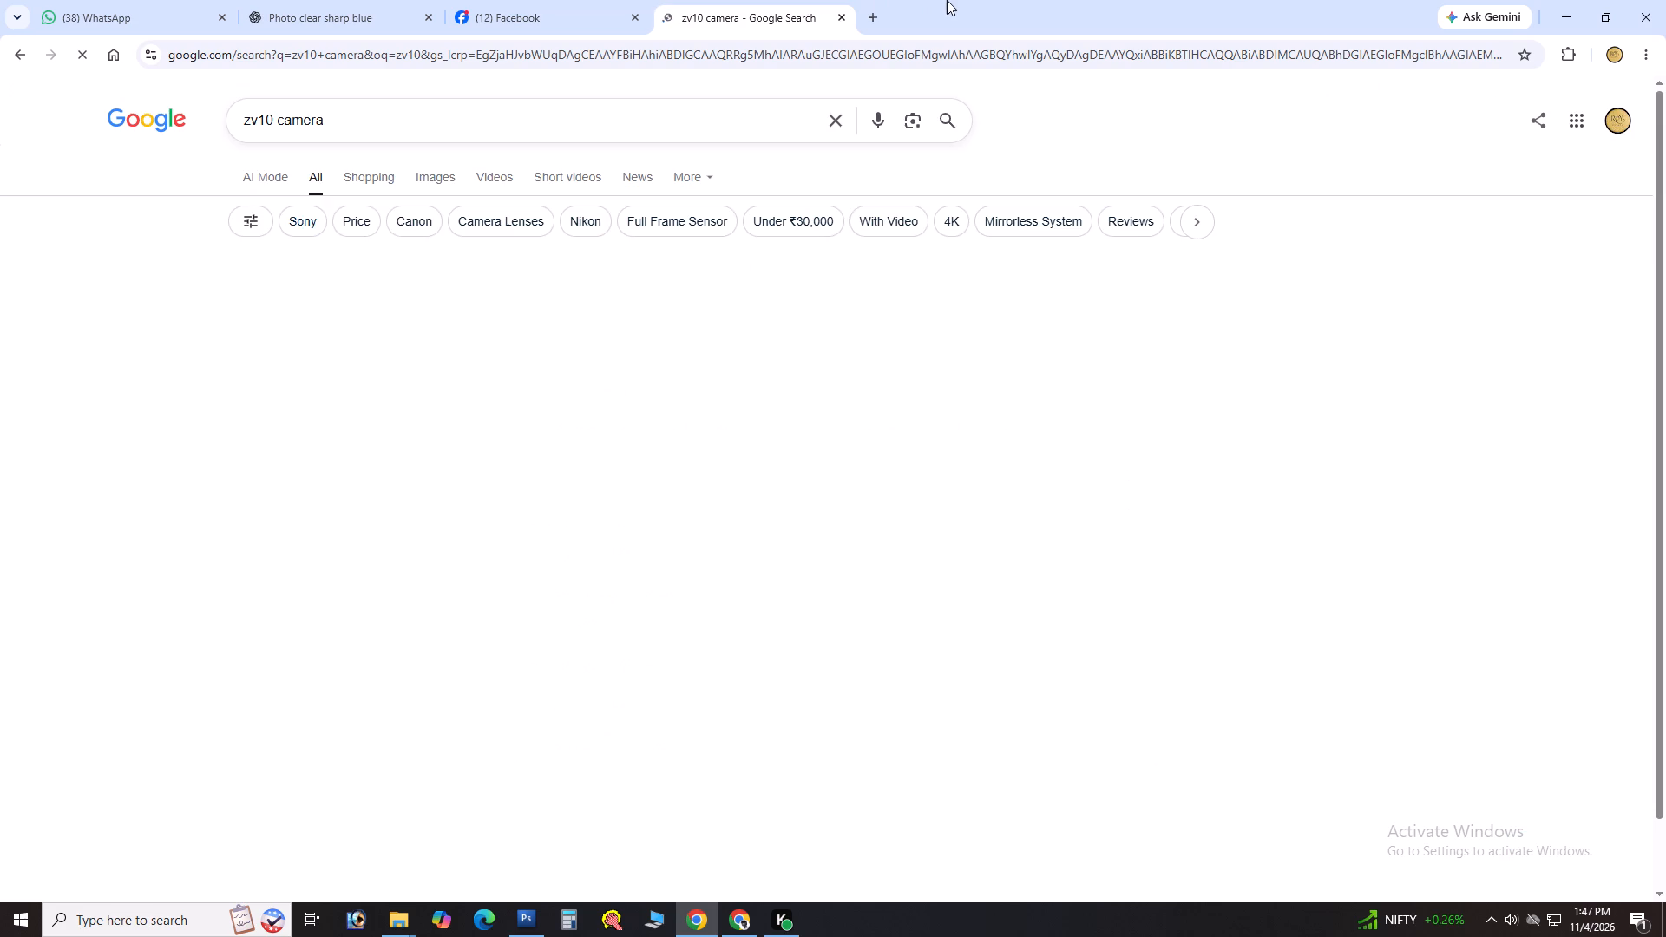
{"action": "left_click", "coordinate": [947, 0]}
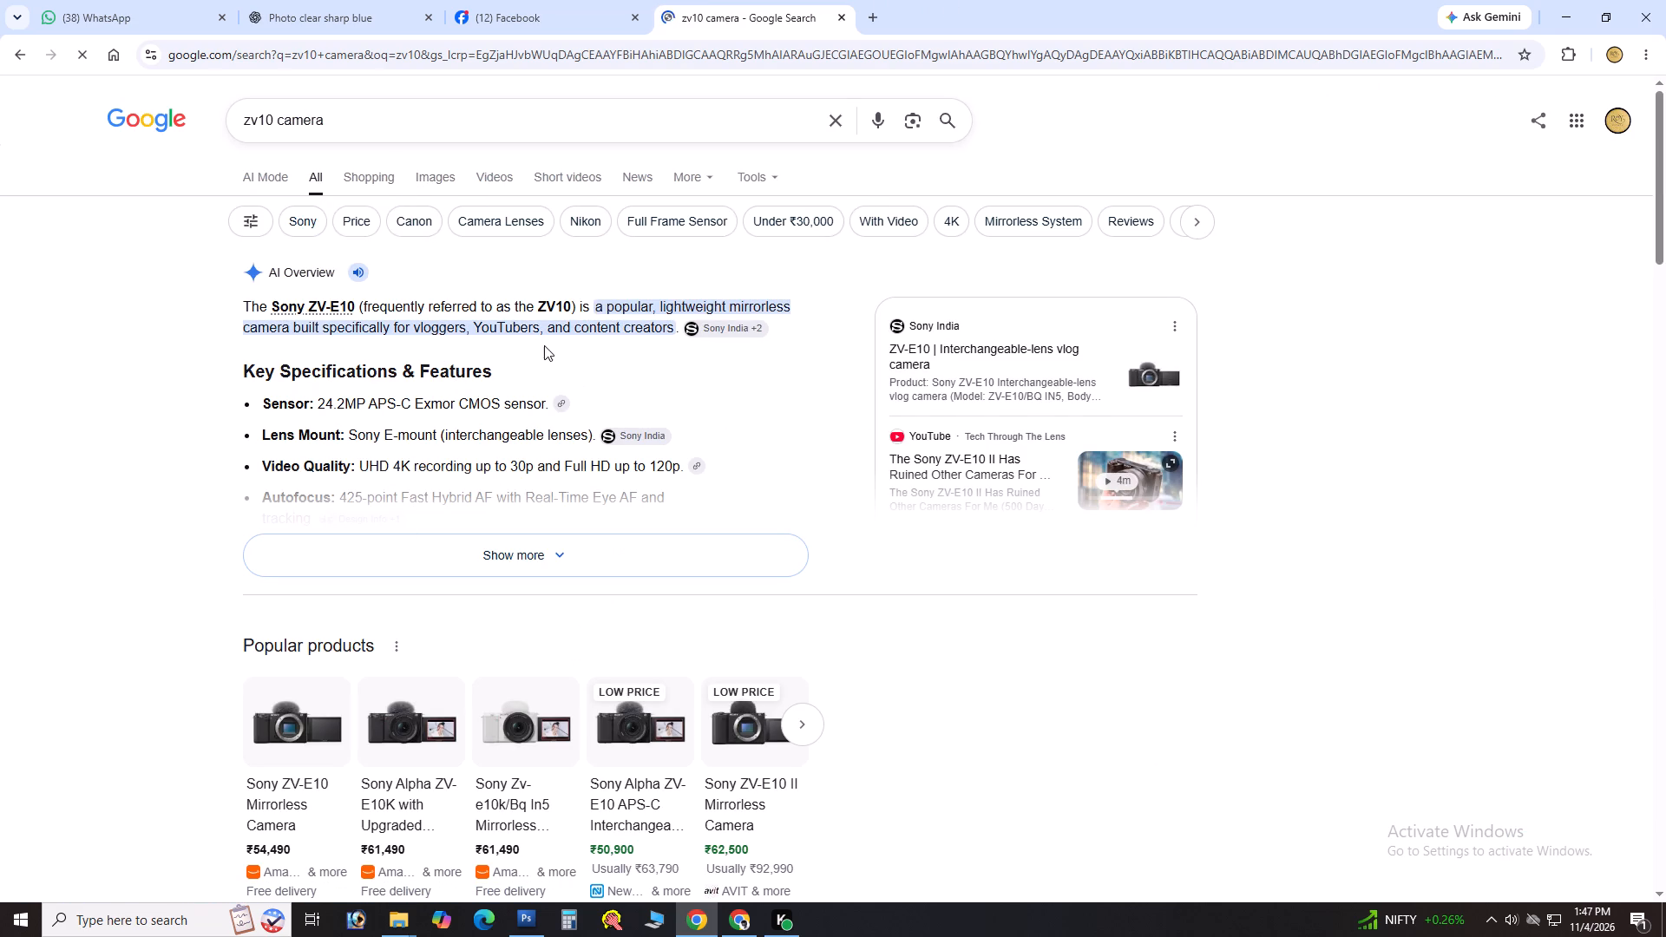
{"action": "left_click", "coordinate": [427, 182]}
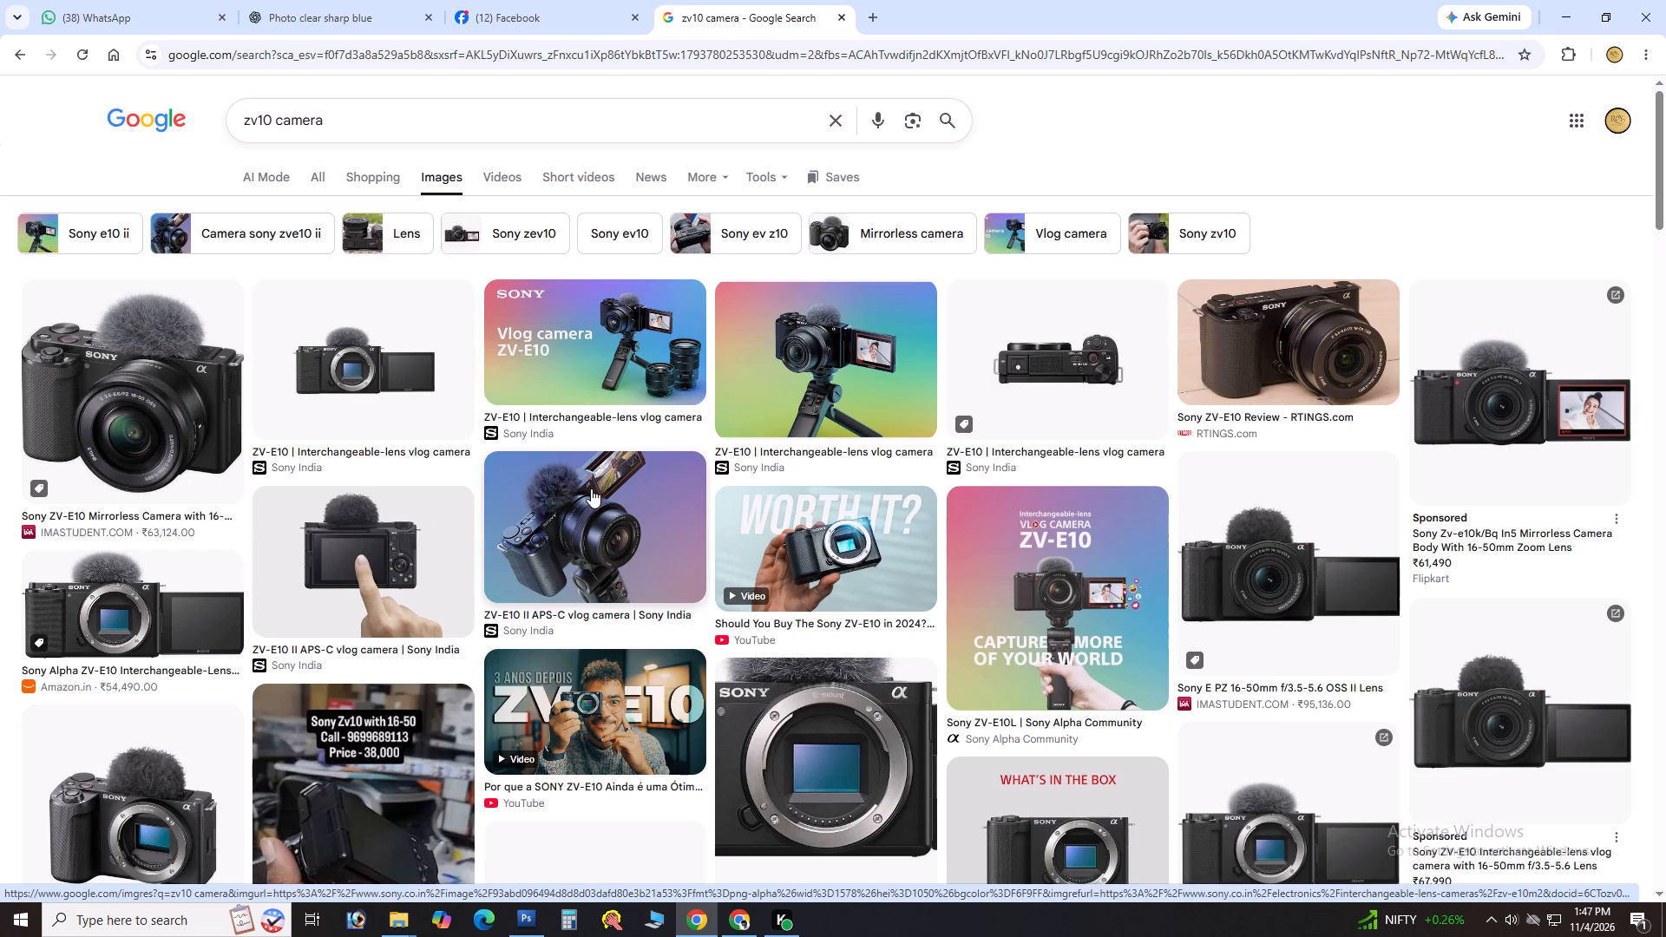
{"action": "scroll", "coordinate": [912, 510], "scroll_direction": "down", "scroll_amount": 3}
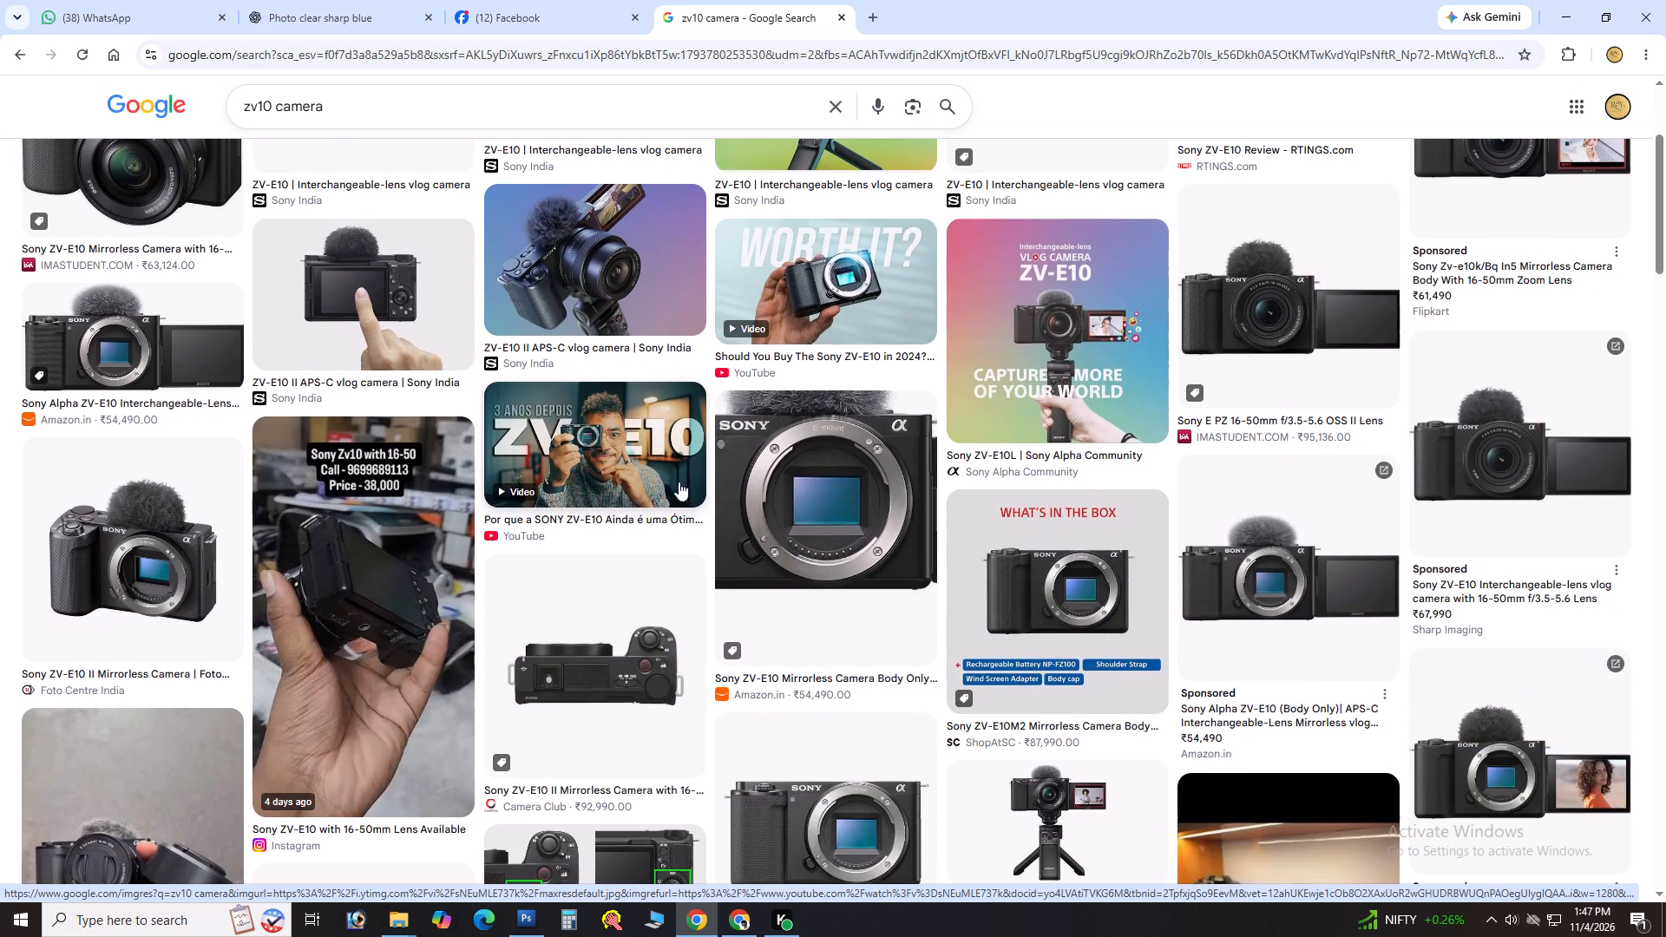
{"action": "scroll", "coordinate": [349, 622], "scroll_direction": "down", "scroll_amount": 2}
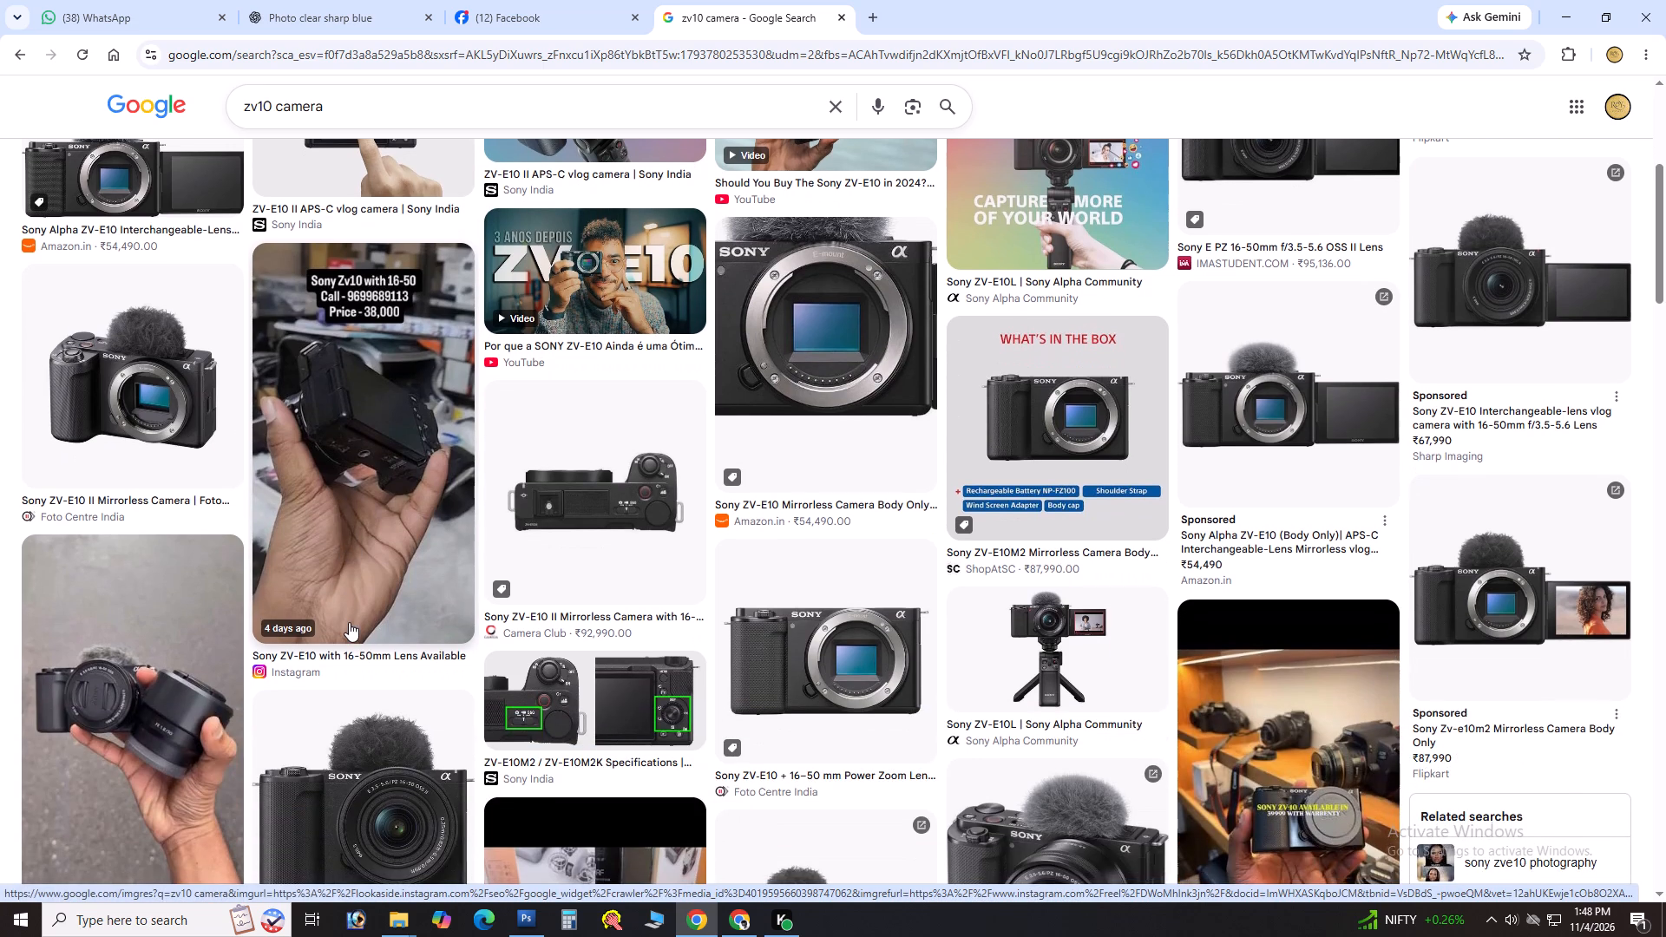
{"action": "scroll", "coordinate": [349, 622], "scroll_direction": "down", "scroll_amount": 1}
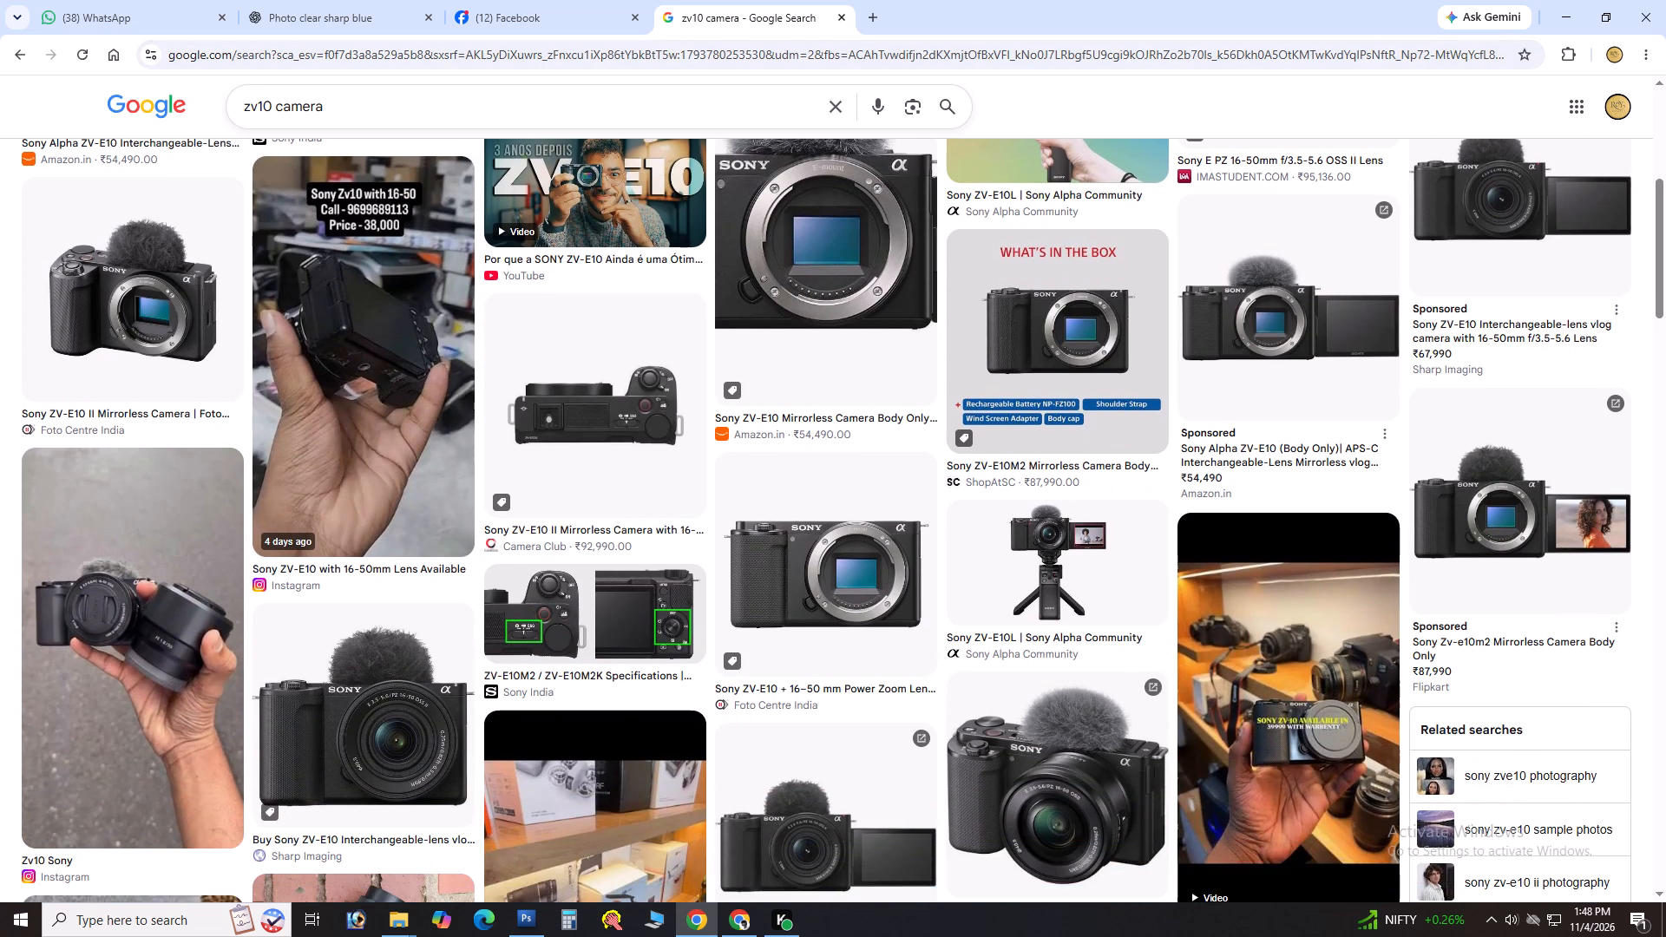
Search the images for zv10 camera mark 2 and examine the ZV-E10 and ZV-E10 II pictures with their related images.
{"action": "left_click", "coordinate": [353, 97]}
{"action": "key", "text": "space"}
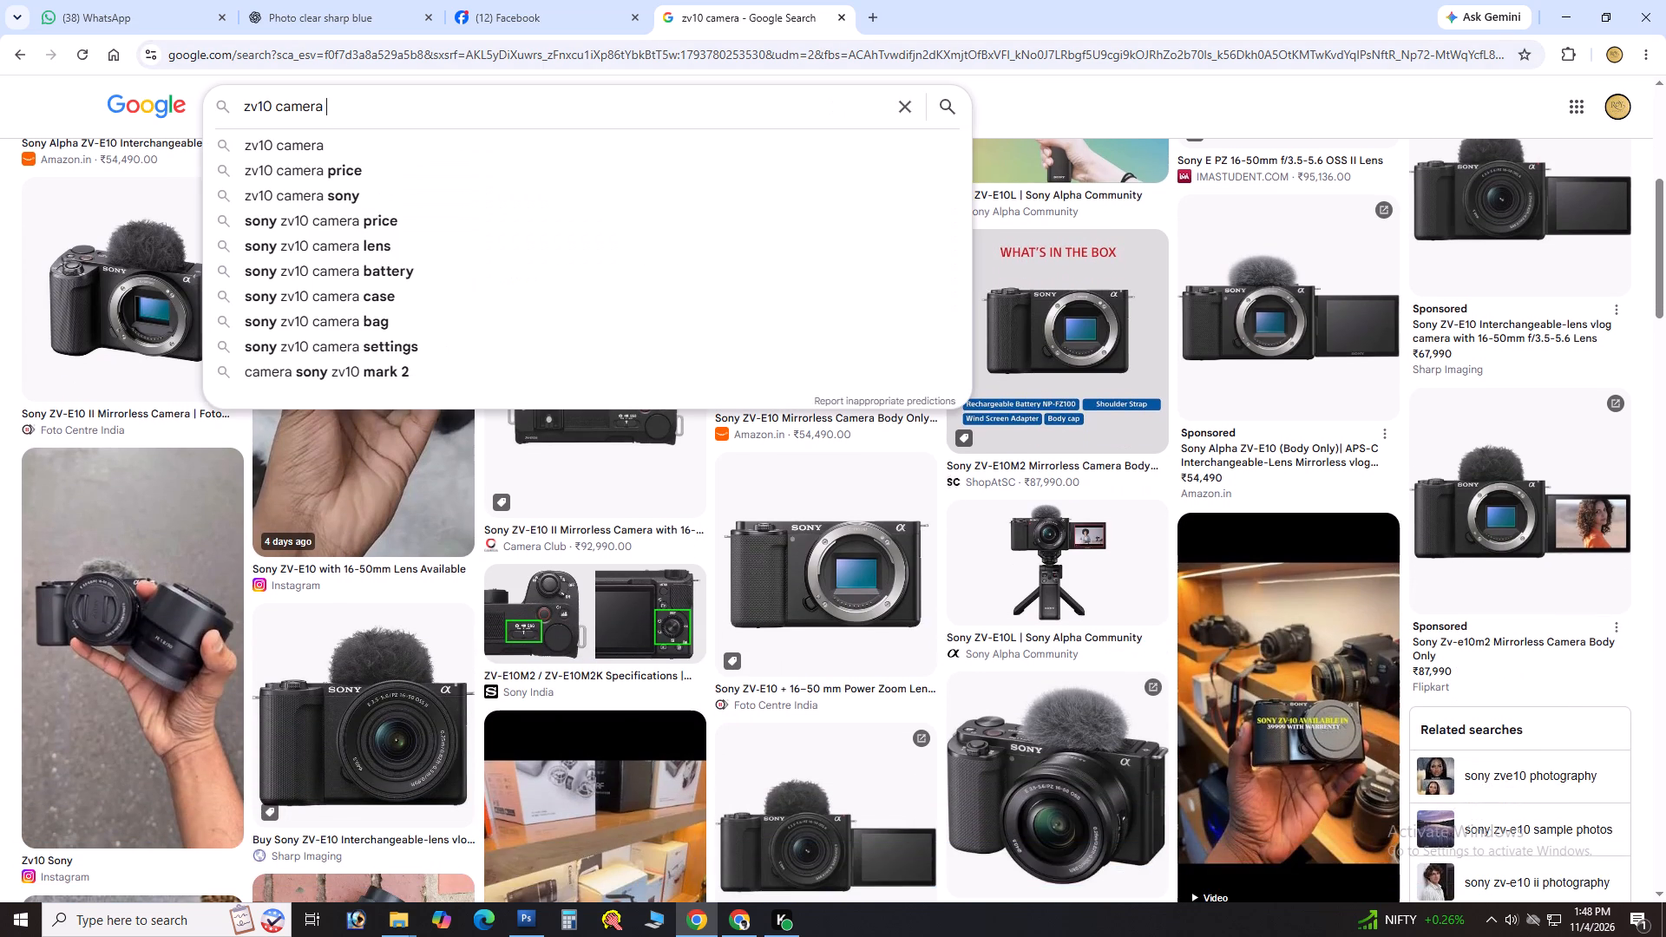
{"action": "type", "text": "mark 2"}
{"action": "key", "text": "Return"}
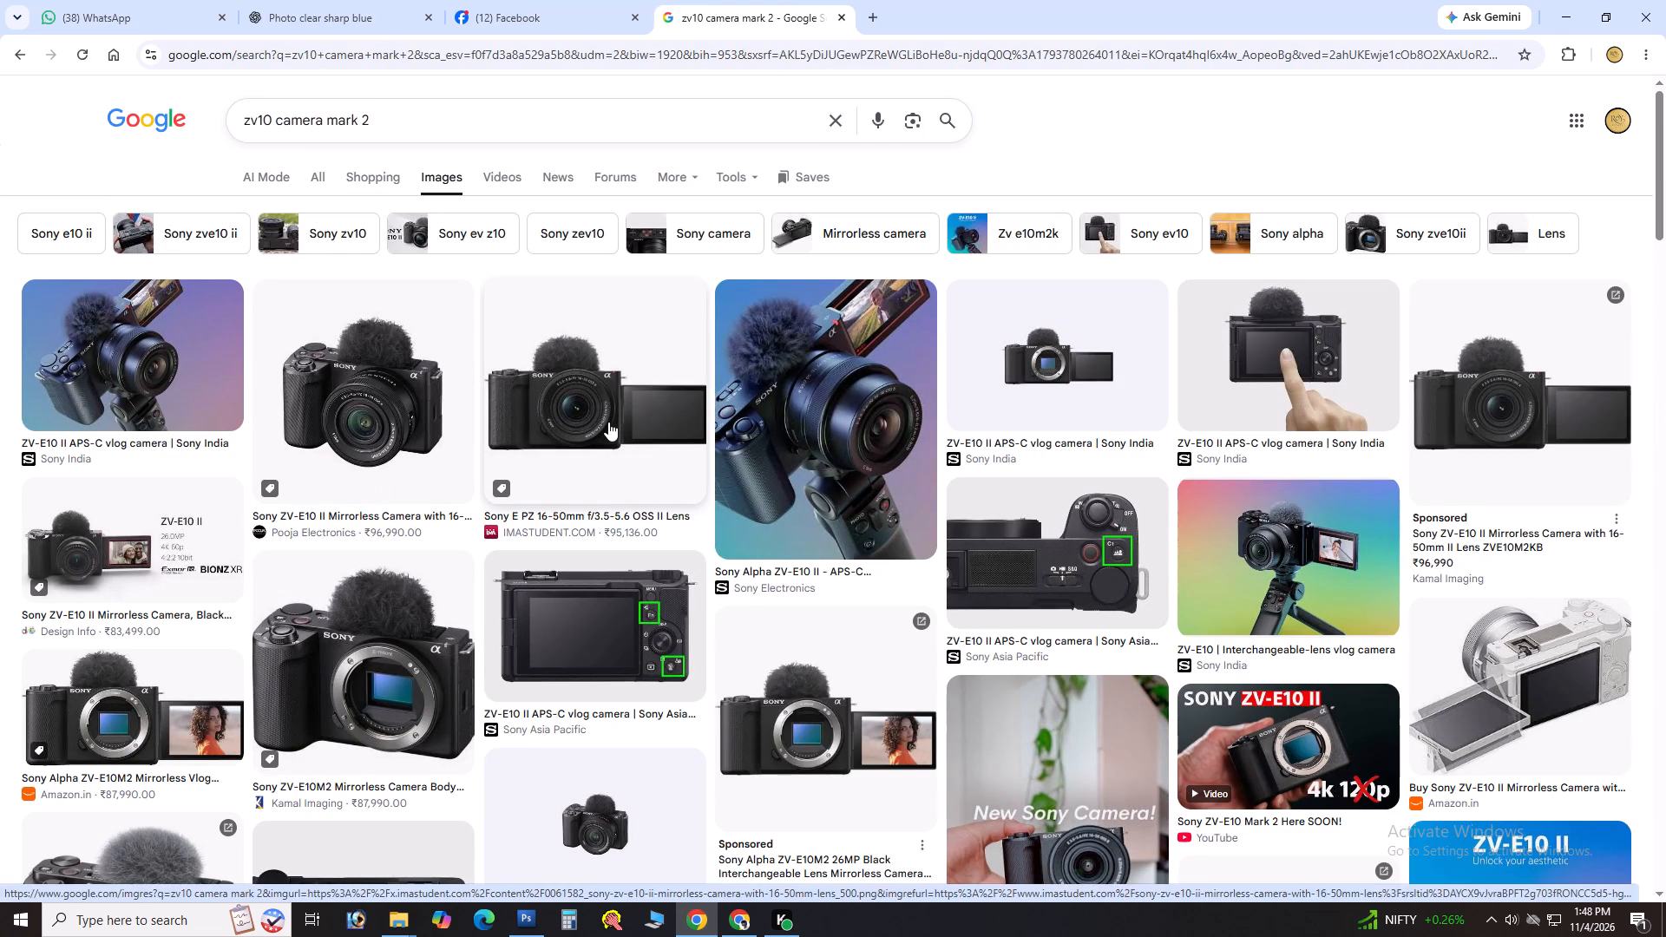
{"action": "left_click", "coordinate": [1356, 567]}
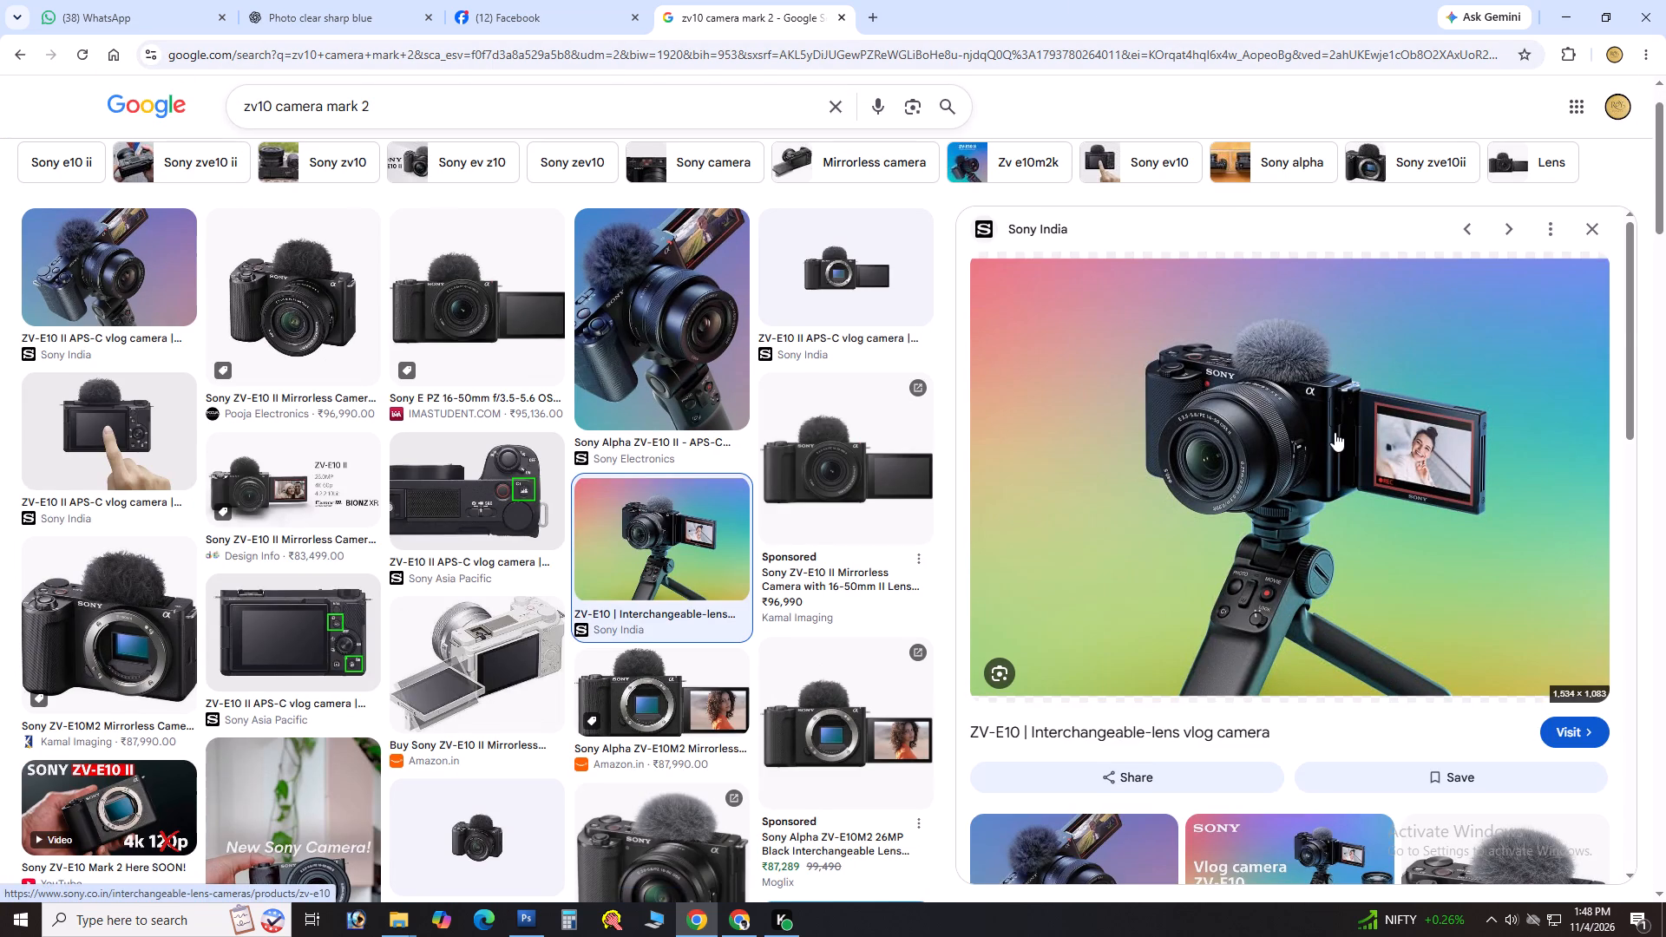
{"action": "scroll", "coordinate": [1335, 432], "scroll_direction": "down", "scroll_amount": 4}
{"action": "scroll", "coordinate": [1313, 517], "scroll_direction": "down", "scroll_amount": 1}
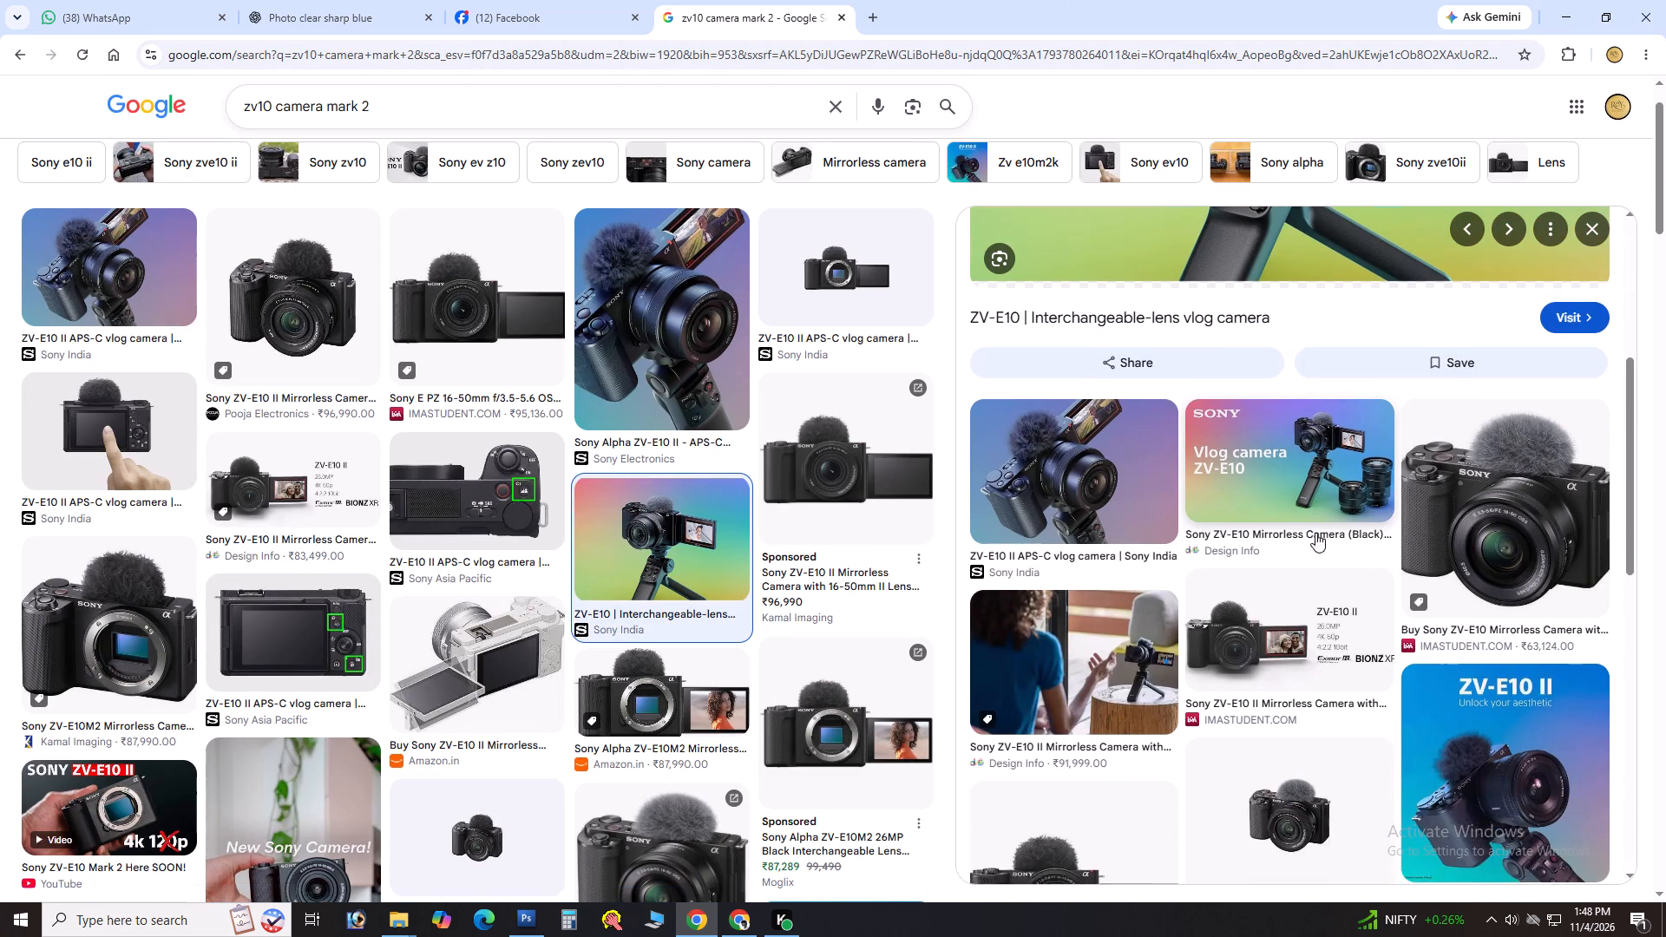
{"action": "left_click", "coordinate": [1138, 613]}
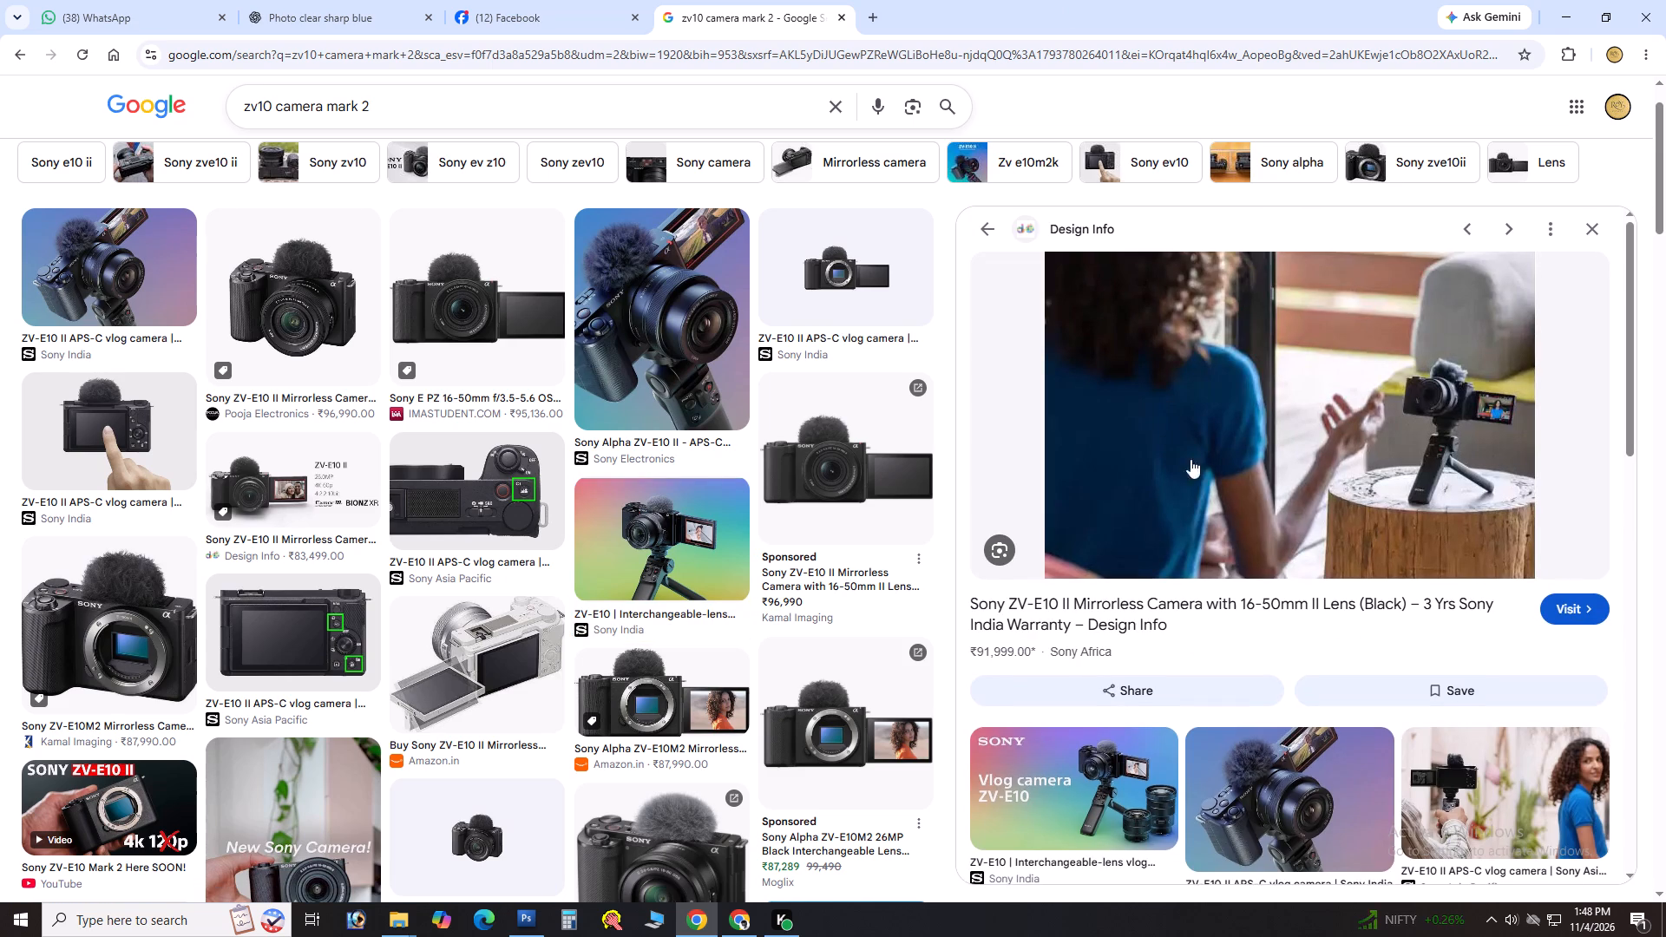
{"action": "scroll", "coordinate": [1302, 641], "scroll_direction": "down", "scroll_amount": 3}
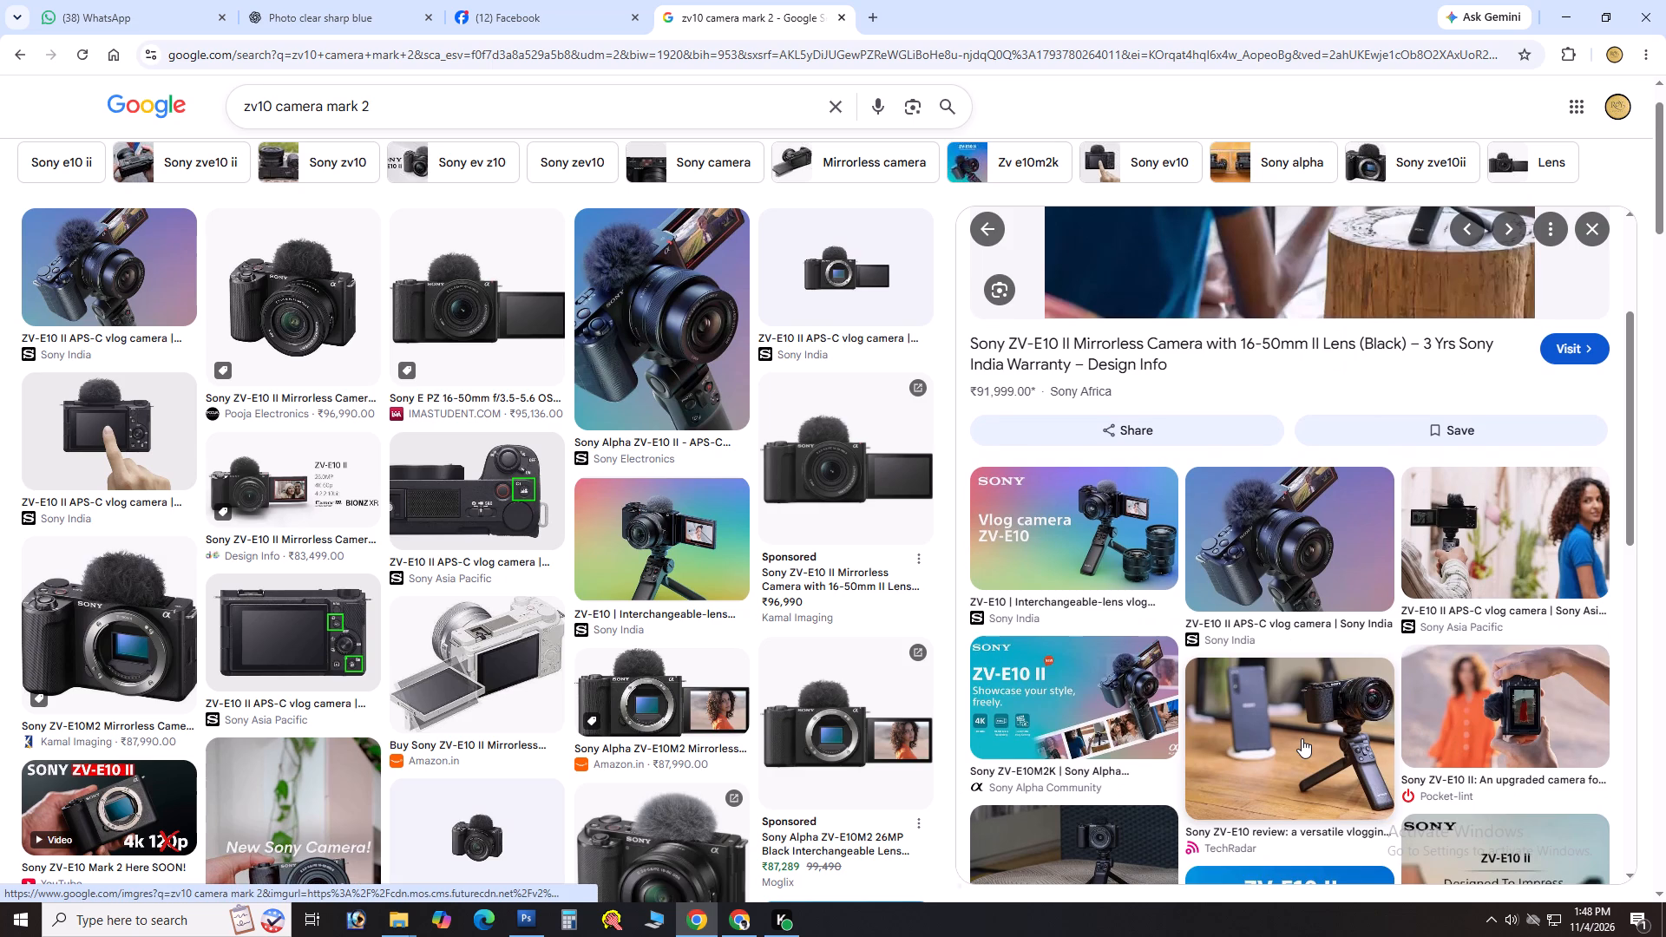
{"action": "scroll", "coordinate": [1276, 679], "scroll_direction": "down", "scroll_amount": 3}
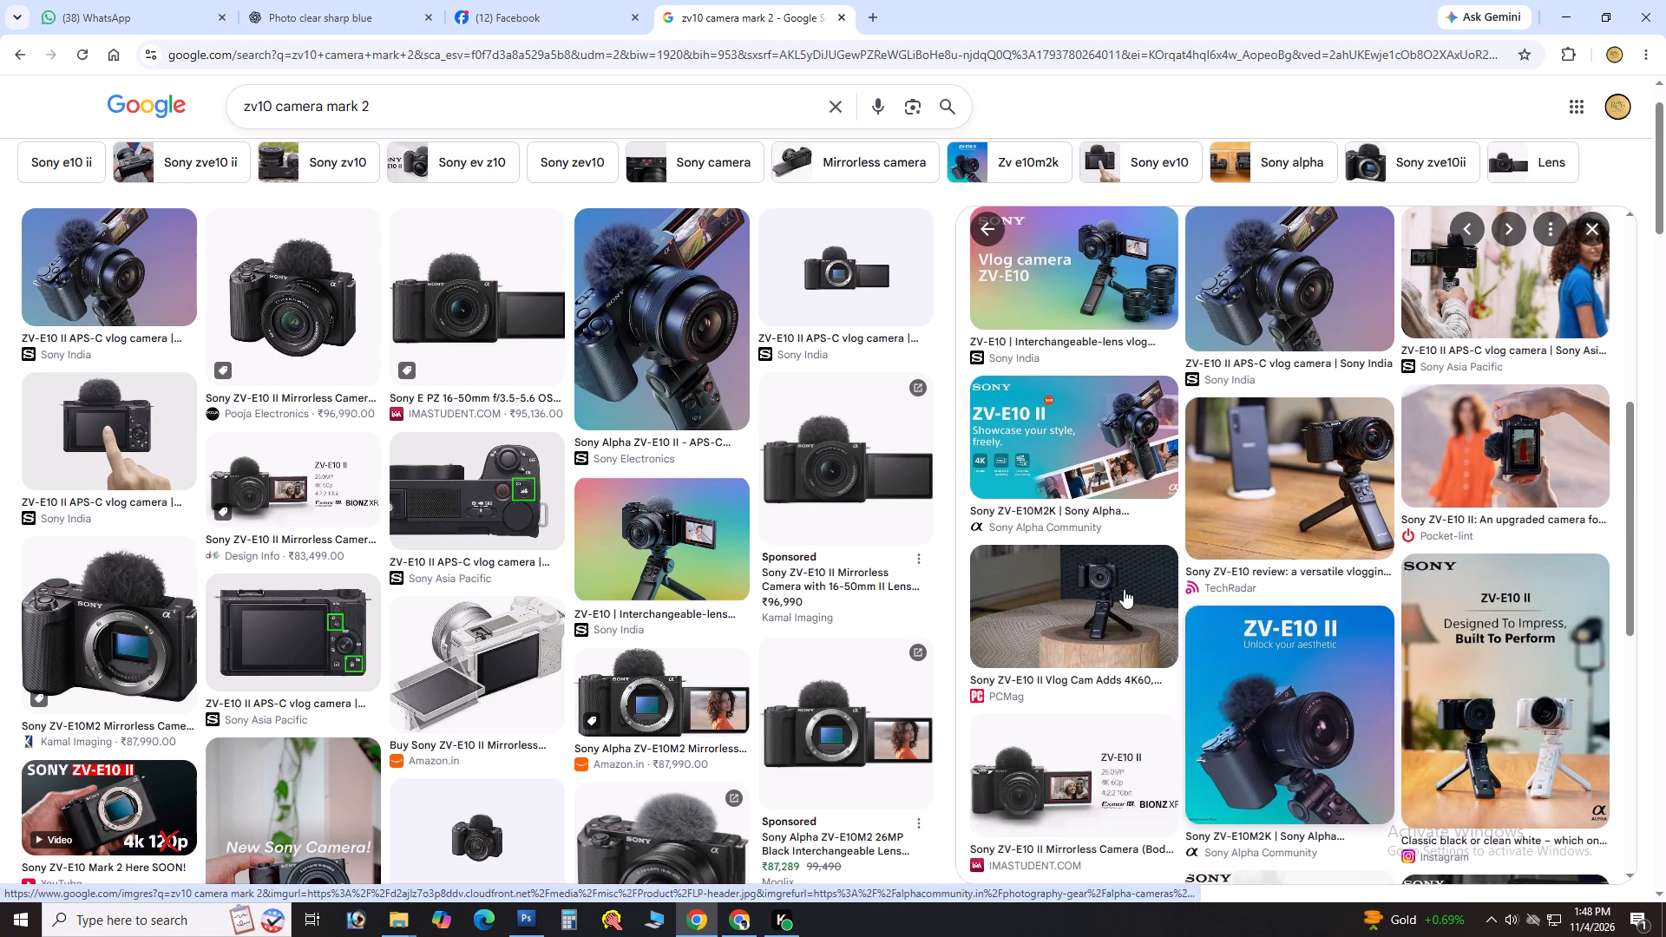
{"action": "scroll", "coordinate": [646, 577], "scroll_direction": "up", "scroll_amount": 4}
{"action": "scroll", "coordinate": [485, 547], "scroll_direction": "up", "scroll_amount": 6}
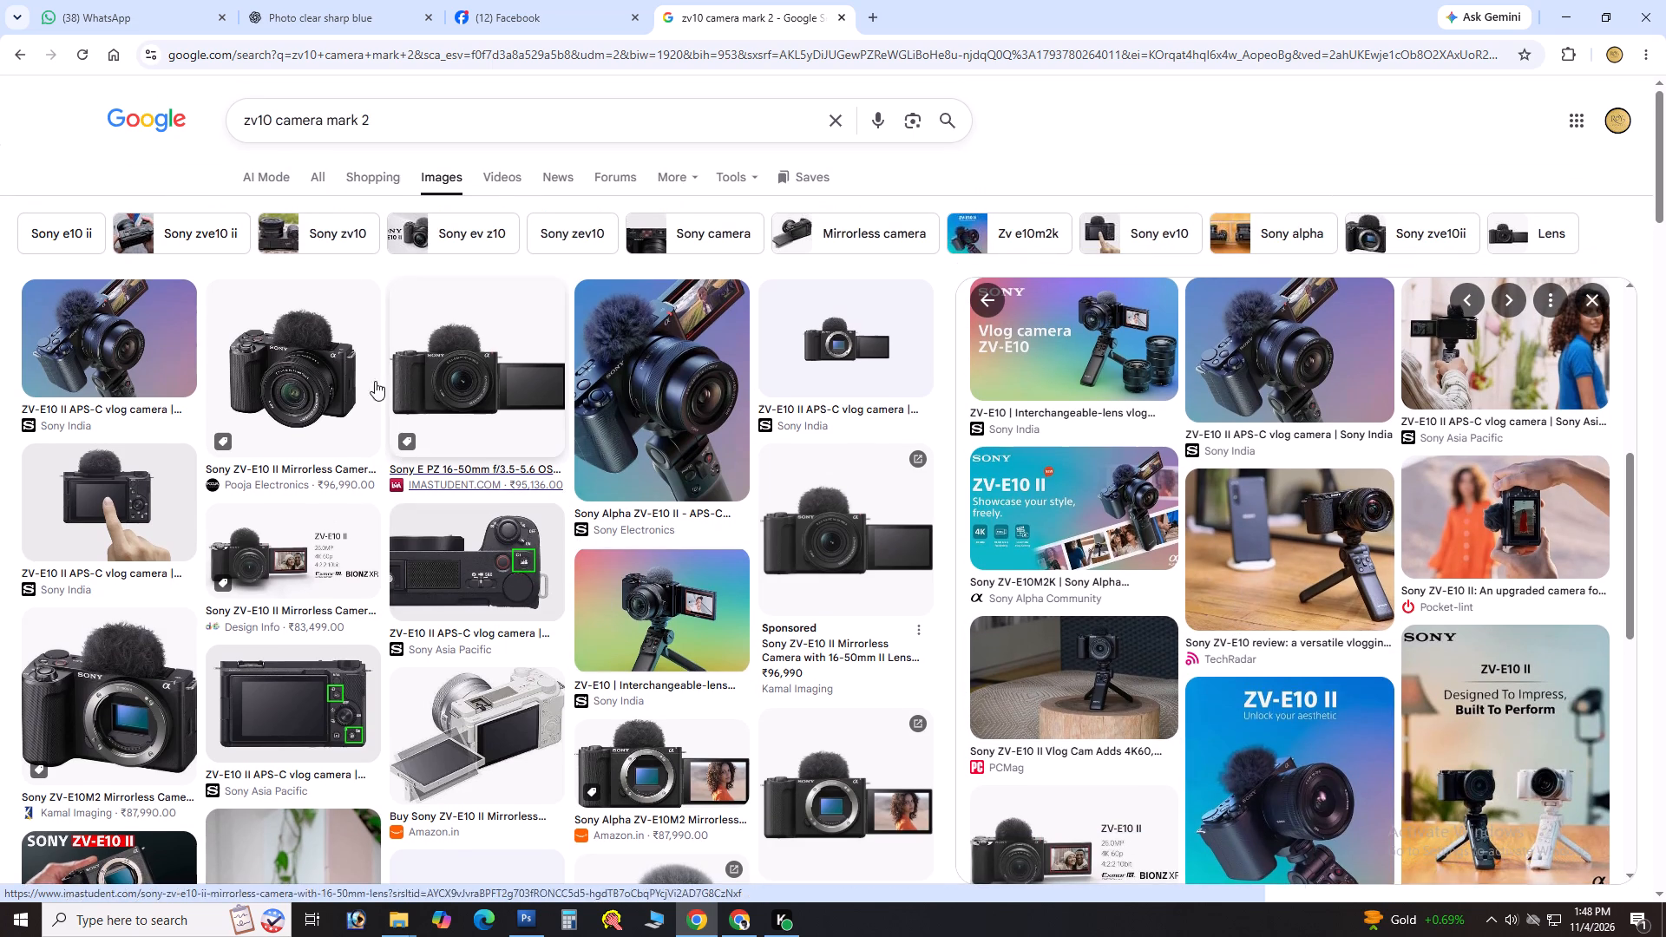
Extend the search to zv10 camera mark 2 price and try to switch from images to all results.
{"action": "left_click", "coordinate": [383, 121]}
{"action": "key", "text": "space"}
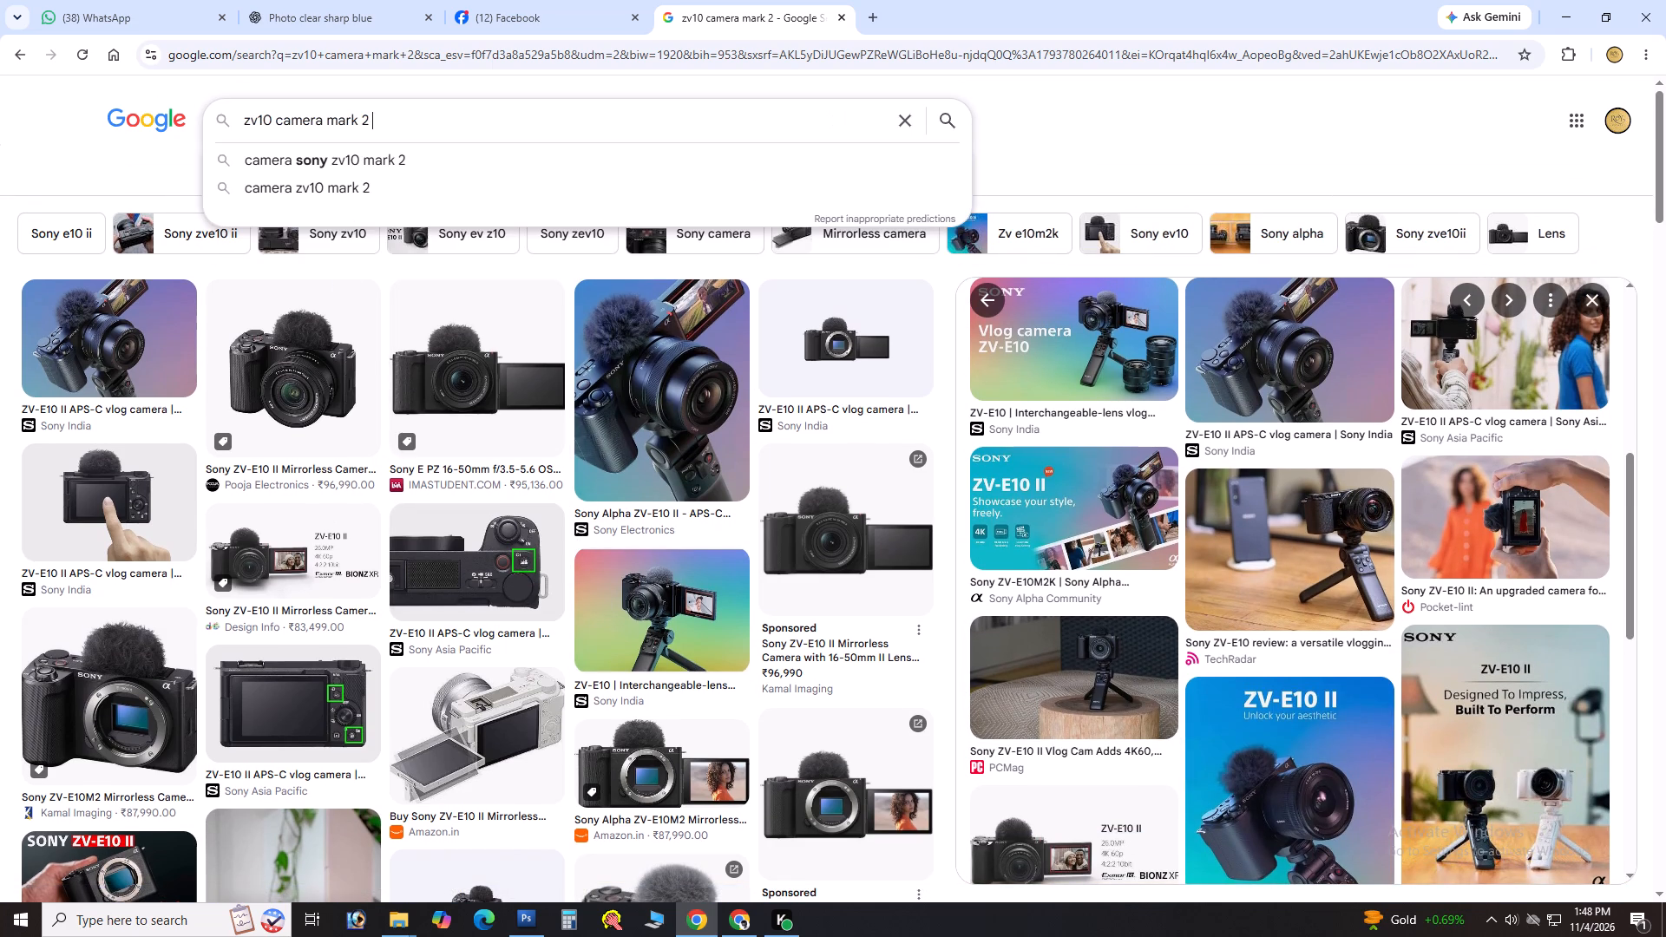
{"action": "type", "text": "price"}
{"action": "key", "text": "Return"}
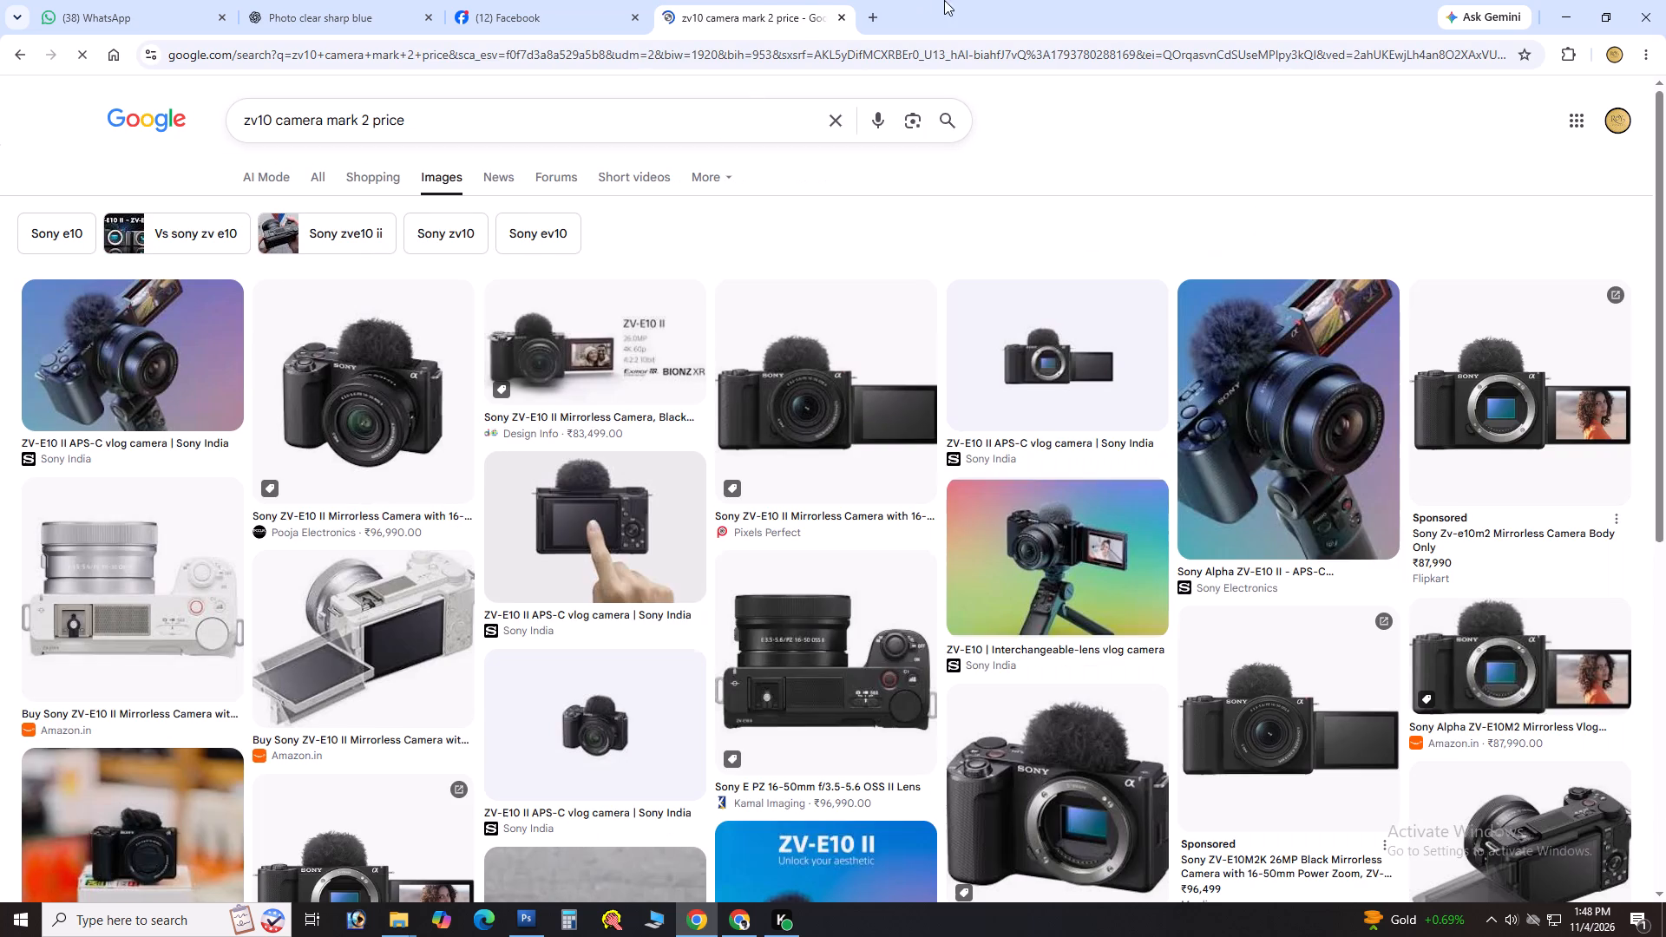
{"action": "left_click", "coordinate": [328, 172]}
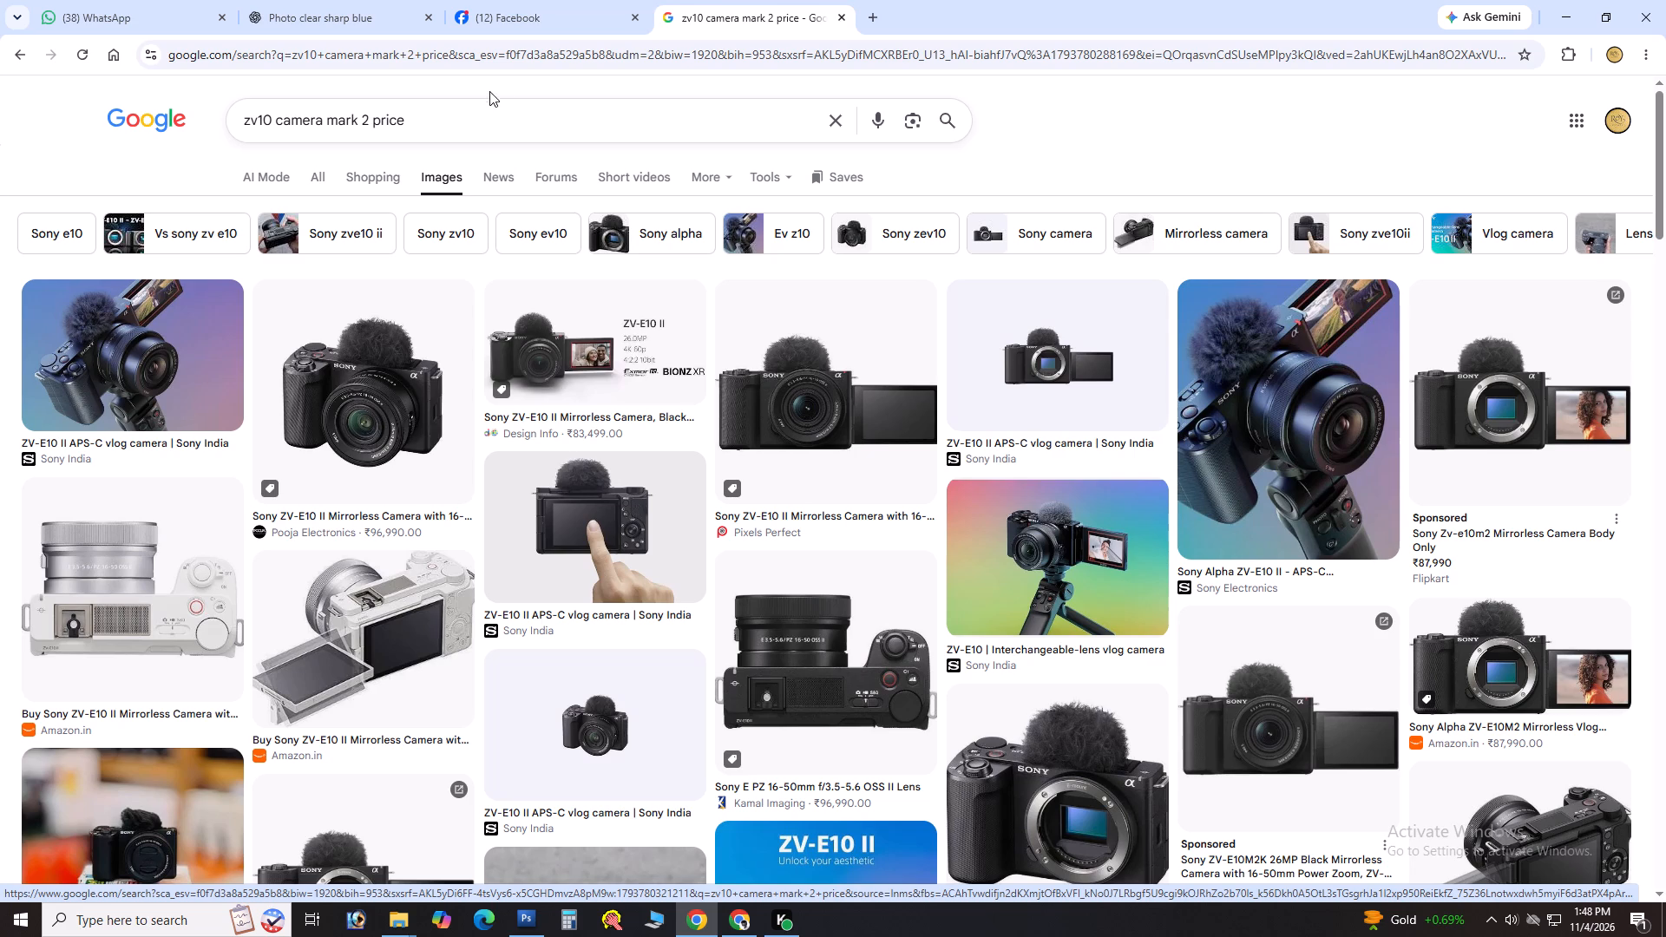
Refine the search to zv10 camera mark 2 body price and show all results instead of images.
{"action": "left_click", "coordinate": [423, 122]}
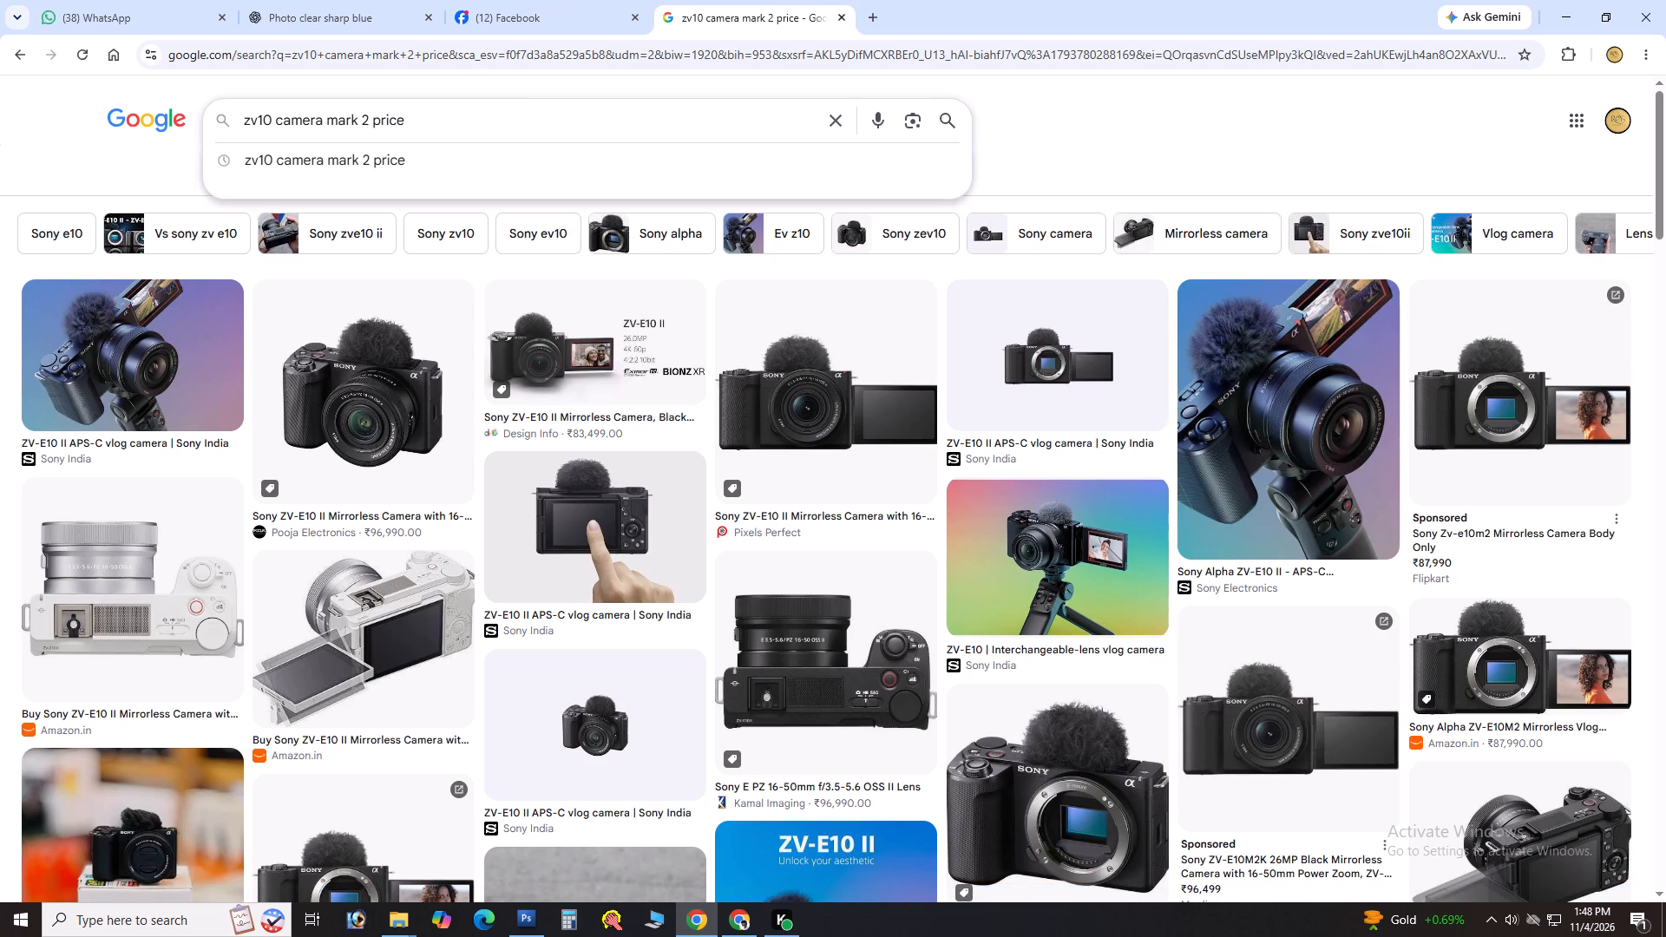
{"action": "key", "text": "Left"}
{"action": "key", "text": "Left"}
{"action": "key", "text": "Left"}
{"action": "key", "text": "Left"}
{"action": "key", "text": "Left"}
{"action": "key", "text": "Left"}
{"action": "key", "text": "Left"}
{"action": "key", "text": "Right"}
{"action": "key", "text": "space"}
{"action": "type", "text": "bo"}
{"action": "type", "text": "dy"}
{"action": "key", "text": "space"}
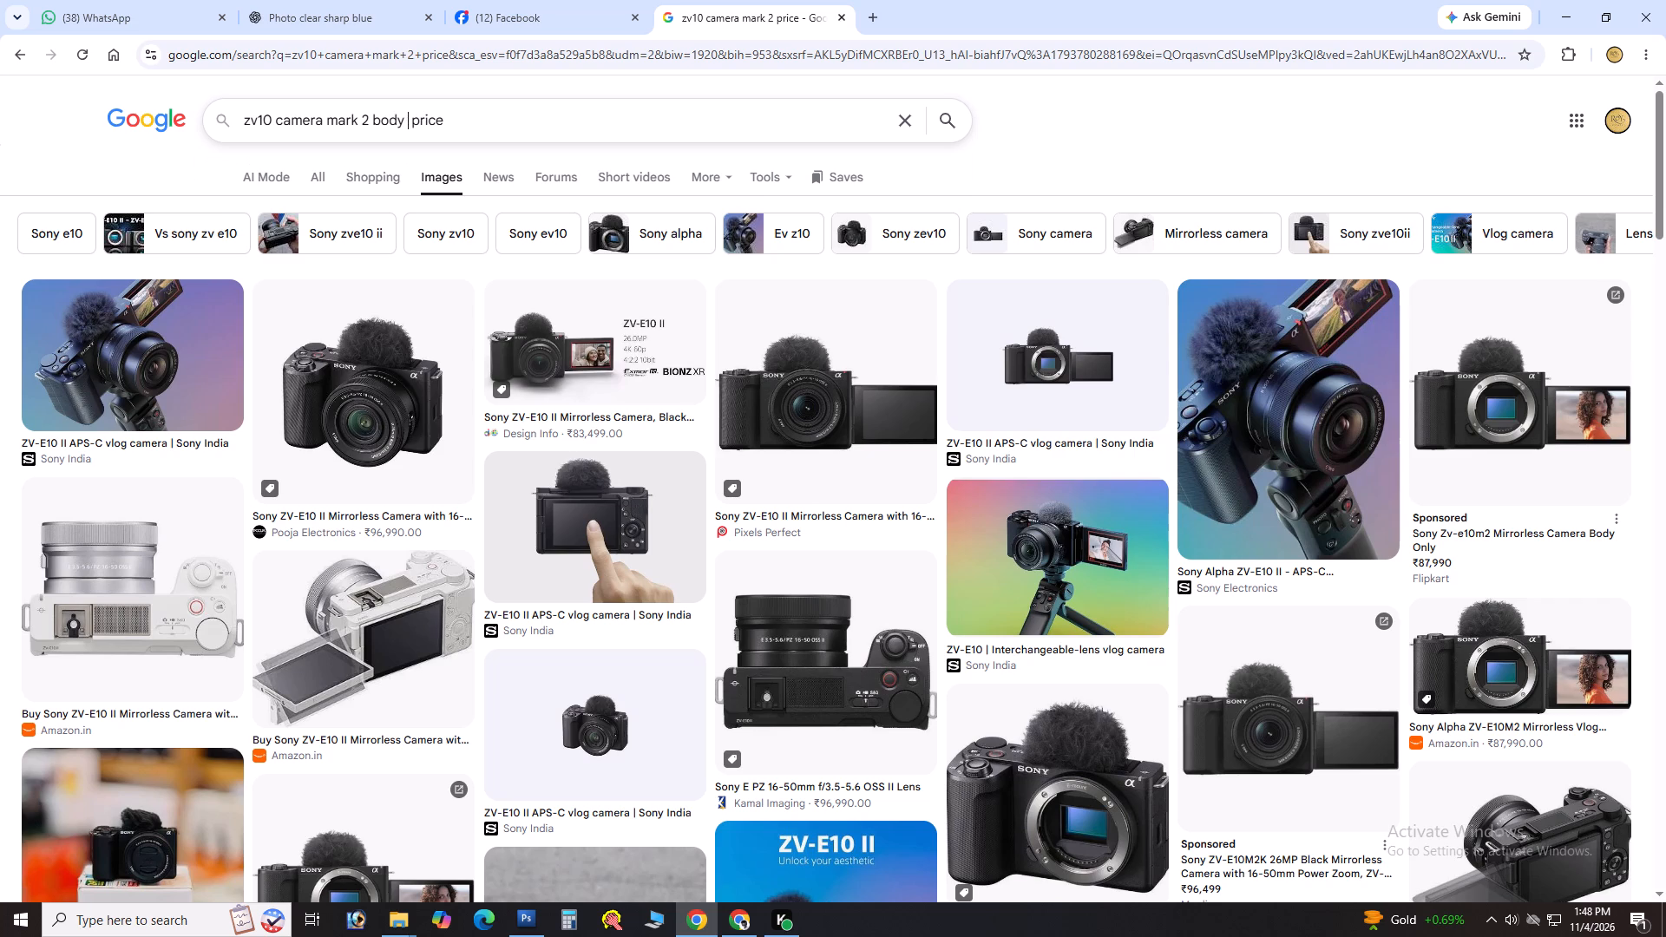
{"action": "key", "text": "Return"}
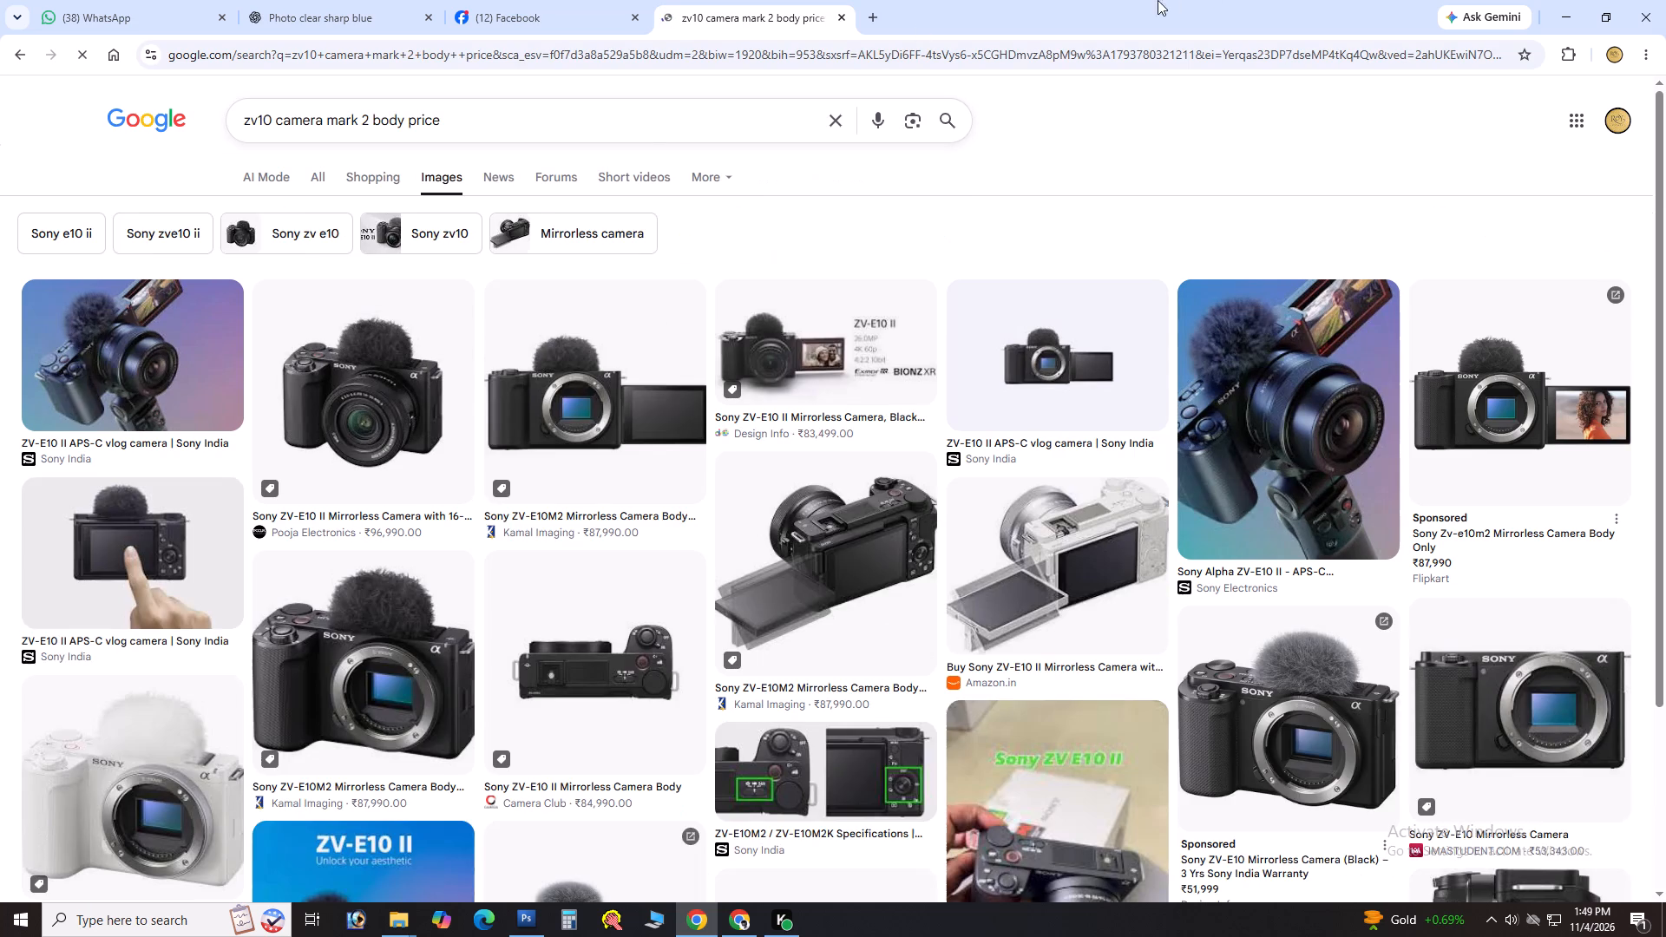
{"action": "left_click", "coordinate": [346, 180]}
{"action": "left_click", "coordinate": [318, 174]}
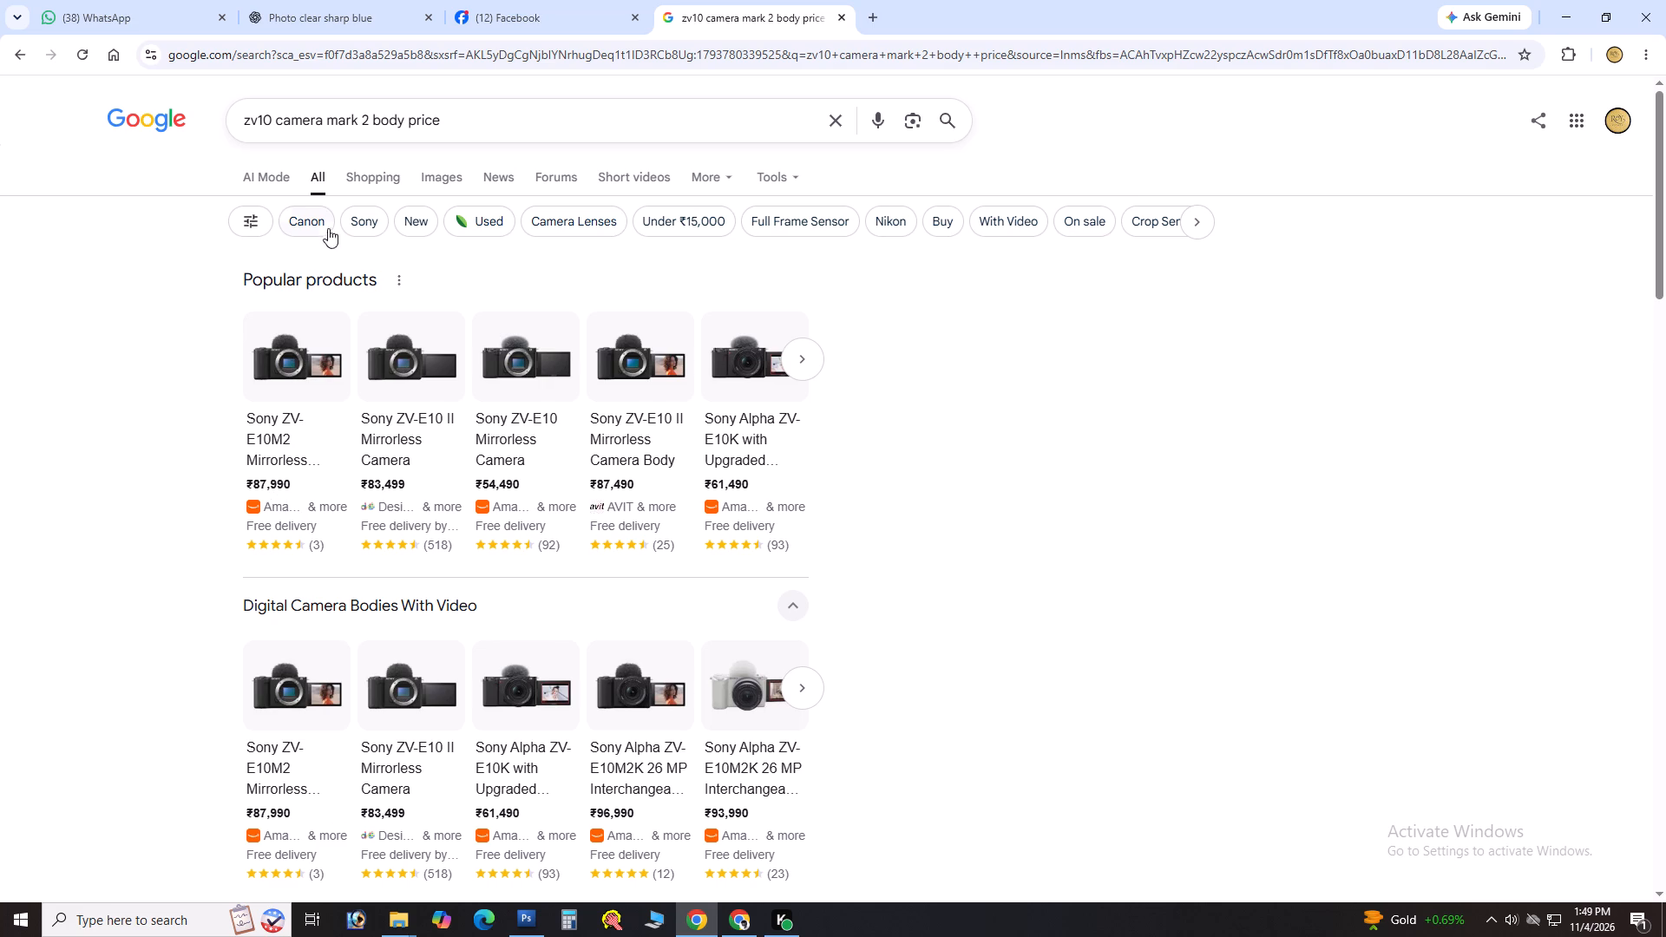
Search for zv10 camera mark 2 price without the word body and look through the prices and shop listings.
{"action": "scroll", "coordinate": [184, 249], "scroll_direction": "up", "scroll_amount": 1}
{"action": "left_click_drag", "start_coordinate": [409, 128], "coordinate": [366, 110]}
{"action": "key", "text": "space"}
{"action": "key", "text": "Return"}
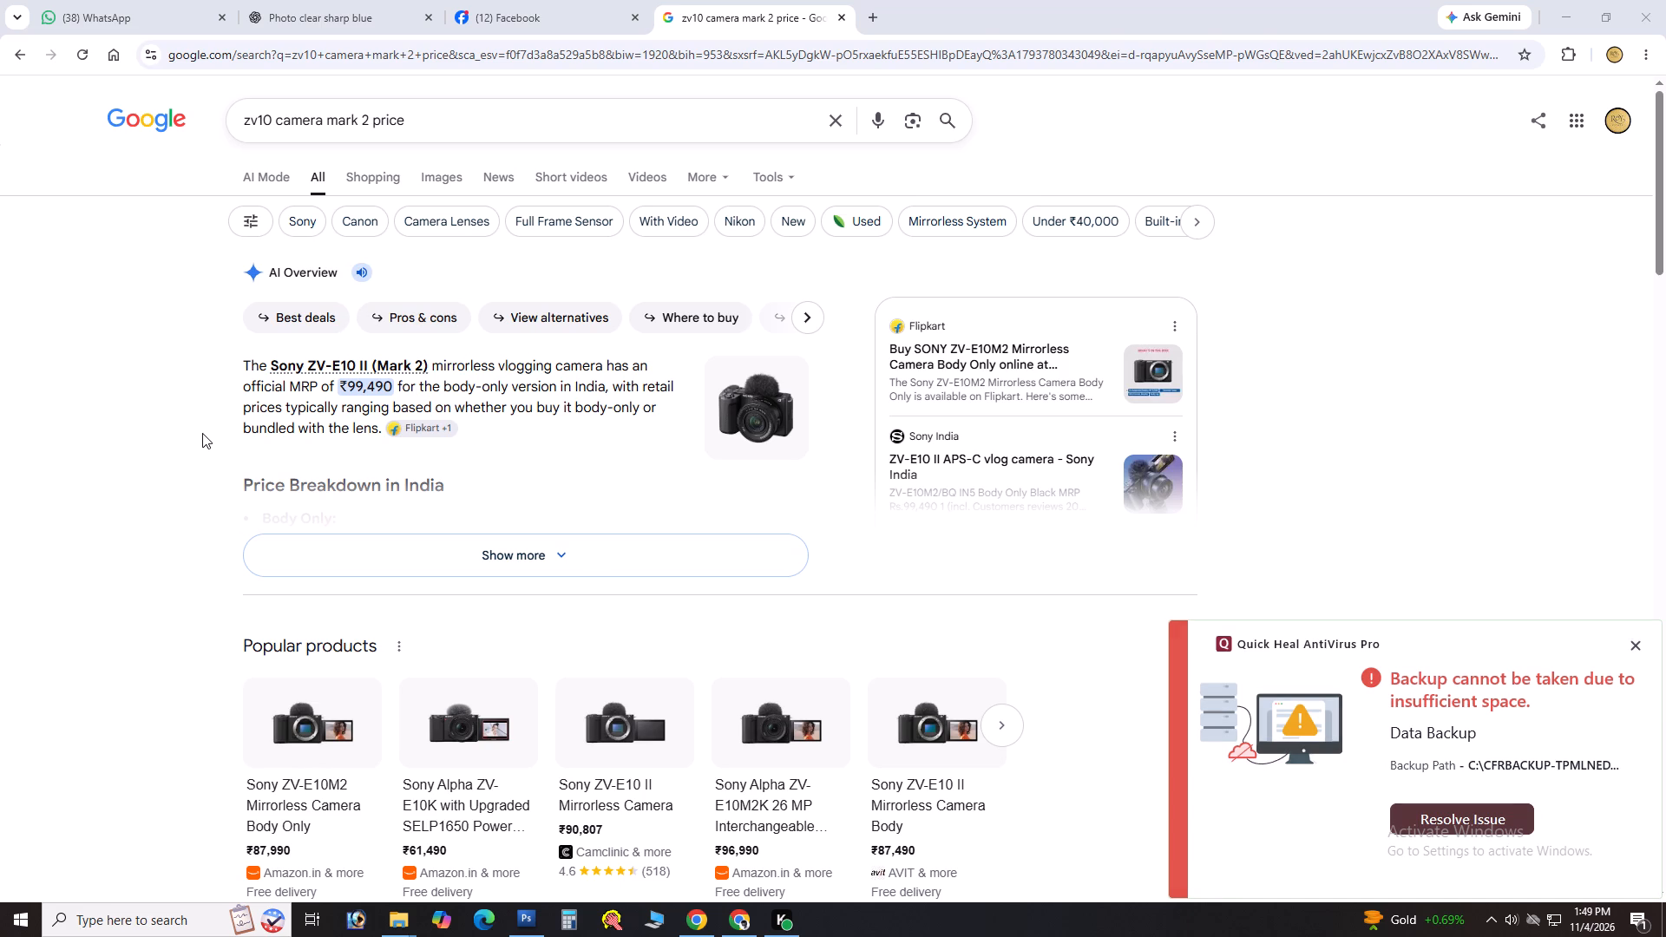
{"action": "scroll", "coordinate": [201, 427], "scroll_direction": "down", "scroll_amount": 10}
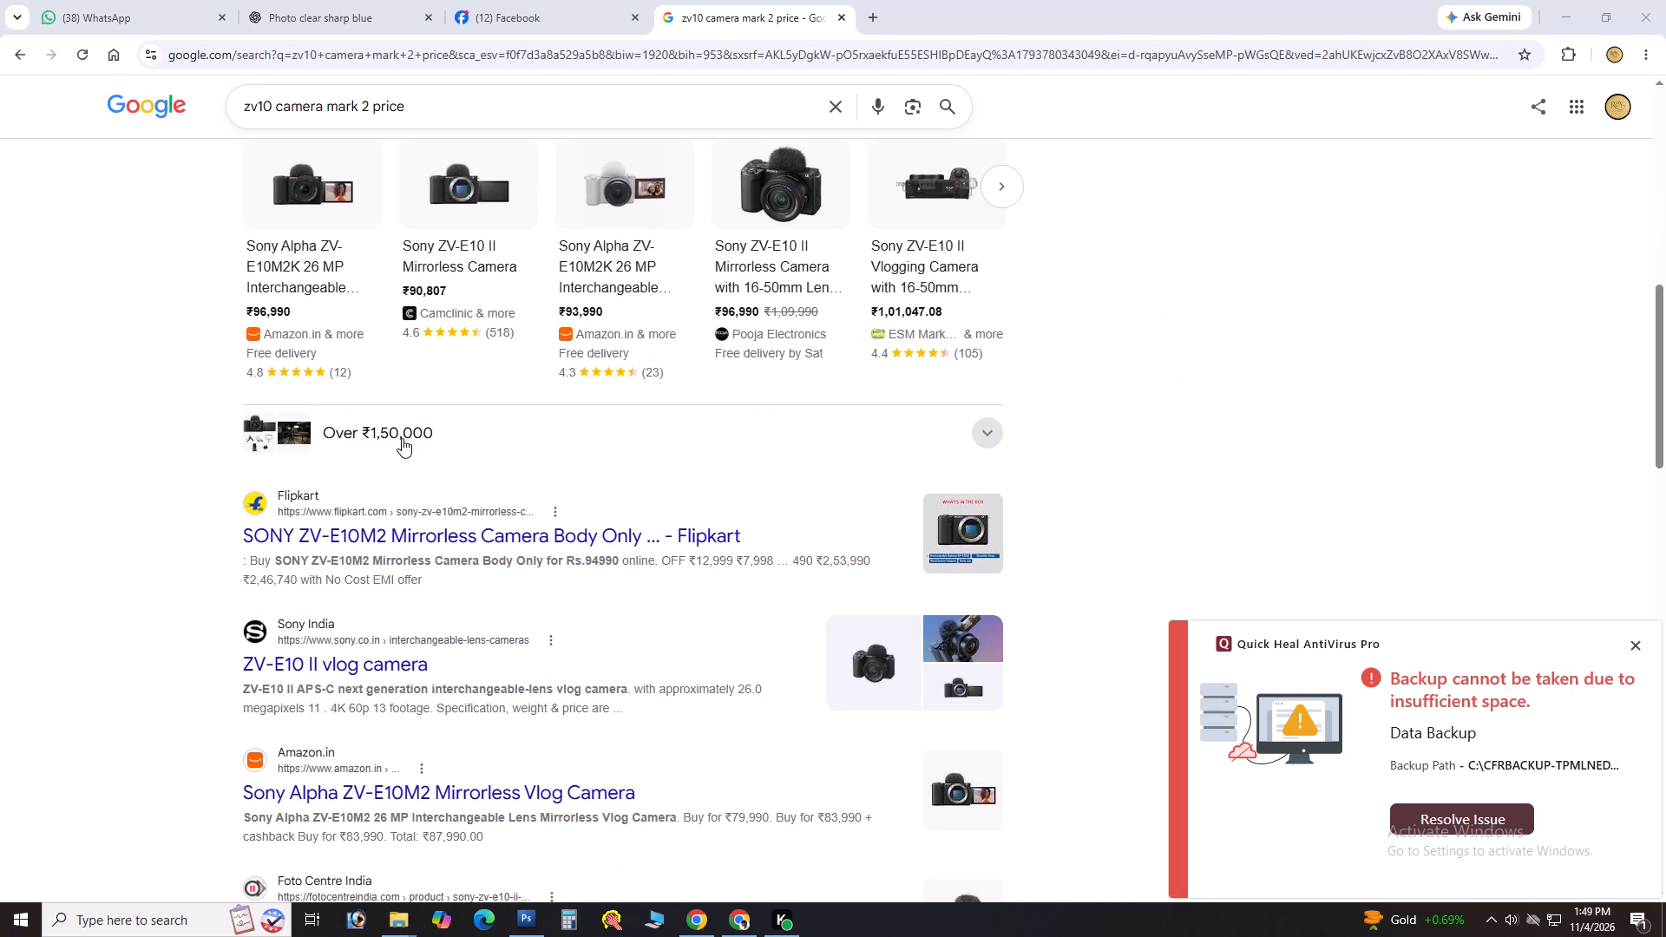
Switch back to the album spread in Photoshop and dismiss the antivirus notification.
{"action": "key", "text": "ctrl+w"}
{"action": "key", "text": "alt+Tab"}
{"action": "key", "text": "alt+Tab"}
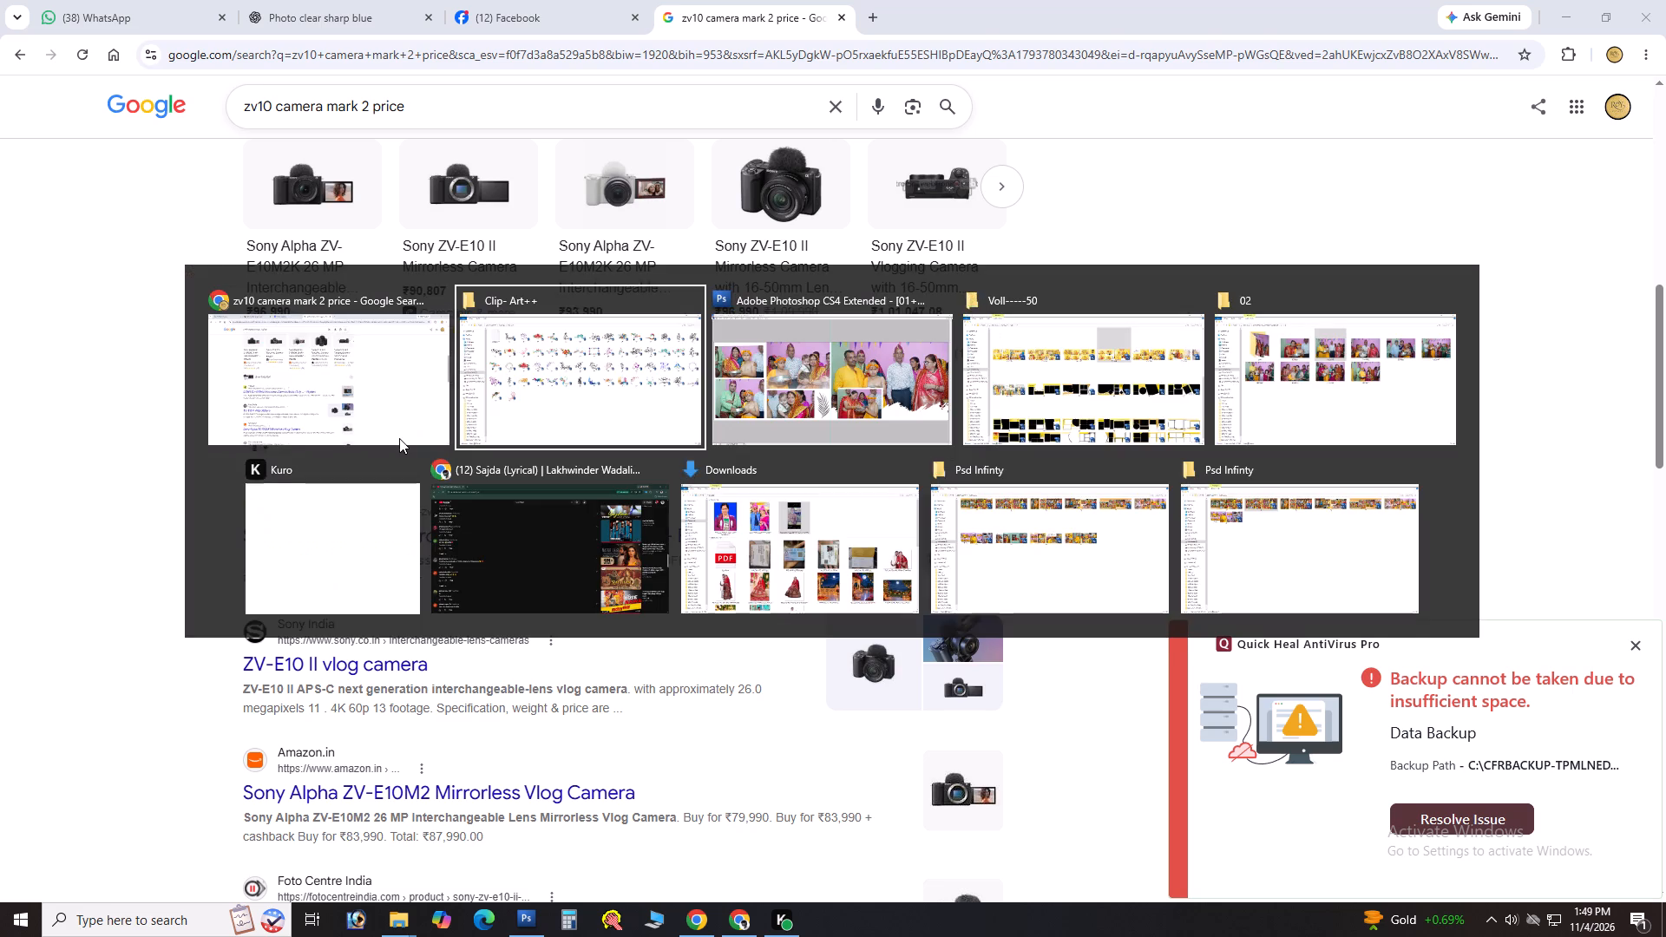
{"action": "key", "text": "alt+Tab"}
{"action": "left_click", "coordinate": [1637, 638]}
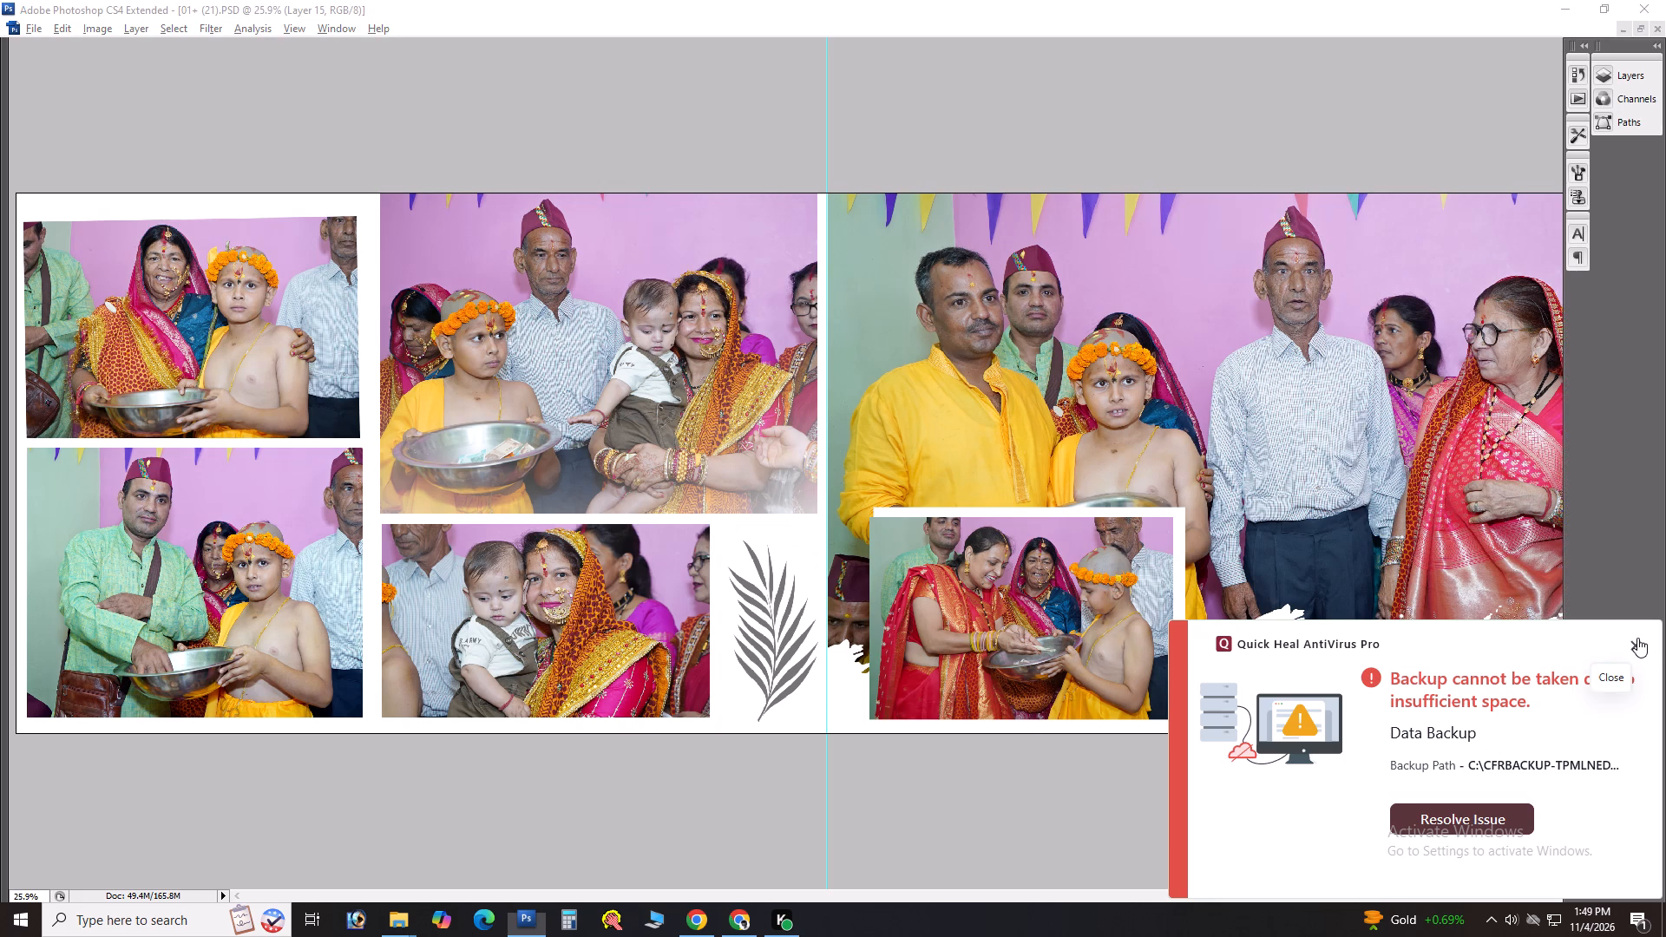
Open clip art 15, the black floral scroll, from the Clip- Art++ folder in Photoshop.
{"action": "key", "text": "alt+Tab"}
{"action": "left_click", "coordinate": [908, 361], "text": "alt"}
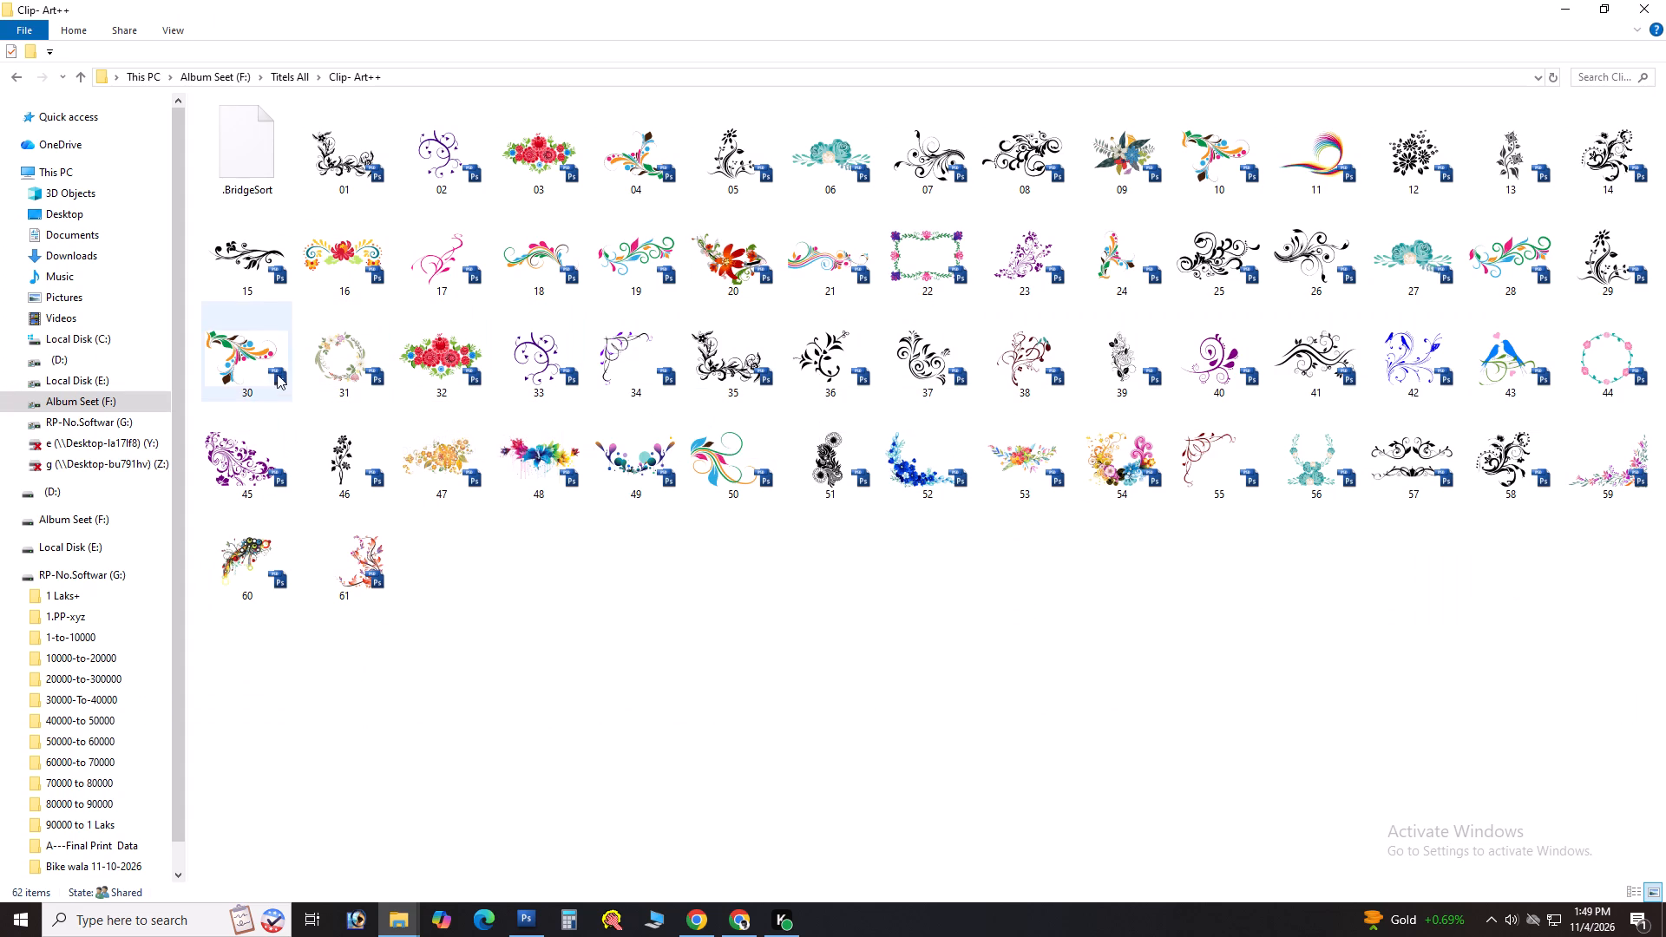
{"action": "left_click", "coordinate": [236, 275]}
{"action": "left_click_drag", "start_coordinate": [237, 266], "coordinate": [701, 734]}
{"action": "key", "text": "alt+Tab"}
{"action": "key", "text": "alt+Tab"}
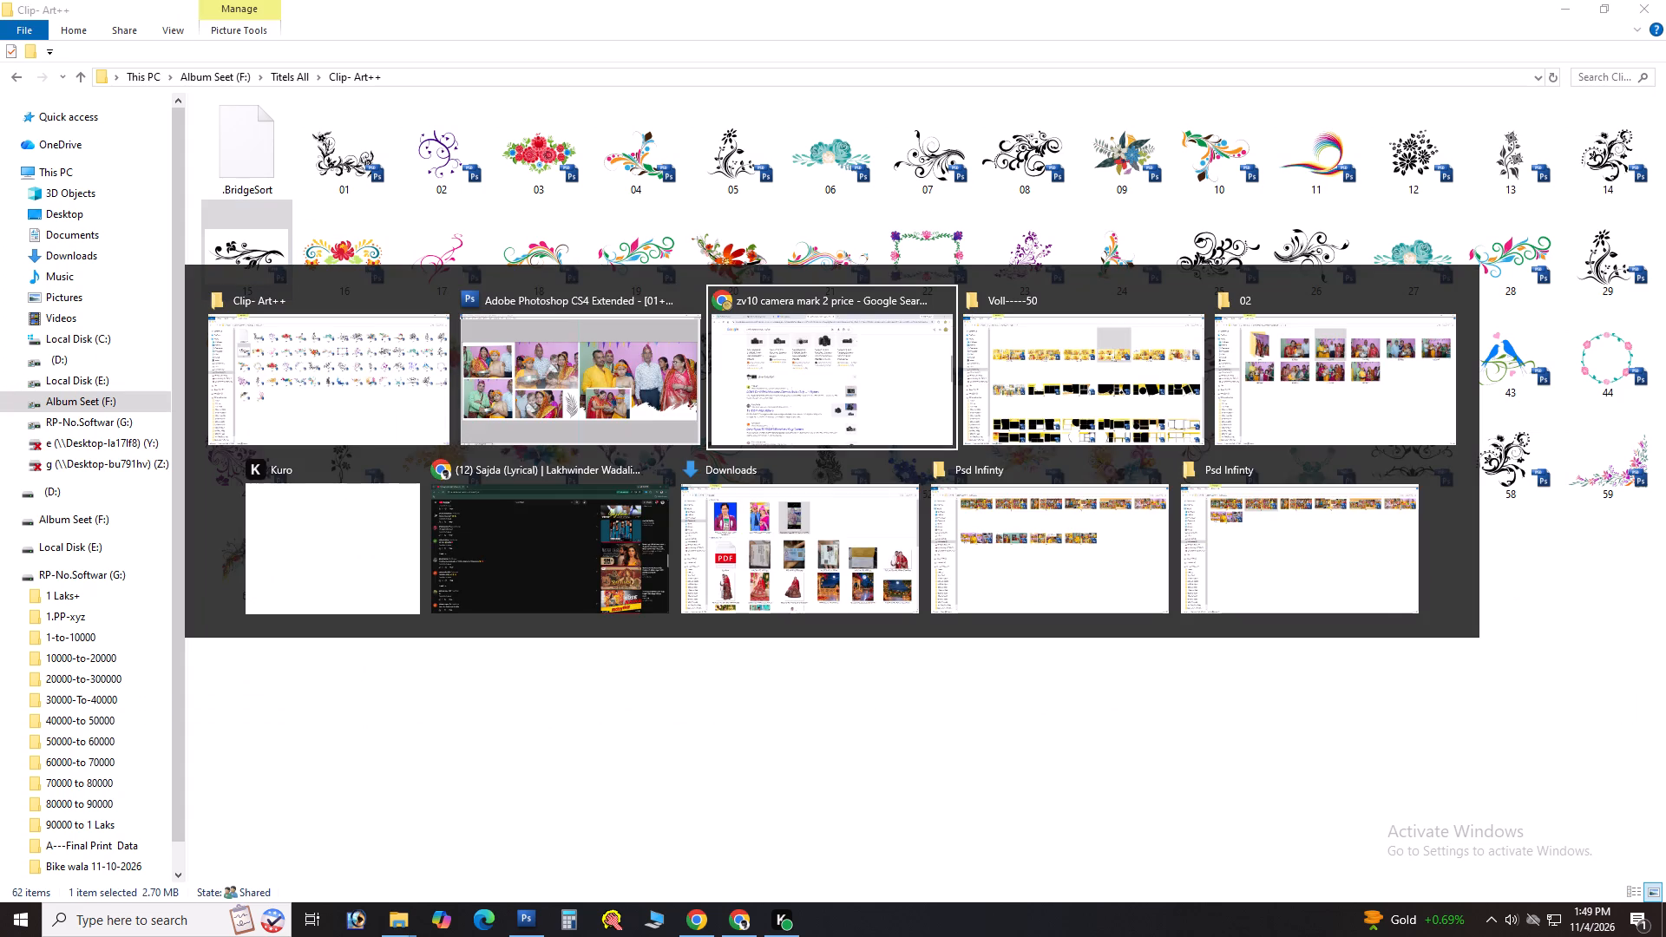
{"action": "left_click_drag", "start_coordinate": [701, 734], "coordinate": [754, 507]}
{"action": "key", "text": "alt+shift+Tab"}
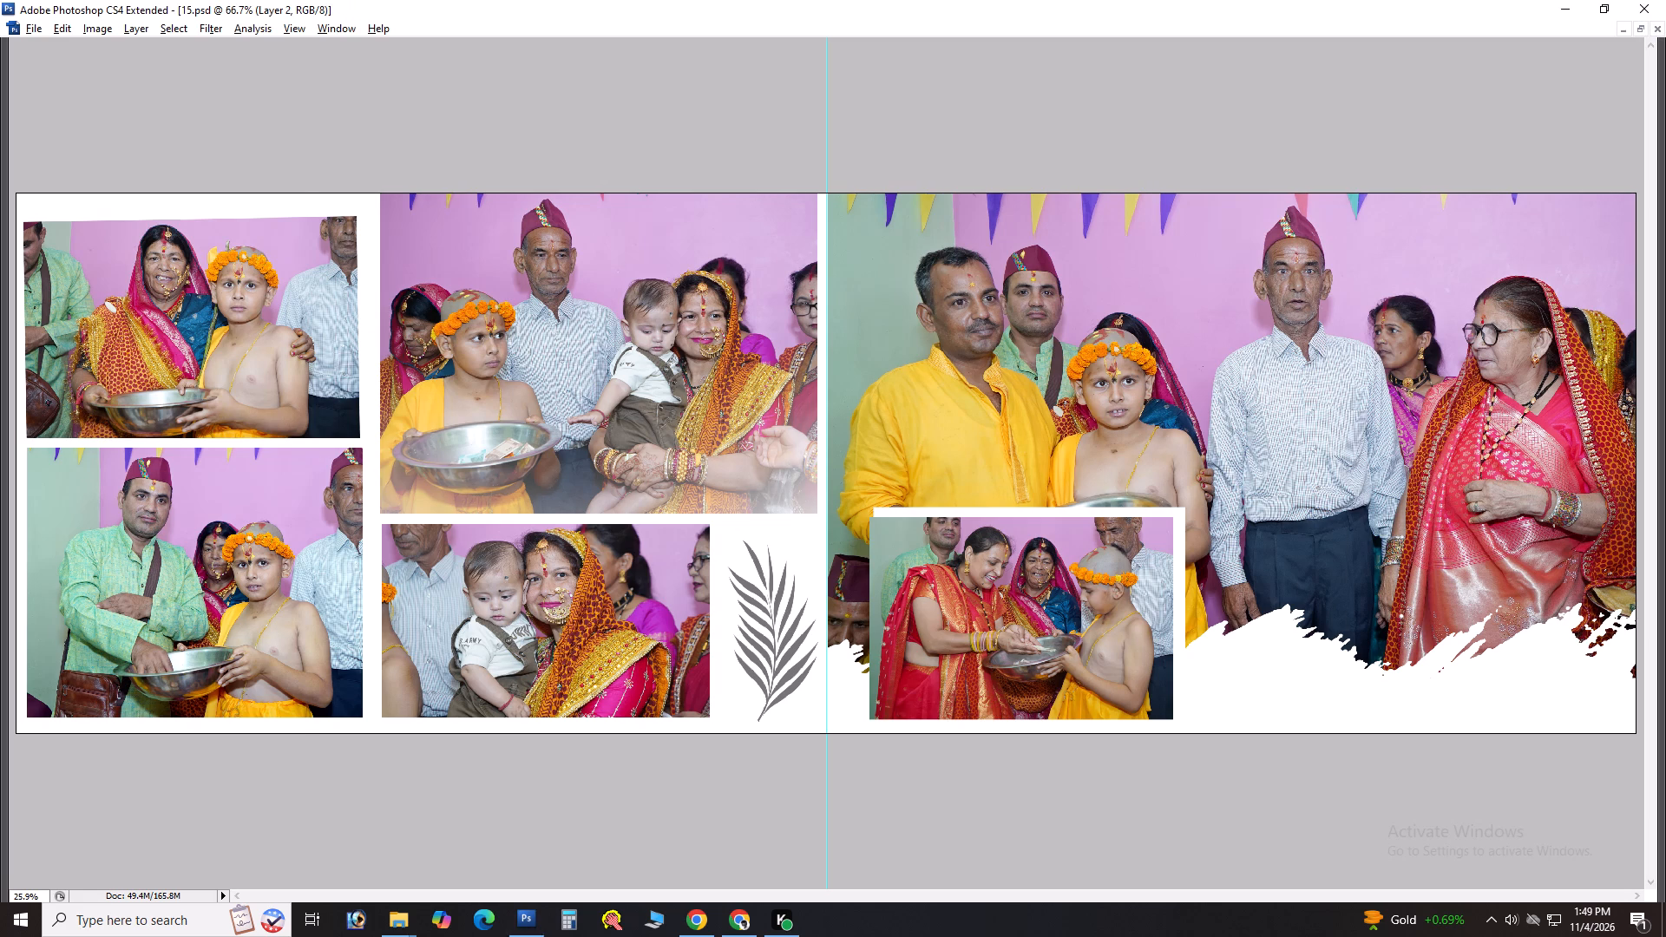
Cut the whole floral scroll out of 15.psd, close that file without saving, and paste the artwork into the 01+ (21) spread.
{"action": "key", "text": "ctrl+a"}
{"action": "key", "text": "ctrl+x"}
{"action": "key", "text": "ctrl+w"}
{"action": "key", "text": "Tab"}
{"action": "key", "text": "space"}
{"action": "key", "text": "ctrl+v"}
Shrink the pasted floral scroll, place it in the spread's bottom-right corner, and raise its layer in front of the white brush-stroke edge.
{"action": "key", "text": "ctrl+t"}
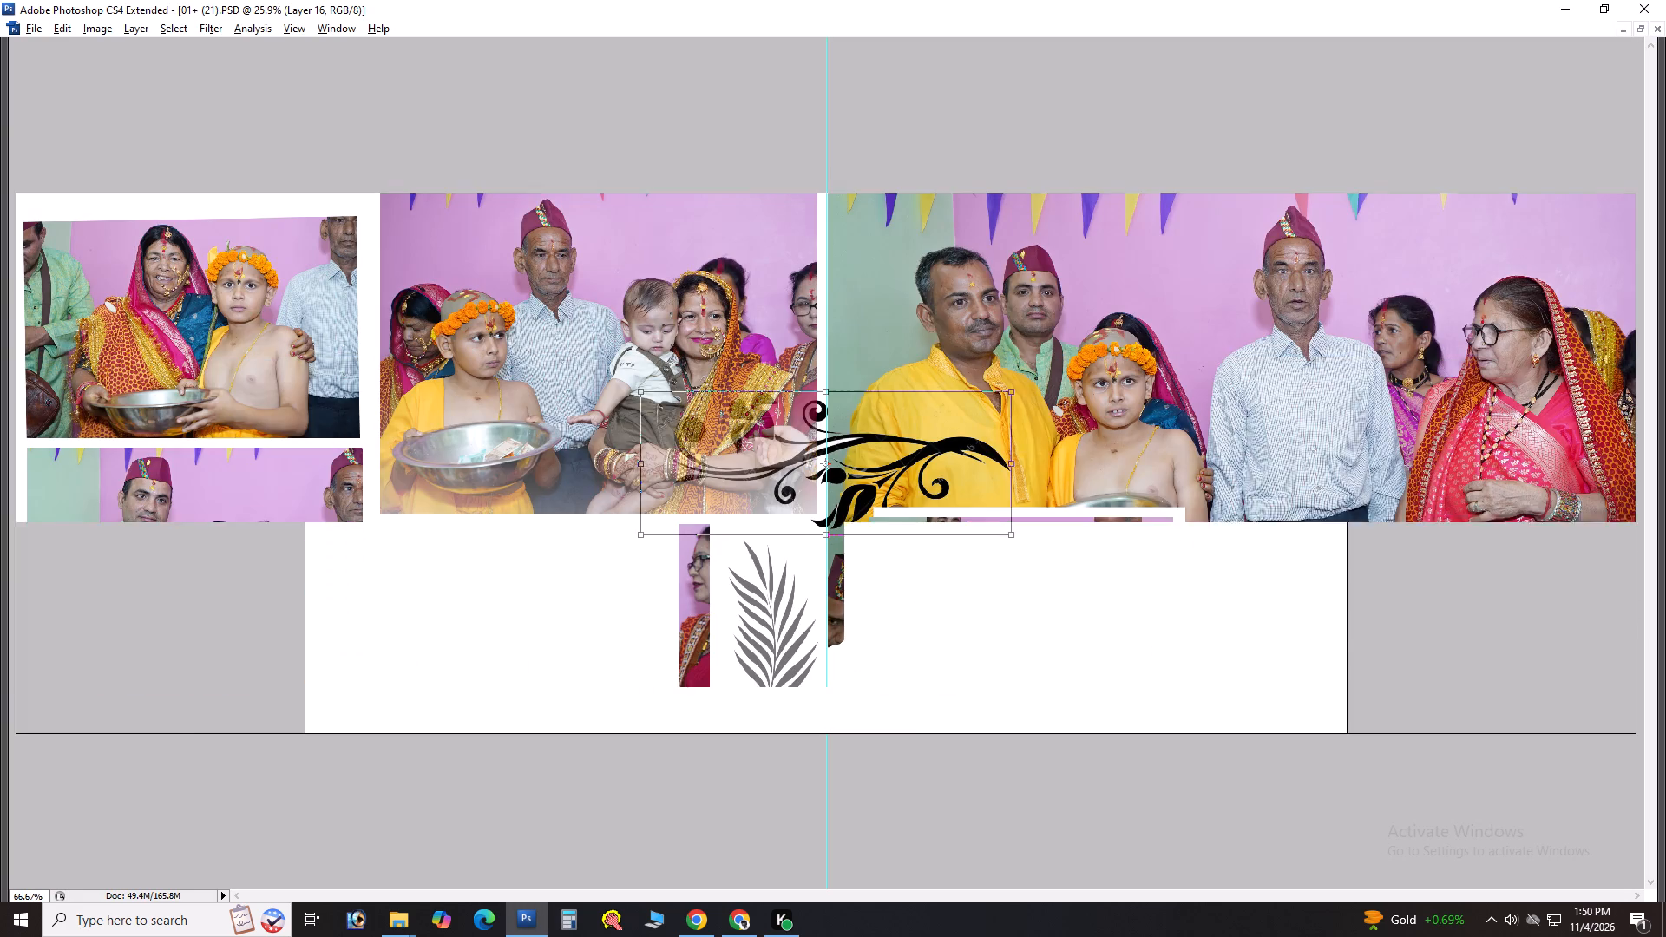
{"action": "left_click_drag", "start_coordinate": [905, 495], "coordinate": [1549, 718]}
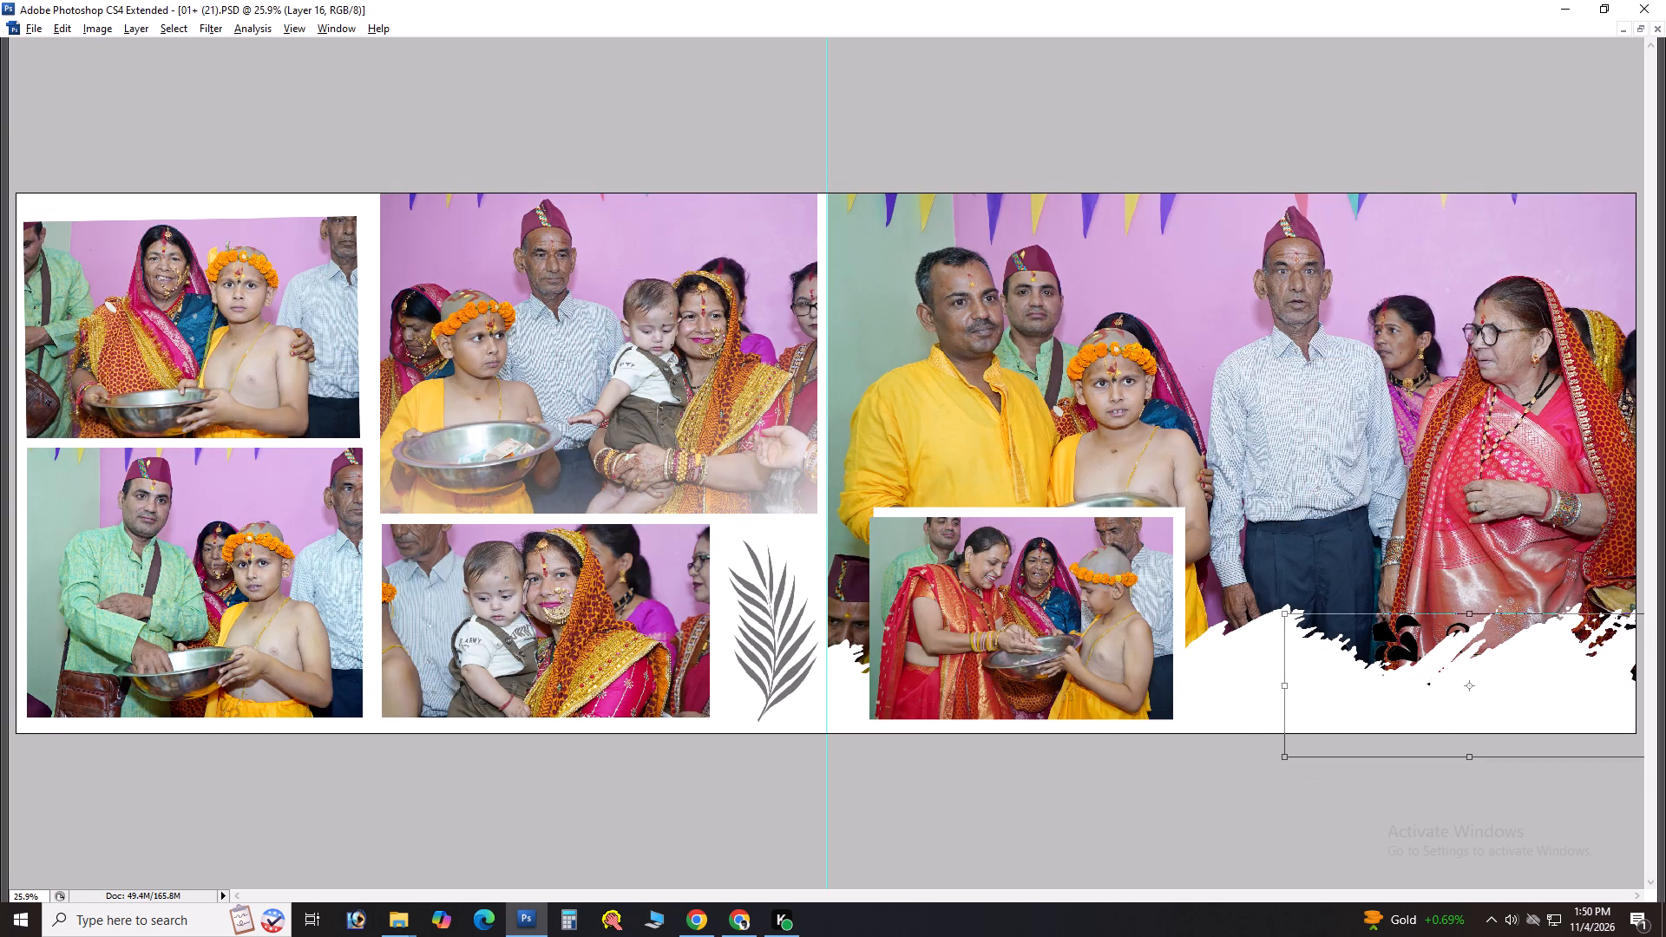
{"action": "left_click_drag", "start_coordinate": [1287, 613], "coordinate": [1320, 631], "text": "alt+shift"}
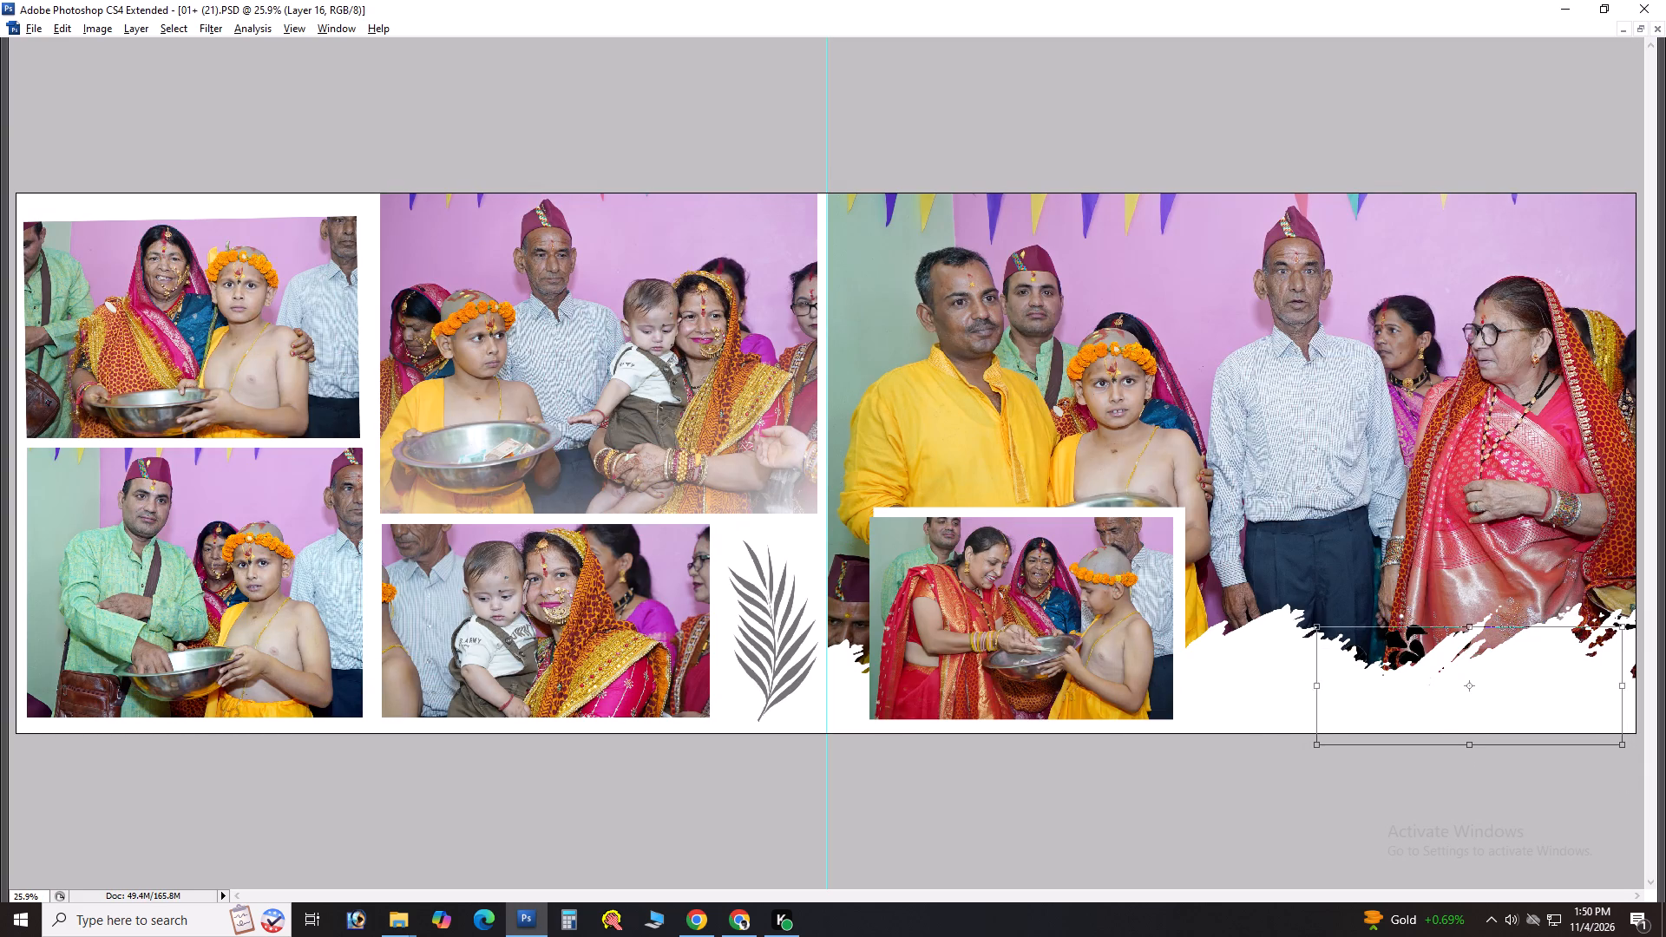
{"action": "left_click_drag", "start_coordinate": [1320, 631], "coordinate": [1333, 638], "text": "alt+shift"}
{"action": "key", "text": "Return"}
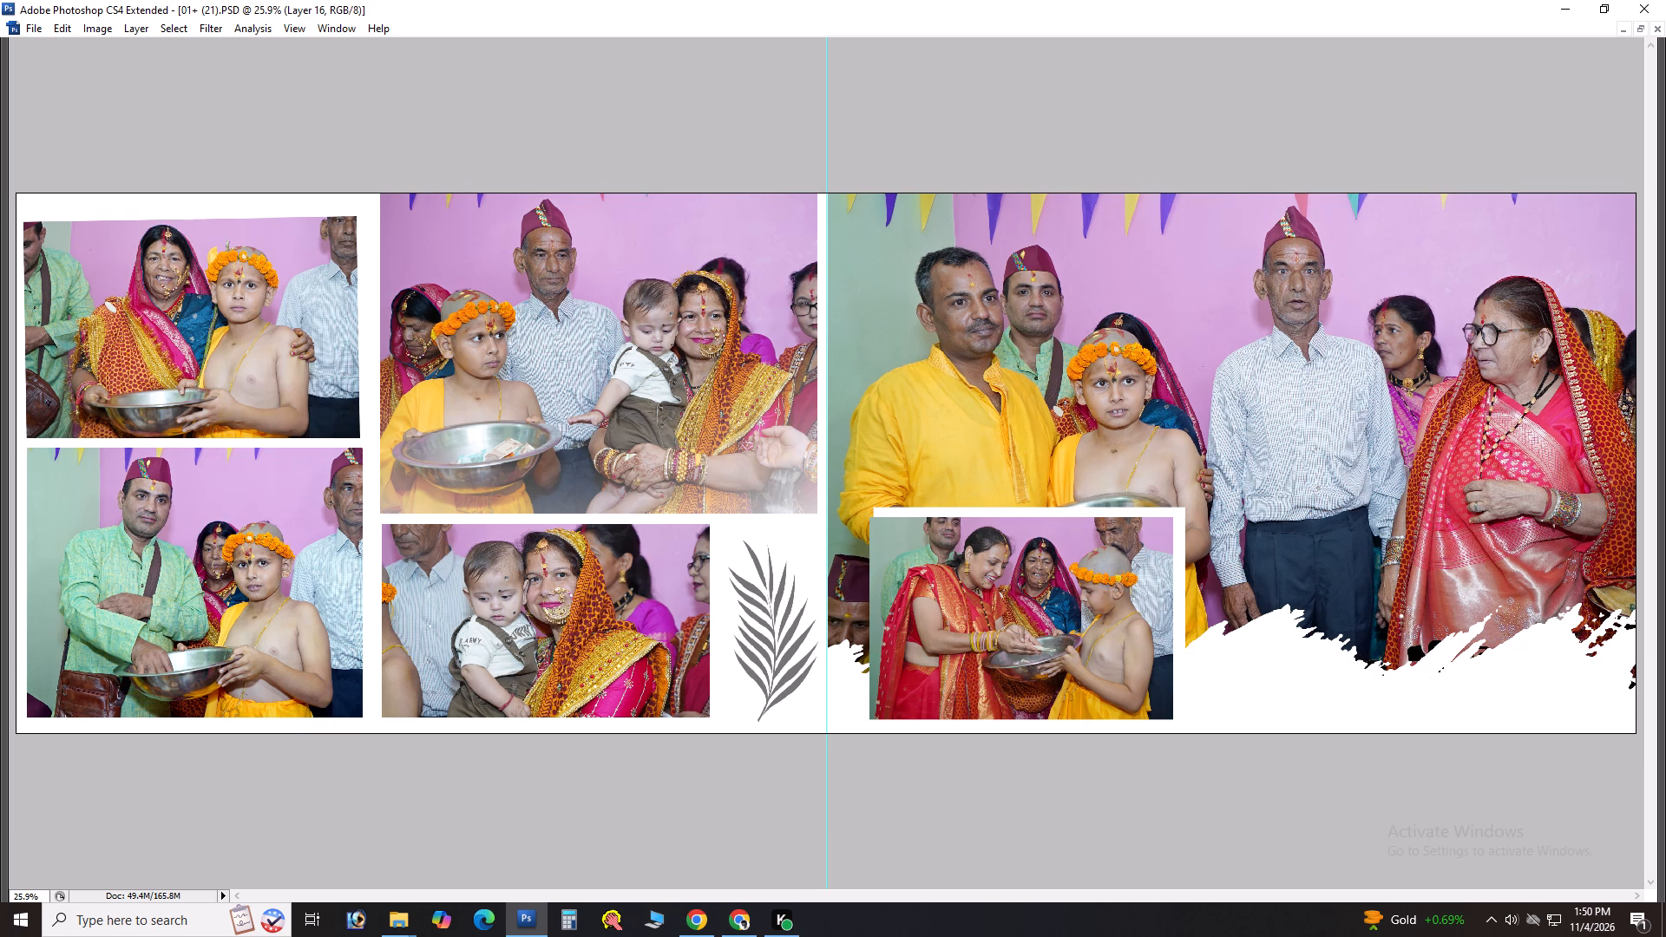
{"action": "key", "text": "ctrl+bracketright"}
{"action": "key", "text": "ctrl+bracketright"}
{"action": "key", "text": "ctrl+bracketleft"}
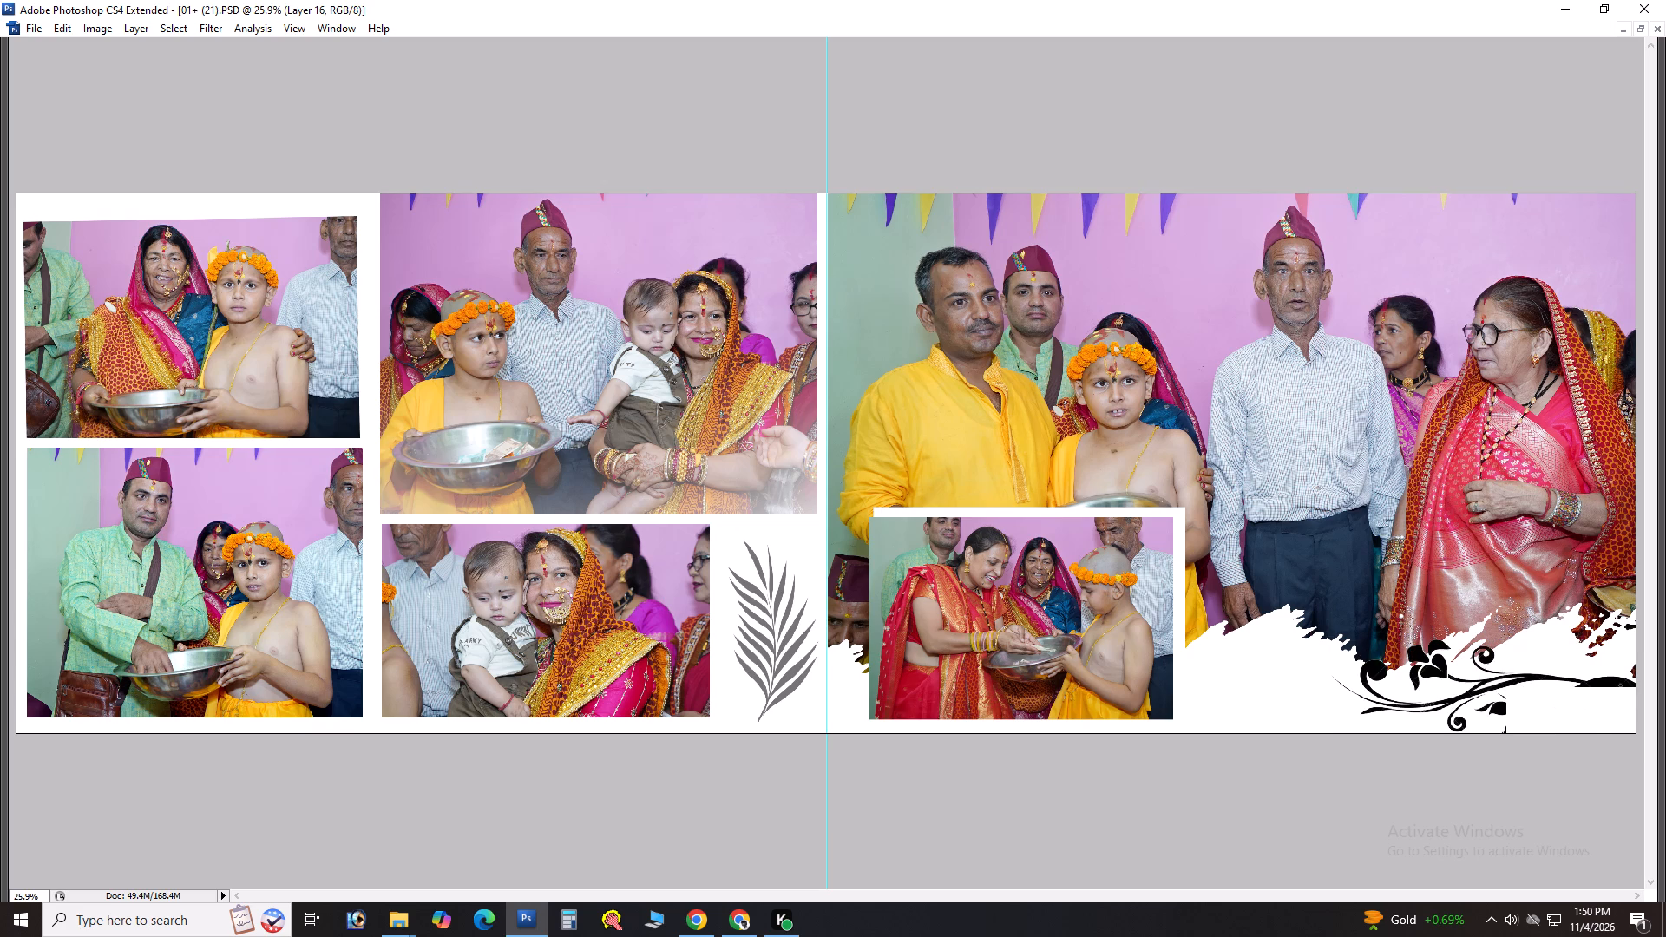
Set the floral scroll layer's opacity to 20%.
{"action": "key", "text": "2"}
Shrink the faded floral scroll further and nudge it slightly up and left within the white corner beneath the large group photo.
{"action": "key", "text": "ctrl+t"}
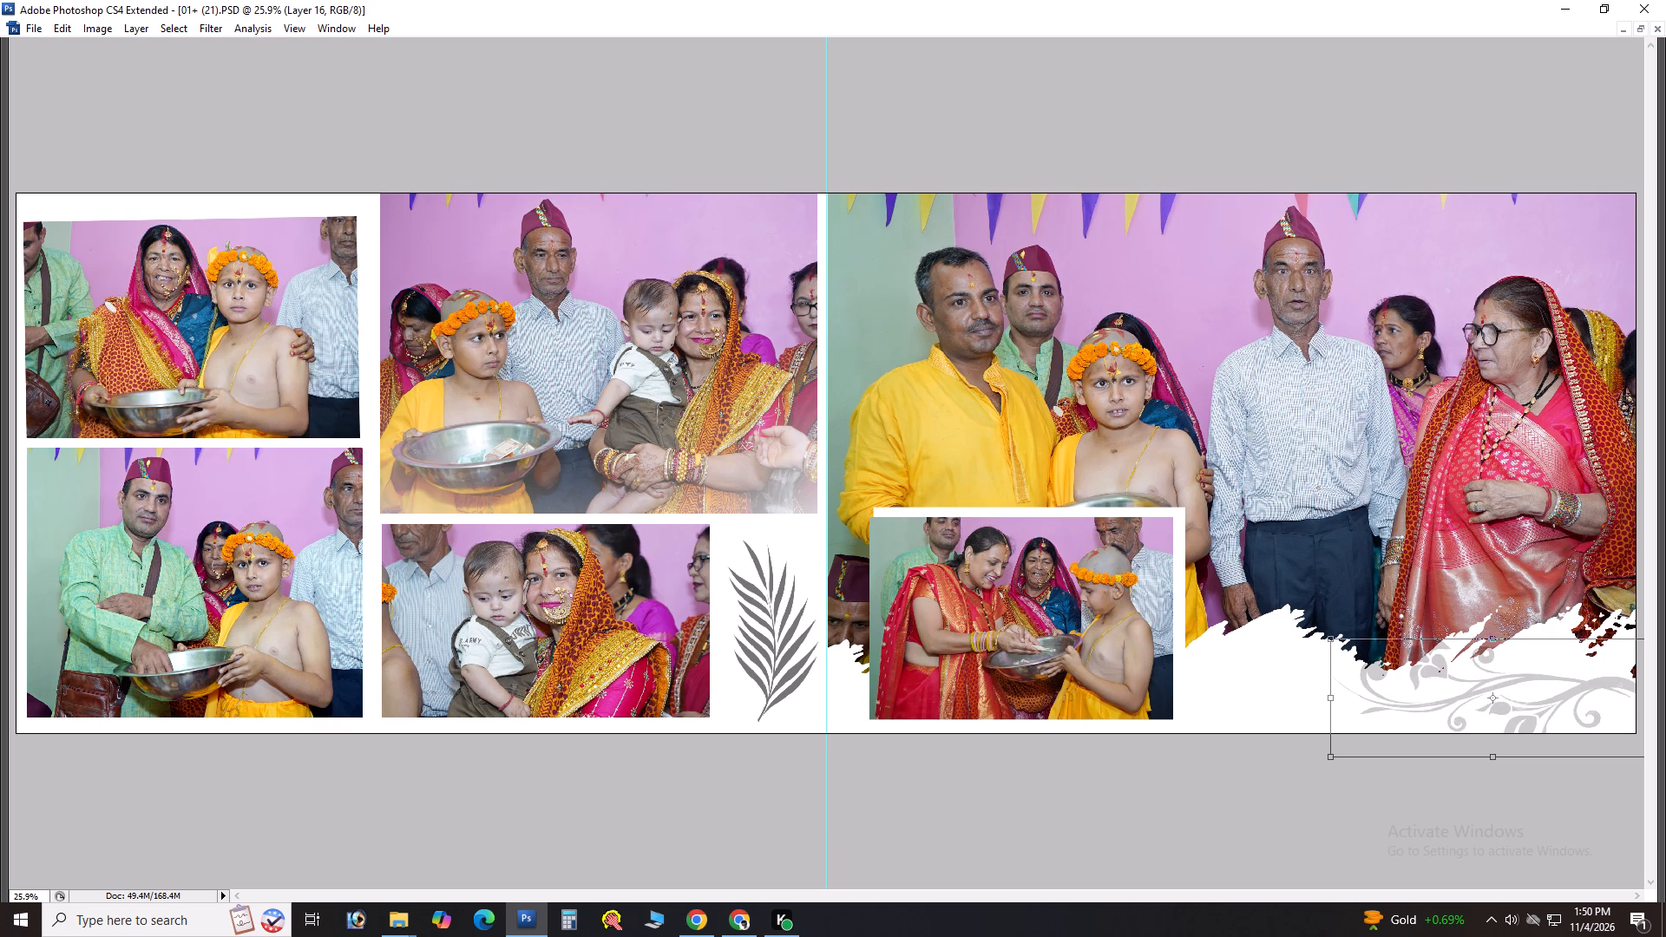
{"action": "left_click_drag", "start_coordinate": [1334, 636], "coordinate": [1387, 668], "text": "shift"}
{"action": "key", "text": "Return"}
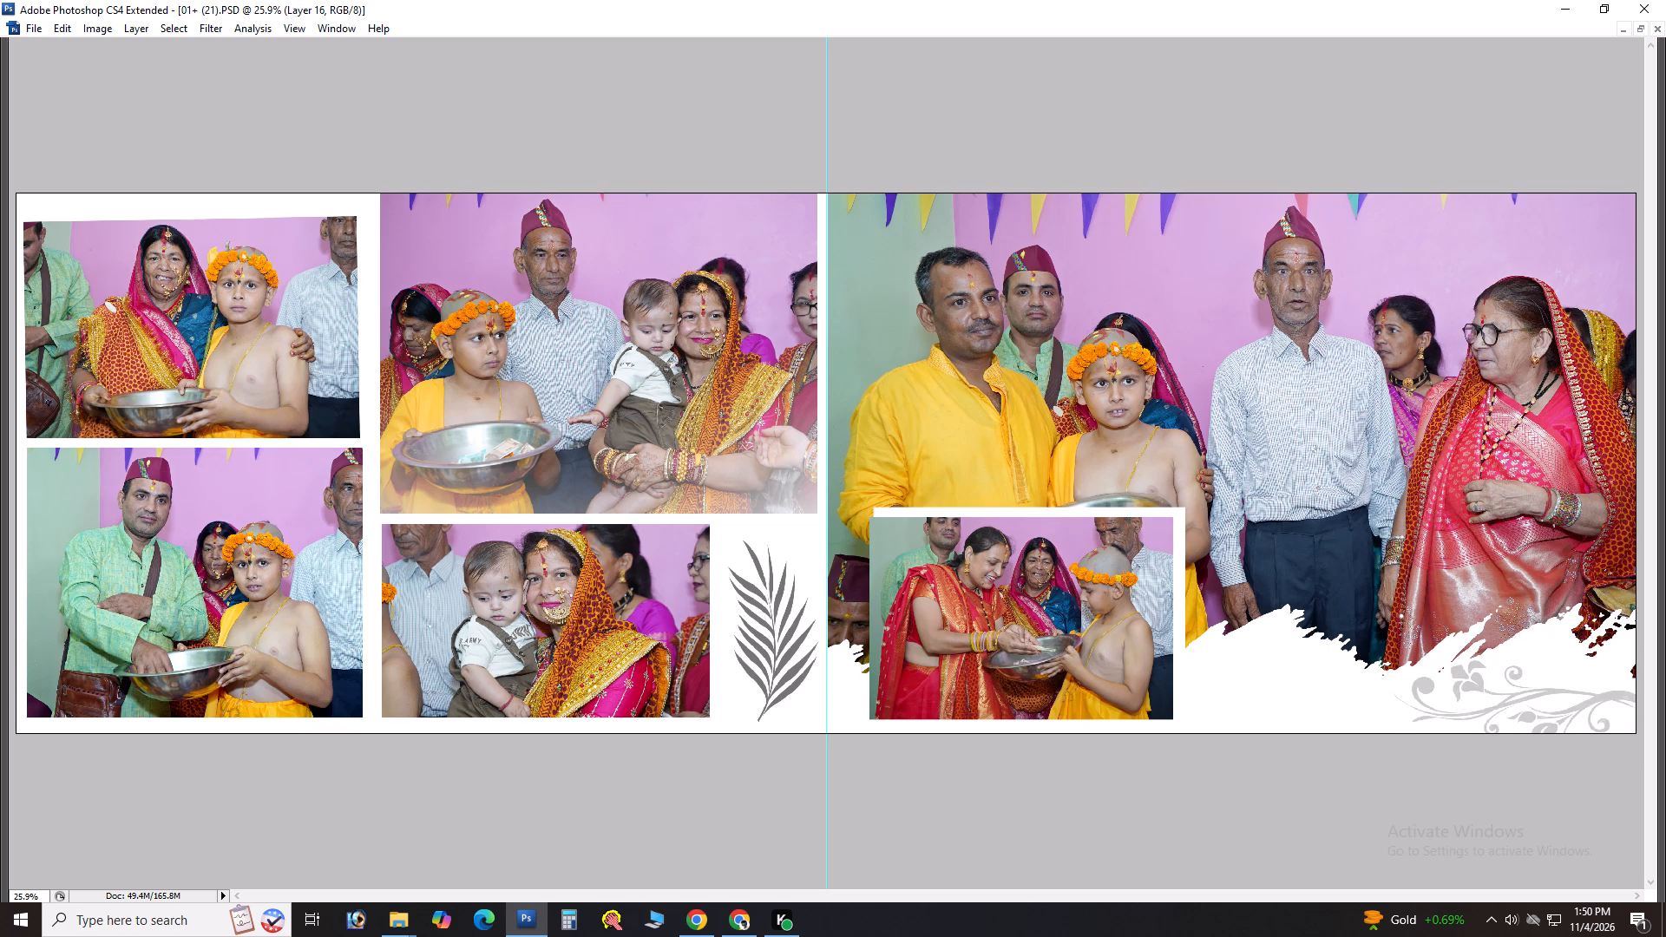
{"action": "key", "text": "shift+Up"}
{"action": "key", "text": "shift+Up"}
{"action": "key", "text": "shift+Left"}
{"action": "key", "text": "shift+Left"}
{"action": "key", "text": "shift+Left"}
{"action": "key", "text": "shift+Left"}
{"action": "key", "text": "shift+Left"}
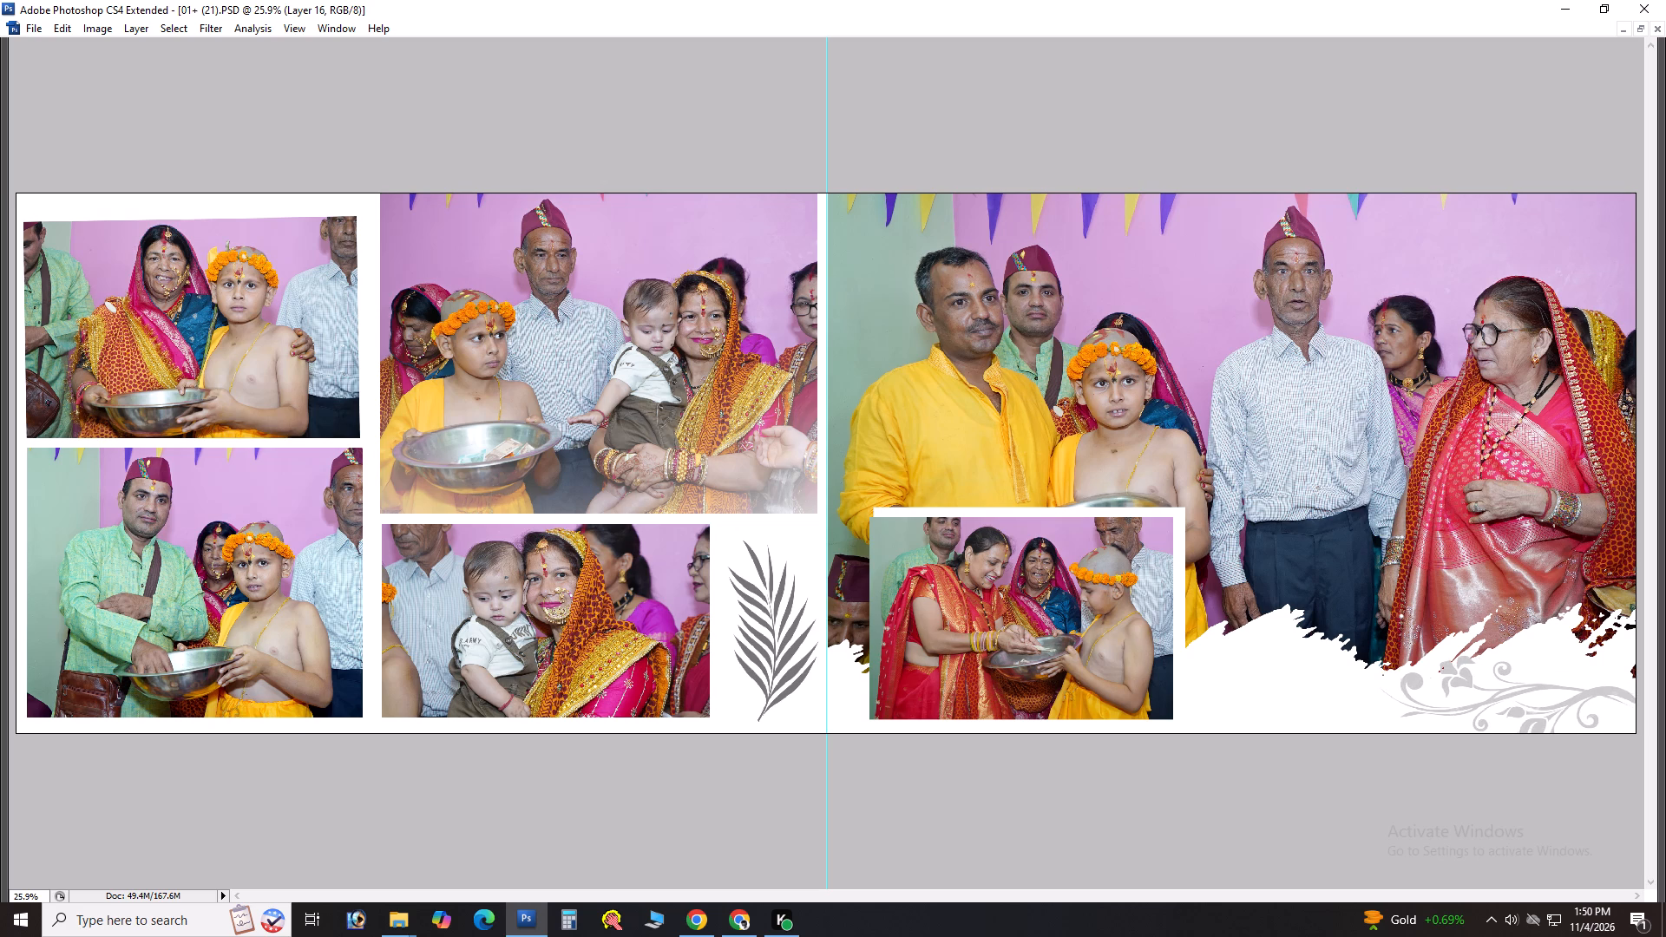
{"action": "key", "text": "shift+Left"}
{"action": "key", "text": "shift+Left"}
{"action": "key", "text": "shift+Left"}
{"action": "key", "text": "shift+Left"}
{"action": "key", "text": "shift+Left"}
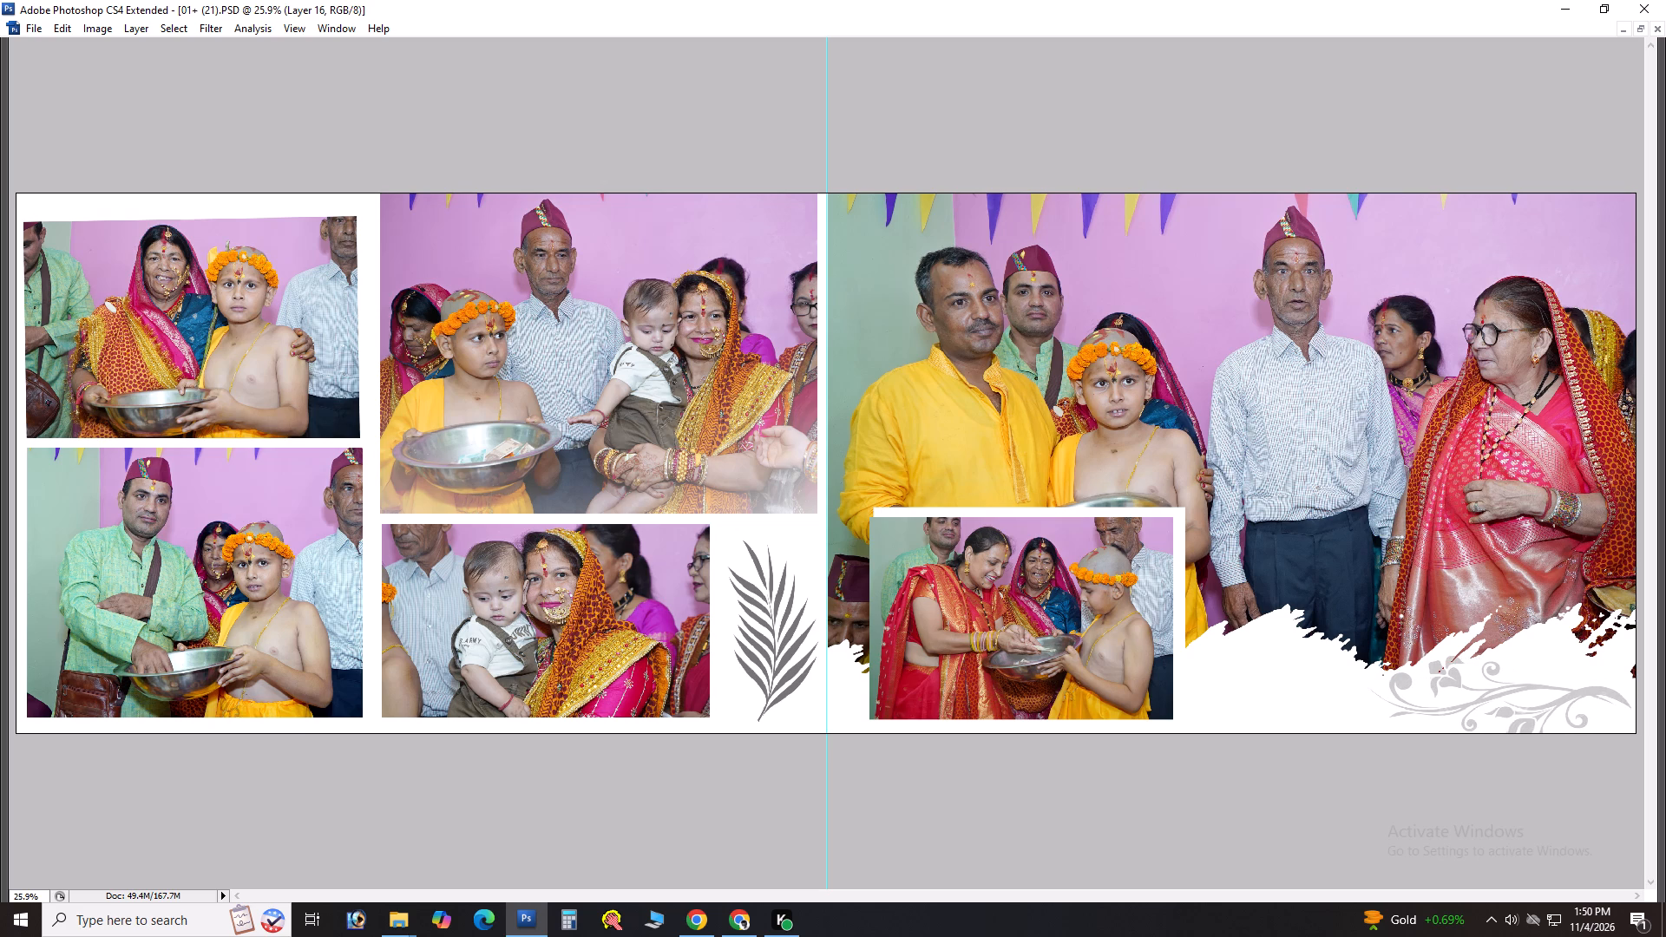
Duplicate the 01+ (21) spread and save the duplicate as 18 in Photoshop format with layers in the Psd Infinty folder.
{"action": "key", "text": "ctrl+0"}
{"action": "key", "text": "ctrl+0"}
{"action": "key", "text": "alt+i"}
{"action": "key", "text": "alt+d"}
{"action": "key", "text": "ctrl+alt+s"}
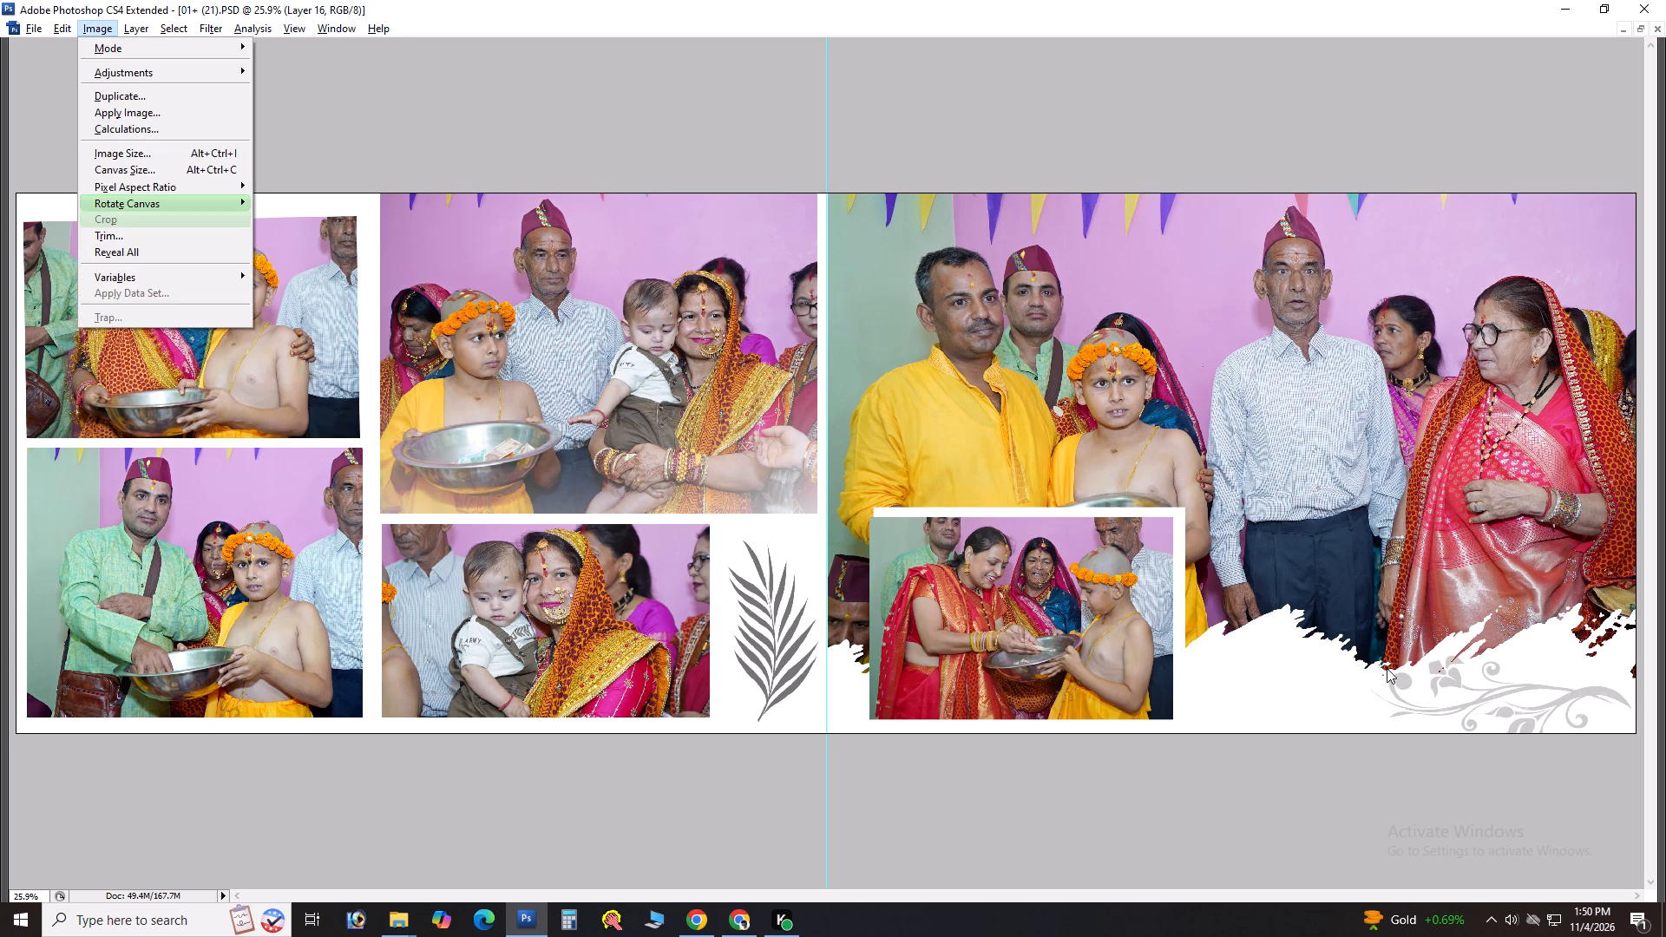
{"action": "scroll", "coordinate": [368, 355], "scroll_direction": "up", "scroll_amount": 1}
{"action": "scroll", "coordinate": [494, 334], "scroll_direction": "down", "scroll_amount": 7}
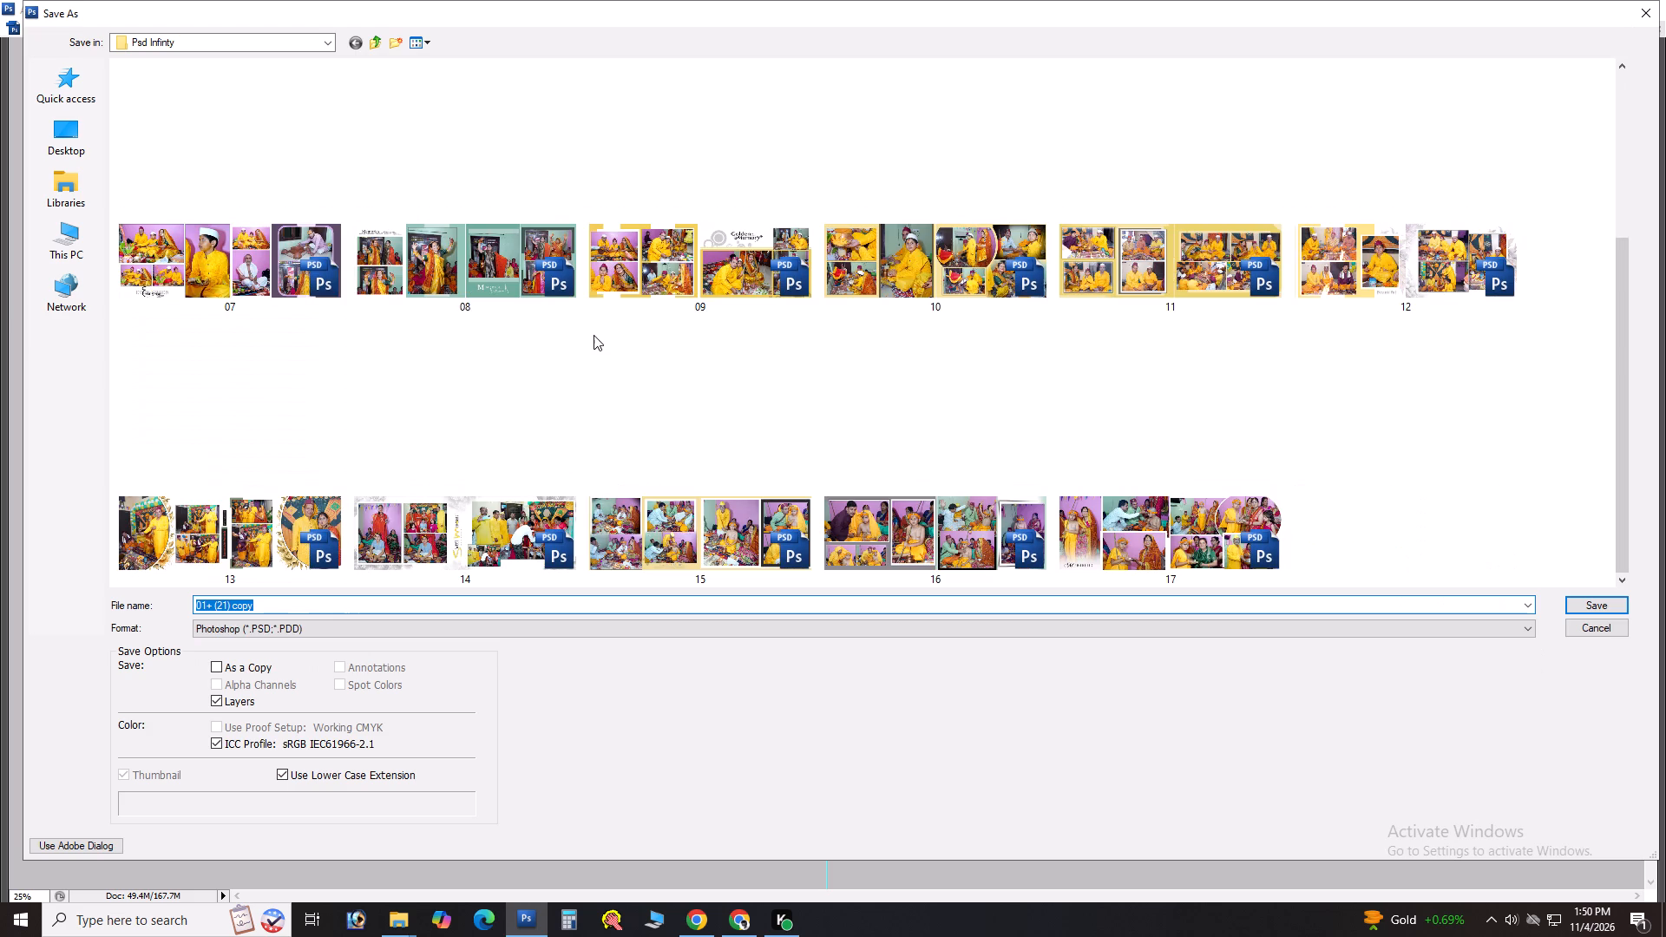
{"action": "scroll", "coordinate": [594, 335], "scroll_direction": "down", "scroll_amount": 6}
{"action": "type", "text": "18"}
{"action": "key", "text": "Return"}
{"action": "key", "text": "Return"}
{"action": "key", "text": "Return"}
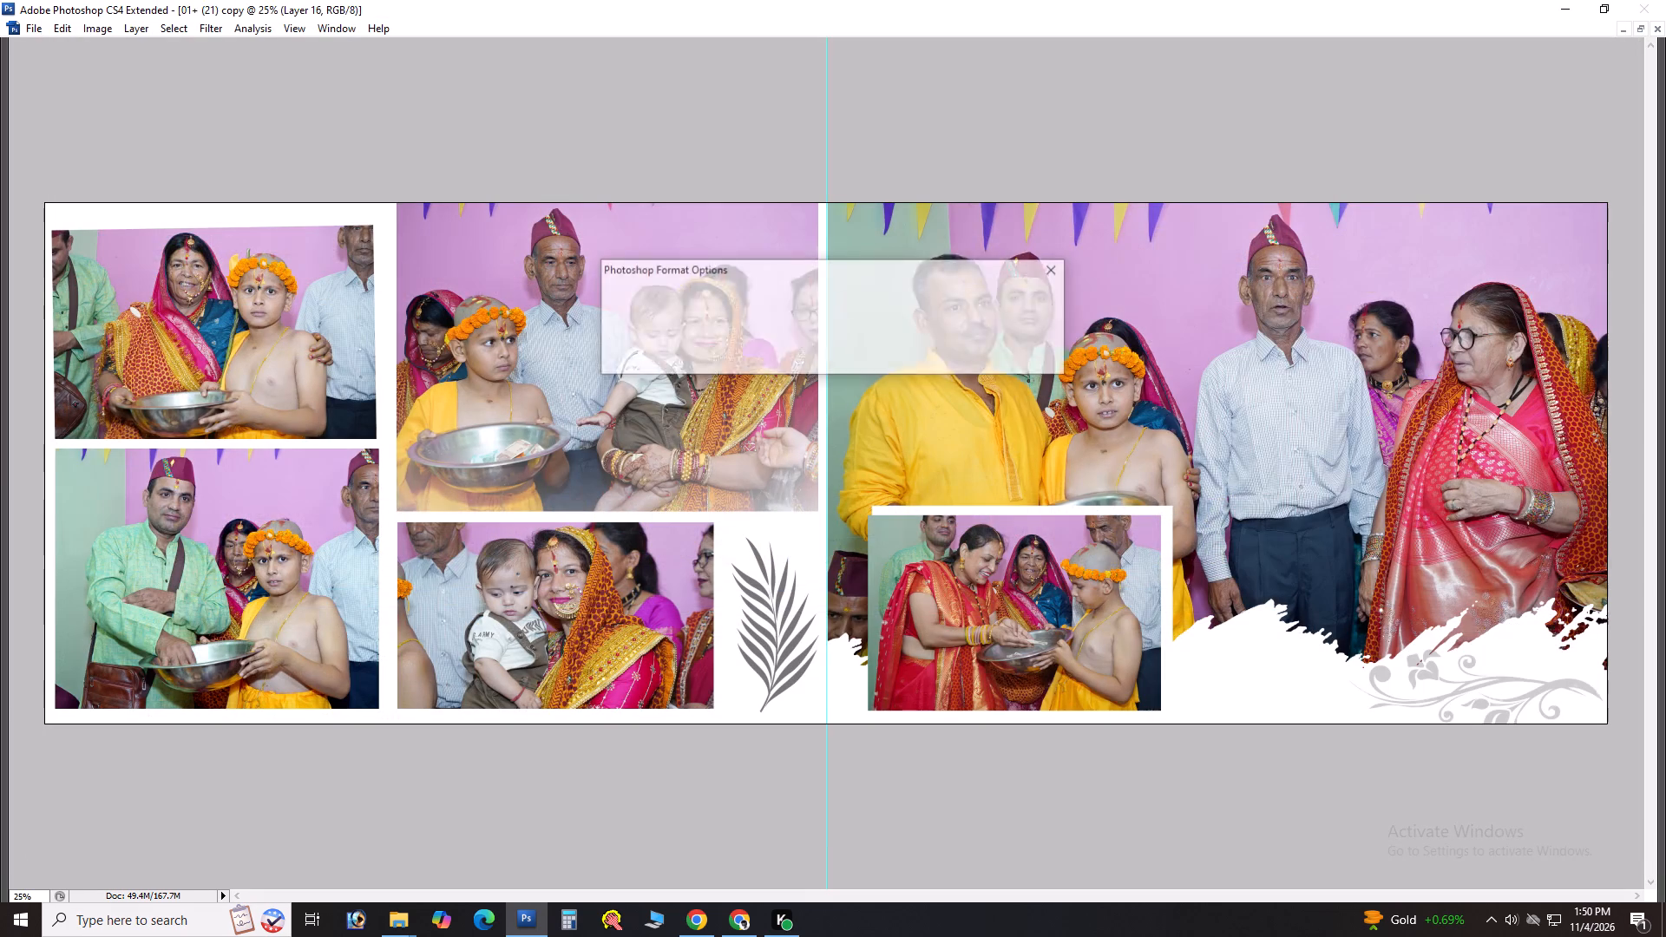
{"action": "key", "text": "Return"}
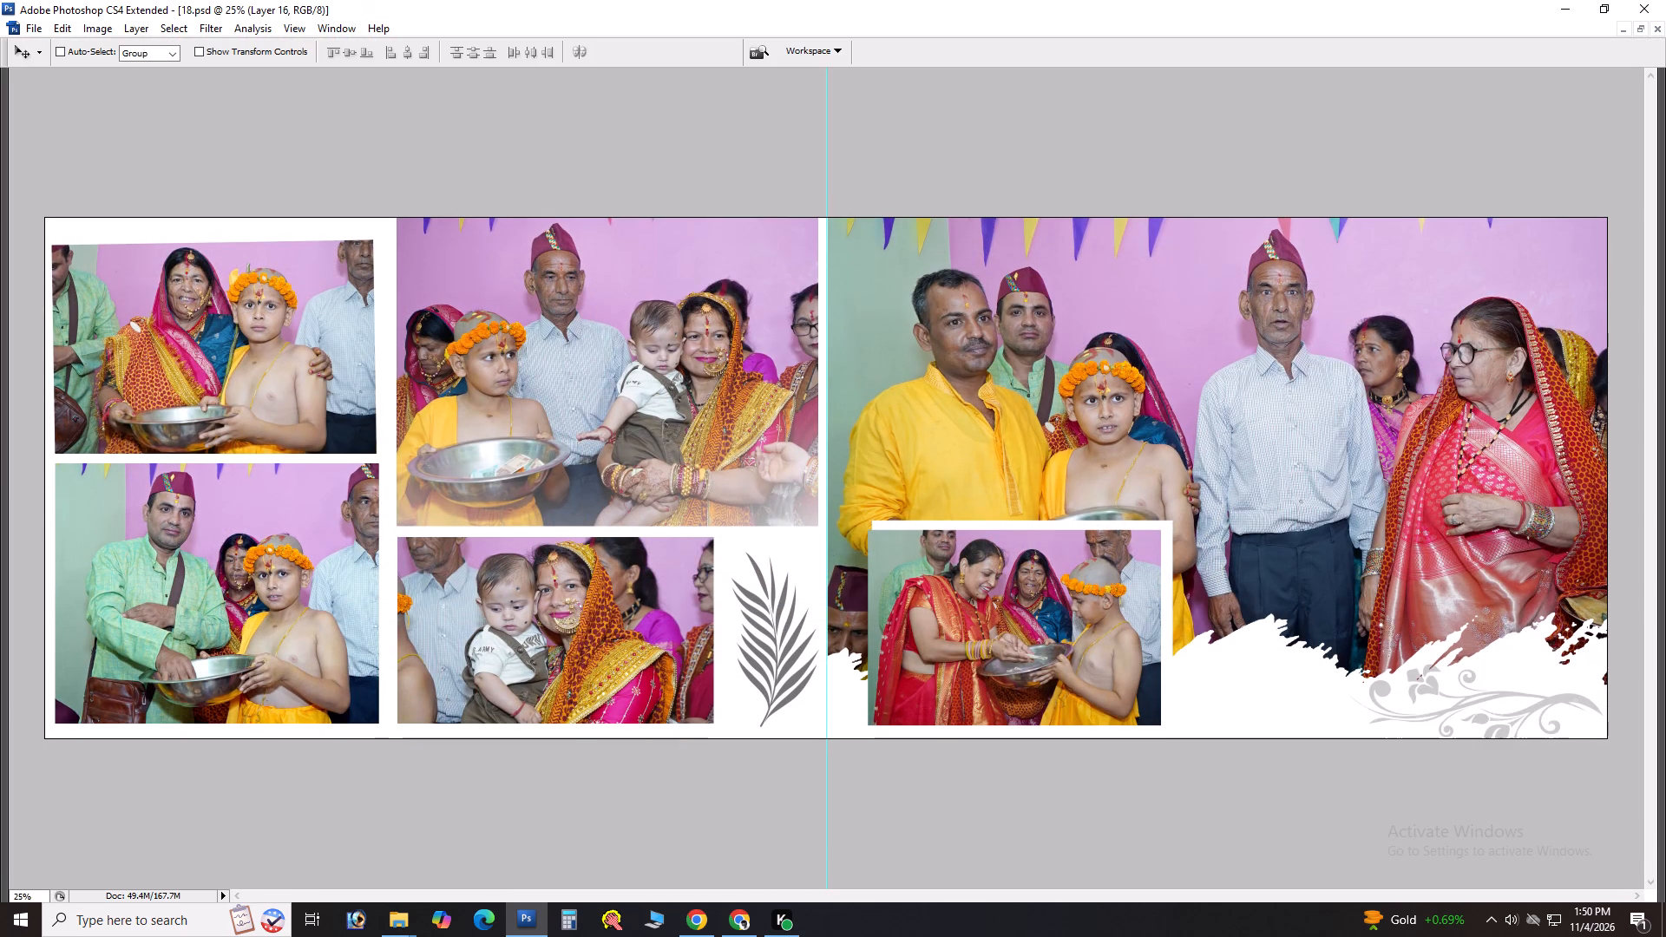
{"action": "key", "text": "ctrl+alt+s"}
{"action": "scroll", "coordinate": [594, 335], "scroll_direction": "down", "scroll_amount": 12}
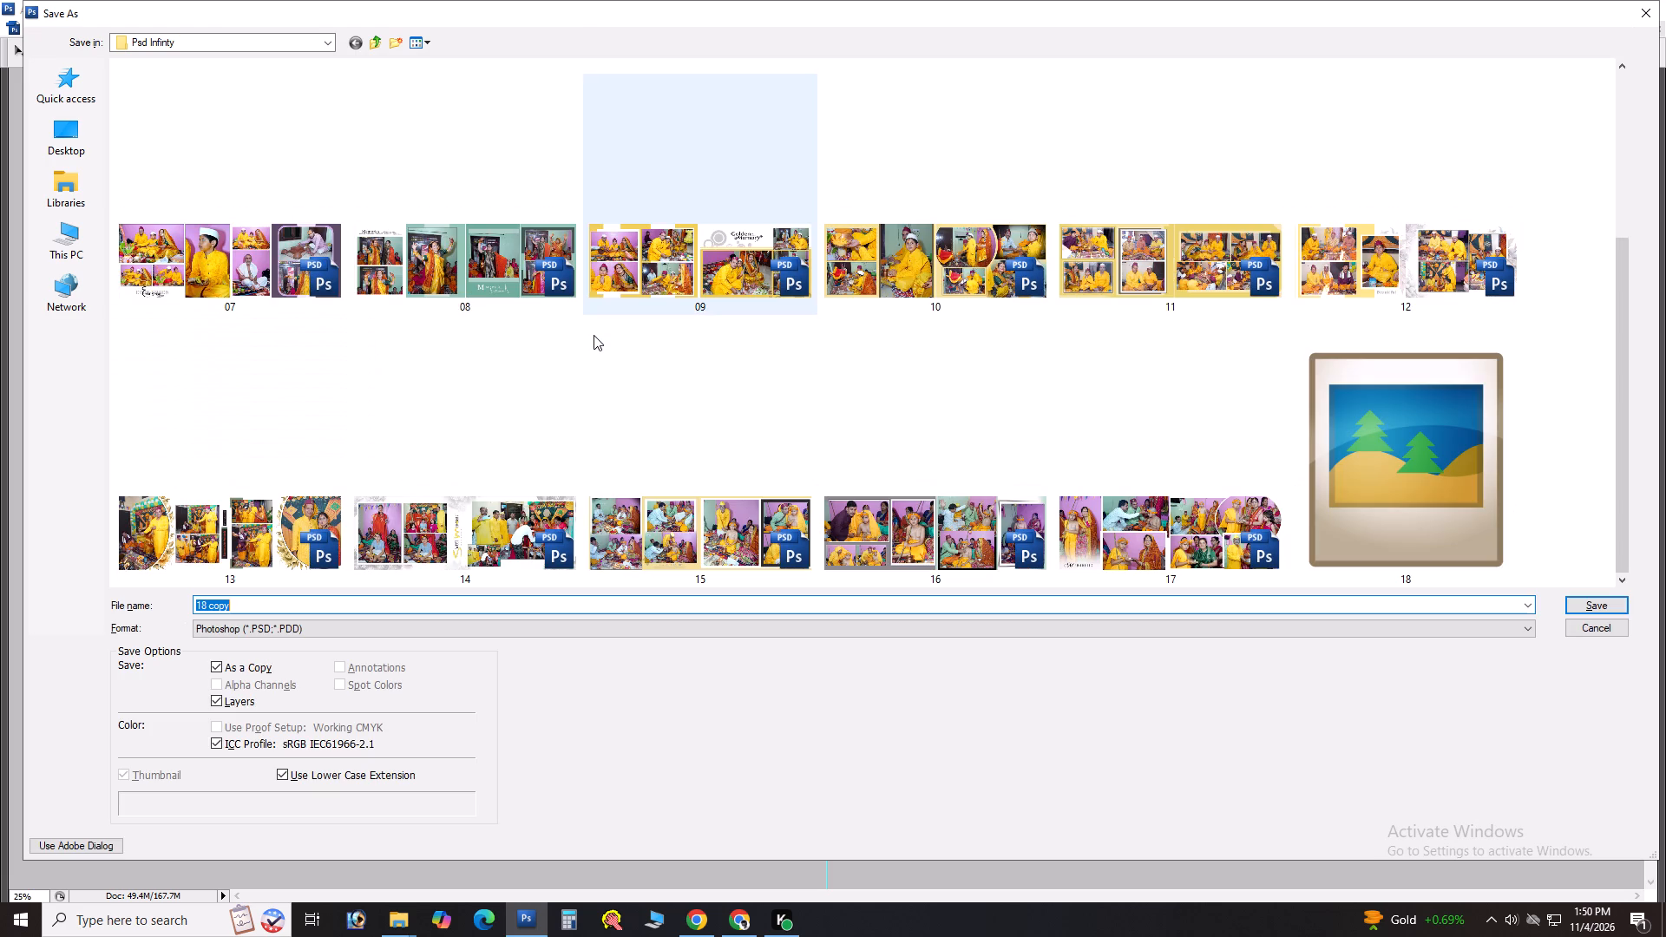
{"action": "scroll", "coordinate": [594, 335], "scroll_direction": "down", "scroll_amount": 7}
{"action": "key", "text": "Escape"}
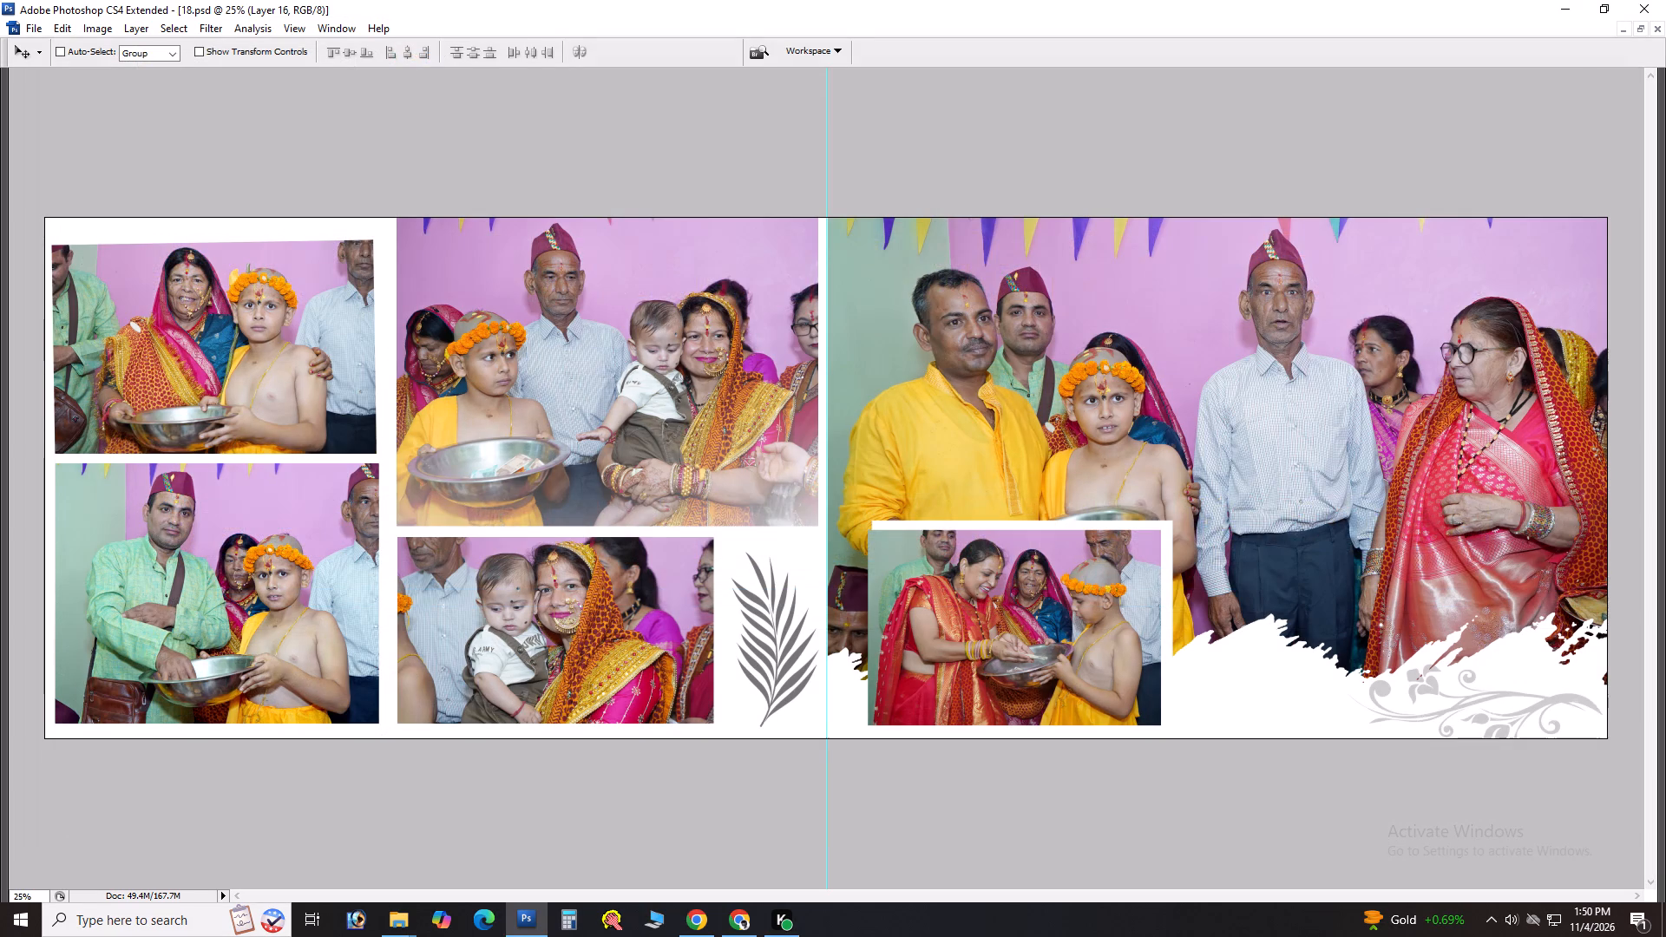
Close 18.psd and close the original 01+ (21) sheet without saving its changes.
{"action": "key", "text": "ctrl+w"}
{"action": "key", "text": "Tab"}
{"action": "key", "text": "ctrl+w"}
{"action": "key", "text": "Tab"}
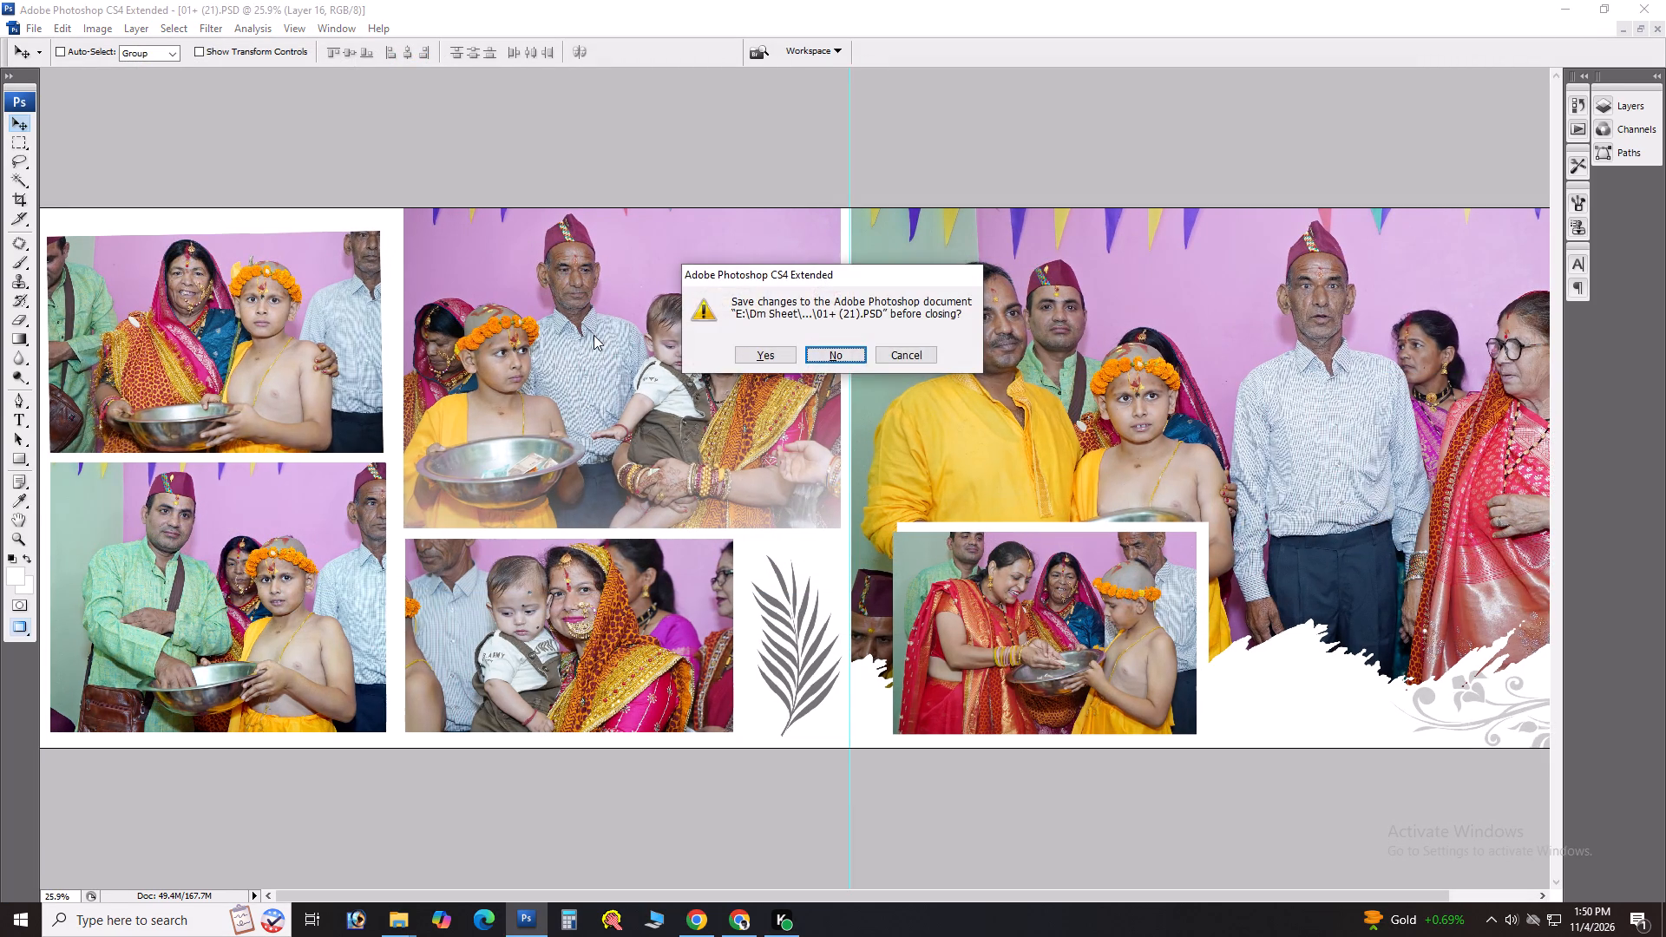
{"action": "key", "text": "space"}
Switch to photo folder 02 in File Explorer and move the selected, already used photo into the okiee subfolder.
{"action": "key", "text": "alt+Tab"}
{"action": "key", "text": "alt+Tab"}
{"action": "key", "text": "alt+Tab"}
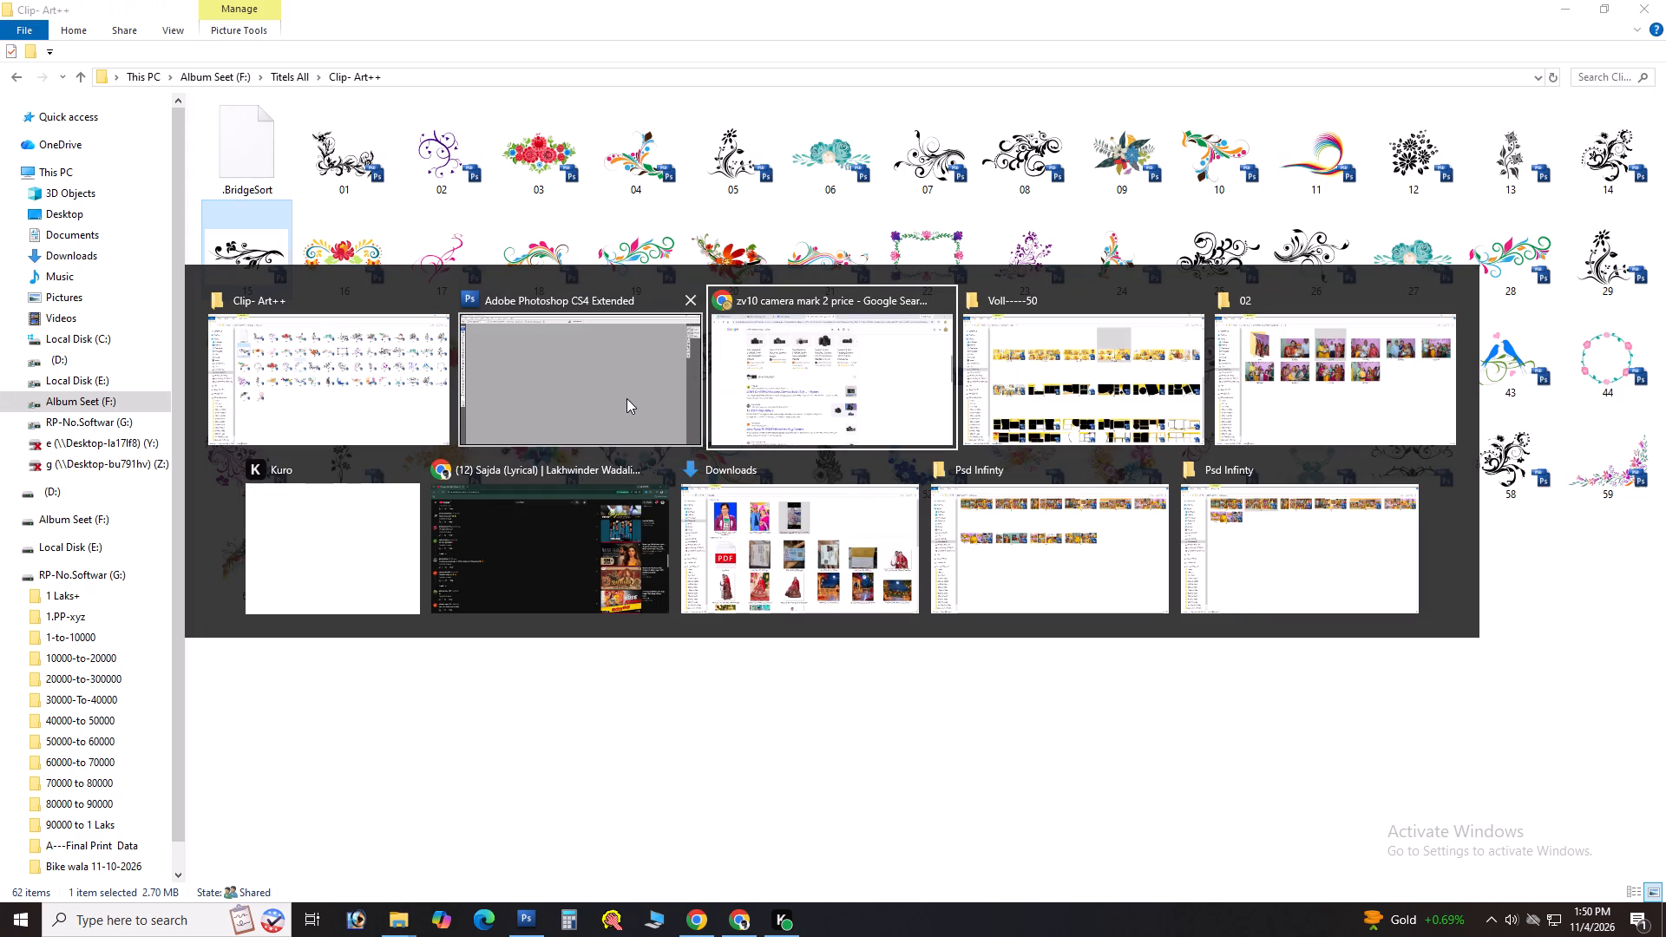
{"action": "key", "text": "alt+Tab"}
{"action": "key", "text": "alt+Tab"}
{"action": "key", "text": "alt+Tab"}
{"action": "key", "text": "alt+Tab"}
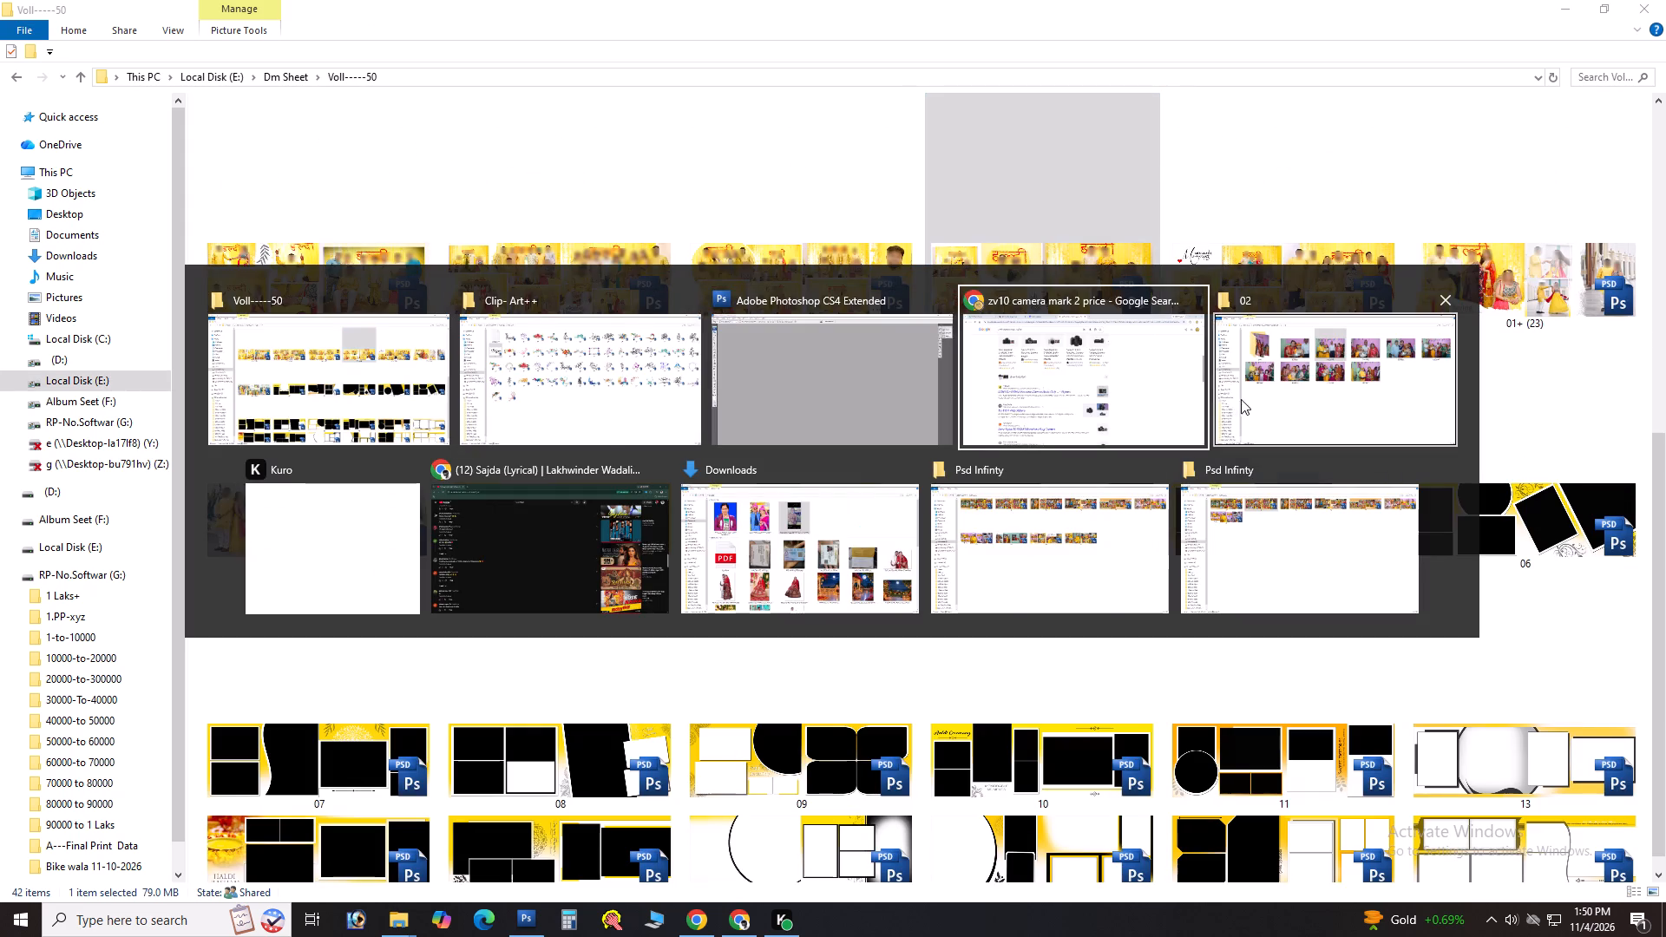
{"action": "key", "text": "alt+Tab"}
{"action": "left_click_drag", "start_coordinate": [816, 270], "coordinate": [374, 284]}
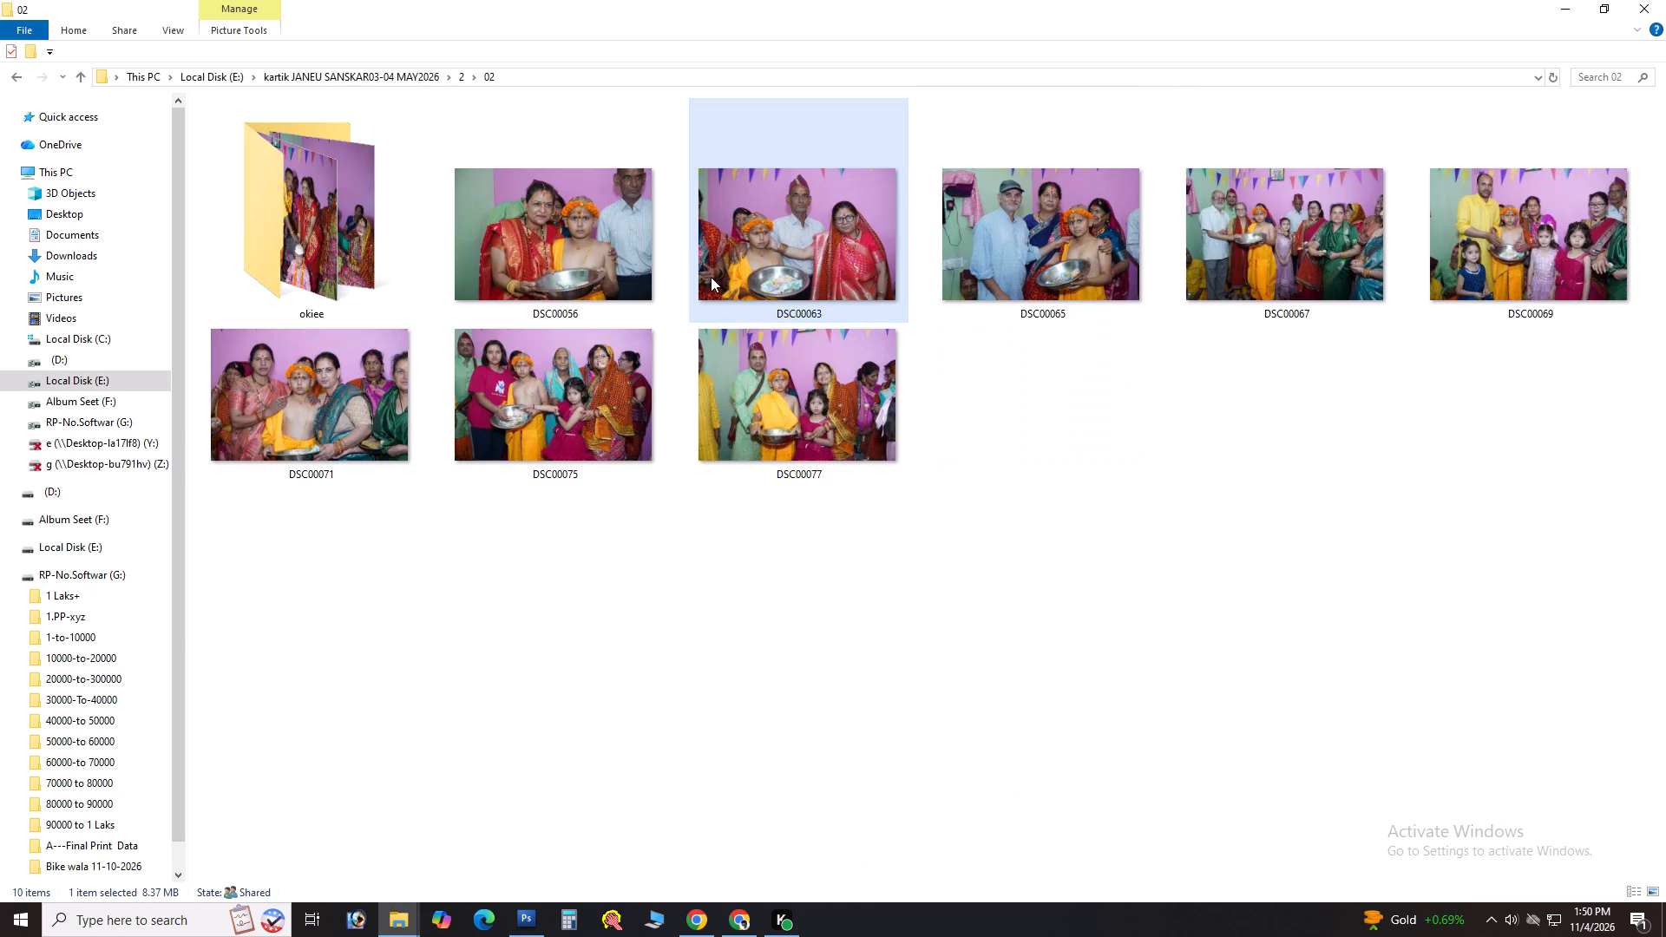
Look over the remaining ceremony photos in folder 02, DSC00056 to DSC00077.
{"action": "left_click", "coordinate": [626, 241]}
{"action": "left_click", "coordinate": [800, 429], "text": "ctrl+shift"}
{"action": "left_click", "coordinate": [716, 579]}
{"action": "key", "text": "alt+Tab"}
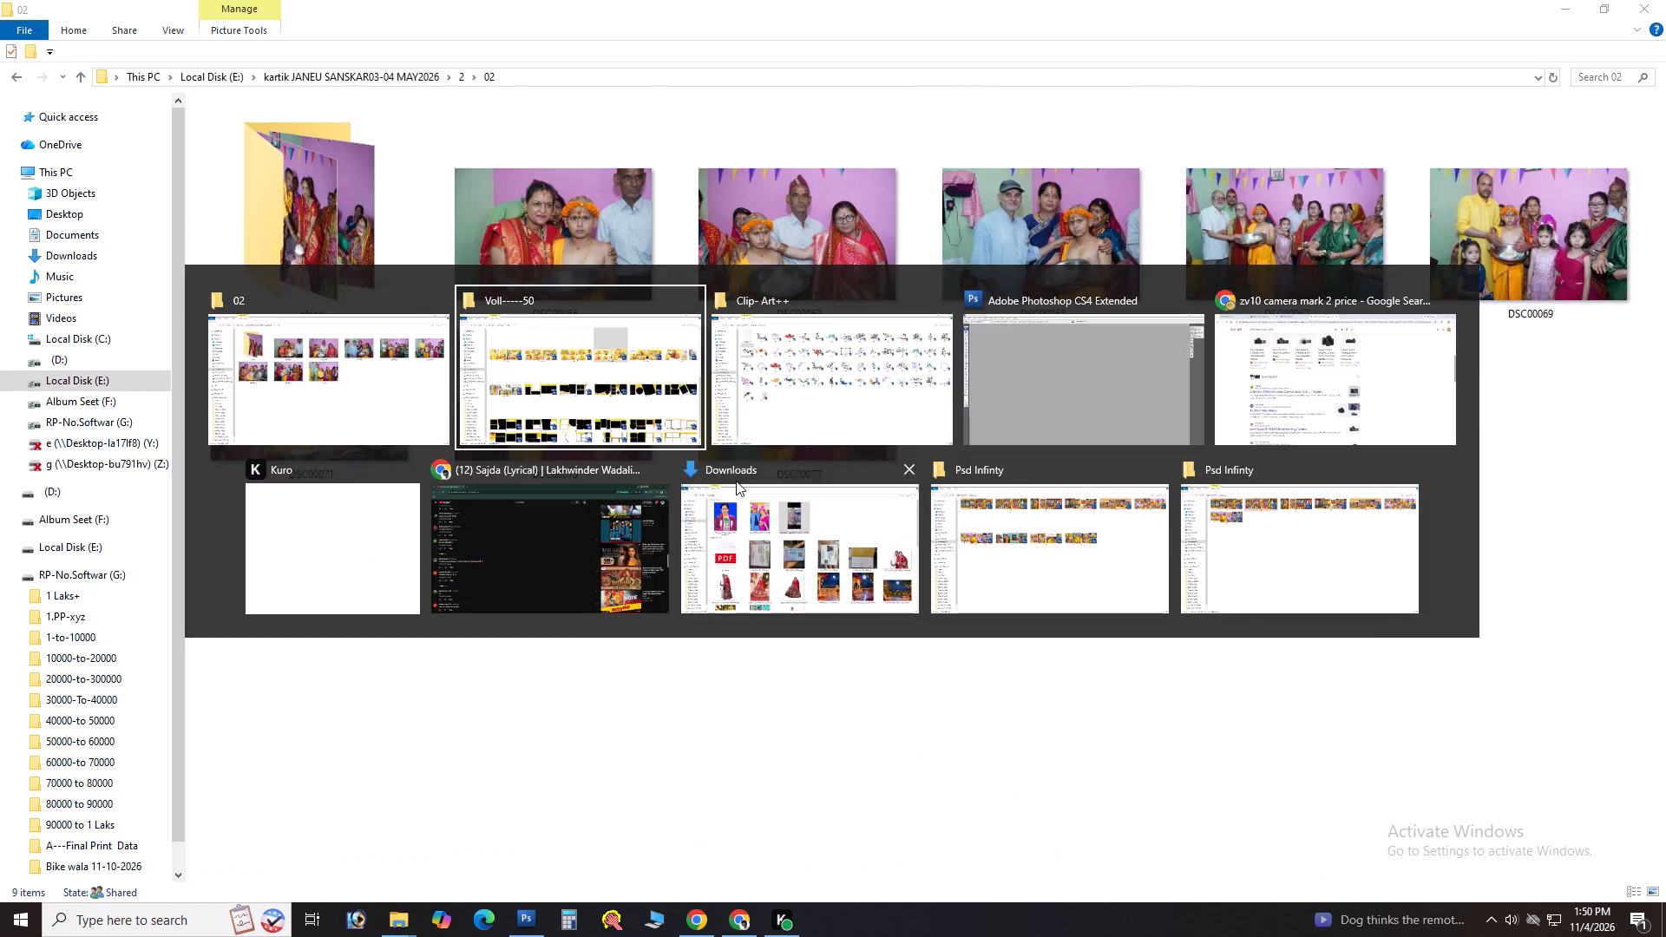
{"action": "key", "text": "alt+Tab"}
{"action": "left_click", "coordinate": [547, 311]}
{"action": "left_click", "coordinate": [783, 417], "text": "ctrl+shift"}
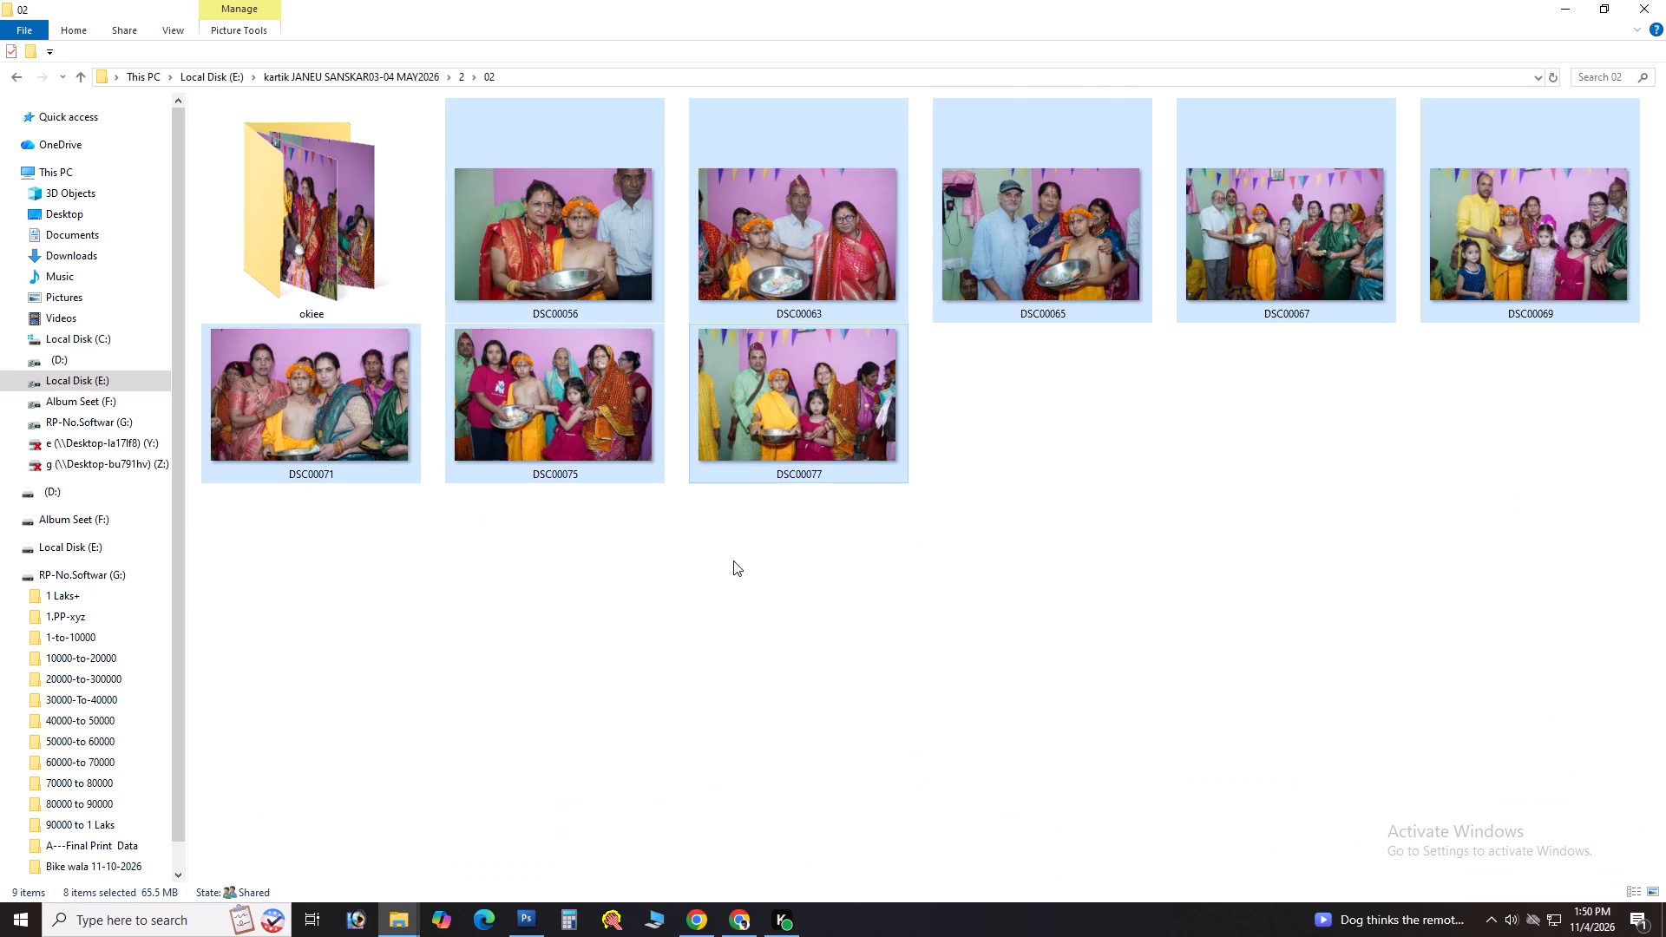
{"action": "left_click", "coordinate": [727, 582]}
Look through the sheet templates in the Voll-----50 folder, checking 08, 07 and 10 for the next spread.
{"action": "key", "text": "alt+Tab"}
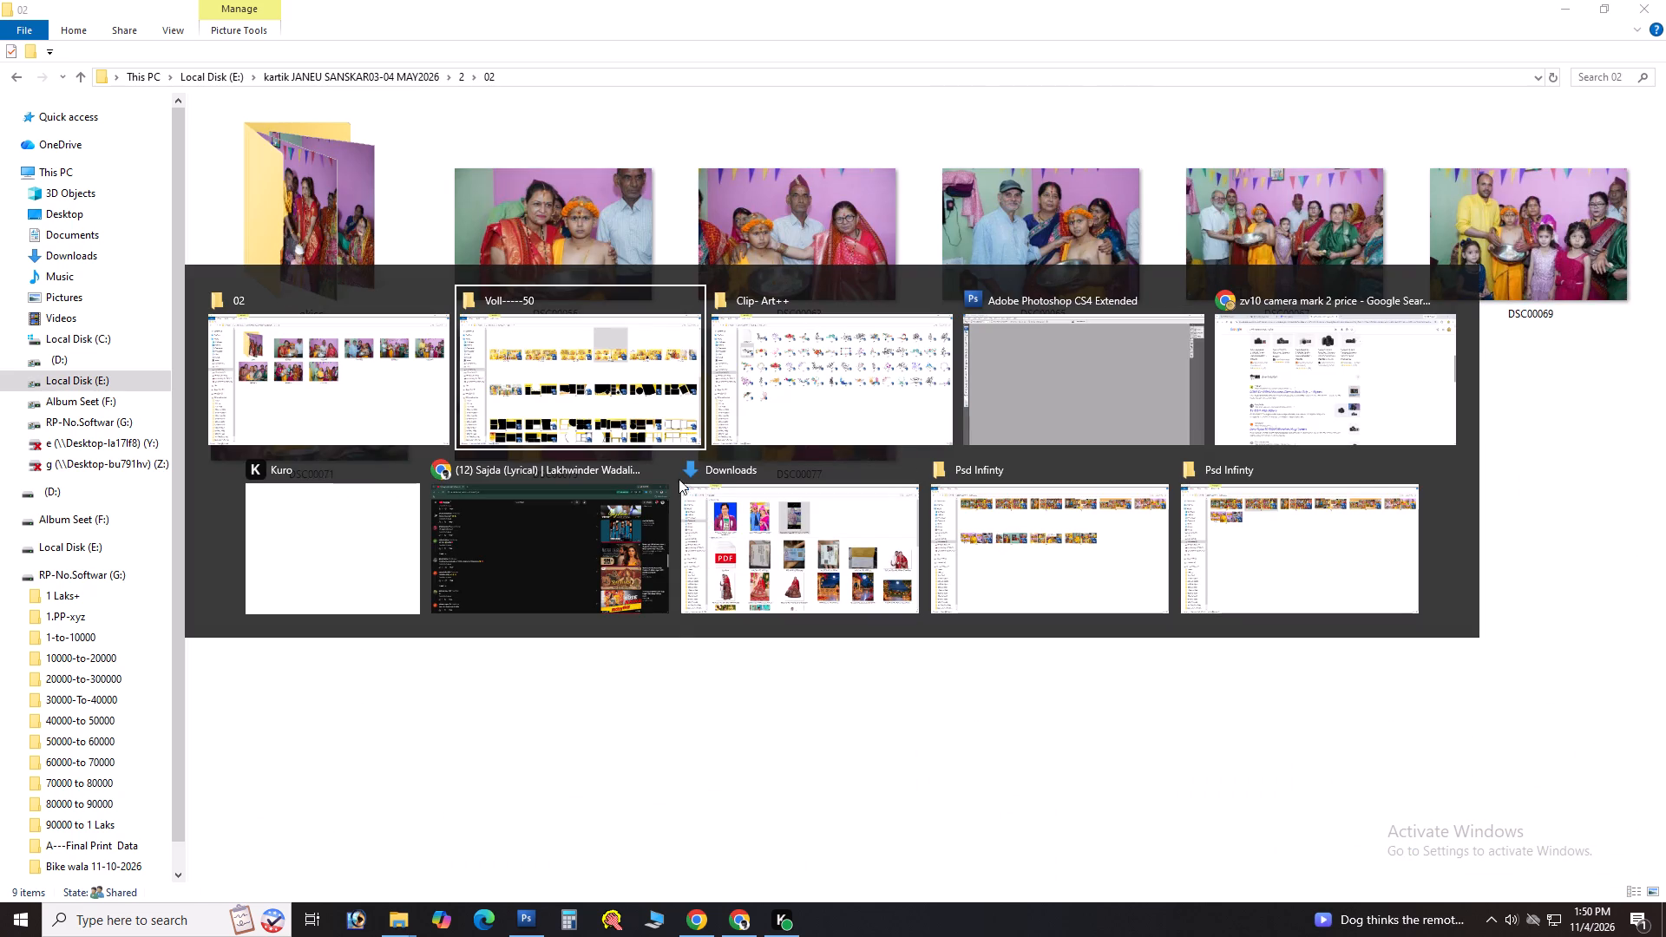
{"action": "left_click", "coordinate": [655, 410], "text": "alt"}
{"action": "scroll", "coordinate": [777, 430], "scroll_direction": "down", "scroll_amount": 2}
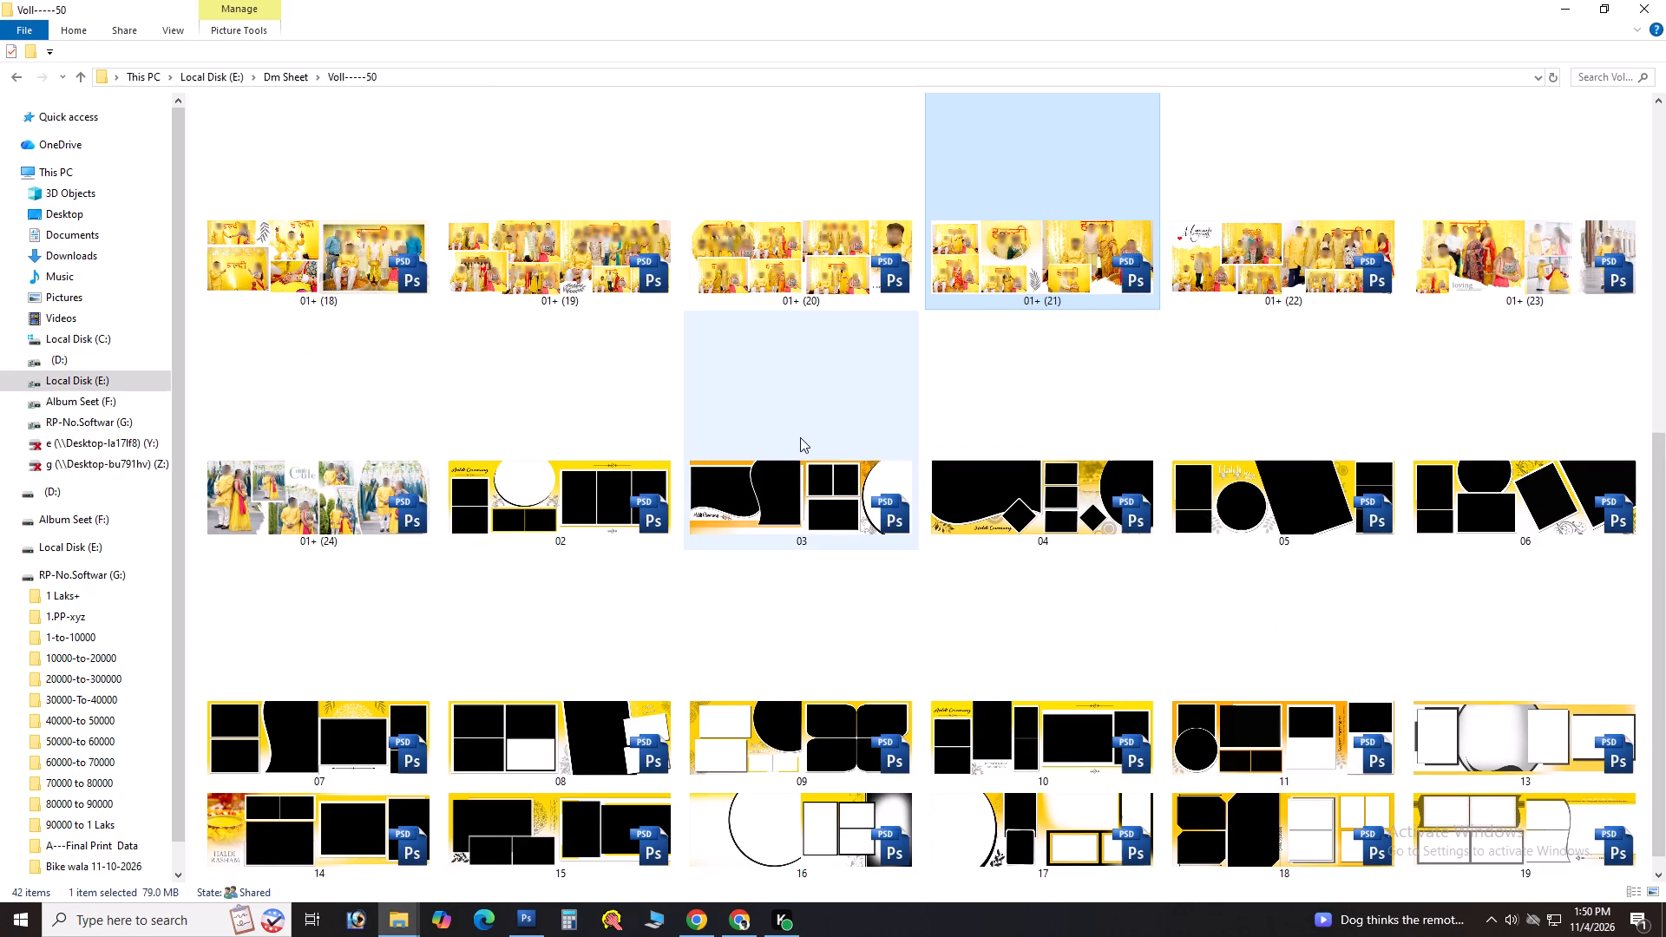
{"action": "scroll", "coordinate": [800, 437], "scroll_direction": "down", "scroll_amount": 1}
{"action": "left_click", "coordinate": [572, 783]}
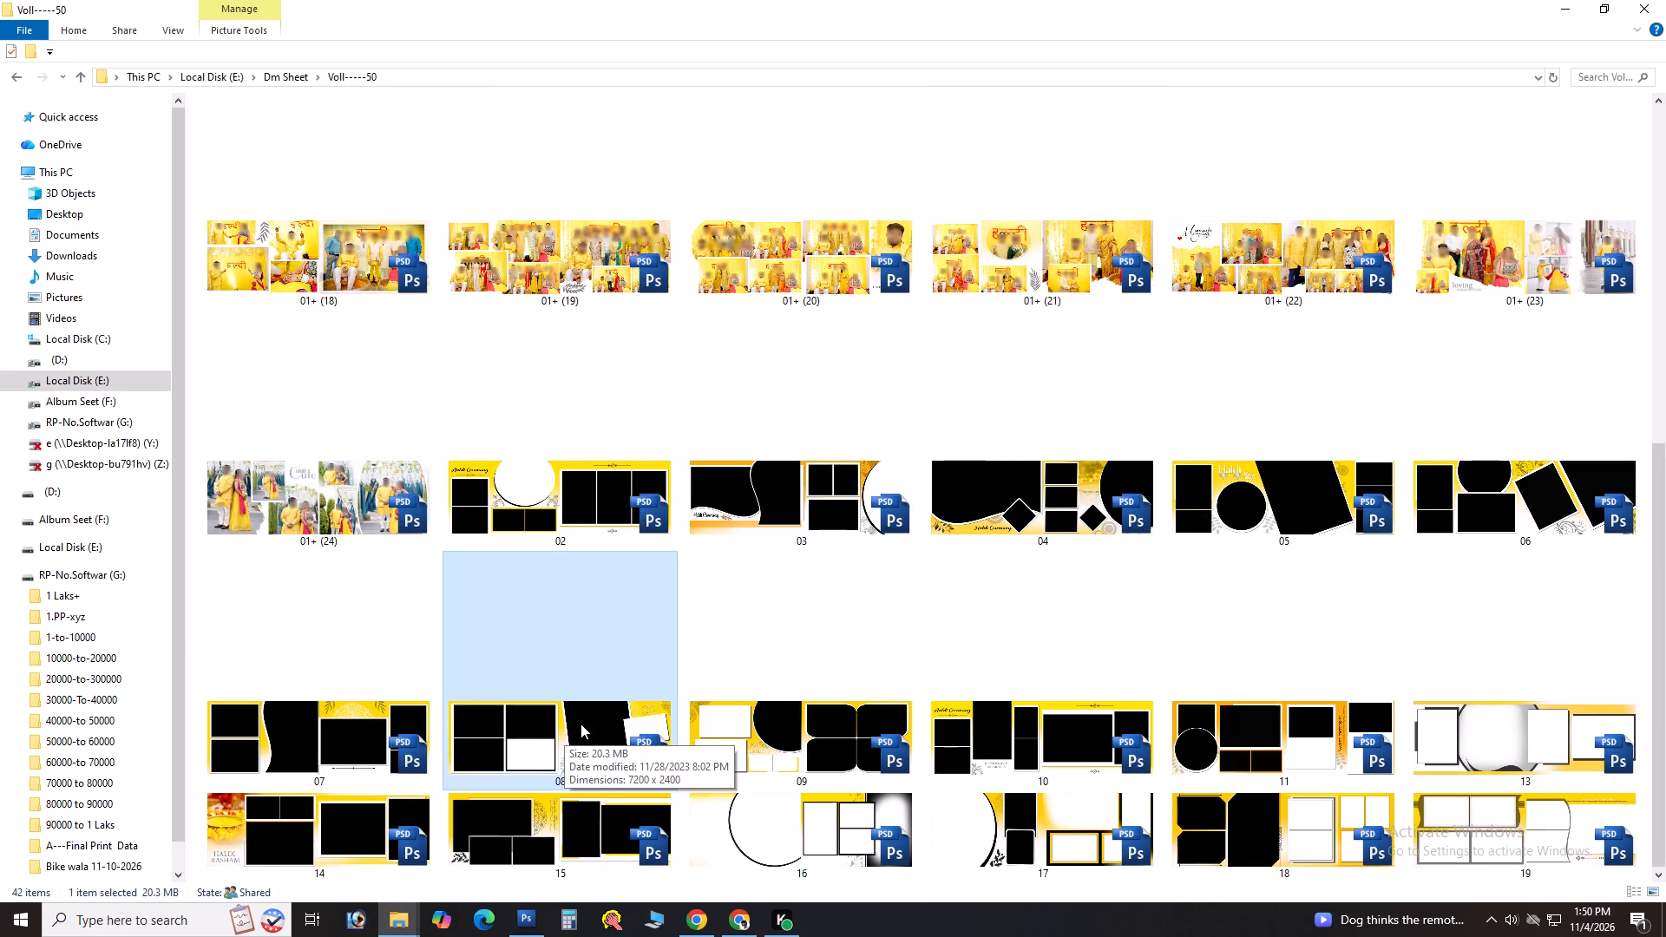
{"action": "left_click", "coordinate": [359, 698]}
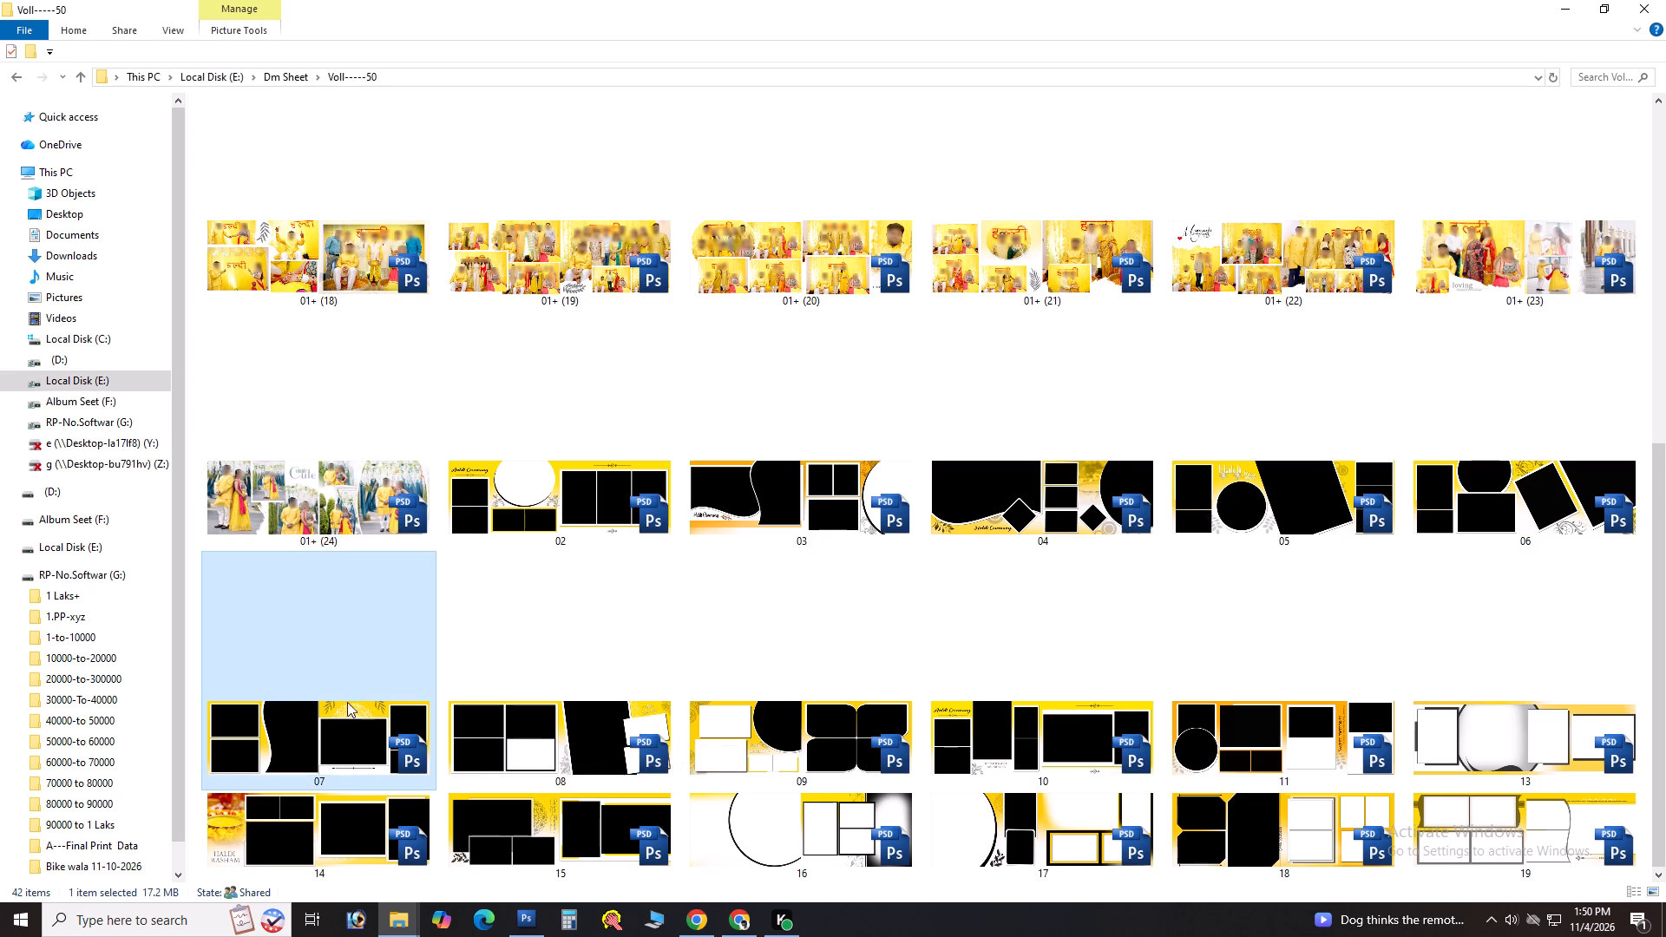
{"action": "left_click", "coordinate": [930, 750]}
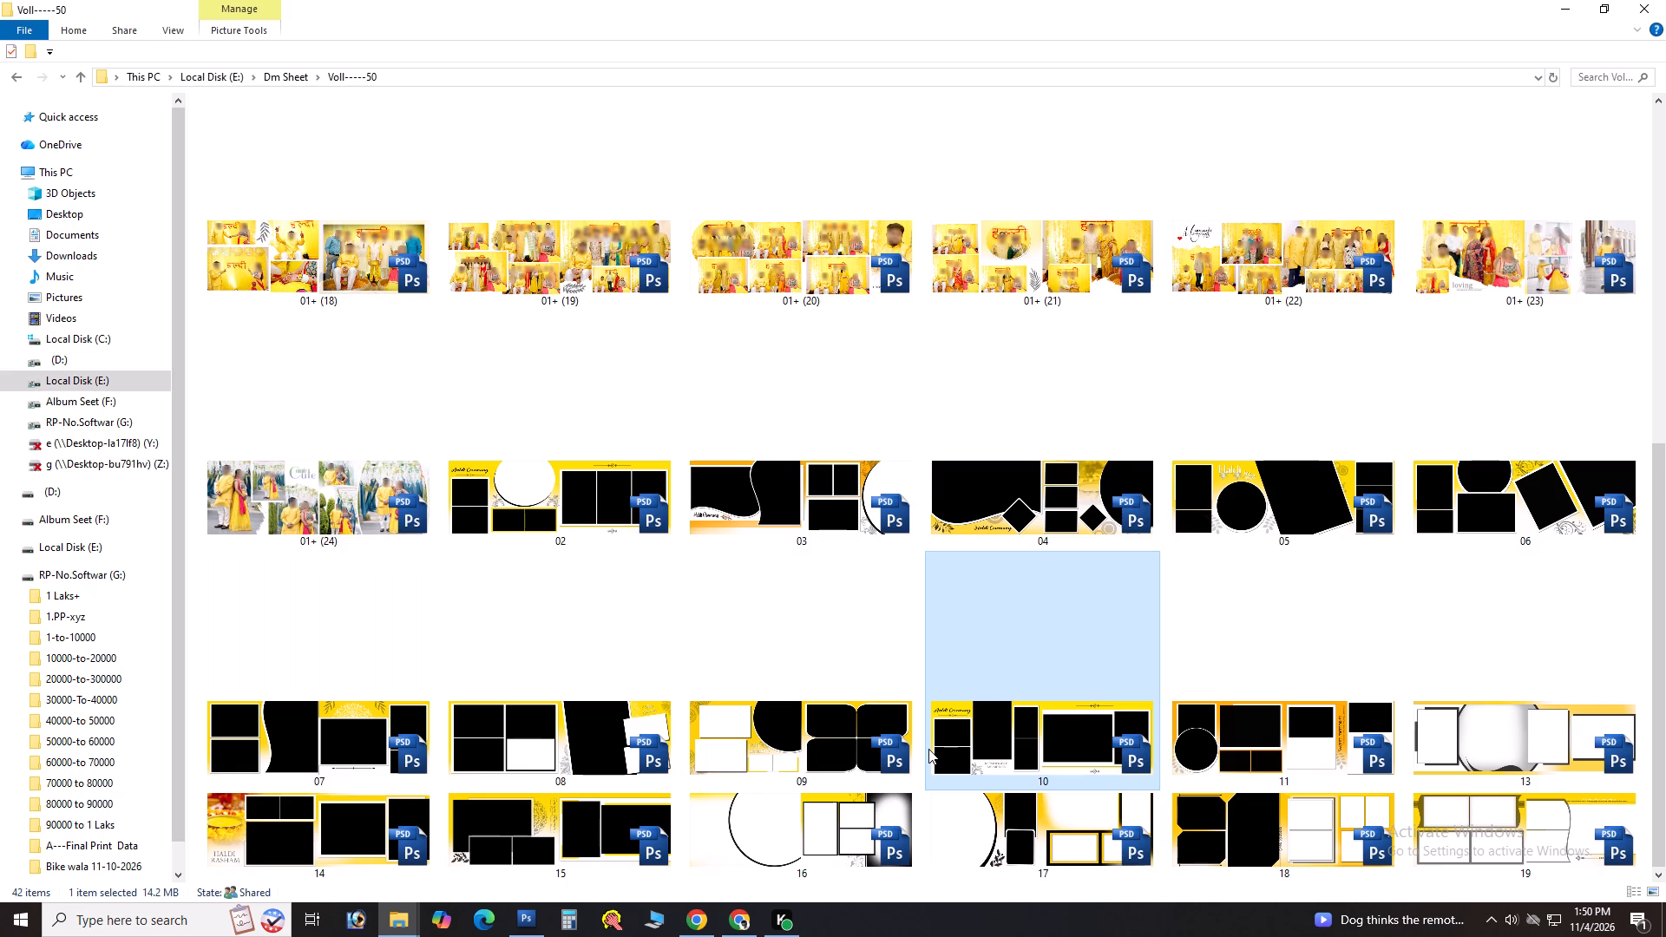
Browse up through Dm Sheet to Local Disk (E:), check the JANEU SANSKAR03-04 MAY2026 folder's contents, and return to the drive.
{"action": "key", "text": "BackSpace"}
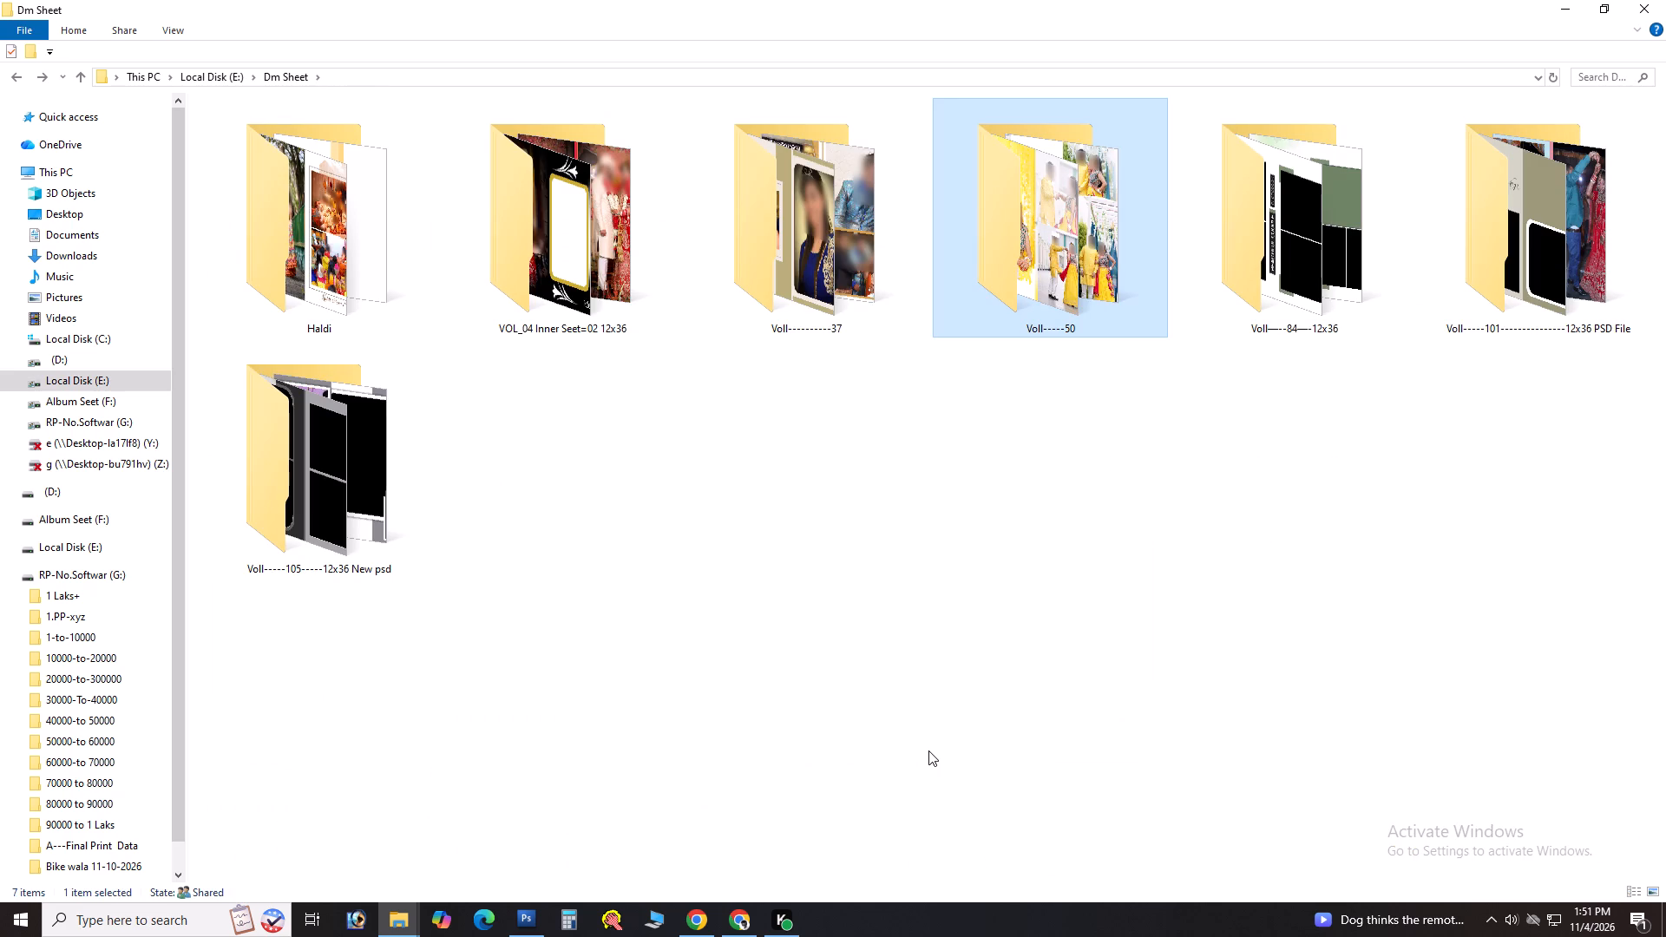
{"action": "key", "text": "backslash"}
{"action": "key", "text": "BackSpace"}
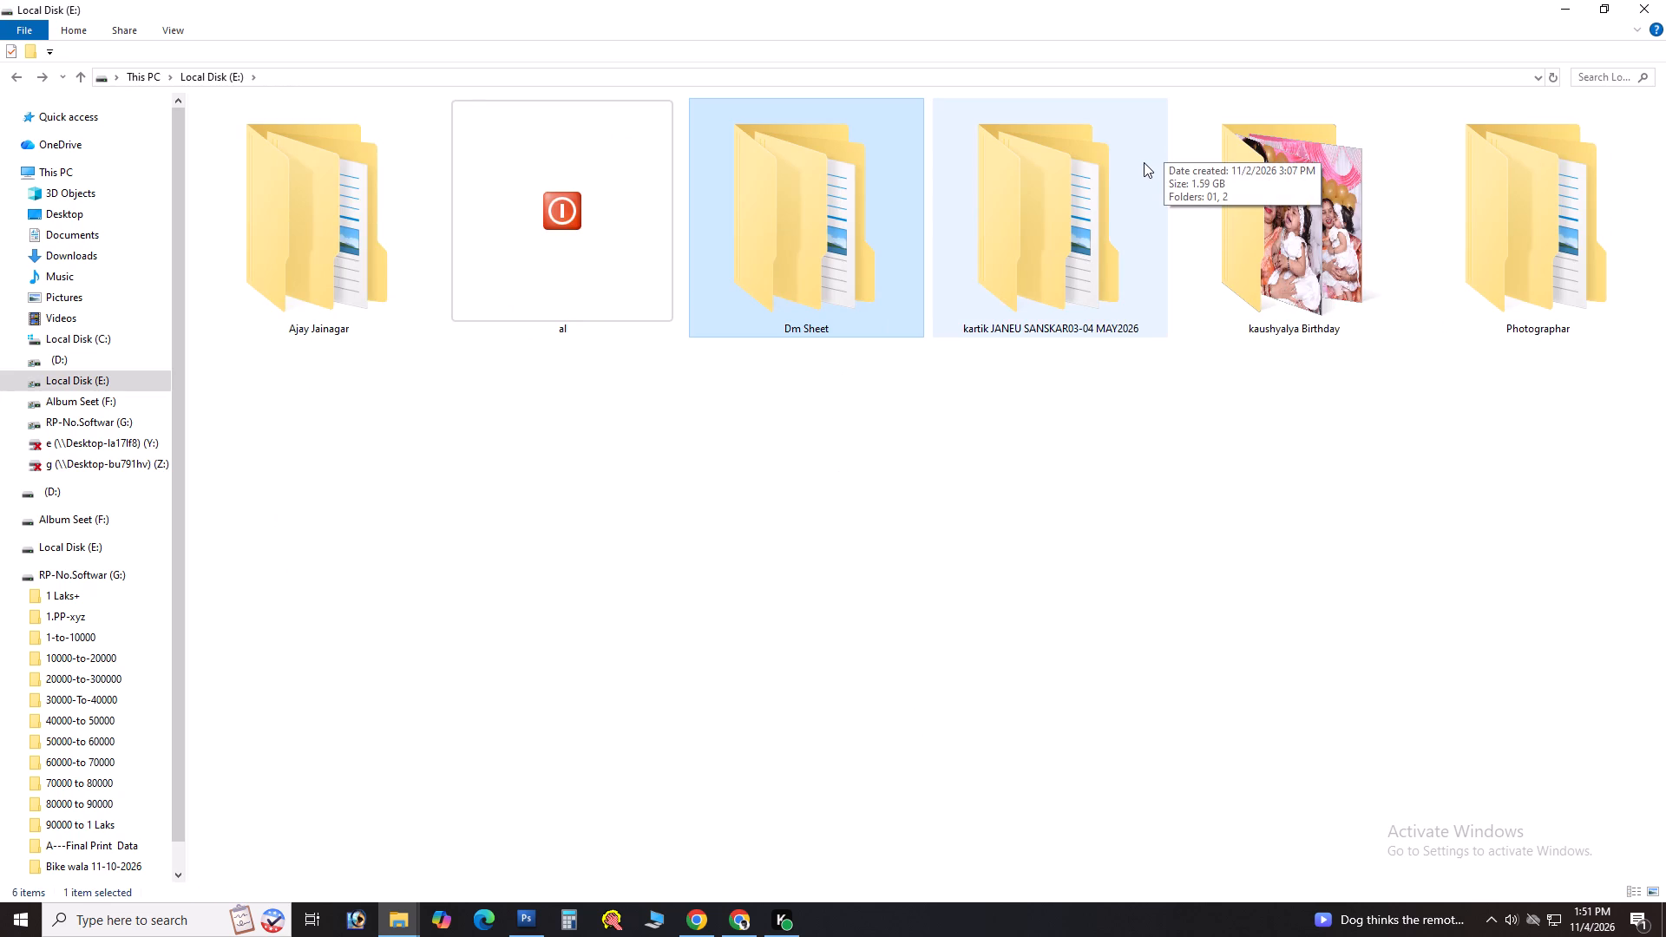
{"action": "left_click", "coordinate": [829, 392]}
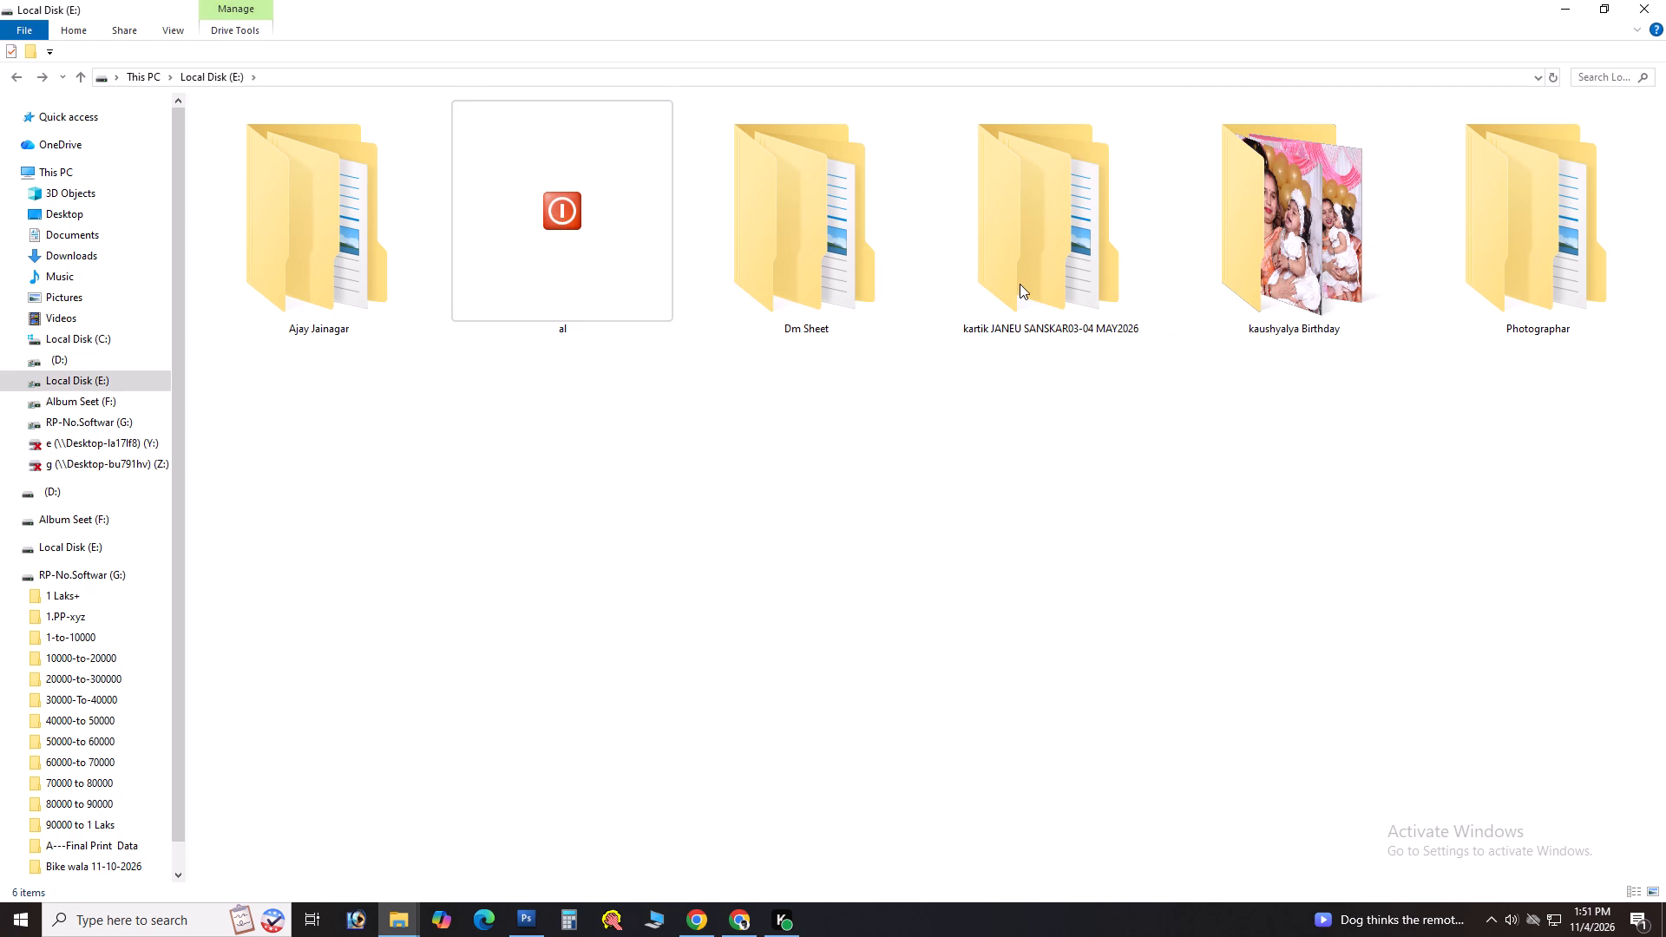
{"action": "left_click", "coordinate": [1018, 278]}
{"action": "key", "text": "Return"}
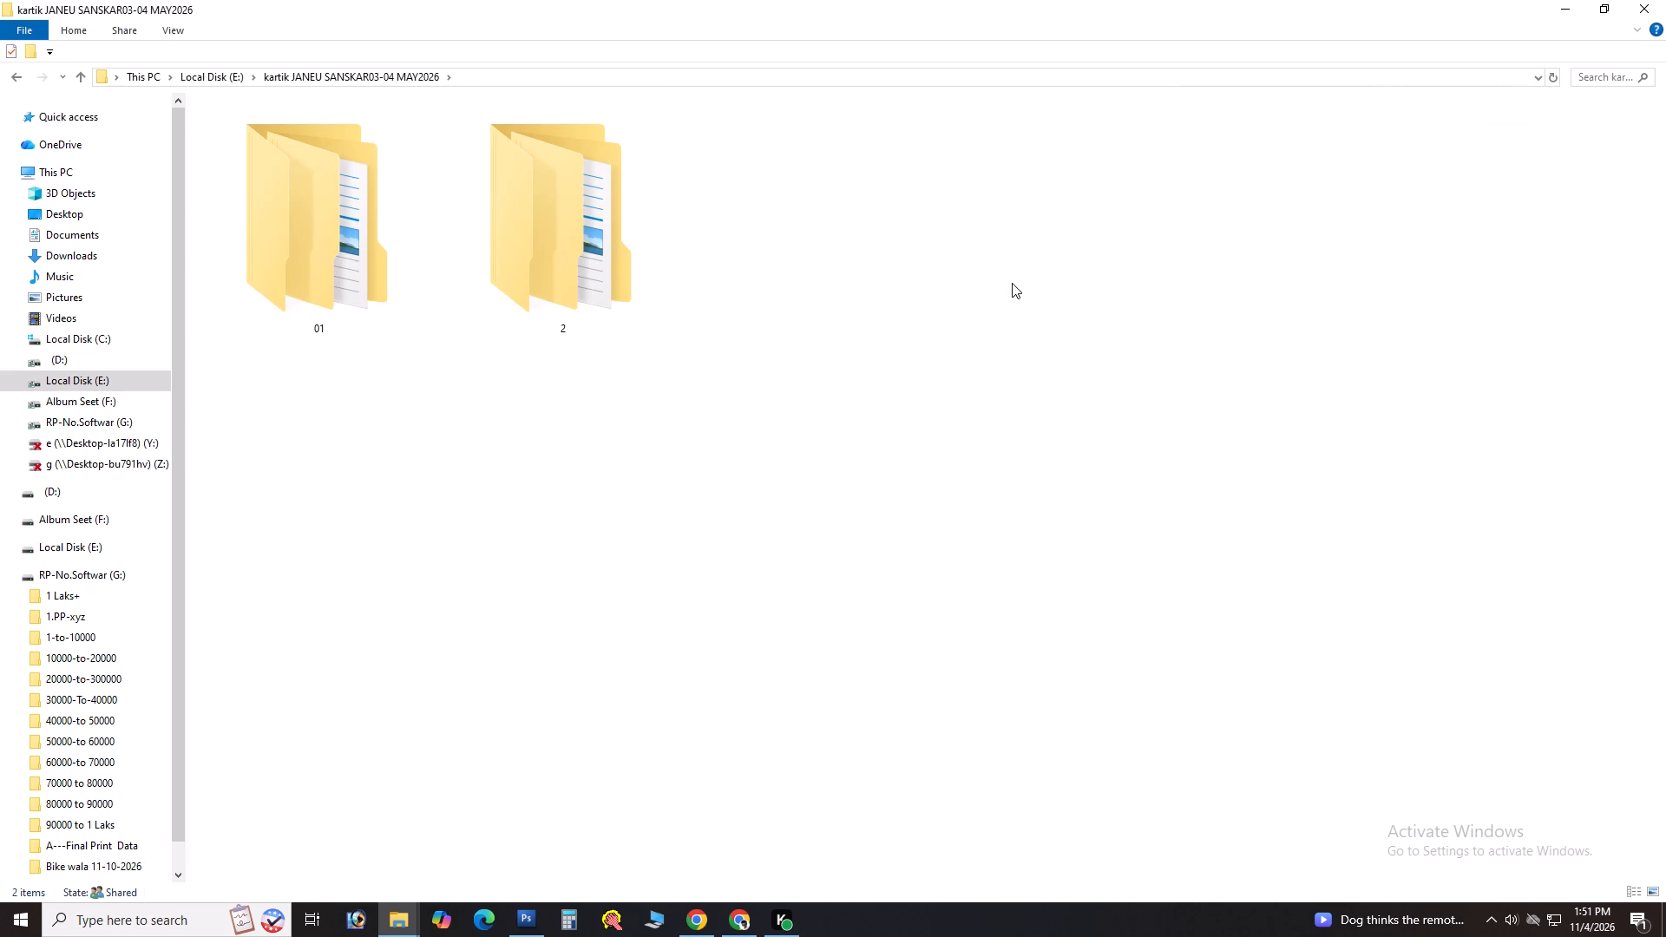
{"action": "key", "text": "BackSpace"}
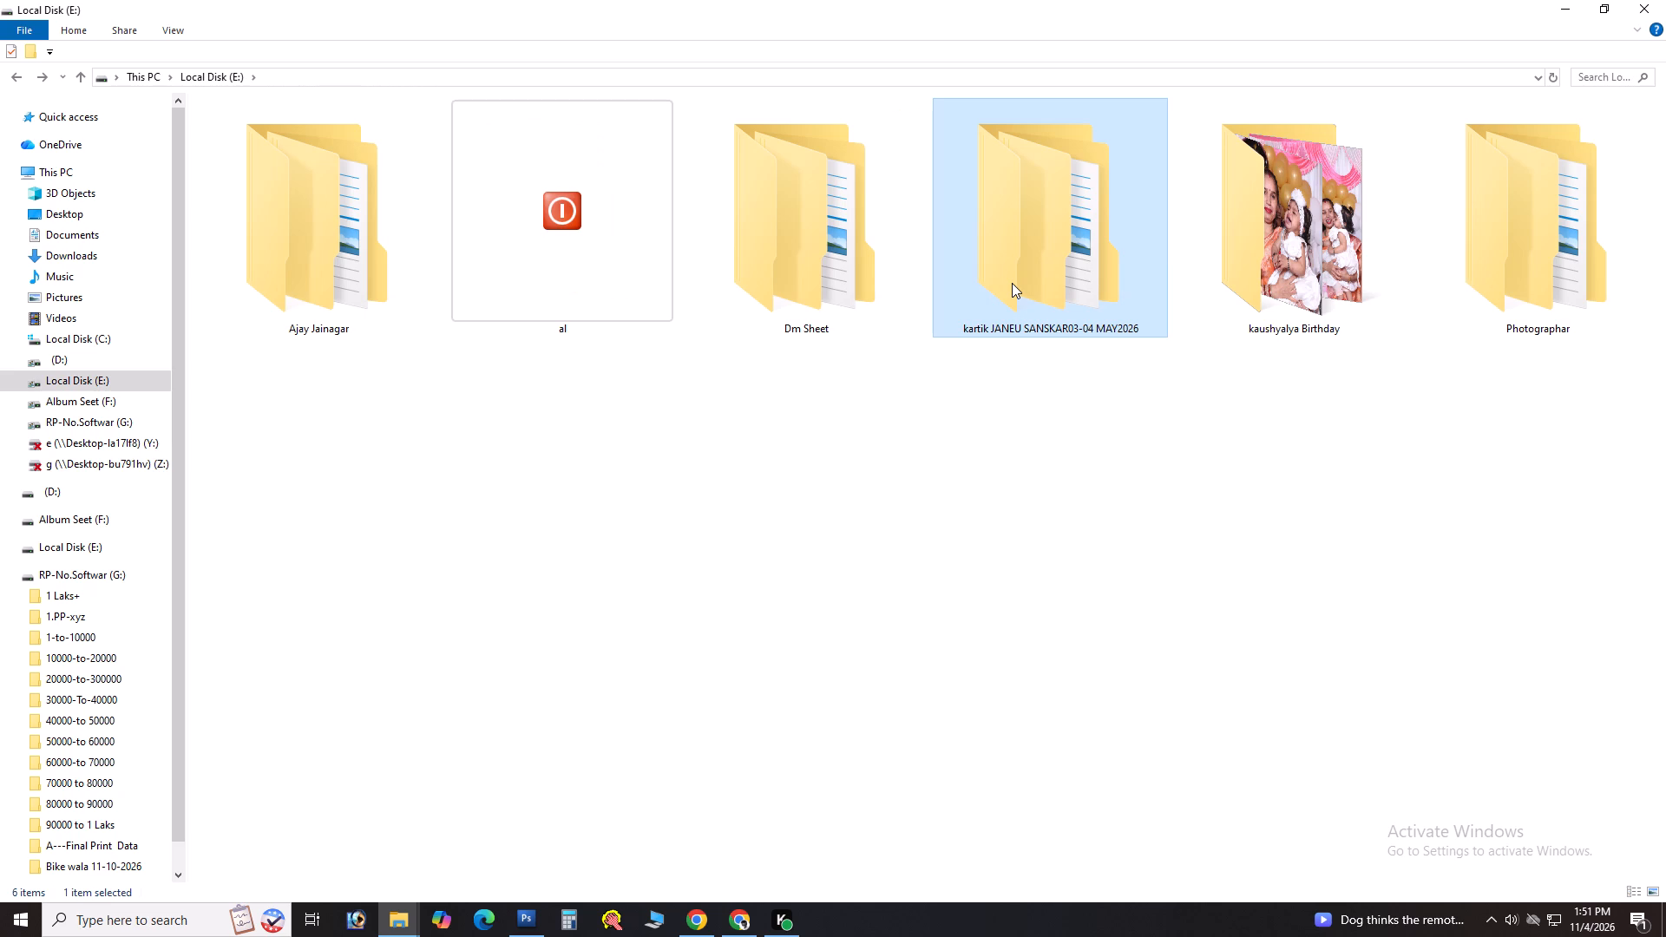
Switch from the Local Disk (E:) folder to another open window.
{"action": "key", "text": "alt+Tab"}
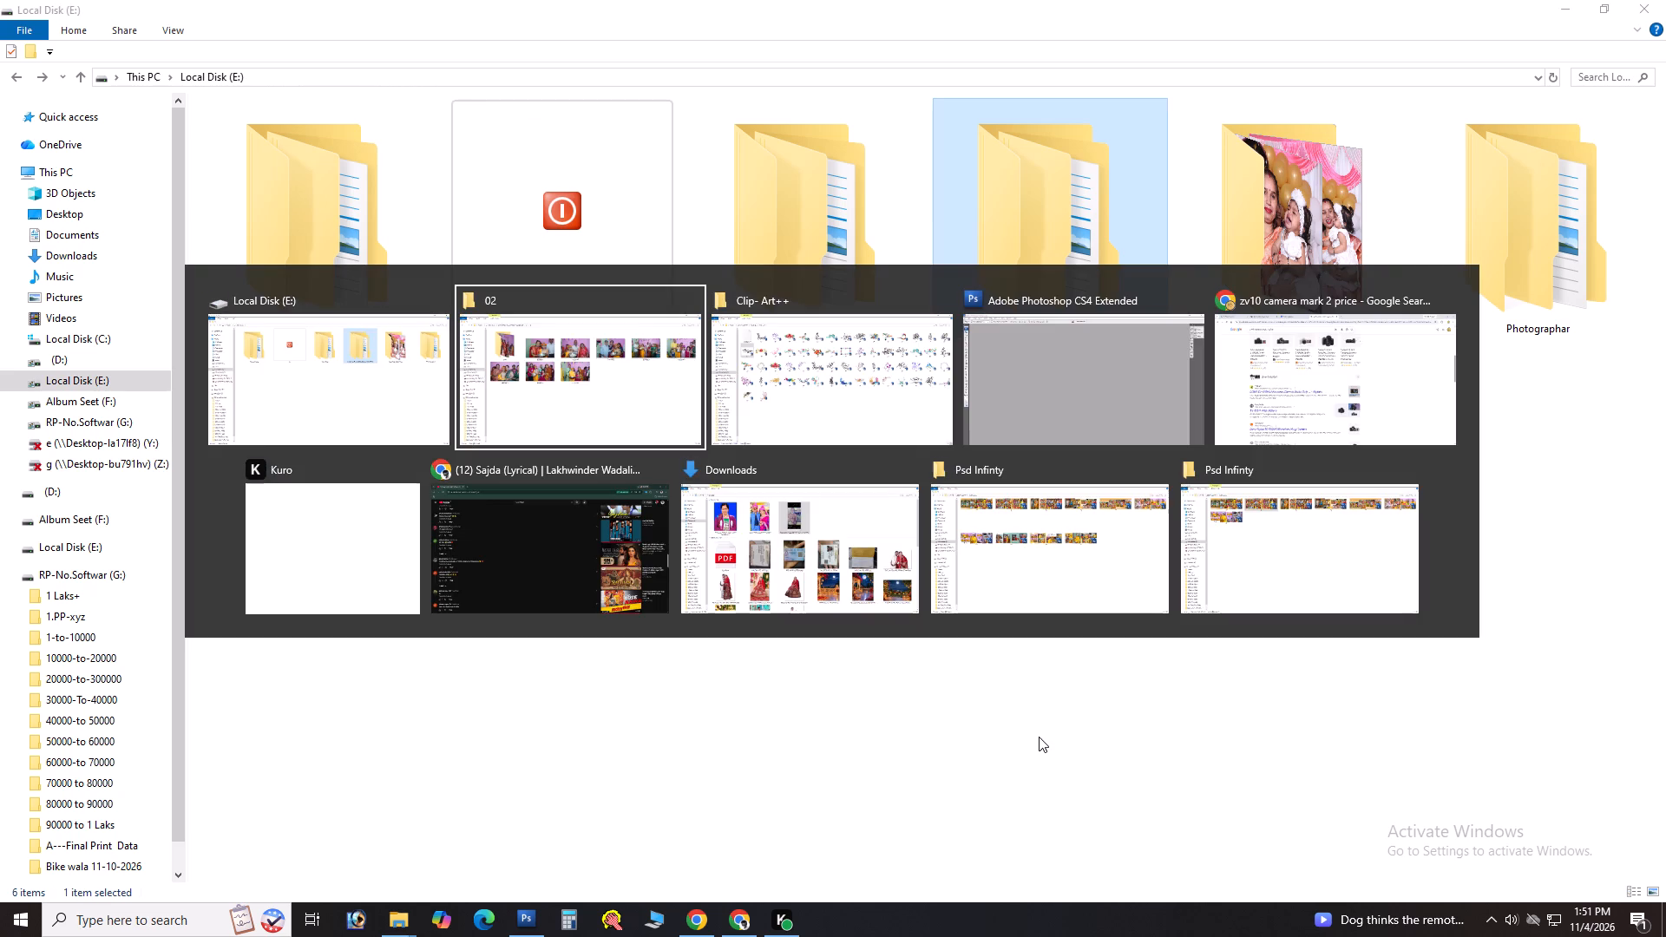
{"action": "key", "text": "alt+Tab"}
{"action": "key", "text": "alt+Tab"}
{"action": "key", "text": "alt+Tab"}
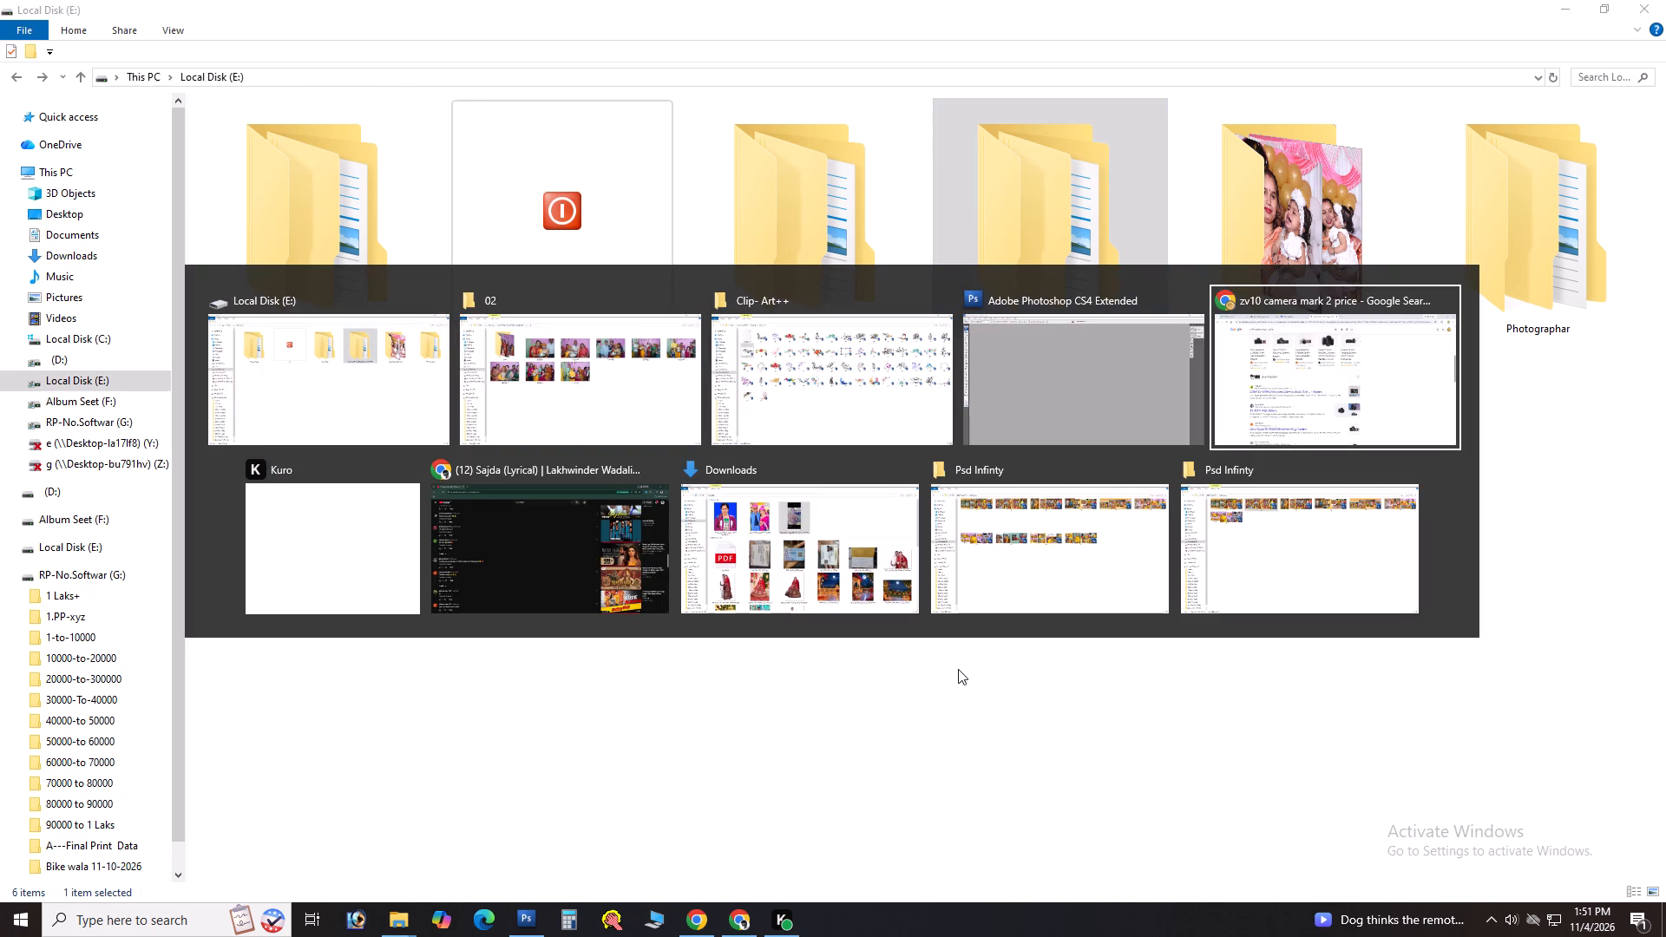
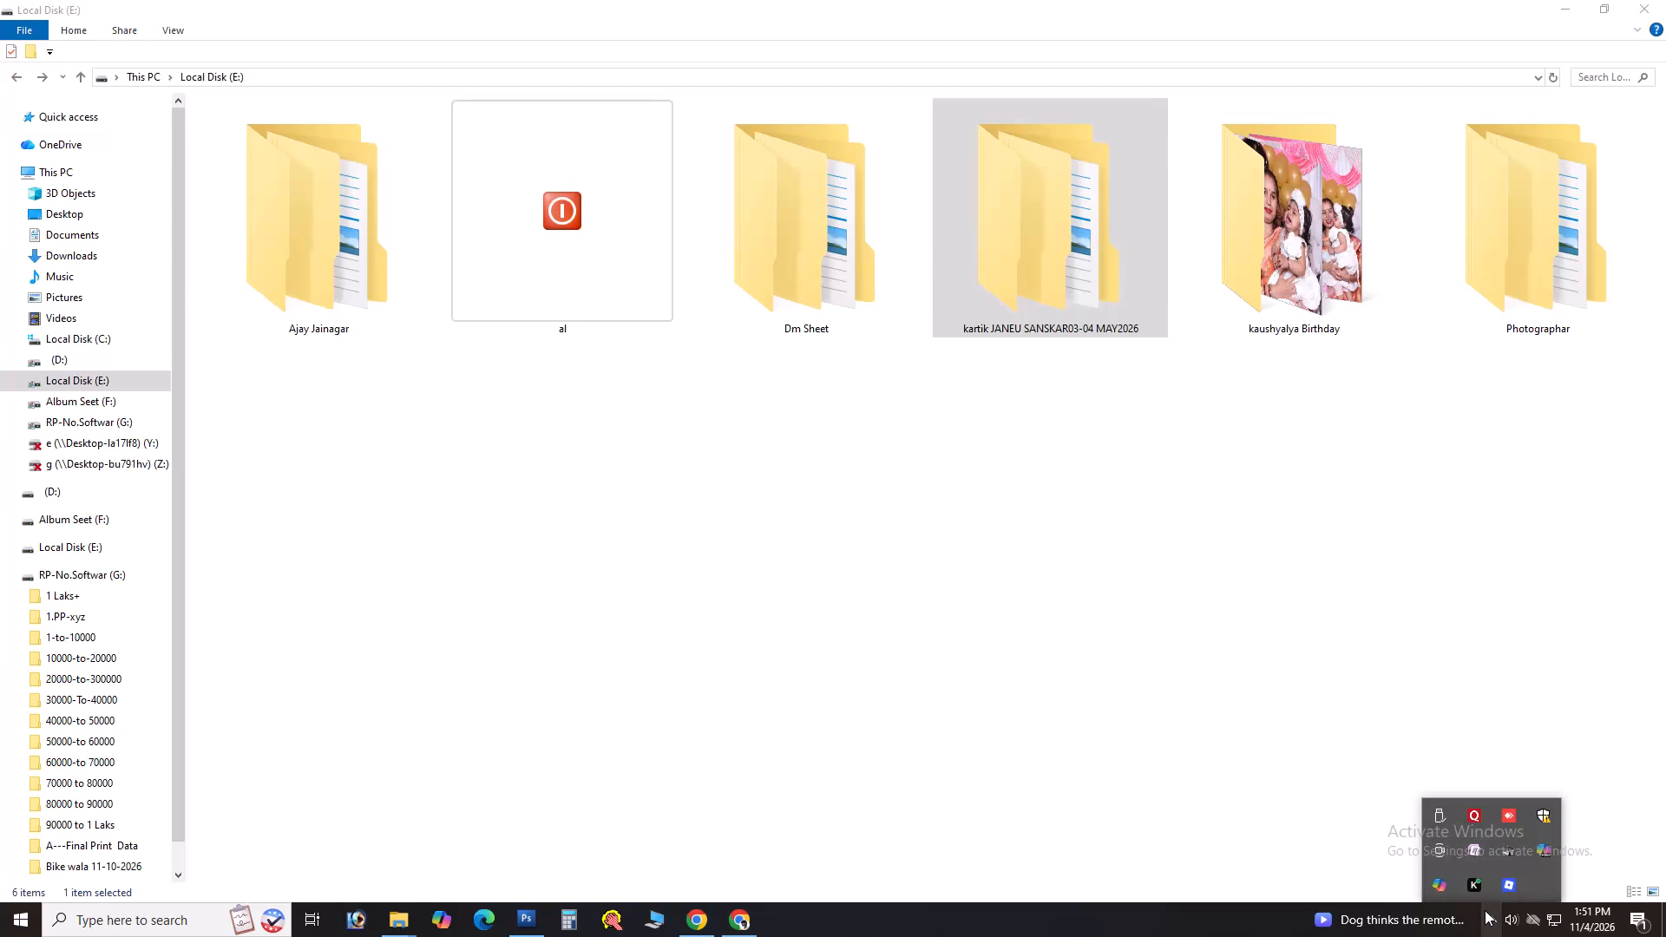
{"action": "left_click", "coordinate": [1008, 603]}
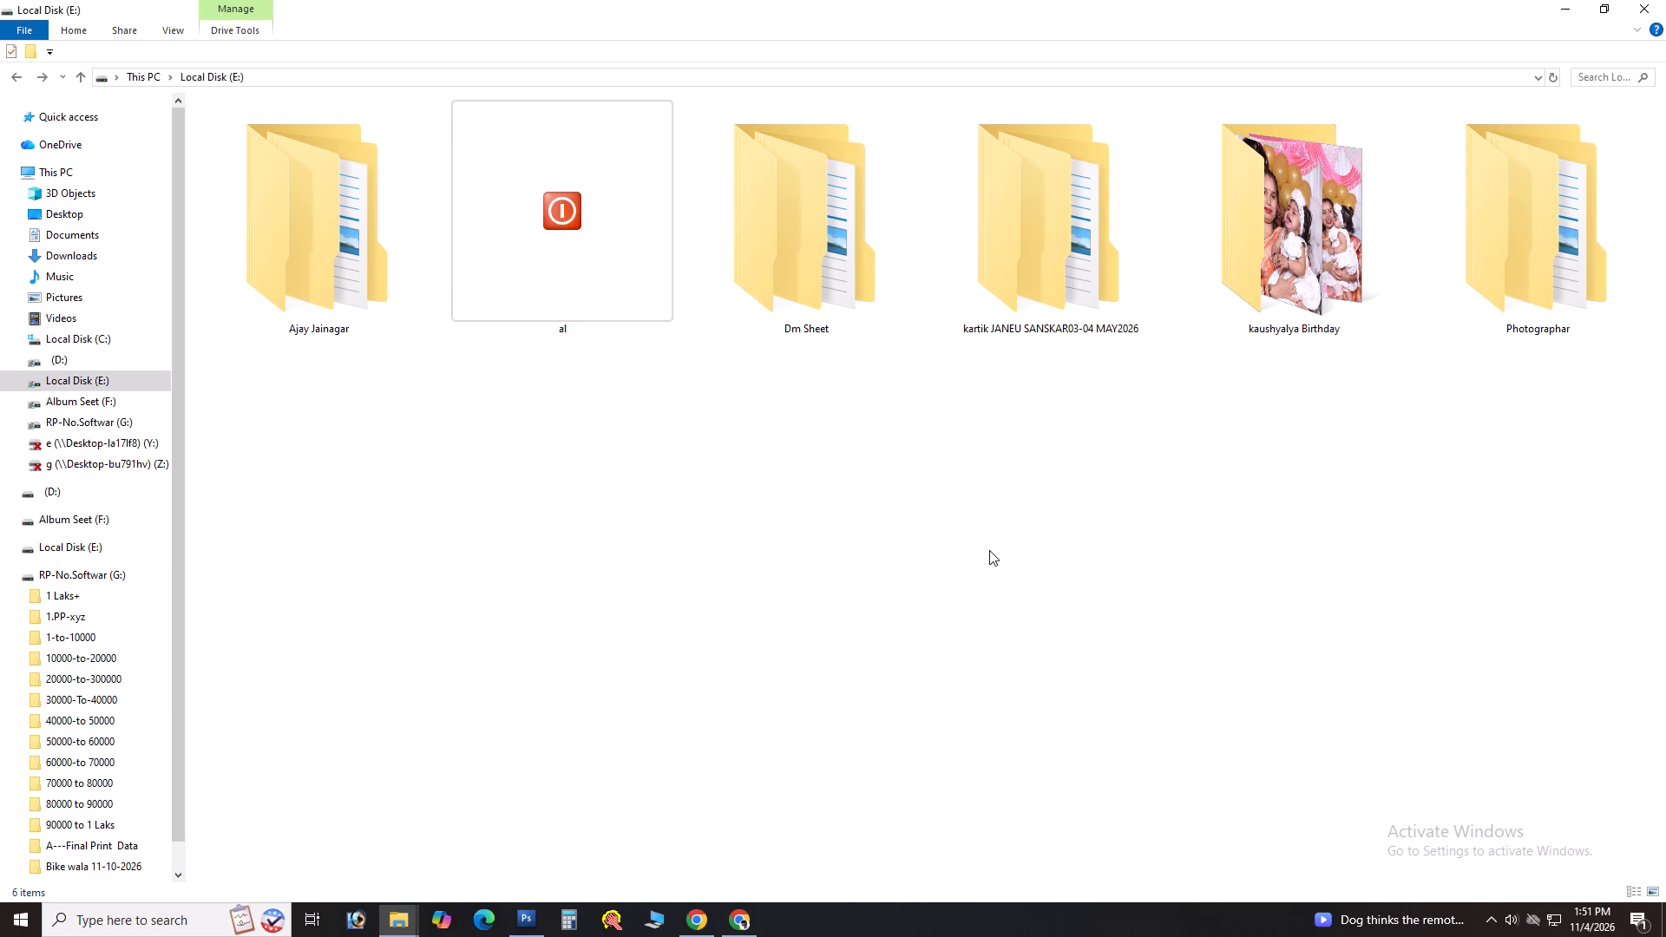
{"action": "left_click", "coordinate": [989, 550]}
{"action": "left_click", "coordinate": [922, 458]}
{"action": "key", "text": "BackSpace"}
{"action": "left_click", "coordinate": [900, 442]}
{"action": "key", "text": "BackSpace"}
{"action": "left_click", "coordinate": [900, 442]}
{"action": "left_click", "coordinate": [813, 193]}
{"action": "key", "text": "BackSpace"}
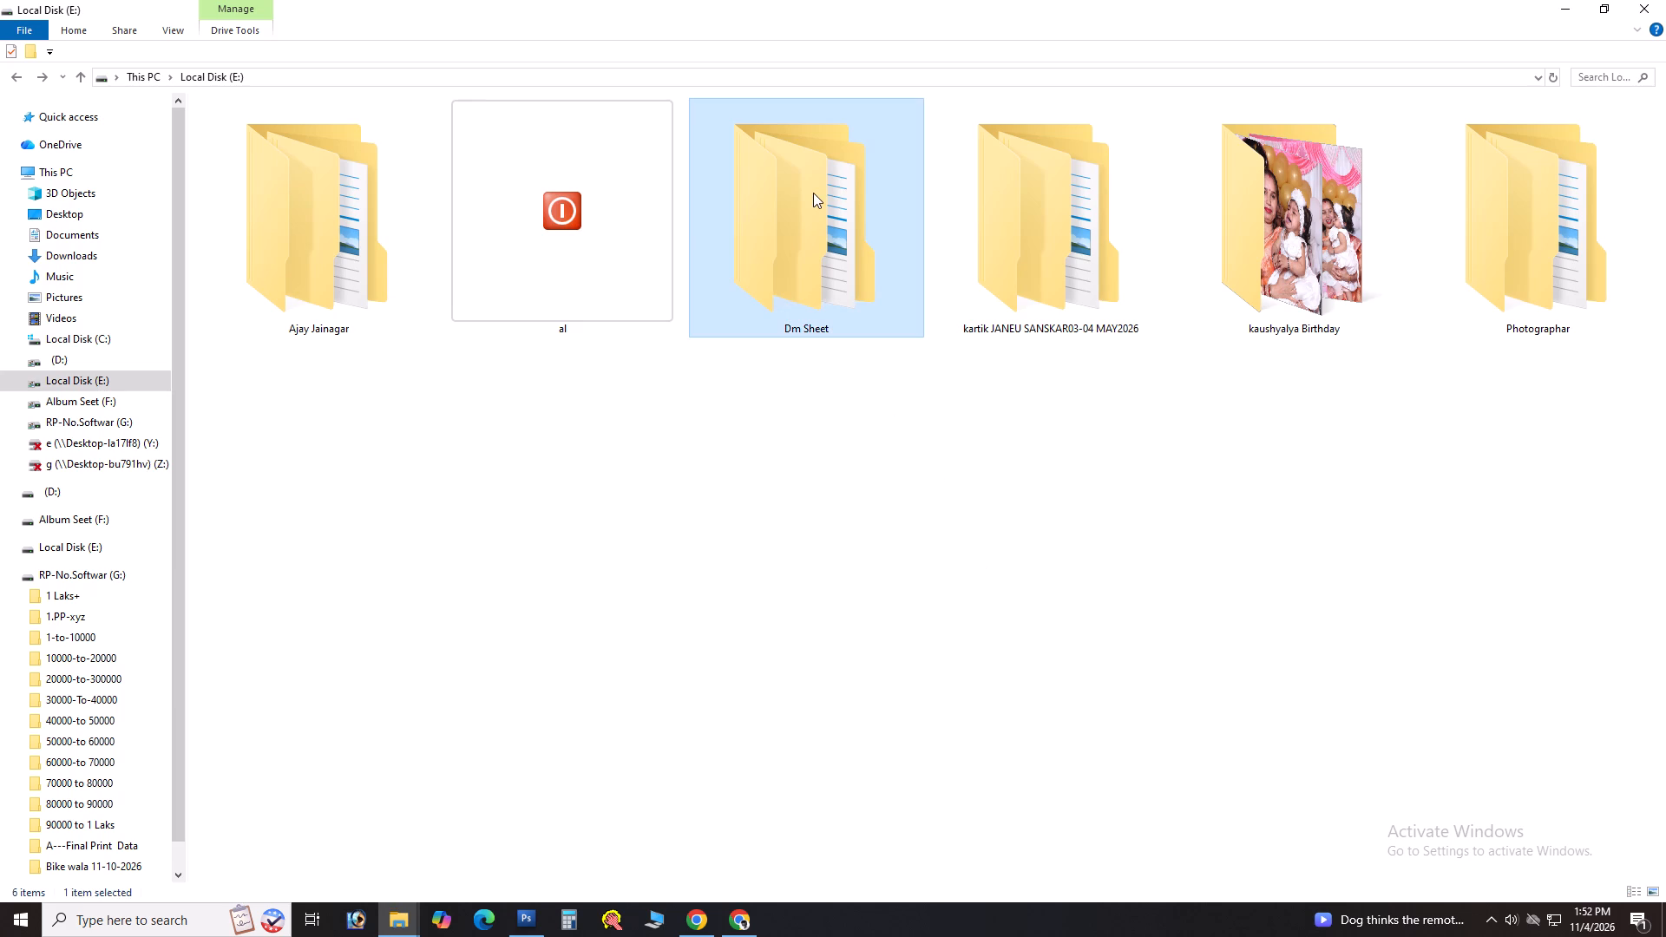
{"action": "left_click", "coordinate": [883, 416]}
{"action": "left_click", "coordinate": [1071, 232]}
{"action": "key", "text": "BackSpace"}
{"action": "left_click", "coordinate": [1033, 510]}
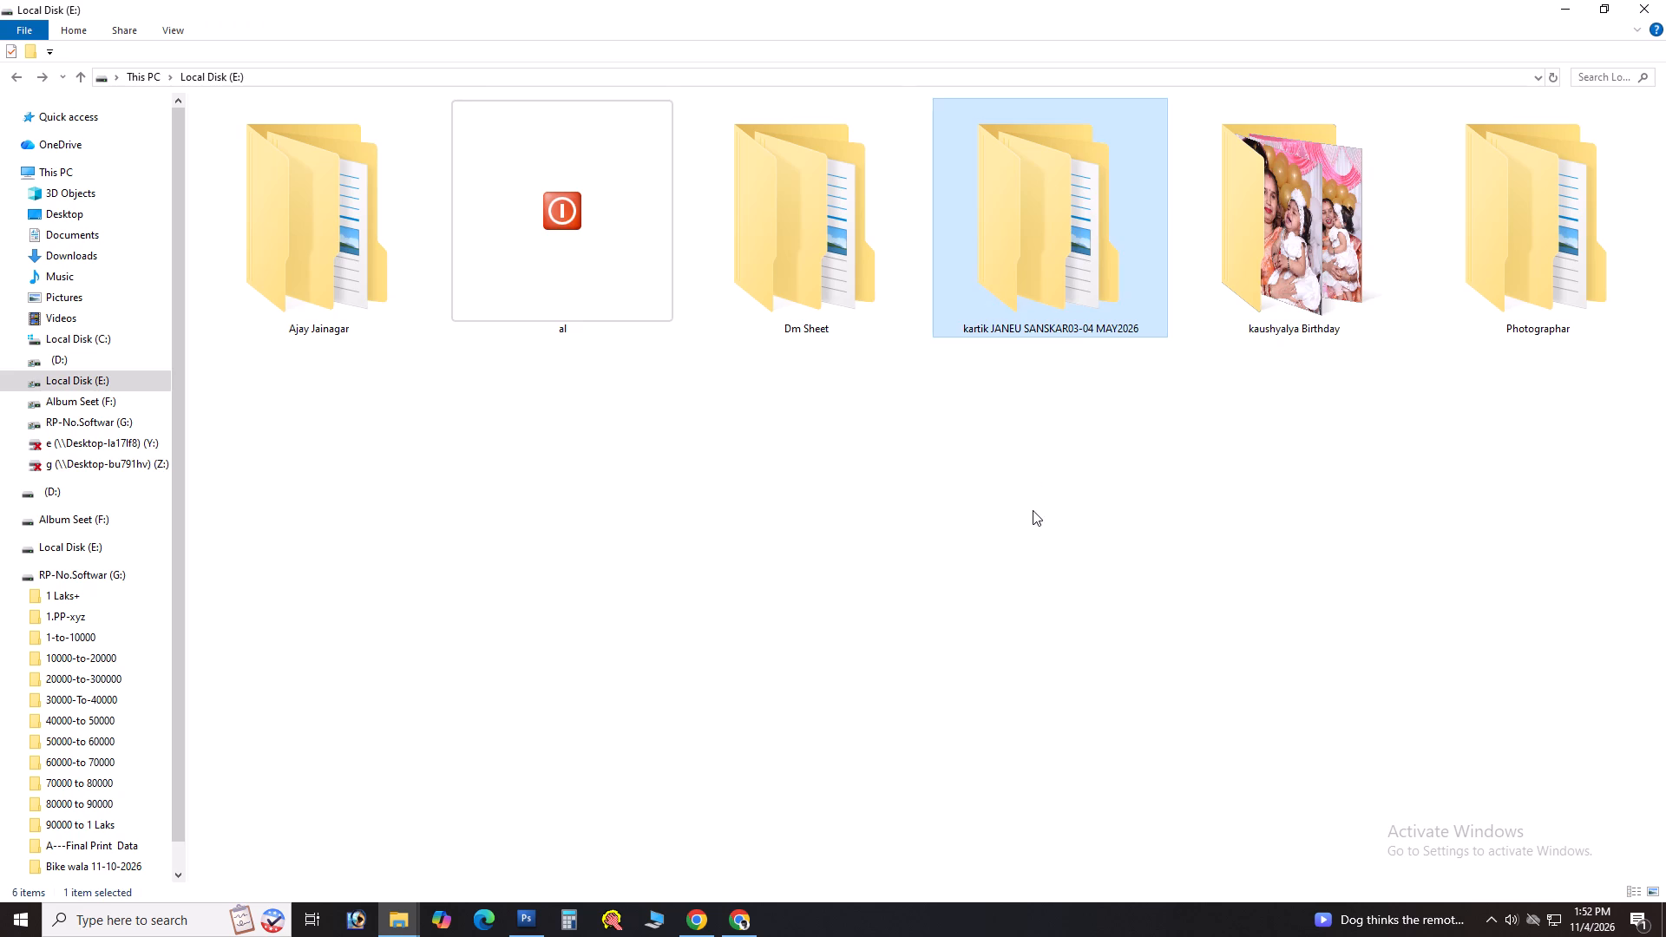
Close the Local Disk (E:) folder window and switch to another open window.
{"action": "left_click", "coordinate": [1665, 0]}
{"action": "key", "text": "alt+Tab"}
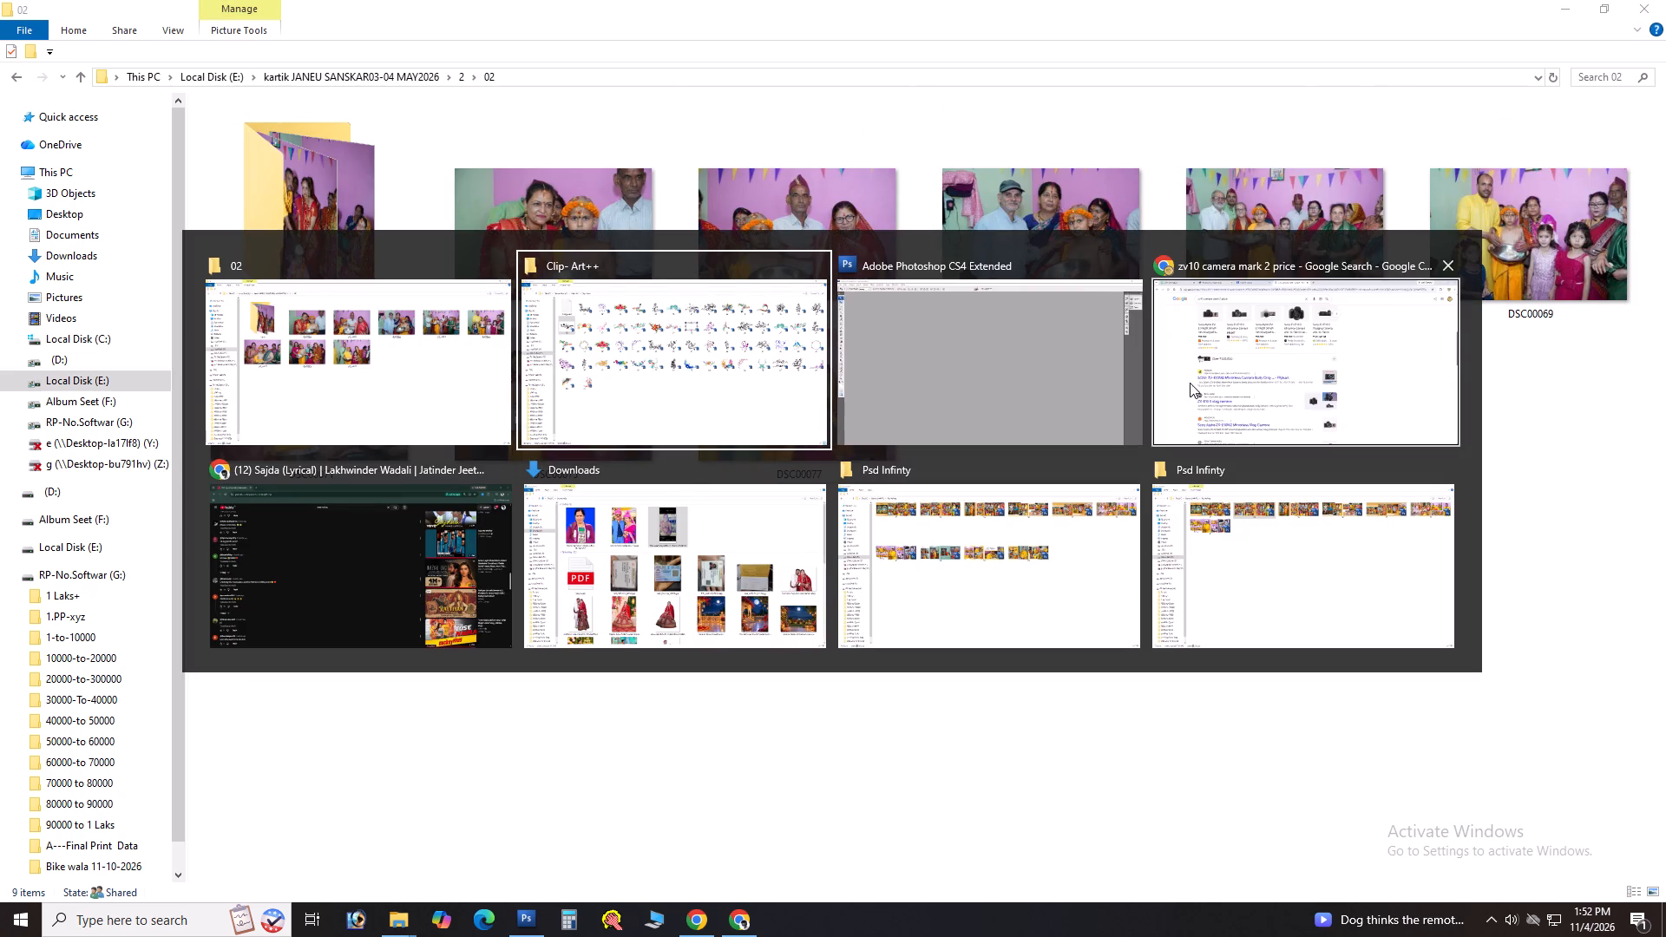
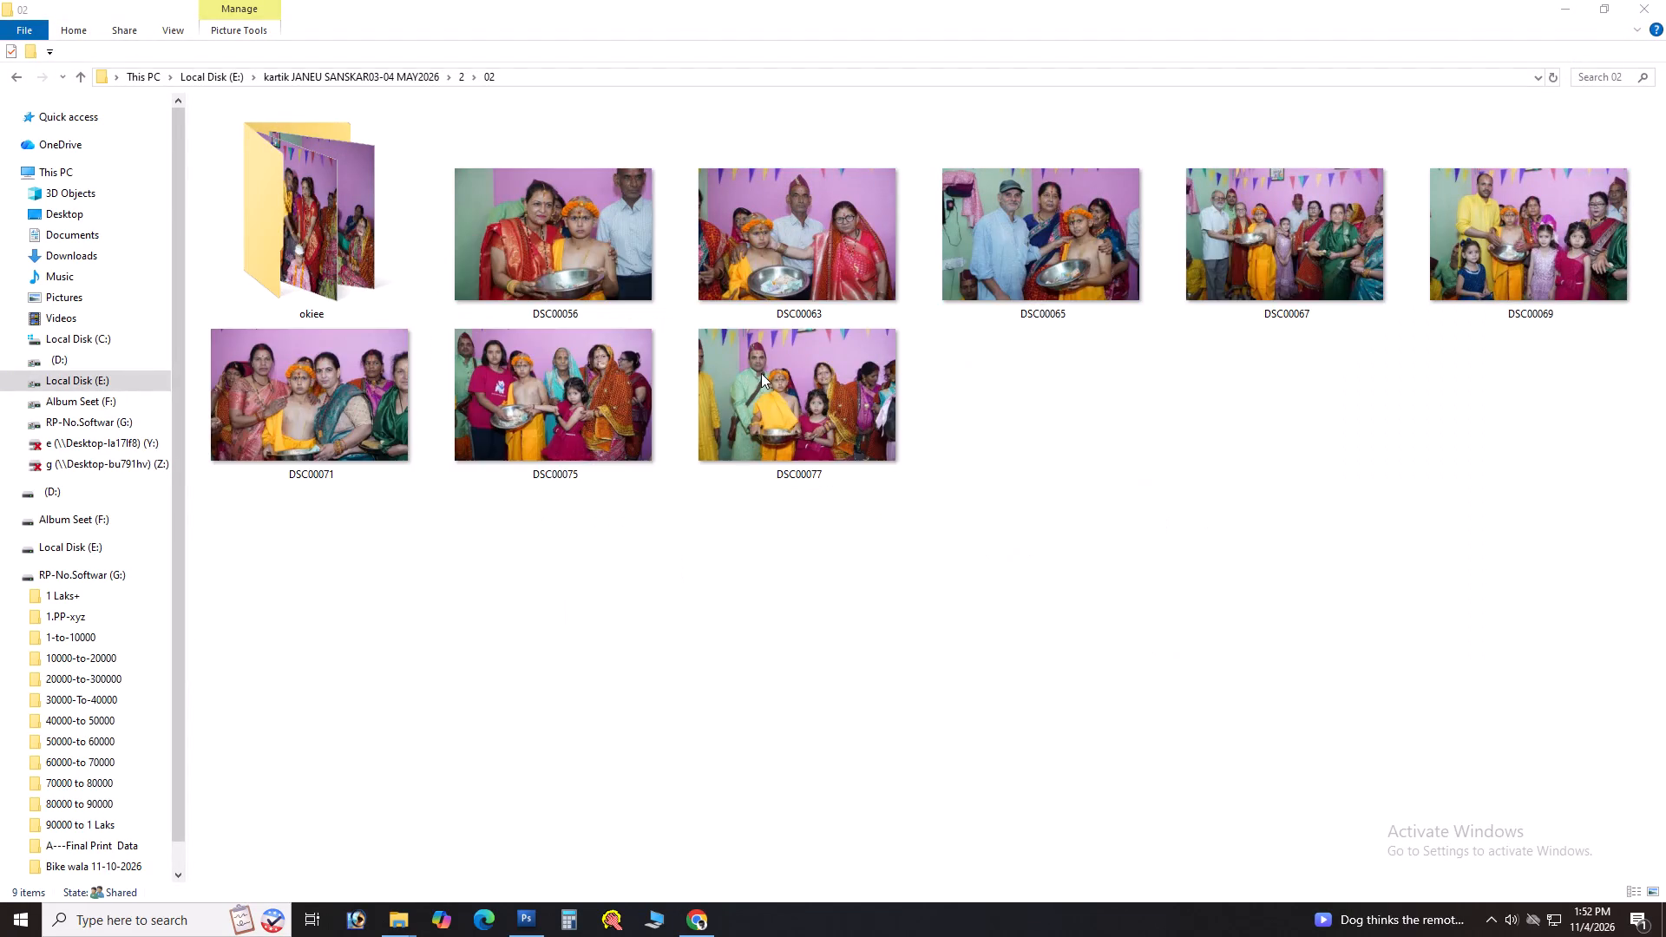
Look through the recommended videos on the YouTube page and play Lae Dooba - Full Video from Aiyaary.
{"action": "scroll", "coordinate": [766, 363], "scroll_direction": "up", "scroll_amount": 5}
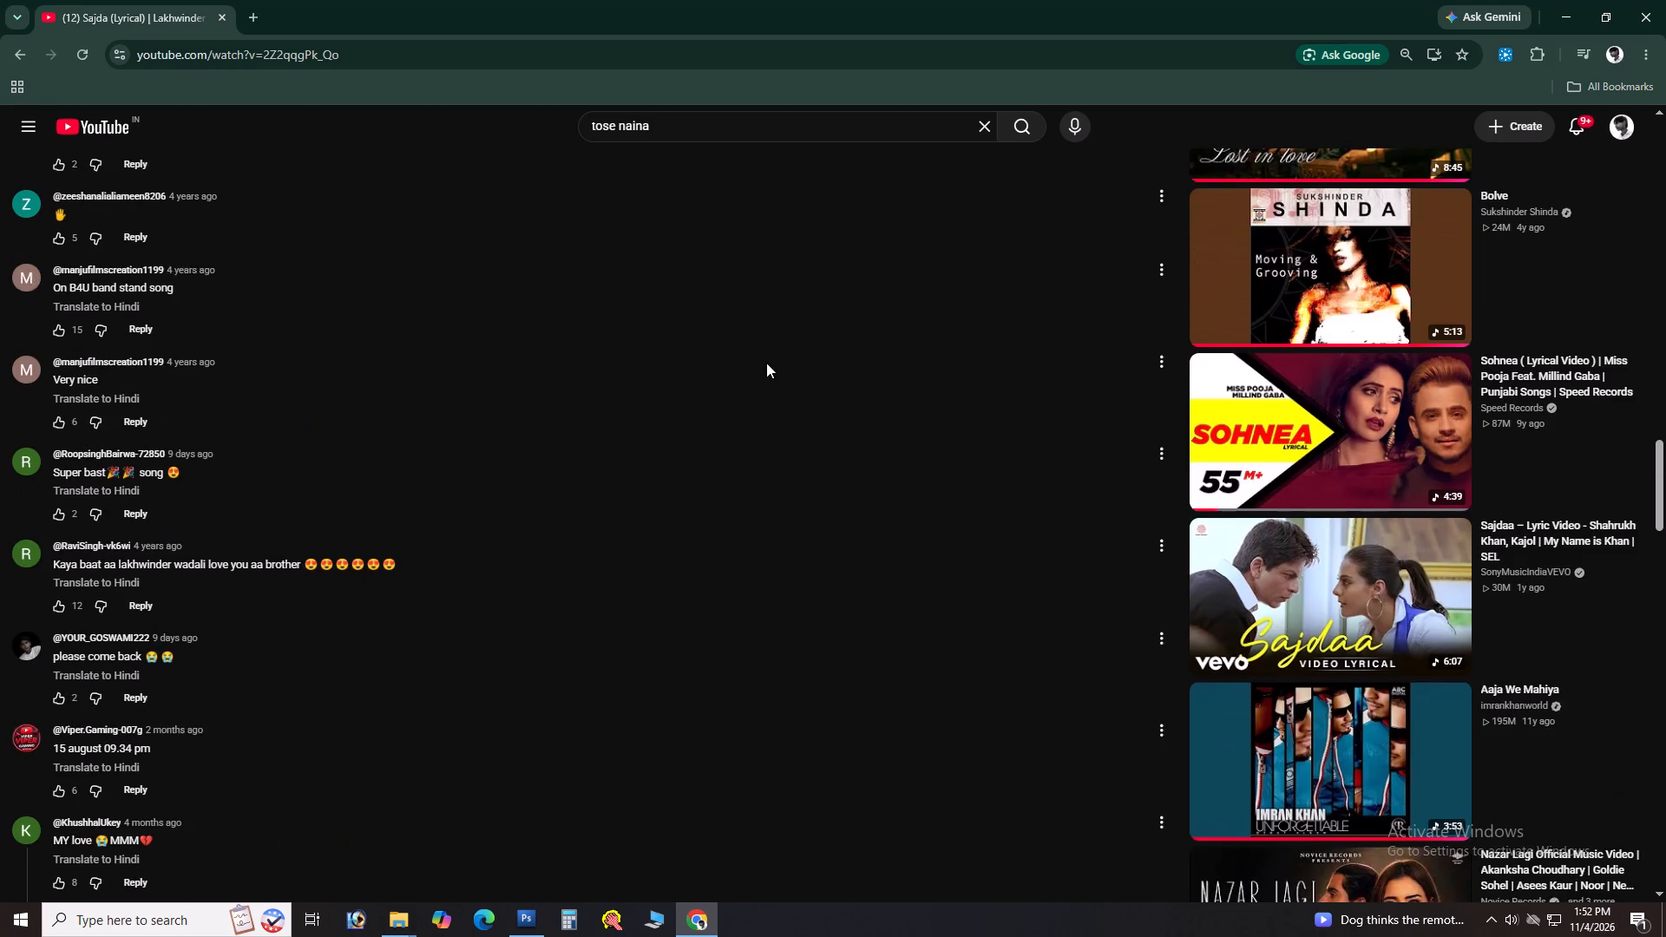
{"action": "scroll", "coordinate": [766, 363], "scroll_direction": "up", "scroll_amount": 6}
{"action": "scroll", "coordinate": [1155, 512], "scroll_direction": "down", "scroll_amount": 6}
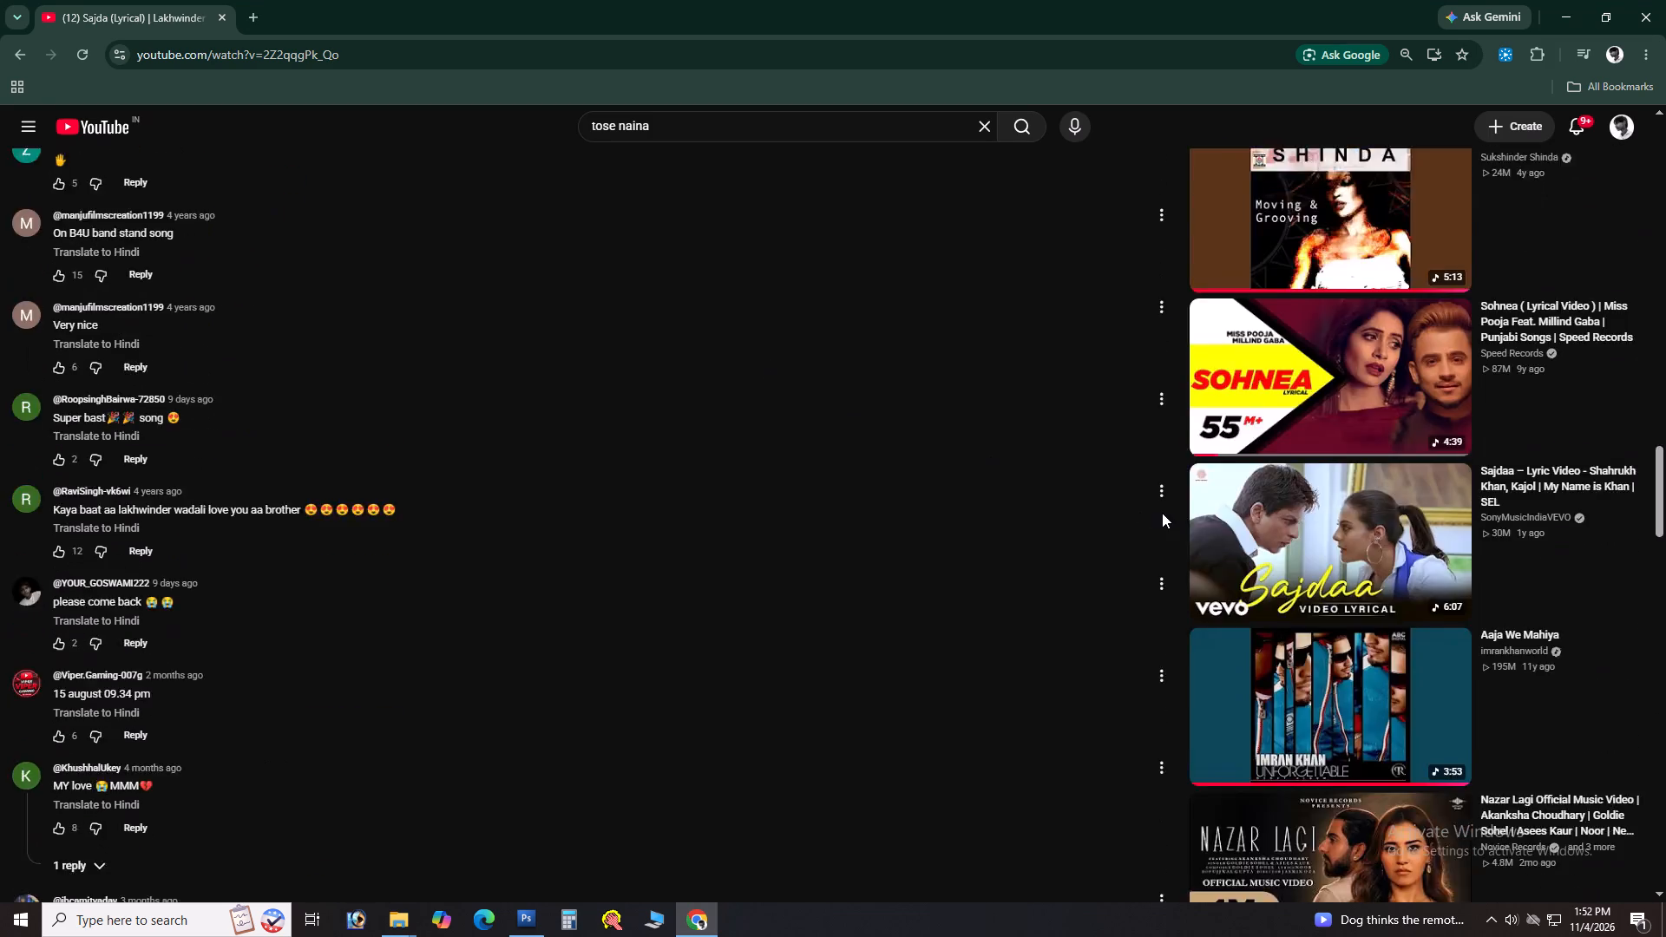
{"action": "scroll", "coordinate": [1162, 513], "scroll_direction": "down", "scroll_amount": 18}
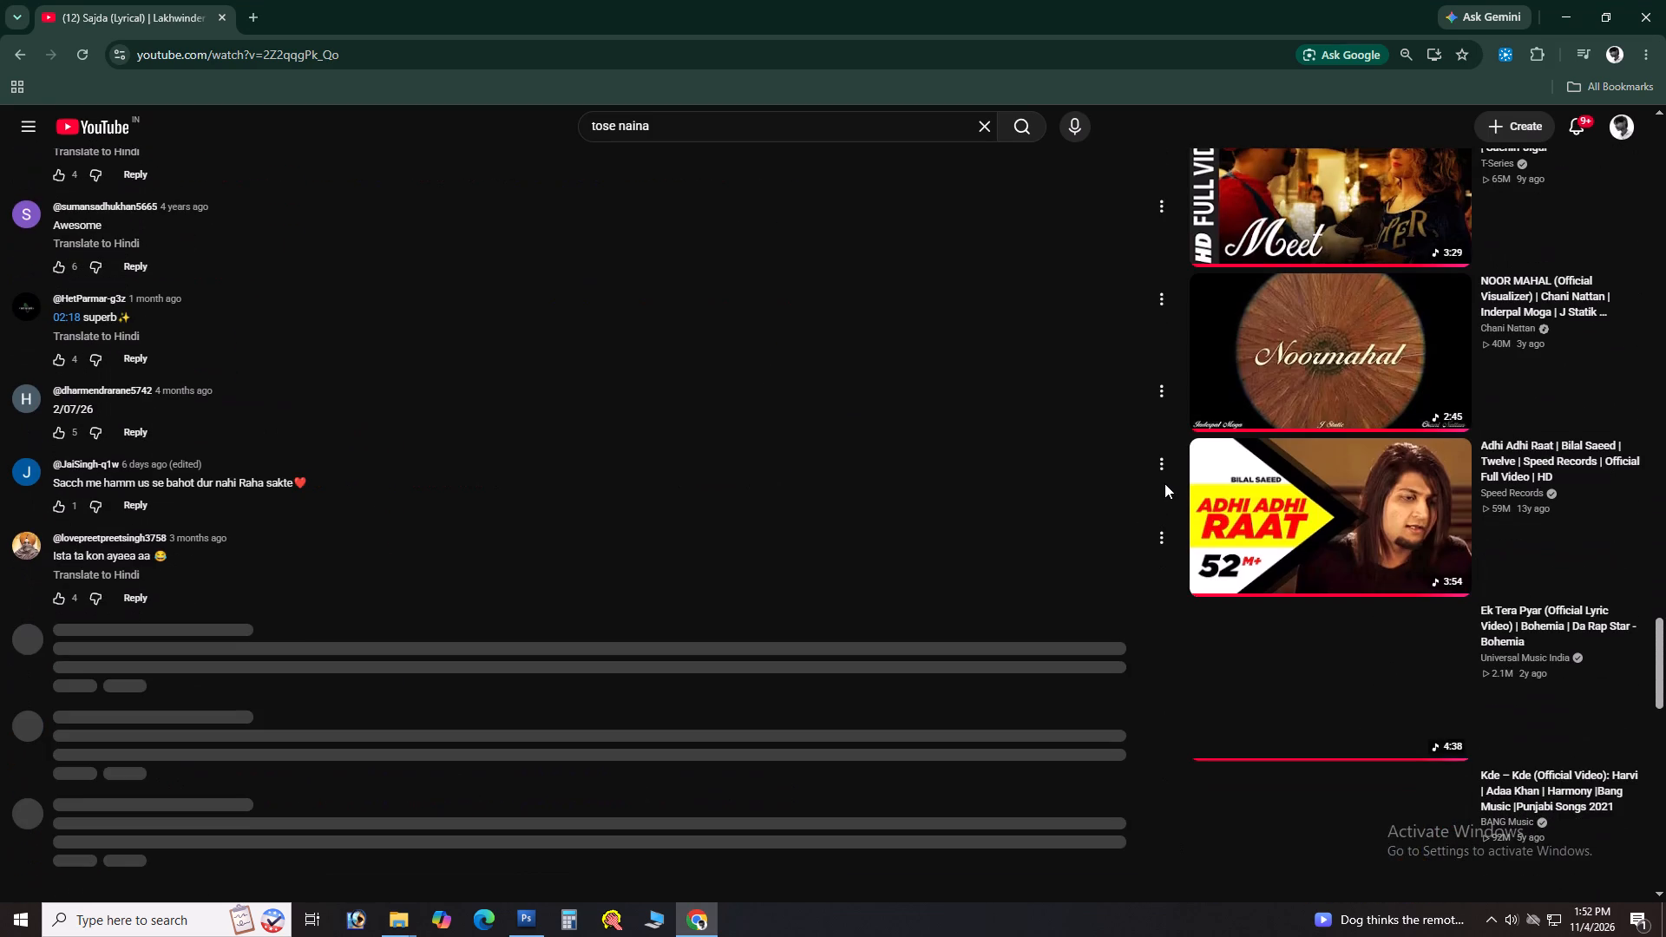
{"action": "scroll", "coordinate": [1164, 483], "scroll_direction": "down", "scroll_amount": 14}
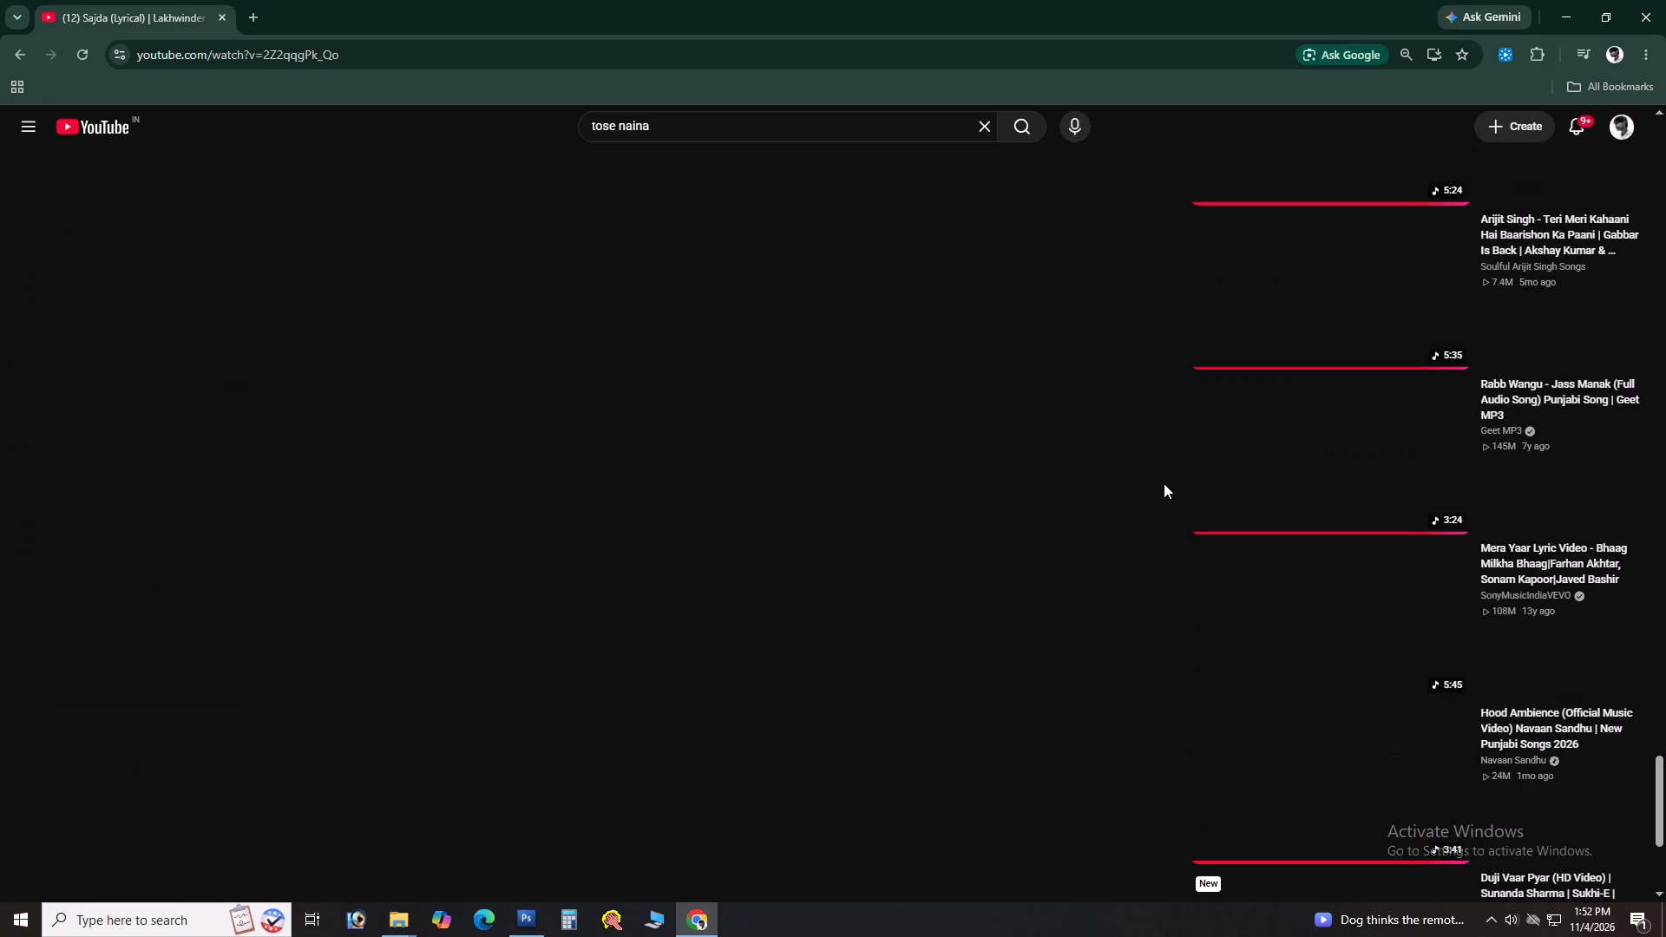
{"action": "scroll", "coordinate": [1164, 483], "scroll_direction": "up", "scroll_amount": 4}
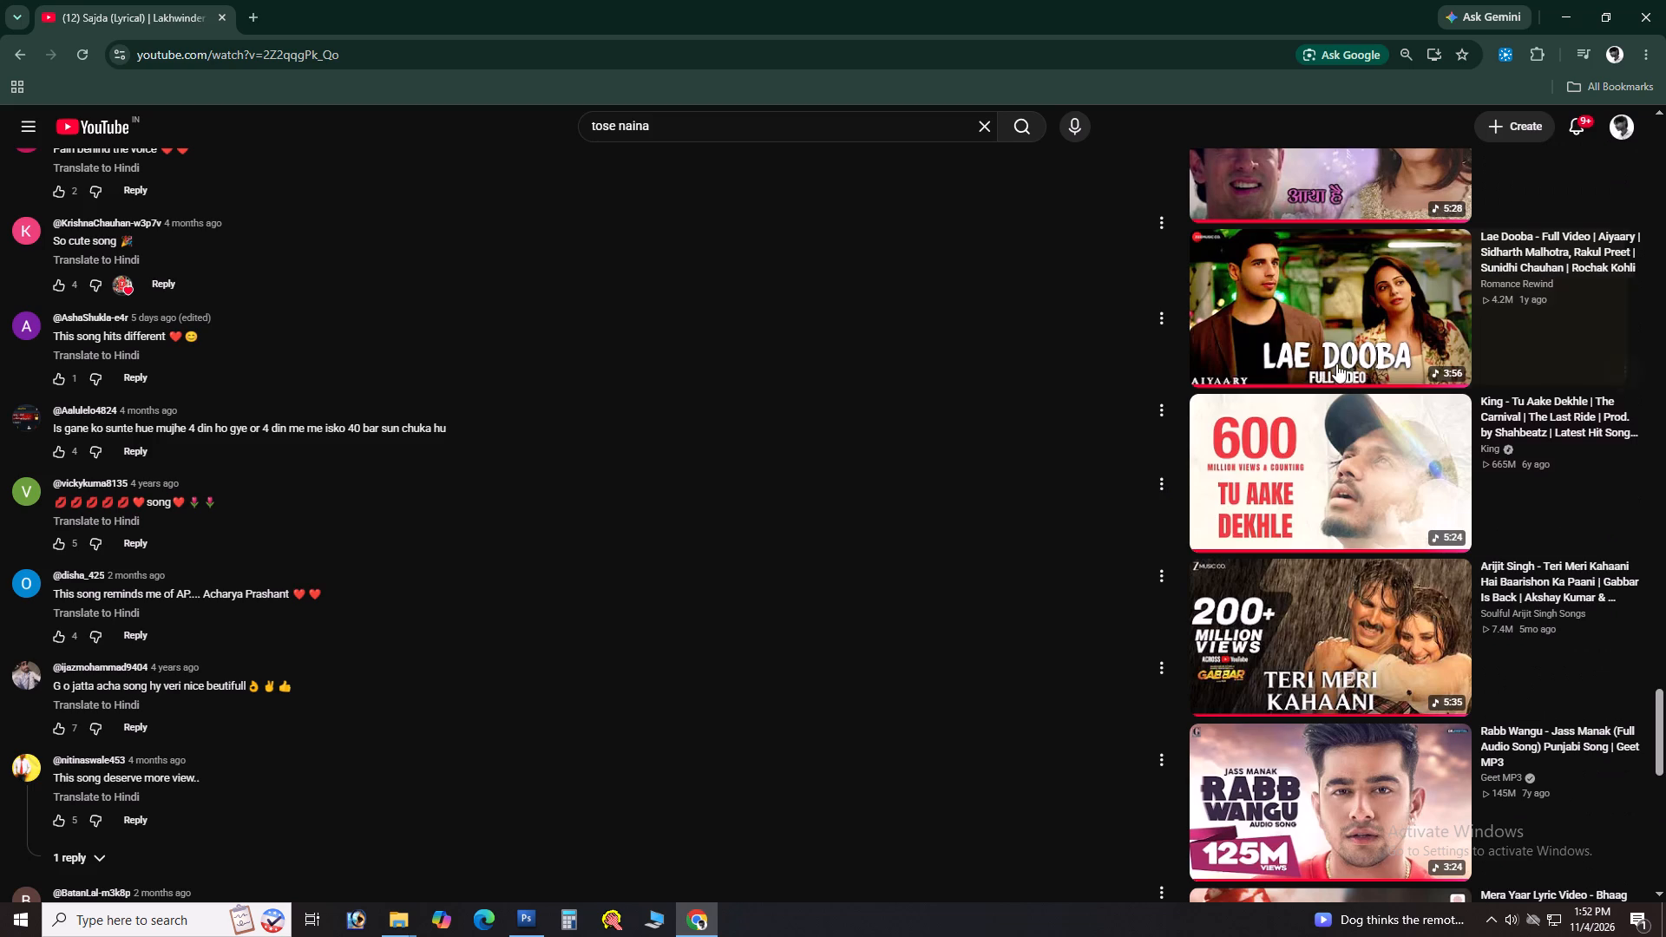
{"action": "left_click", "coordinate": [1336, 364]}
{"action": "left_click", "coordinate": [1263, 0]}
Switch from YouTube back to the 02 ceremony photo folder.
{"action": "key", "text": "alt+Tab"}
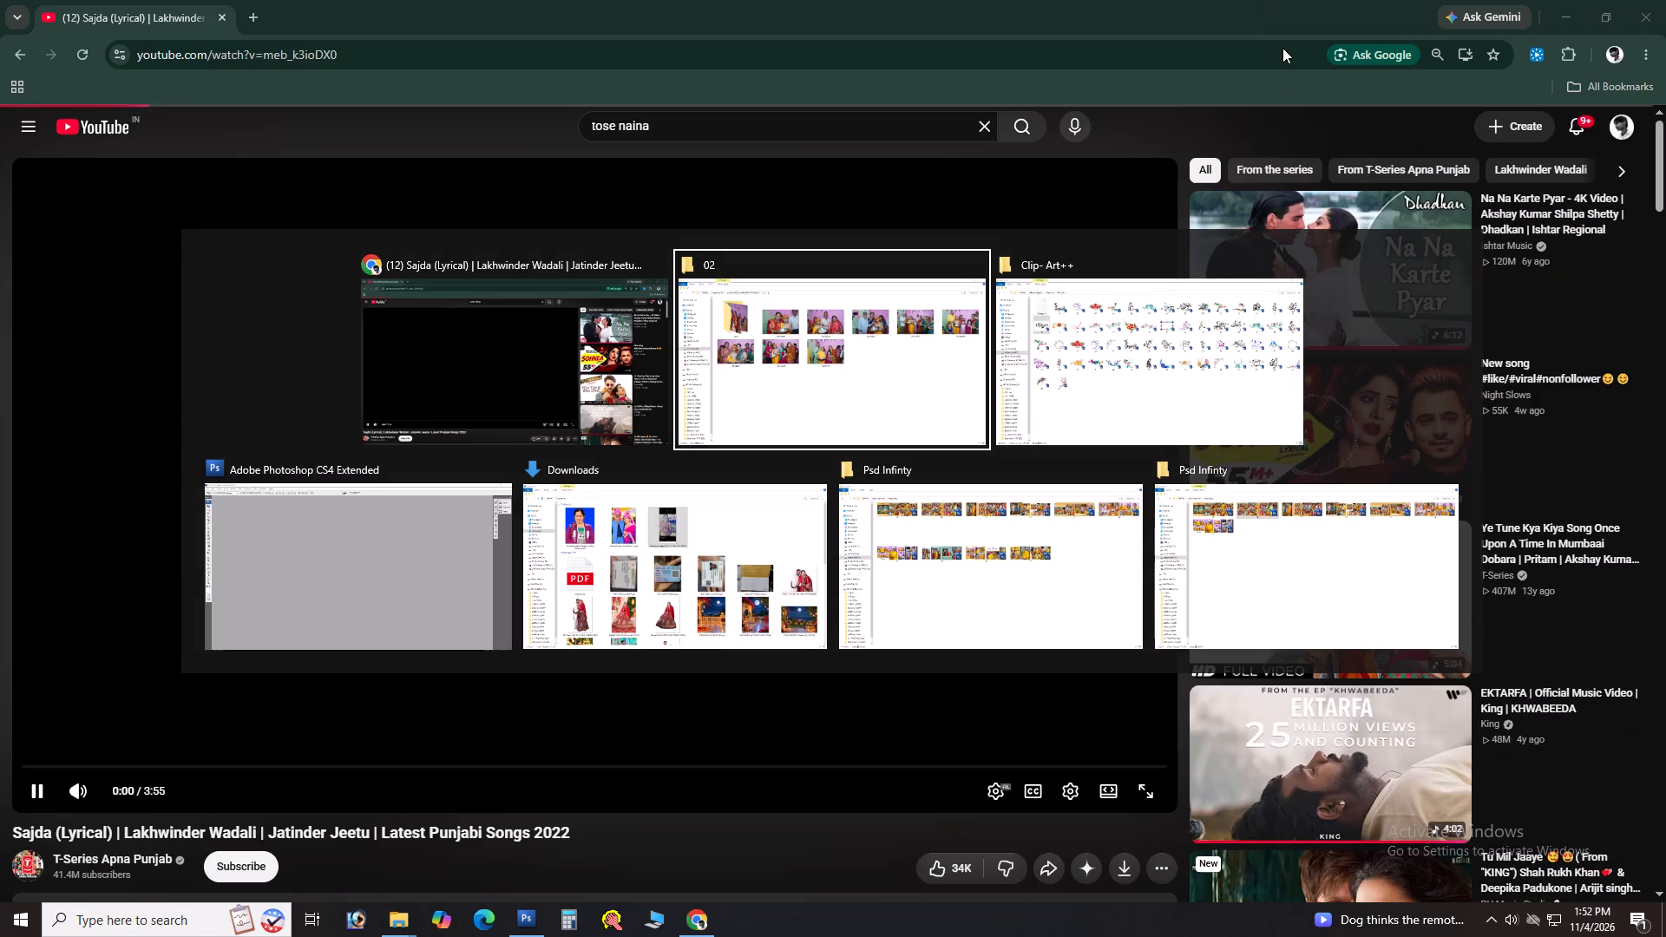
Switch to the Downloads folder, look through its files from Today to Last month, and close its window.
{"action": "left_click", "coordinate": [762, 536], "text": "alt"}
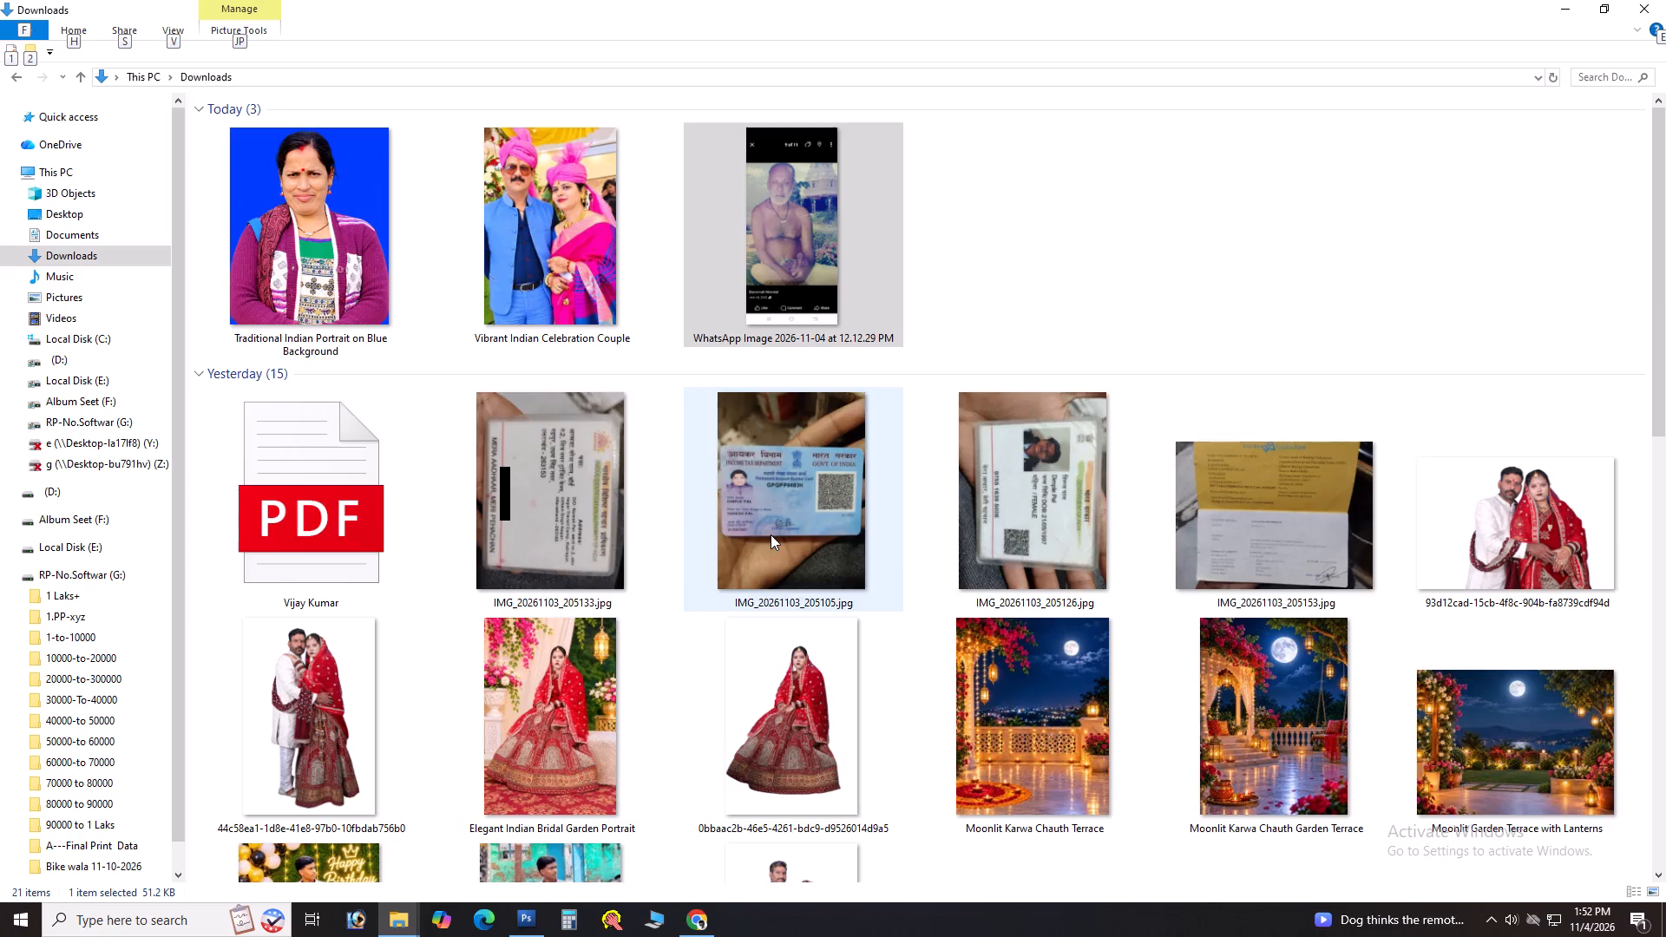
{"action": "key", "text": "ctrl+w"}
{"action": "key", "text": "ctrl+w"}
{"action": "key", "text": "ctrl+w"}
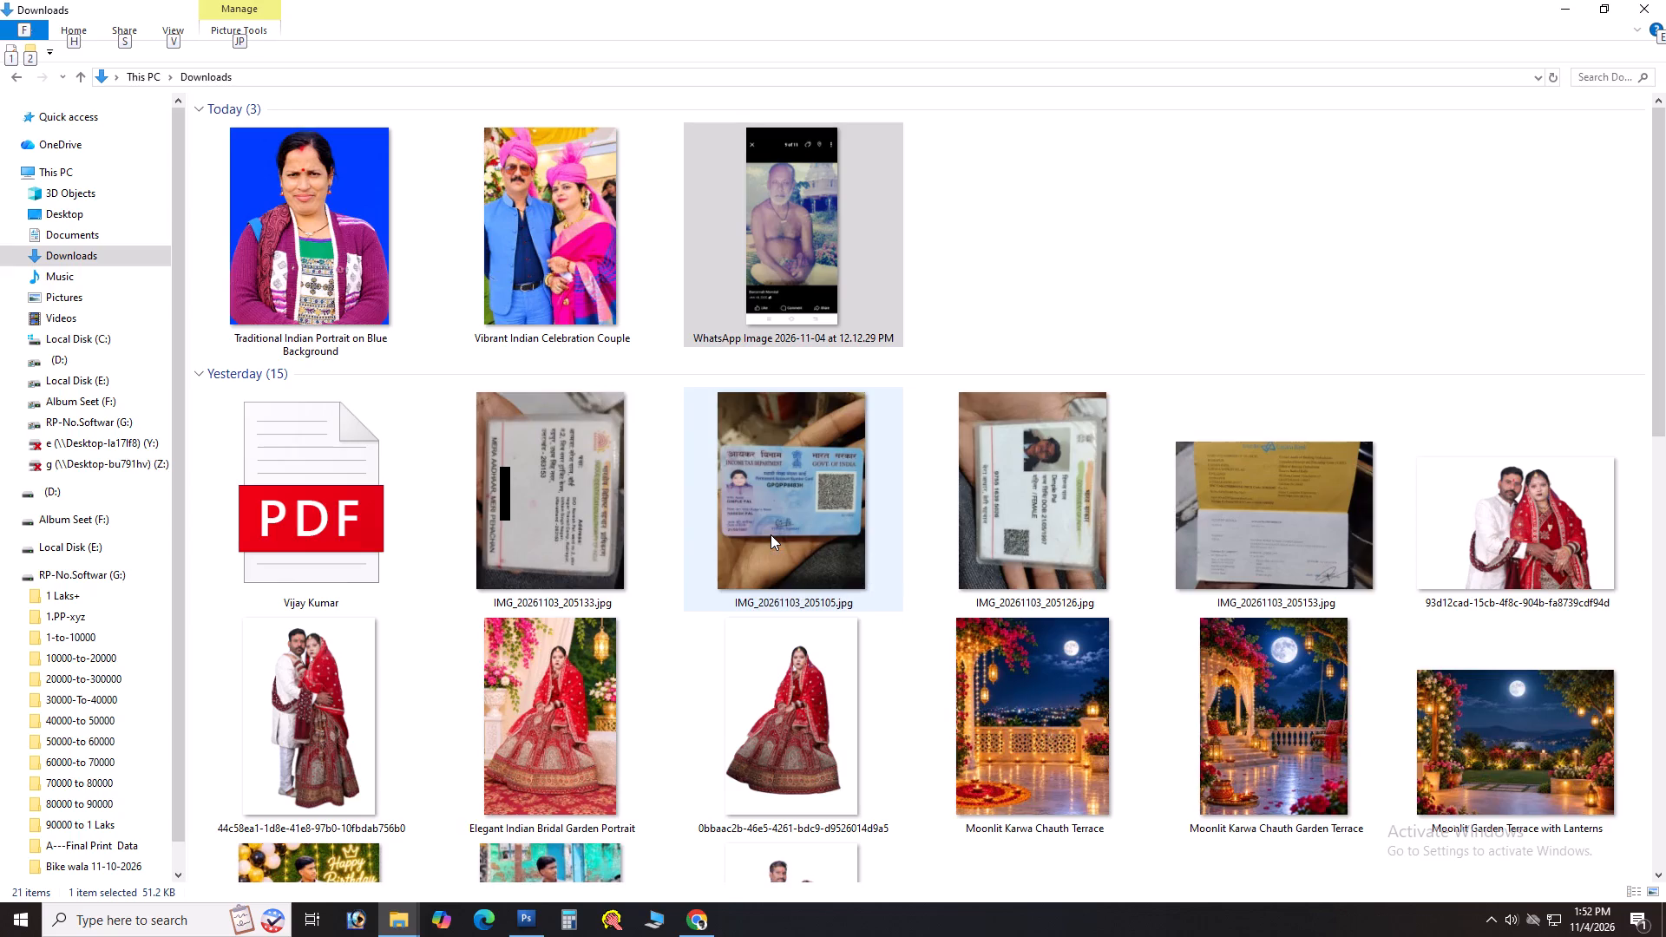
{"action": "scroll", "coordinate": [1142, 309], "scroll_direction": "down", "scroll_amount": 4}
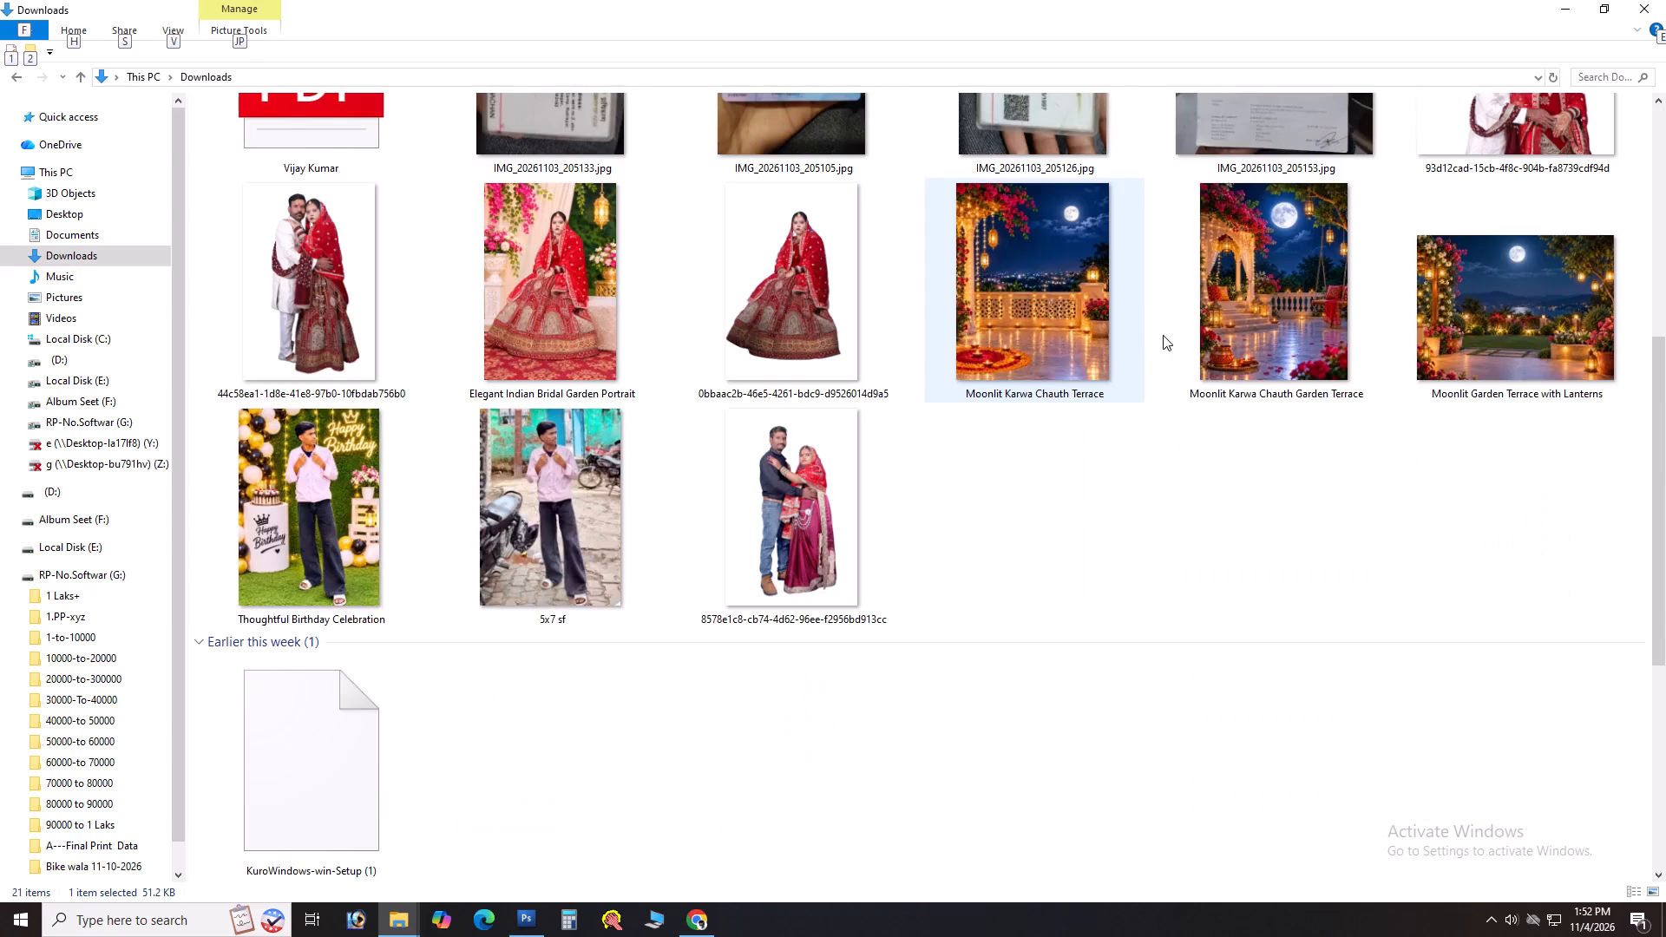
{"action": "scroll", "coordinate": [1158, 342], "scroll_direction": "up", "scroll_amount": 1}
{"action": "scroll", "coordinate": [1158, 342], "scroll_direction": "down", "scroll_amount": 1}
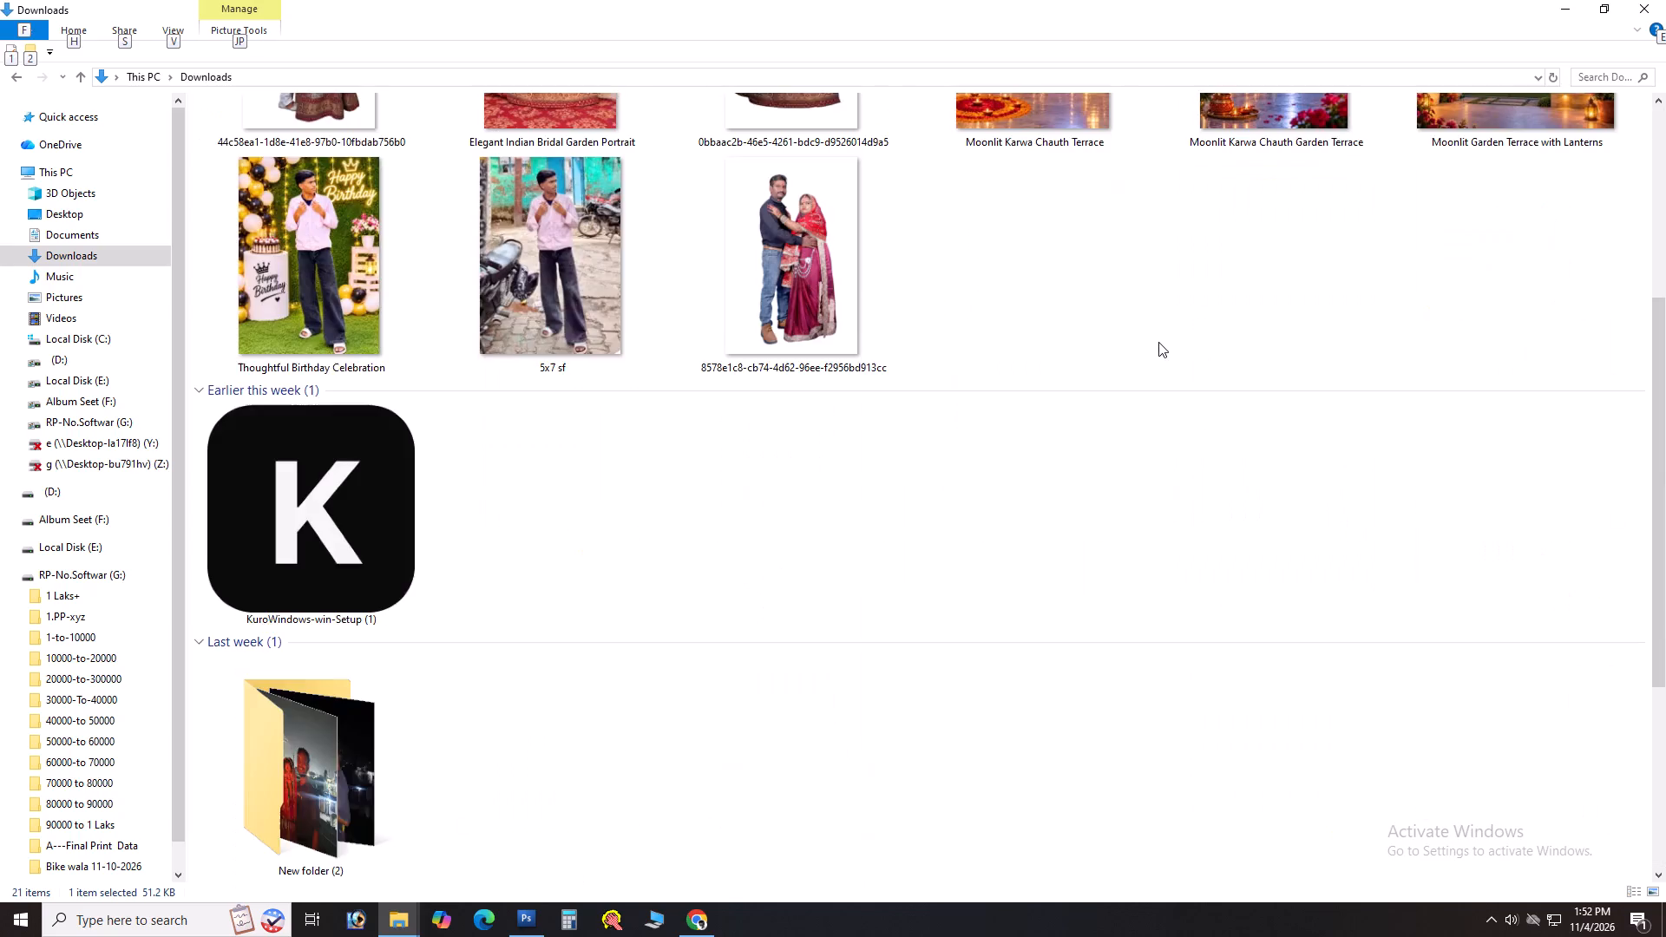
{"action": "scroll", "coordinate": [1158, 342], "scroll_direction": "up", "scroll_amount": 2}
{"action": "scroll", "coordinate": [1151, 339], "scroll_direction": "down", "scroll_amount": 2}
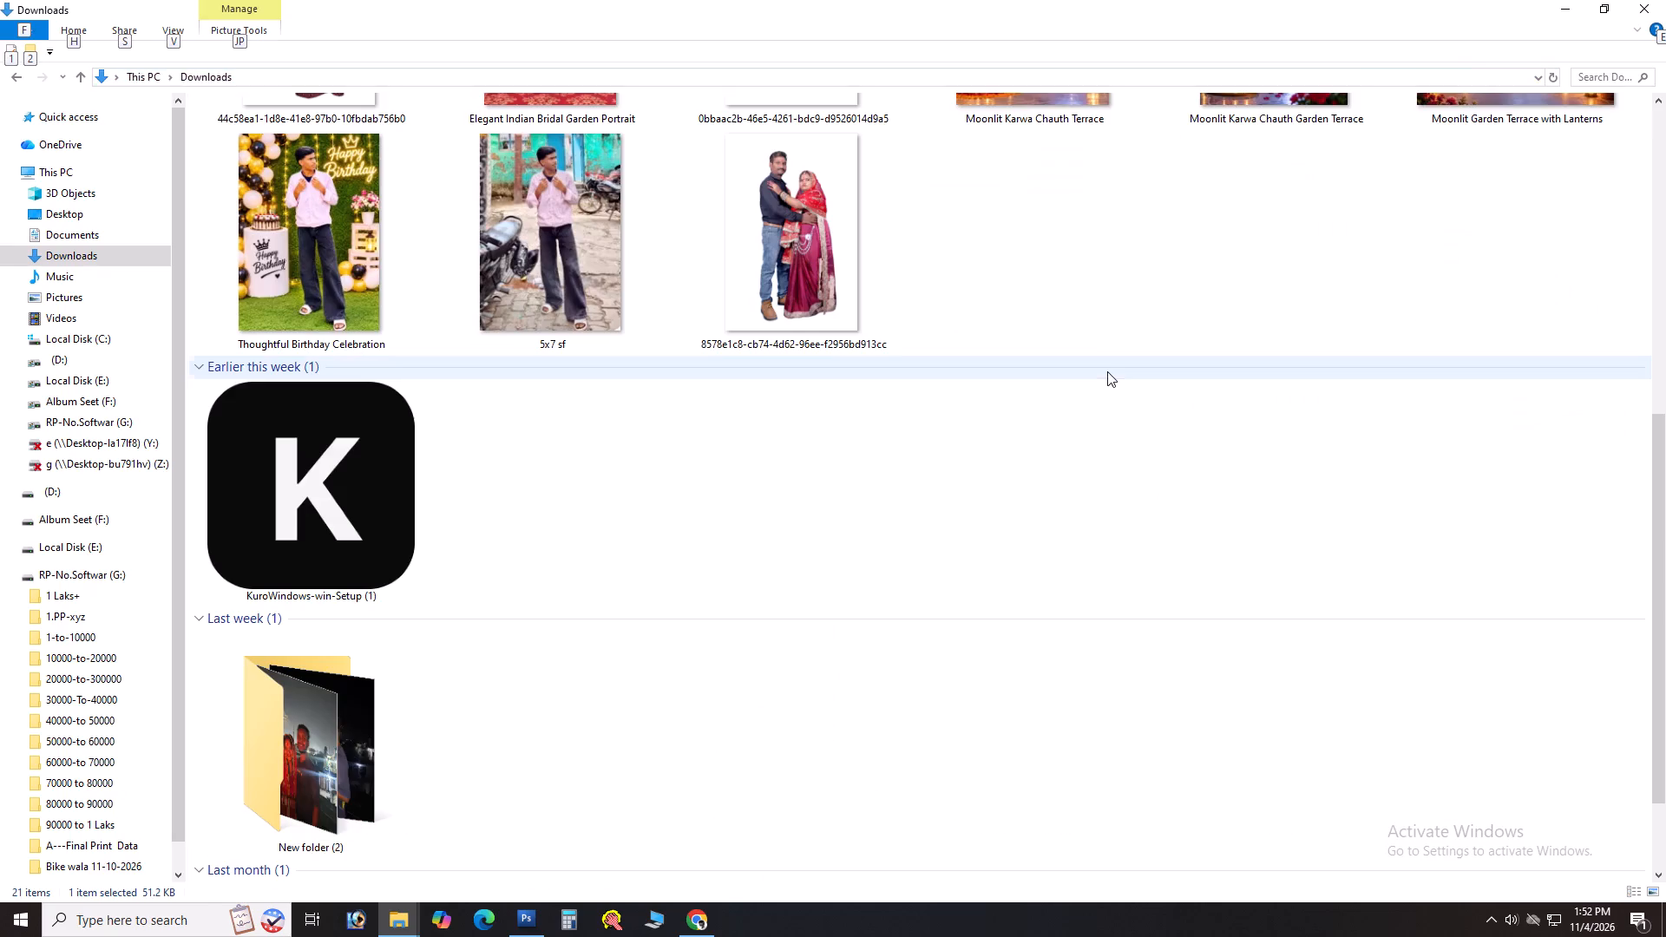
{"action": "scroll", "coordinate": [1106, 373], "scroll_direction": "down", "scroll_amount": 3}
{"action": "scroll", "coordinate": [983, 427], "scroll_direction": "down", "scroll_amount": 6}
{"action": "left_click", "coordinate": [922, 439]}
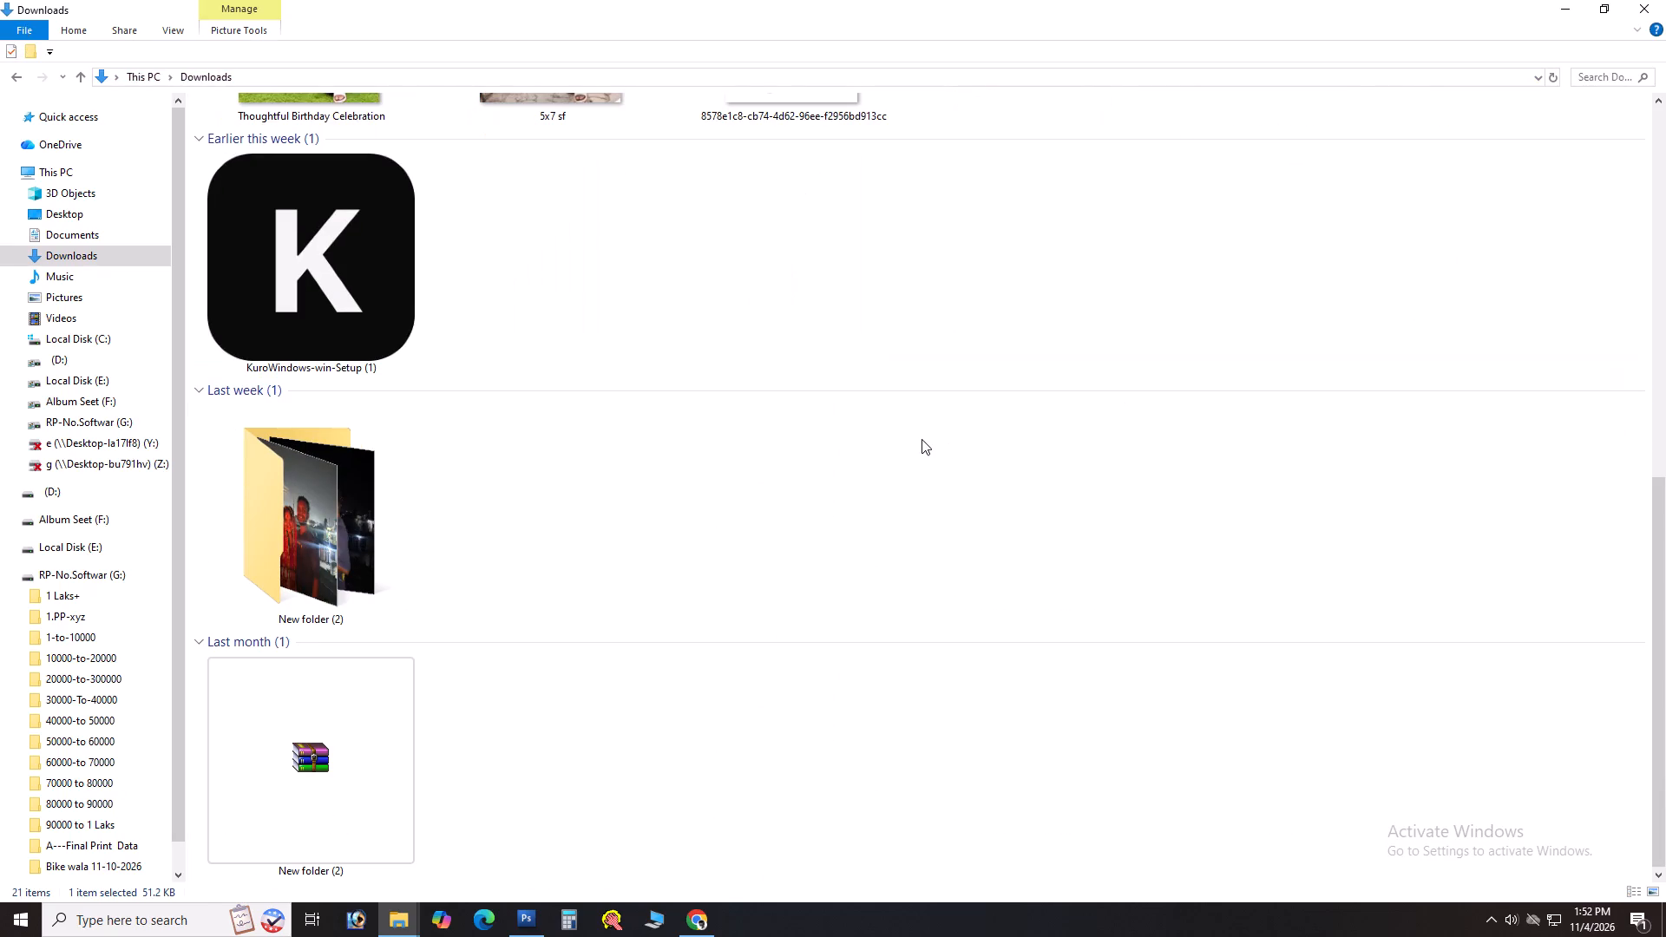
{"action": "left_click", "coordinate": [1665, 0]}
Delete the desktop files dgf, Untitled-2 copy, A44, Acc++, A55+ and ghh.
{"action": "key", "text": "super+d"}
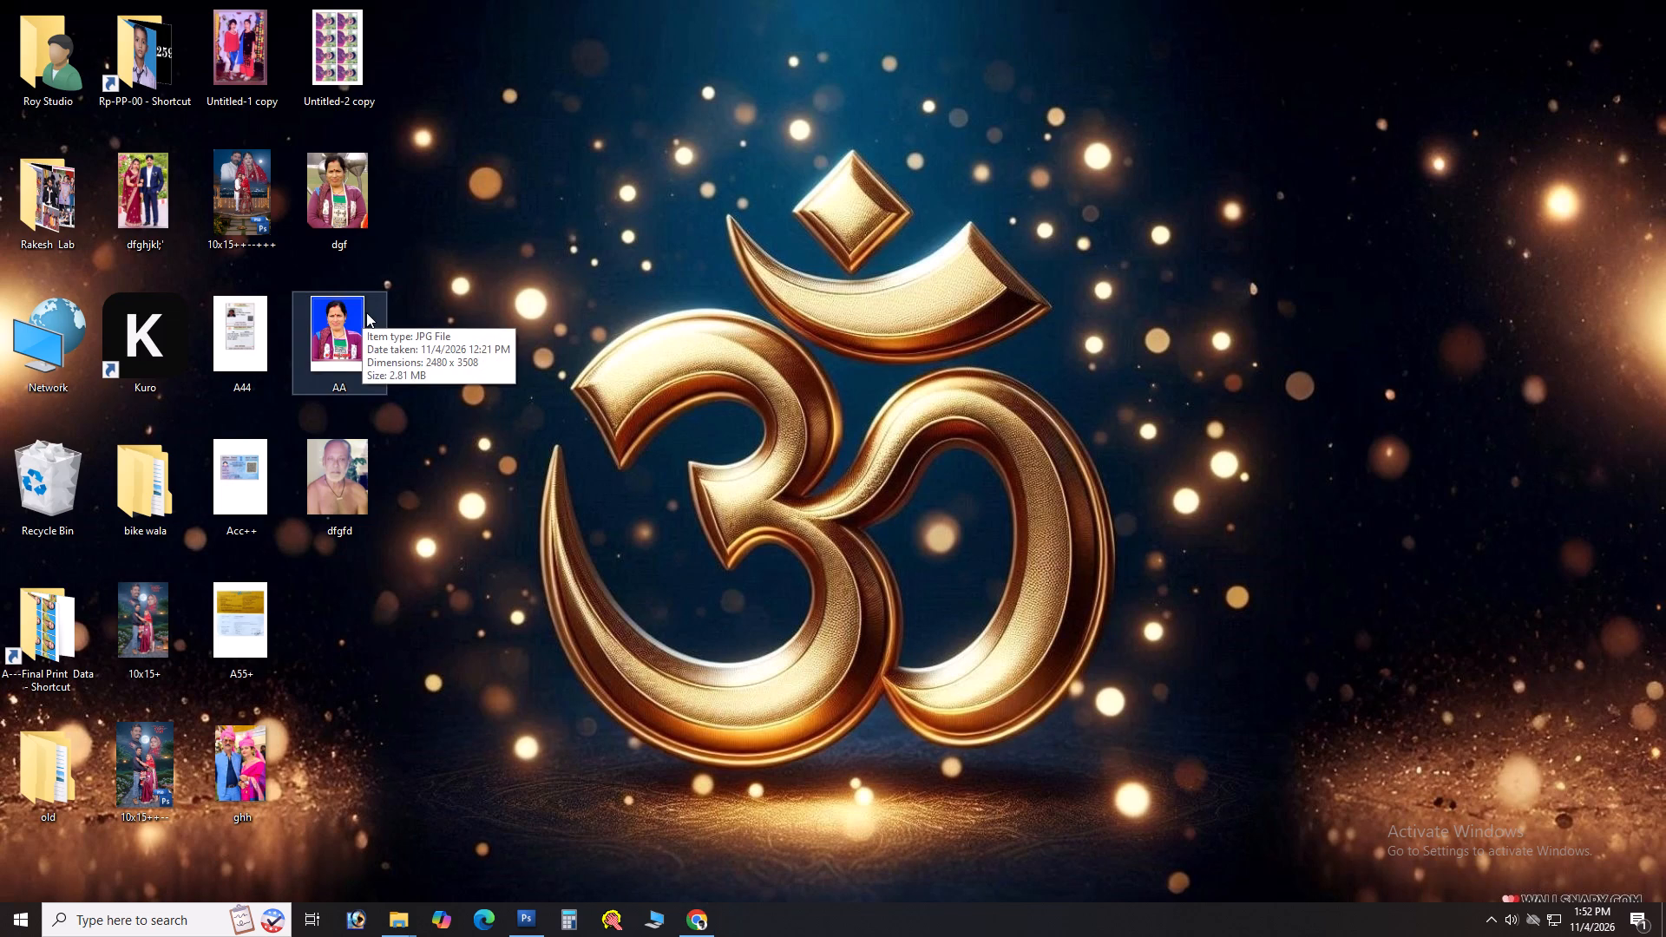
{"action": "left_click", "coordinate": [316, 191]}
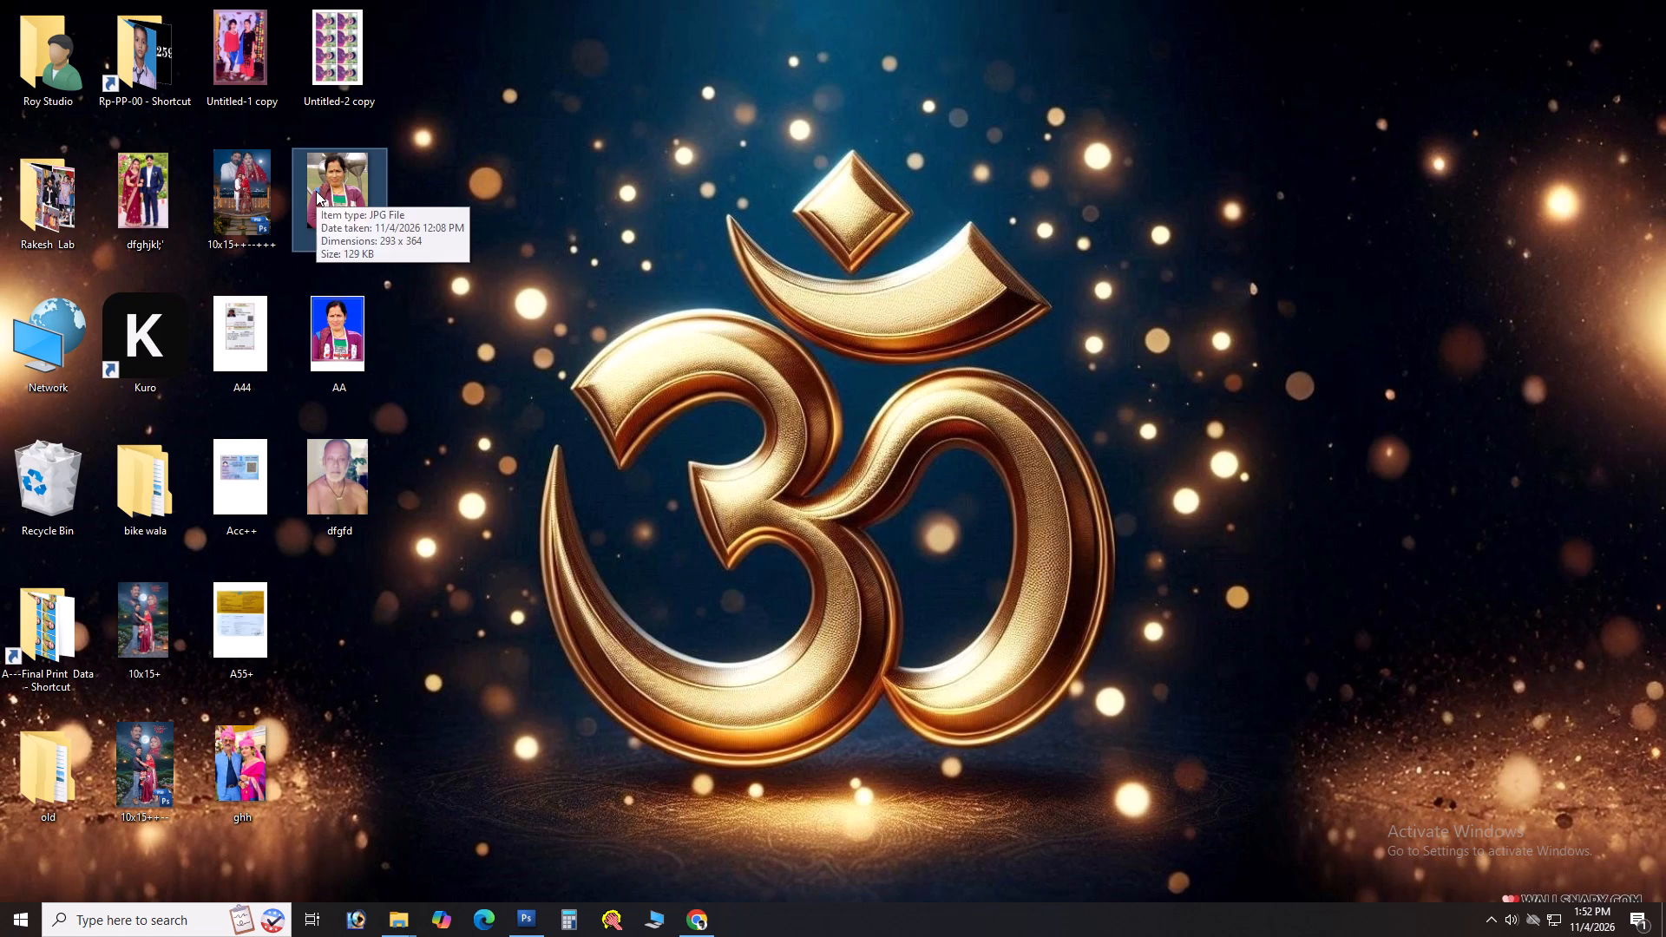
{"action": "key", "text": "Delete"}
{"action": "left_click", "coordinate": [337, 35]}
{"action": "key", "text": "Delete"}
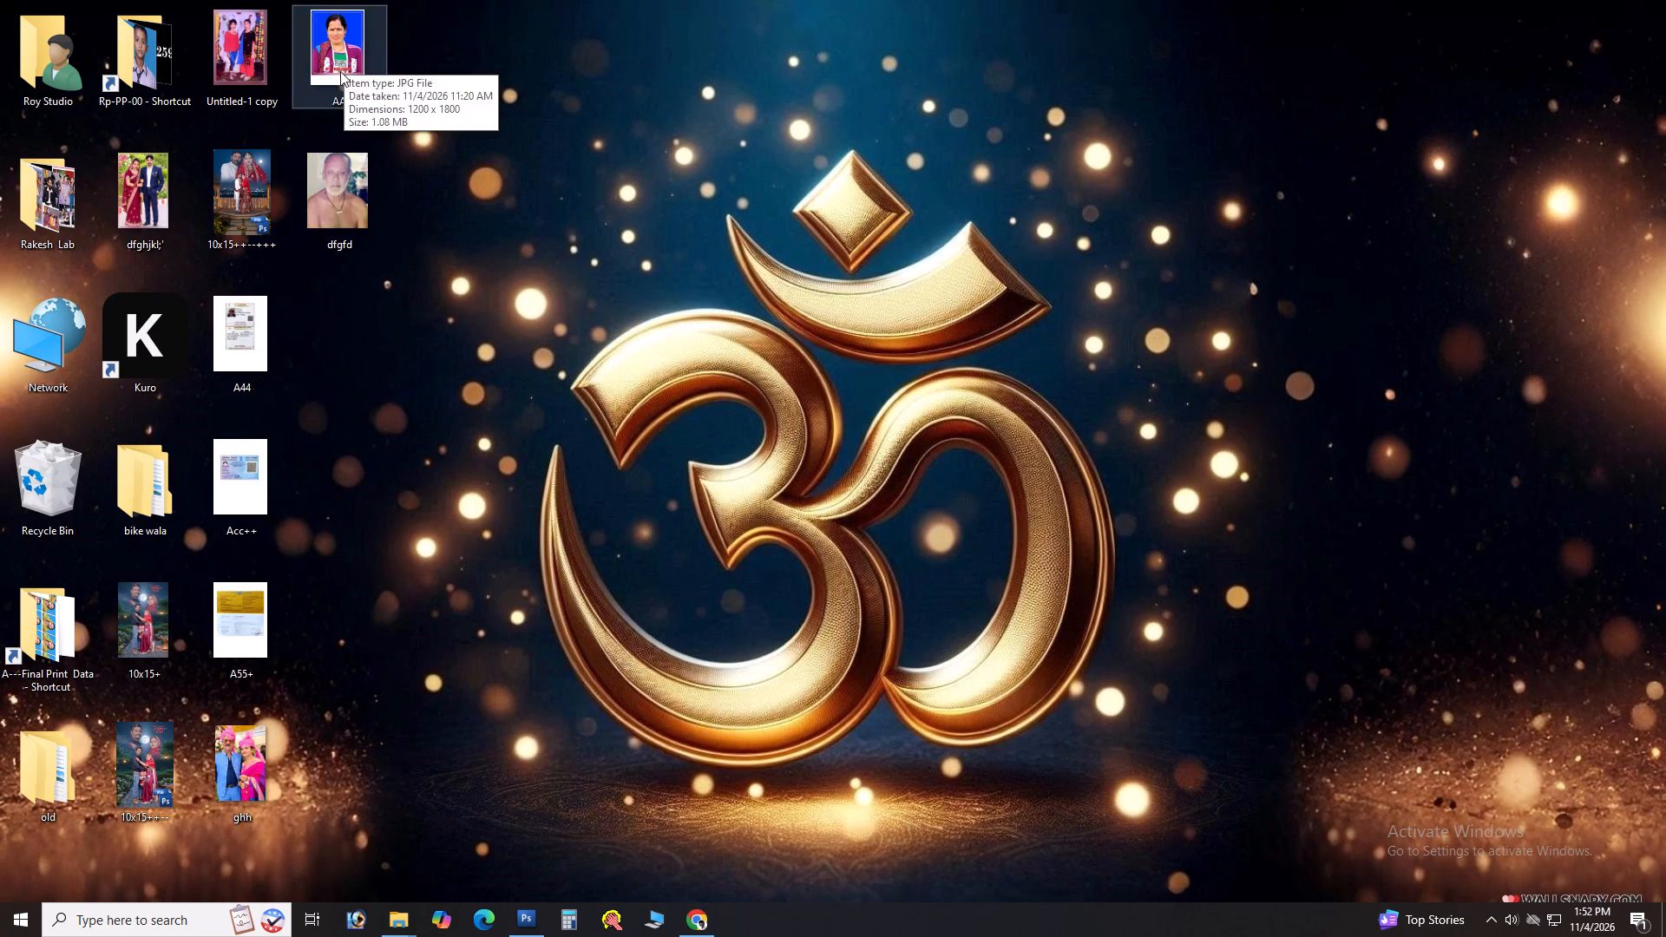
{"action": "left_click", "coordinate": [284, 345]}
{"action": "key", "text": "Delete"}
{"action": "left_click", "coordinate": [264, 375]}
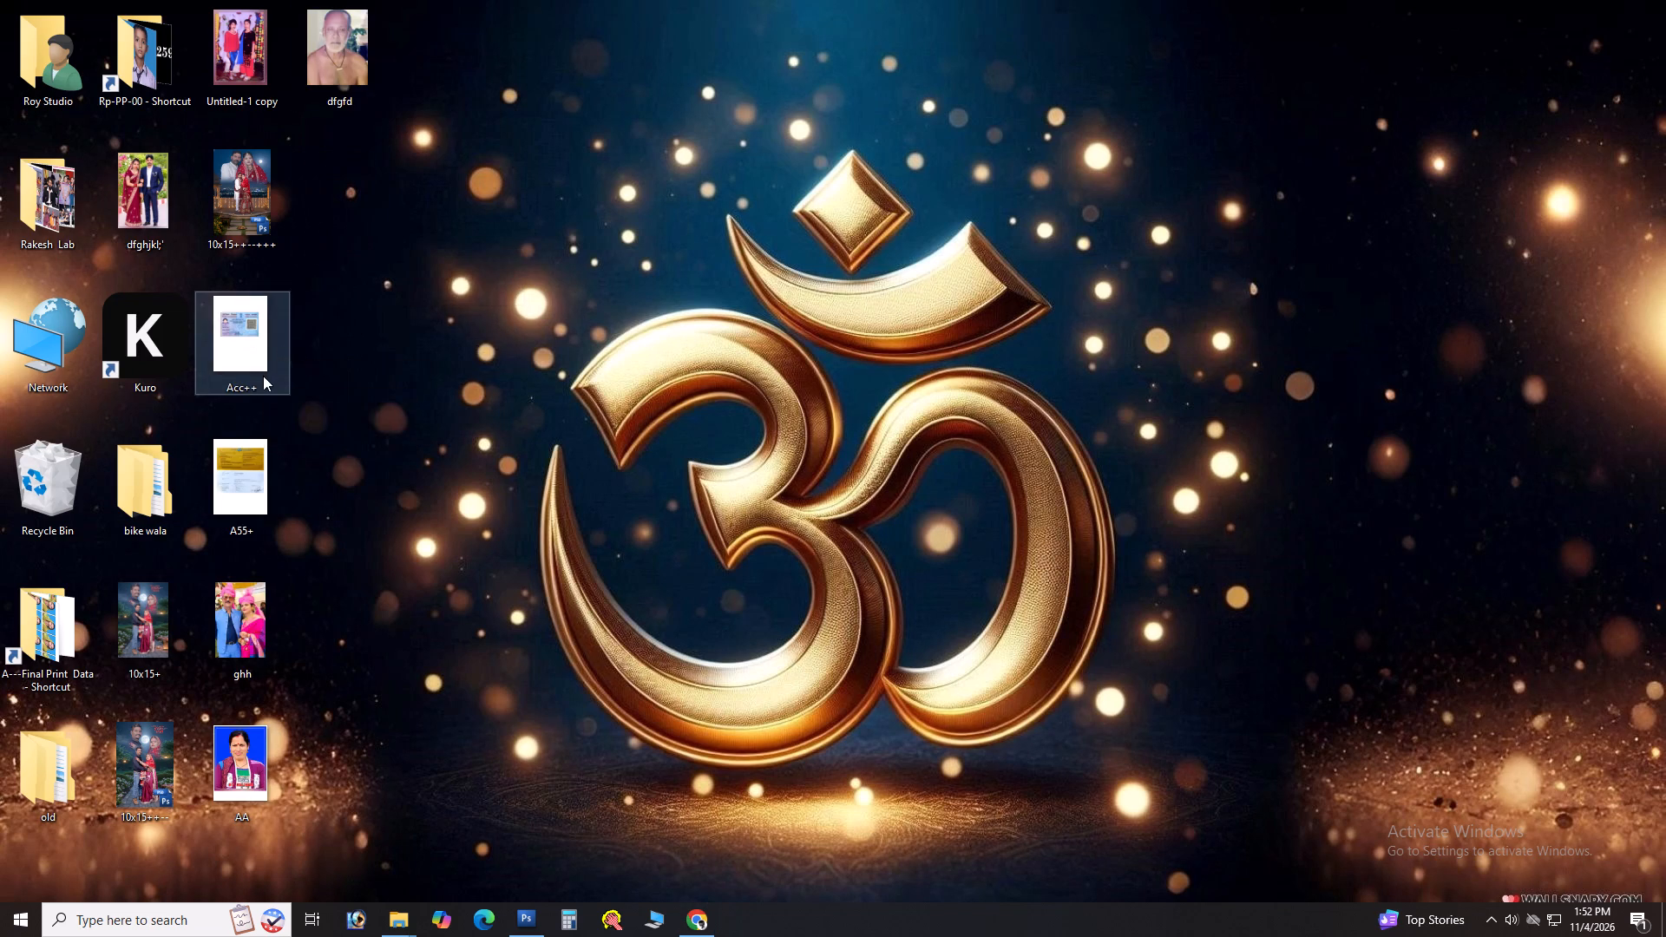
{"action": "key", "text": "Delete"}
{"action": "left_click", "coordinate": [258, 336]}
{"action": "key", "text": "Delete"}
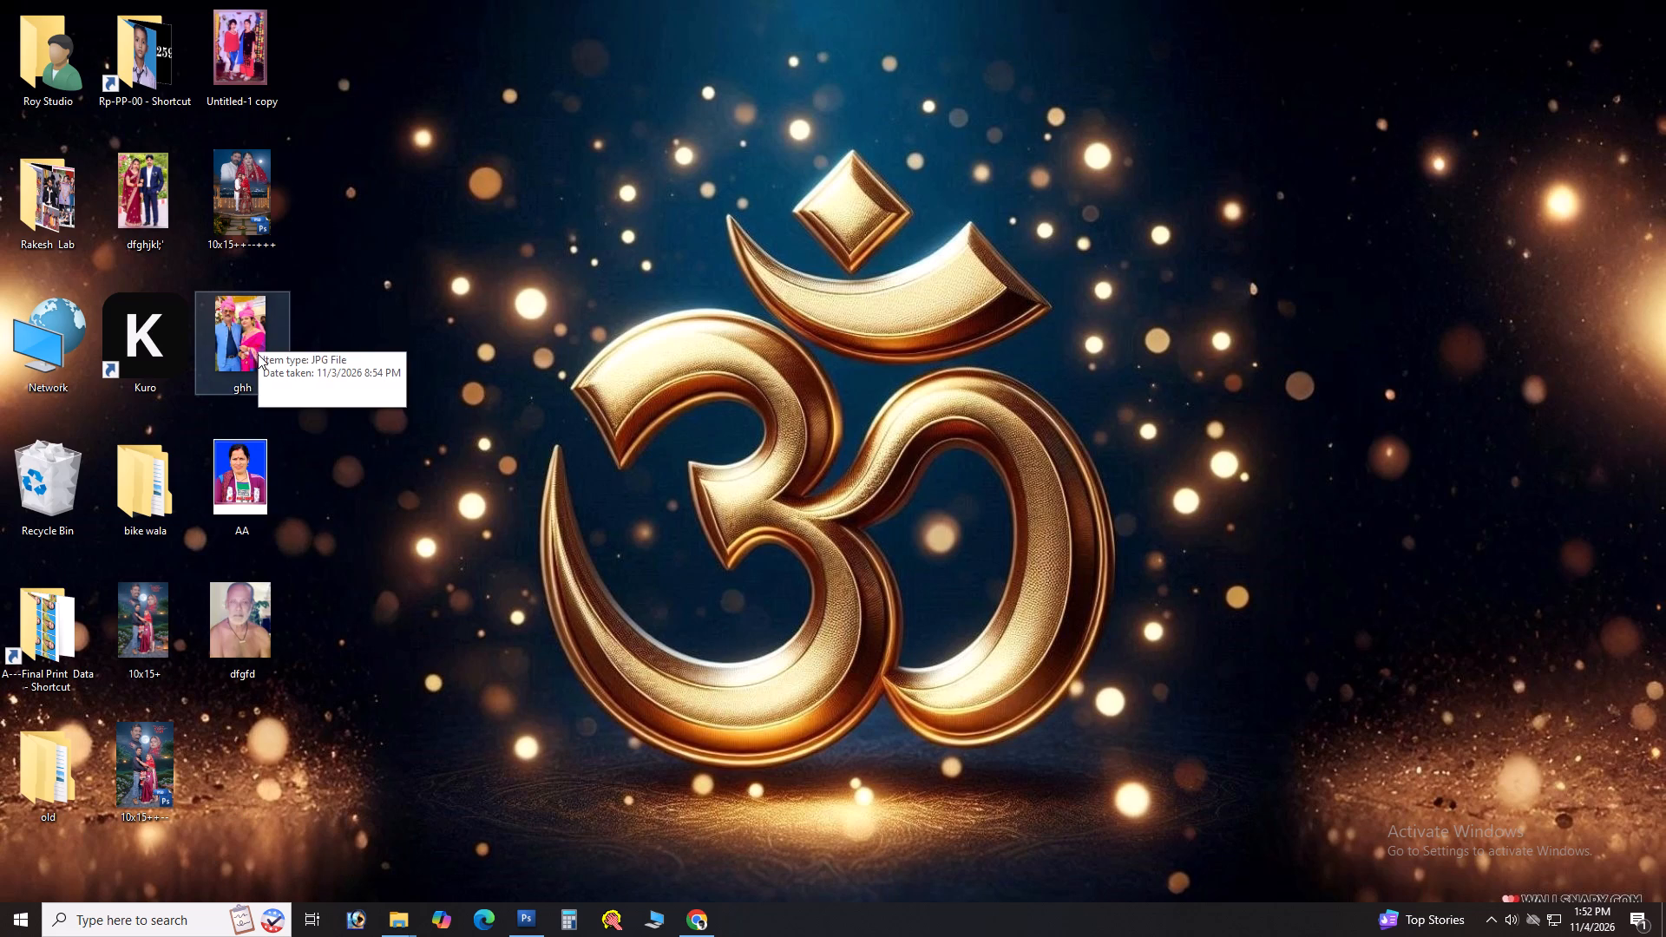
{"action": "left_click", "coordinate": [258, 354]}
{"action": "key", "text": "Delete"}
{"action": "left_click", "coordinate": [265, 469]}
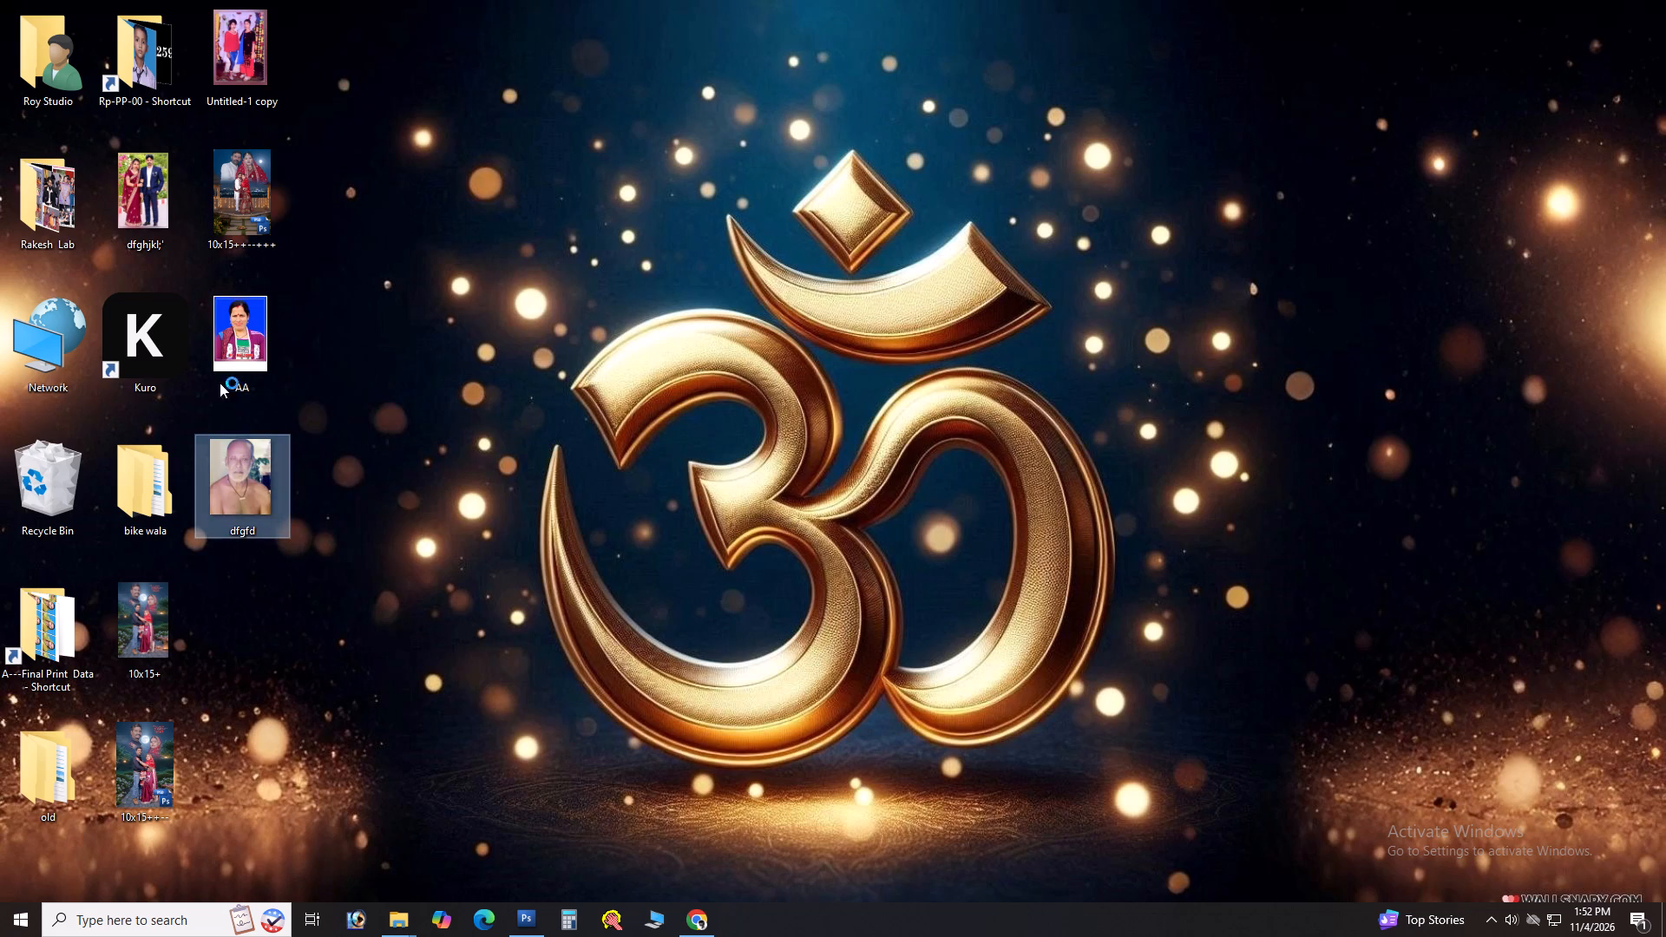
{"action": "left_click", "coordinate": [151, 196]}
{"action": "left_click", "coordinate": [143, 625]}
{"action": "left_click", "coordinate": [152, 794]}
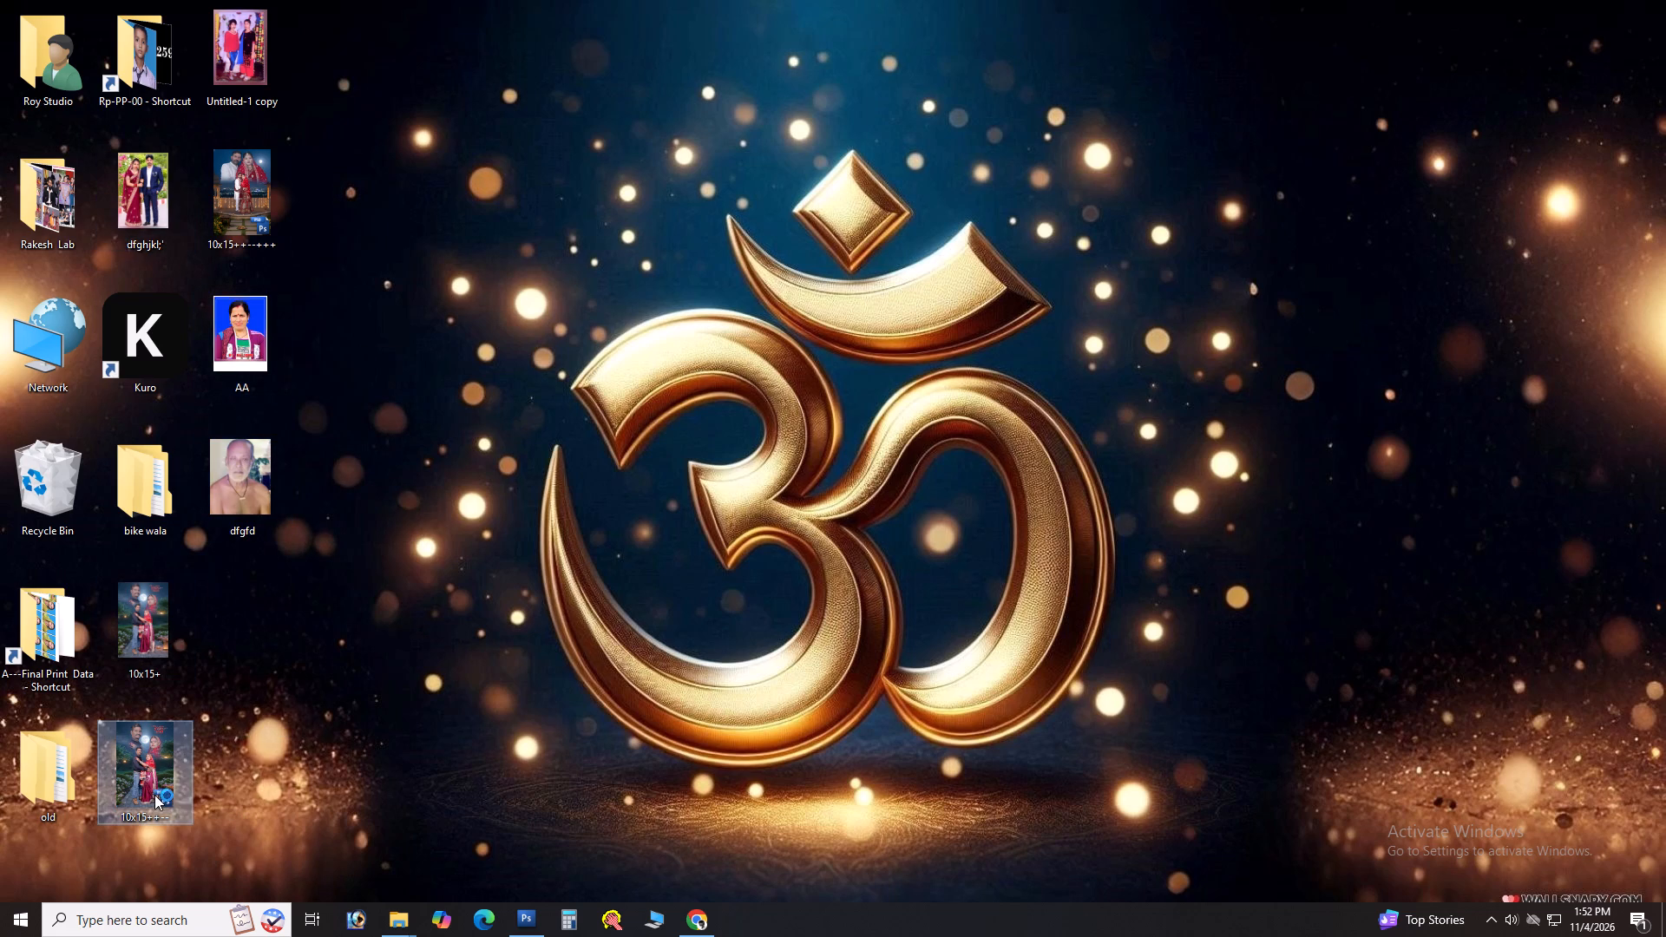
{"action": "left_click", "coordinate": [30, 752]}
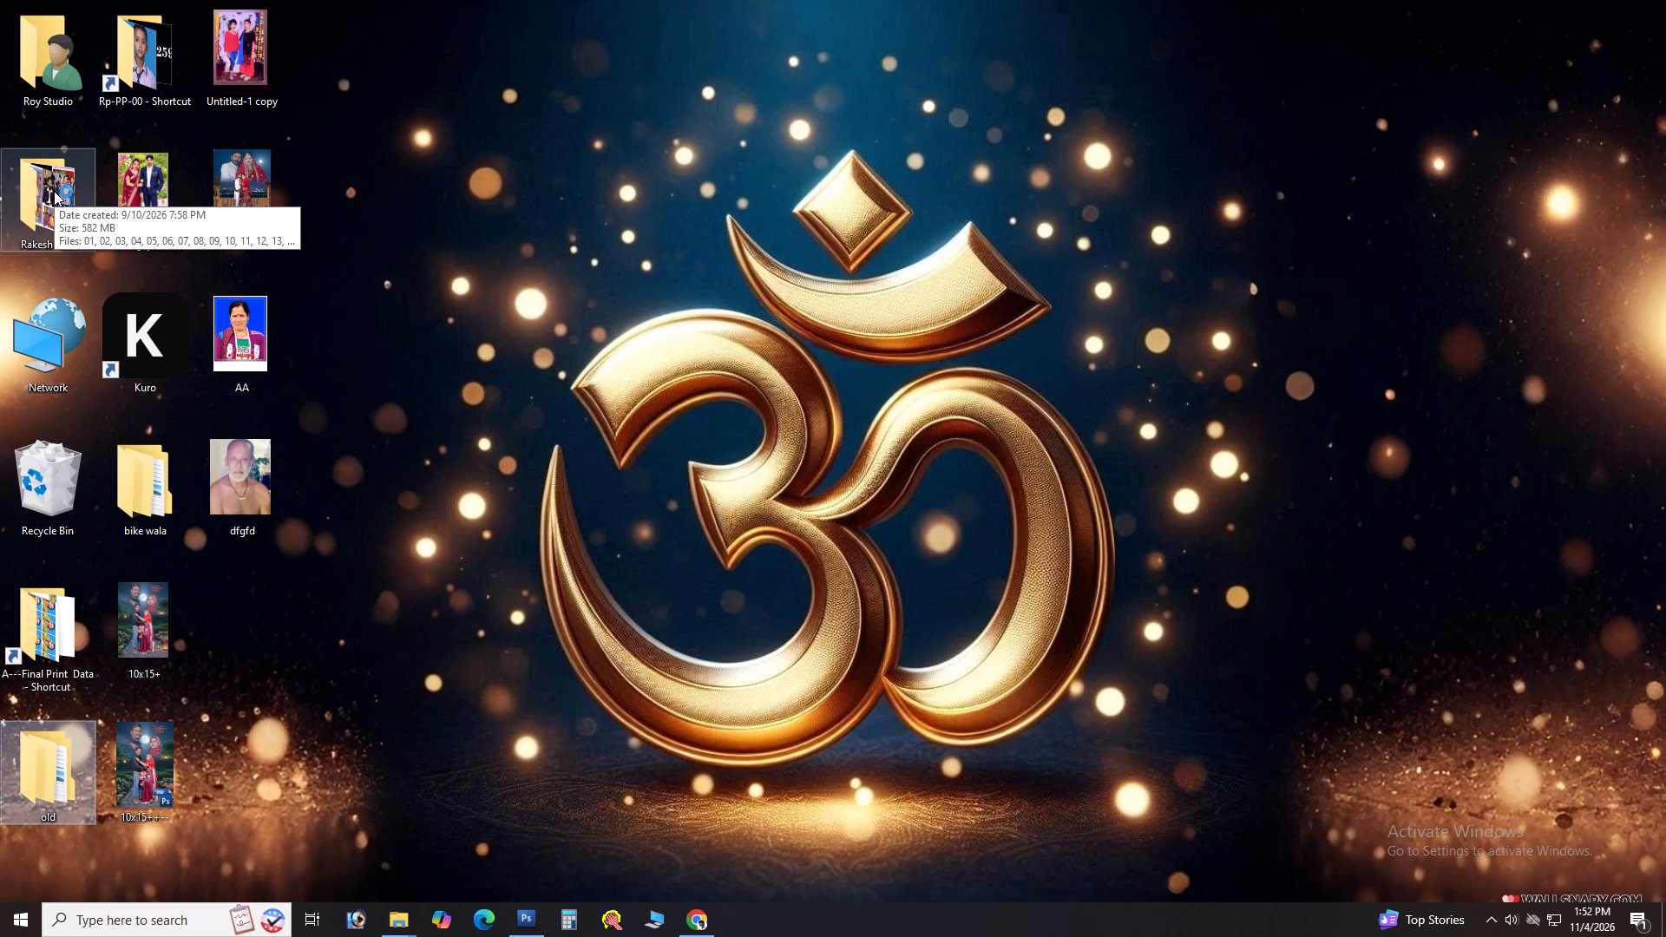
Empty the Recycle Bin on the desktop.
{"action": "left_click", "coordinate": [44, 488]}
{"action": "right_click", "coordinate": [44, 488]}
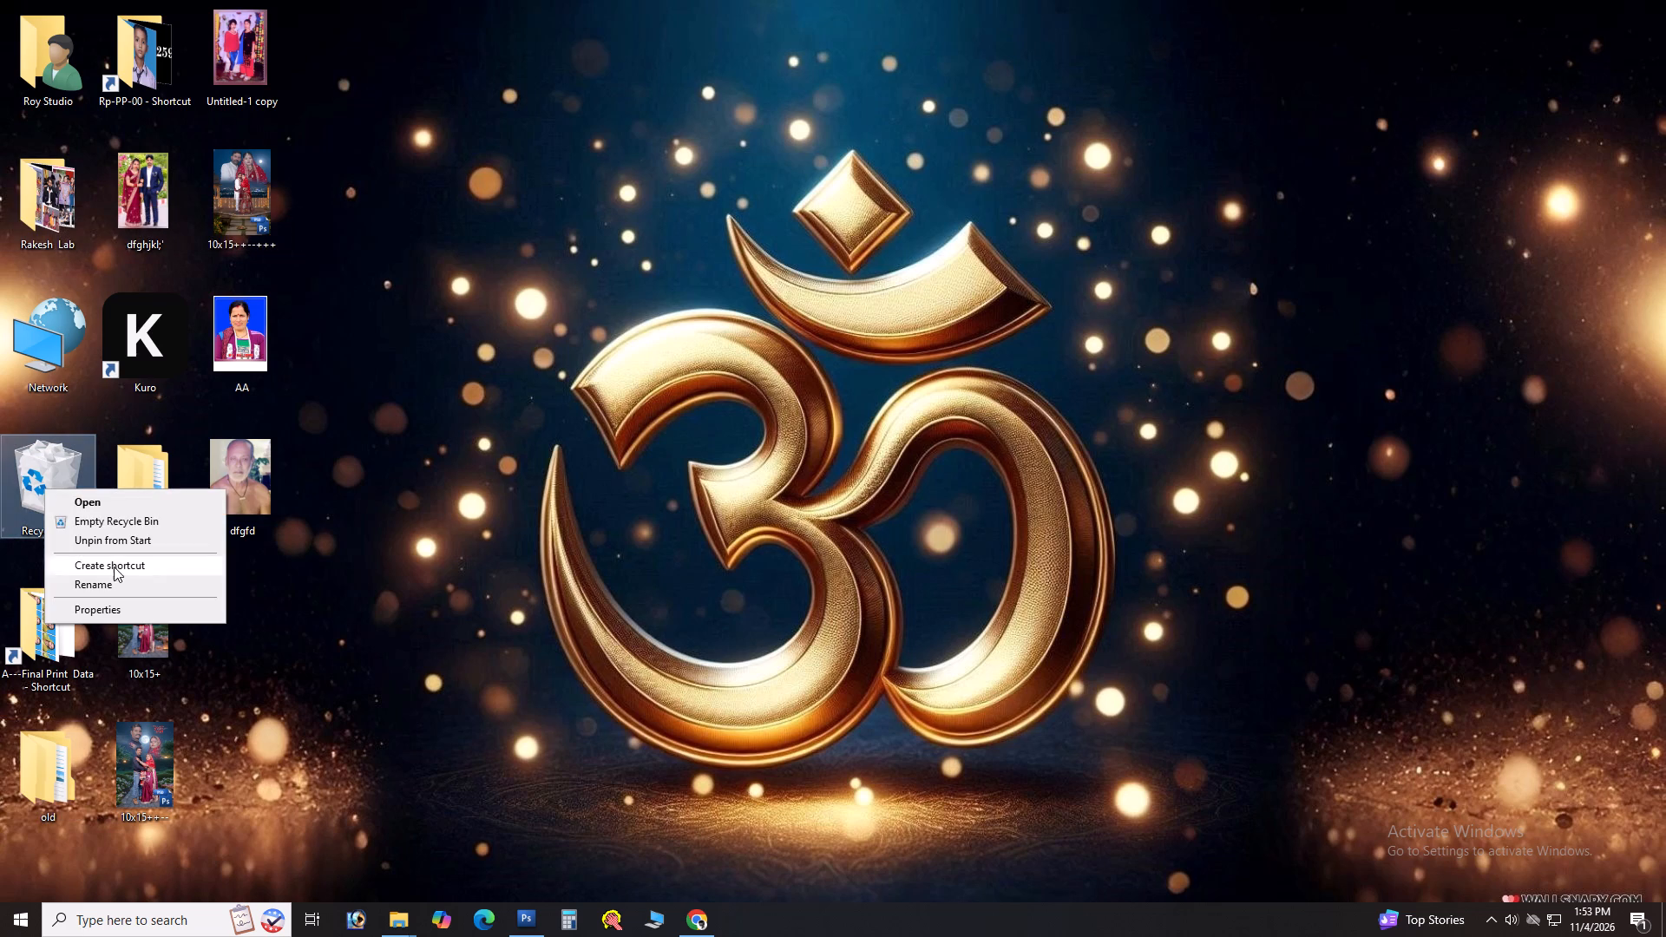
{"action": "left_click", "coordinate": [115, 530]}
{"action": "left_click", "coordinate": [874, 479]}
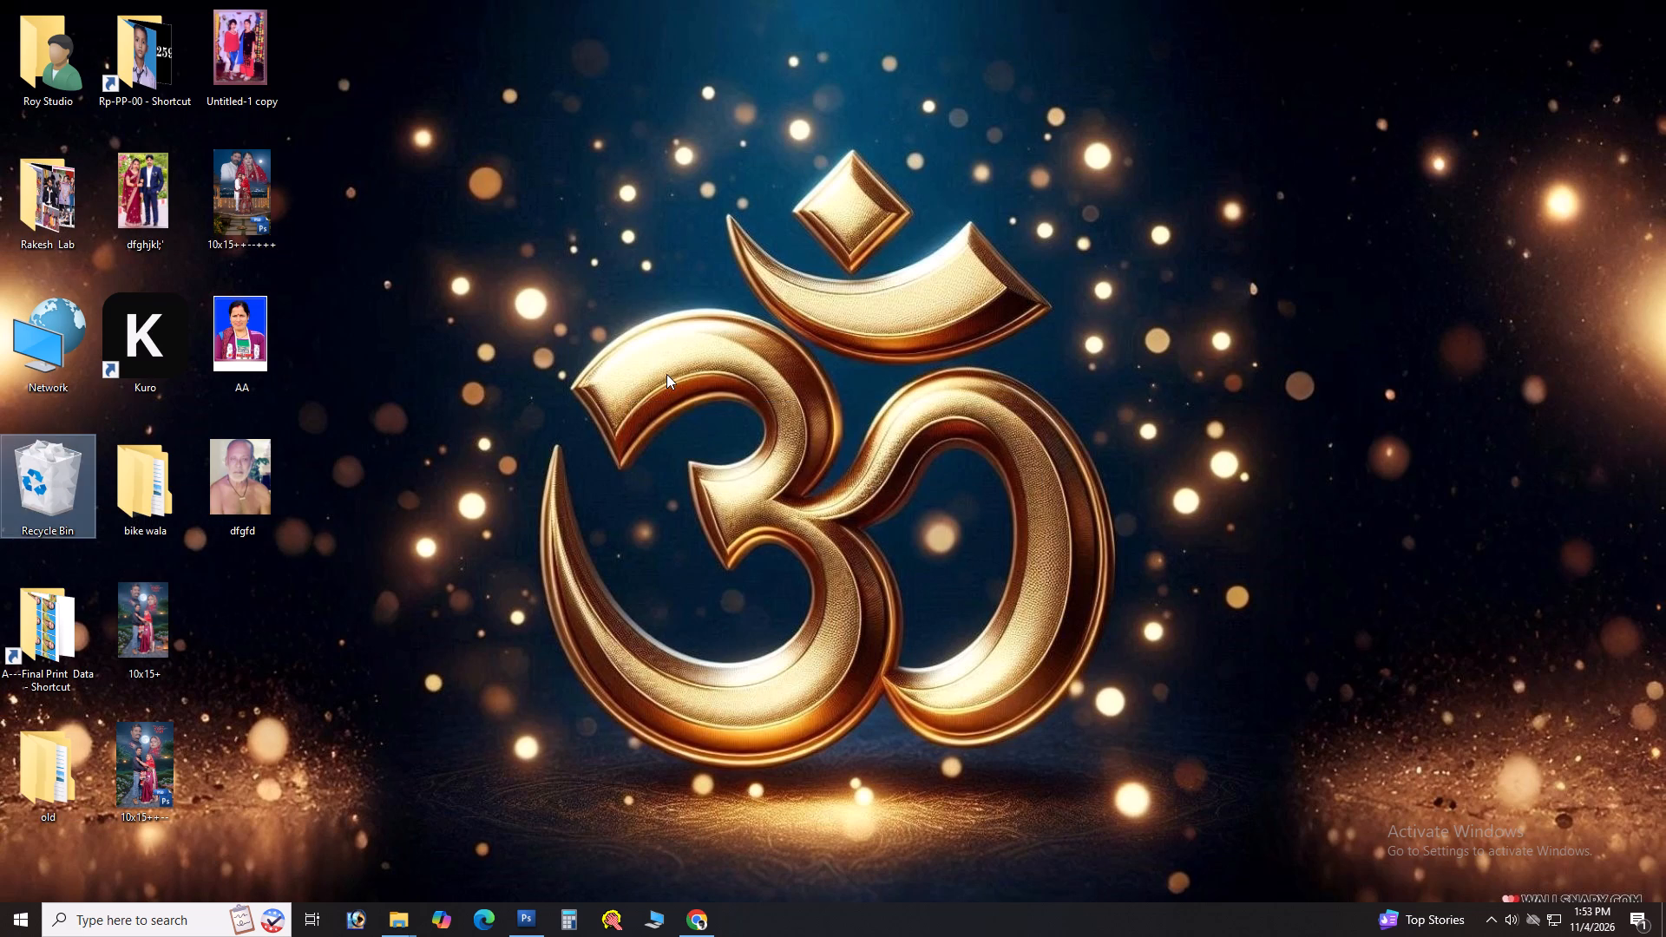
{"action": "left_click", "coordinate": [666, 374]}
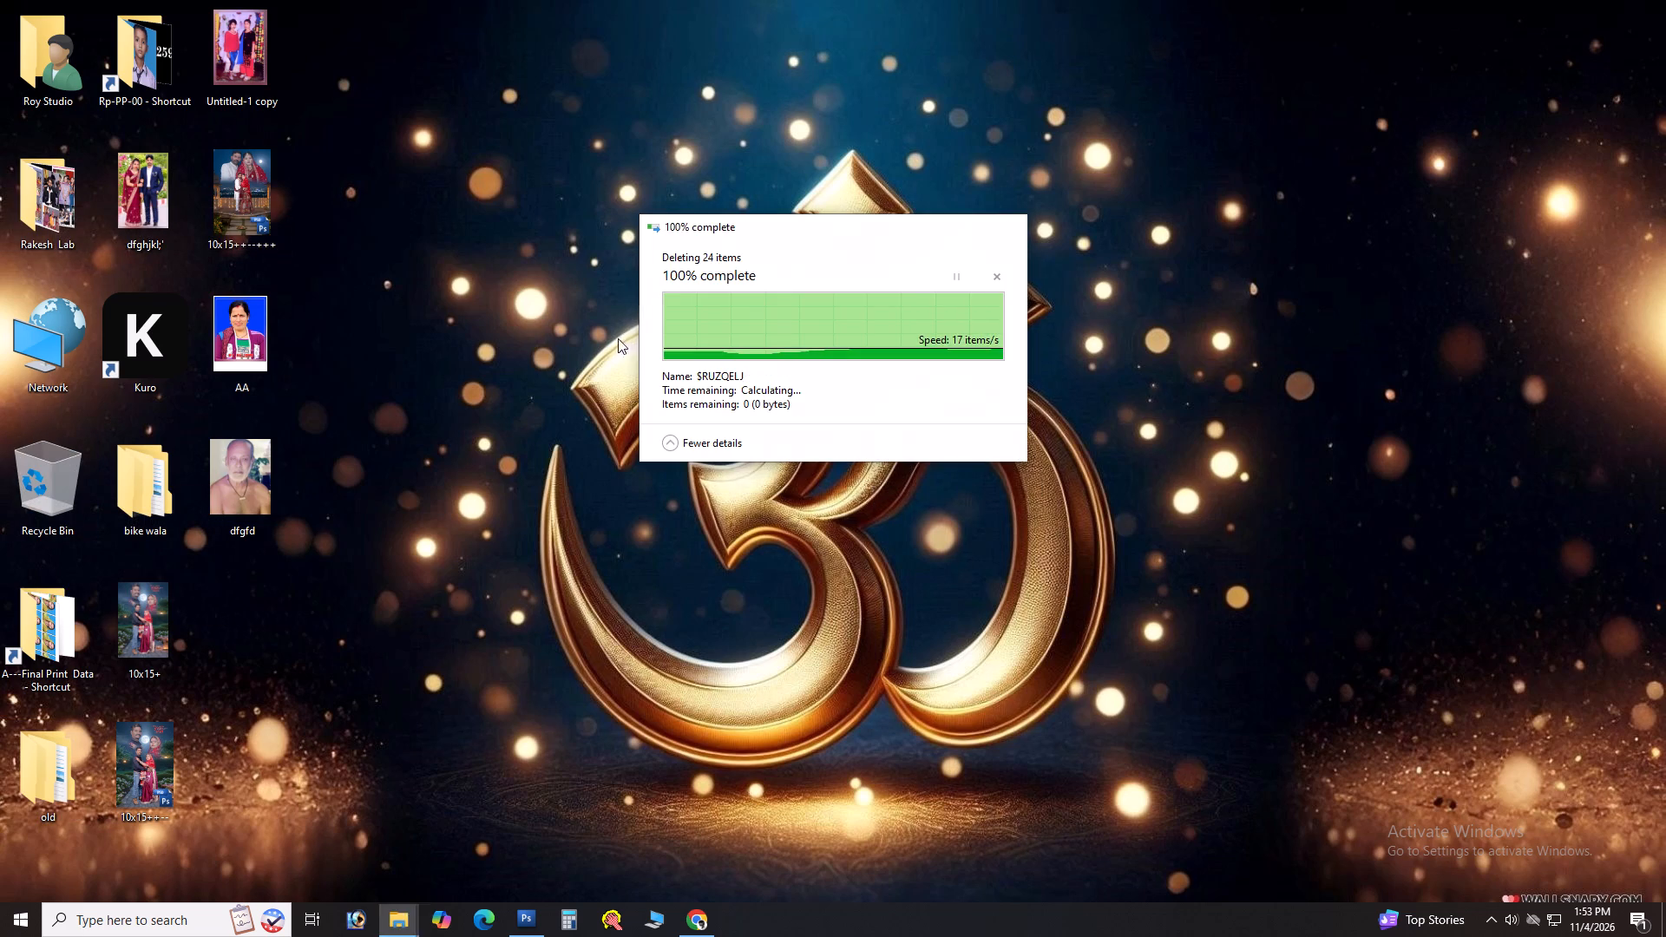
{"action": "left_click", "coordinate": [552, 328]}
Open the Dm Sheet folder on Local Disk (E:) from a This PC window.
{"action": "key", "text": "alt+Tab"}
{"action": "left_click", "coordinate": [813, 379], "text": "alt"}
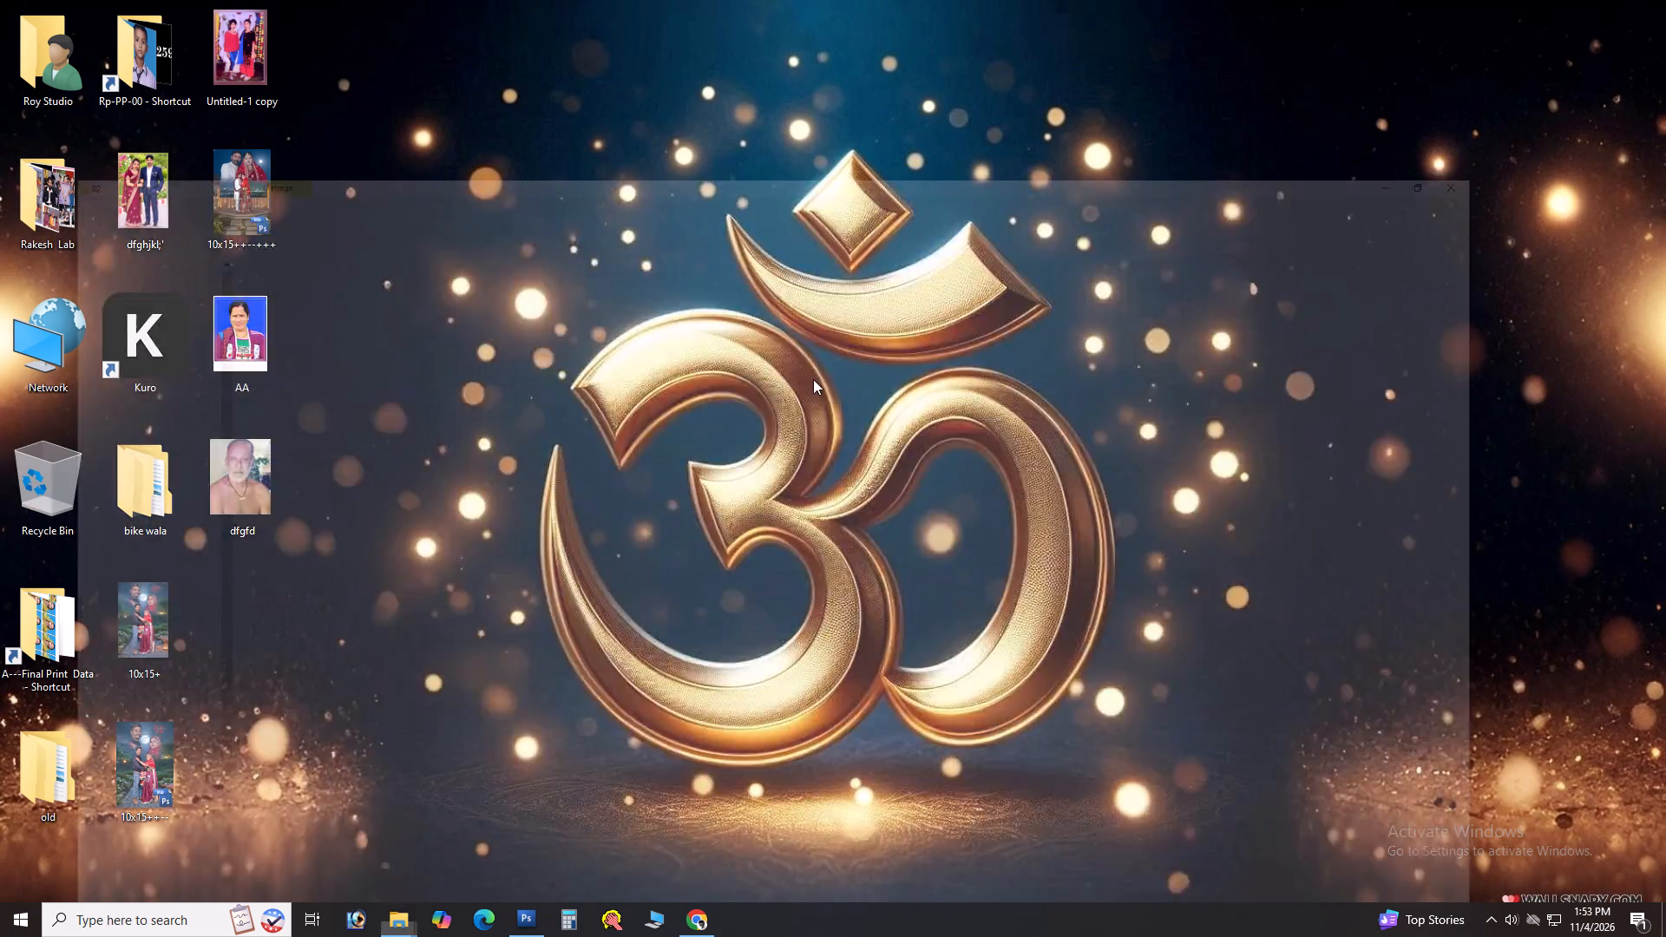
{"action": "key", "text": "super+d"}
{"action": "left_click", "coordinate": [392, 238]}
{"action": "left_click", "coordinate": [655, 936]}
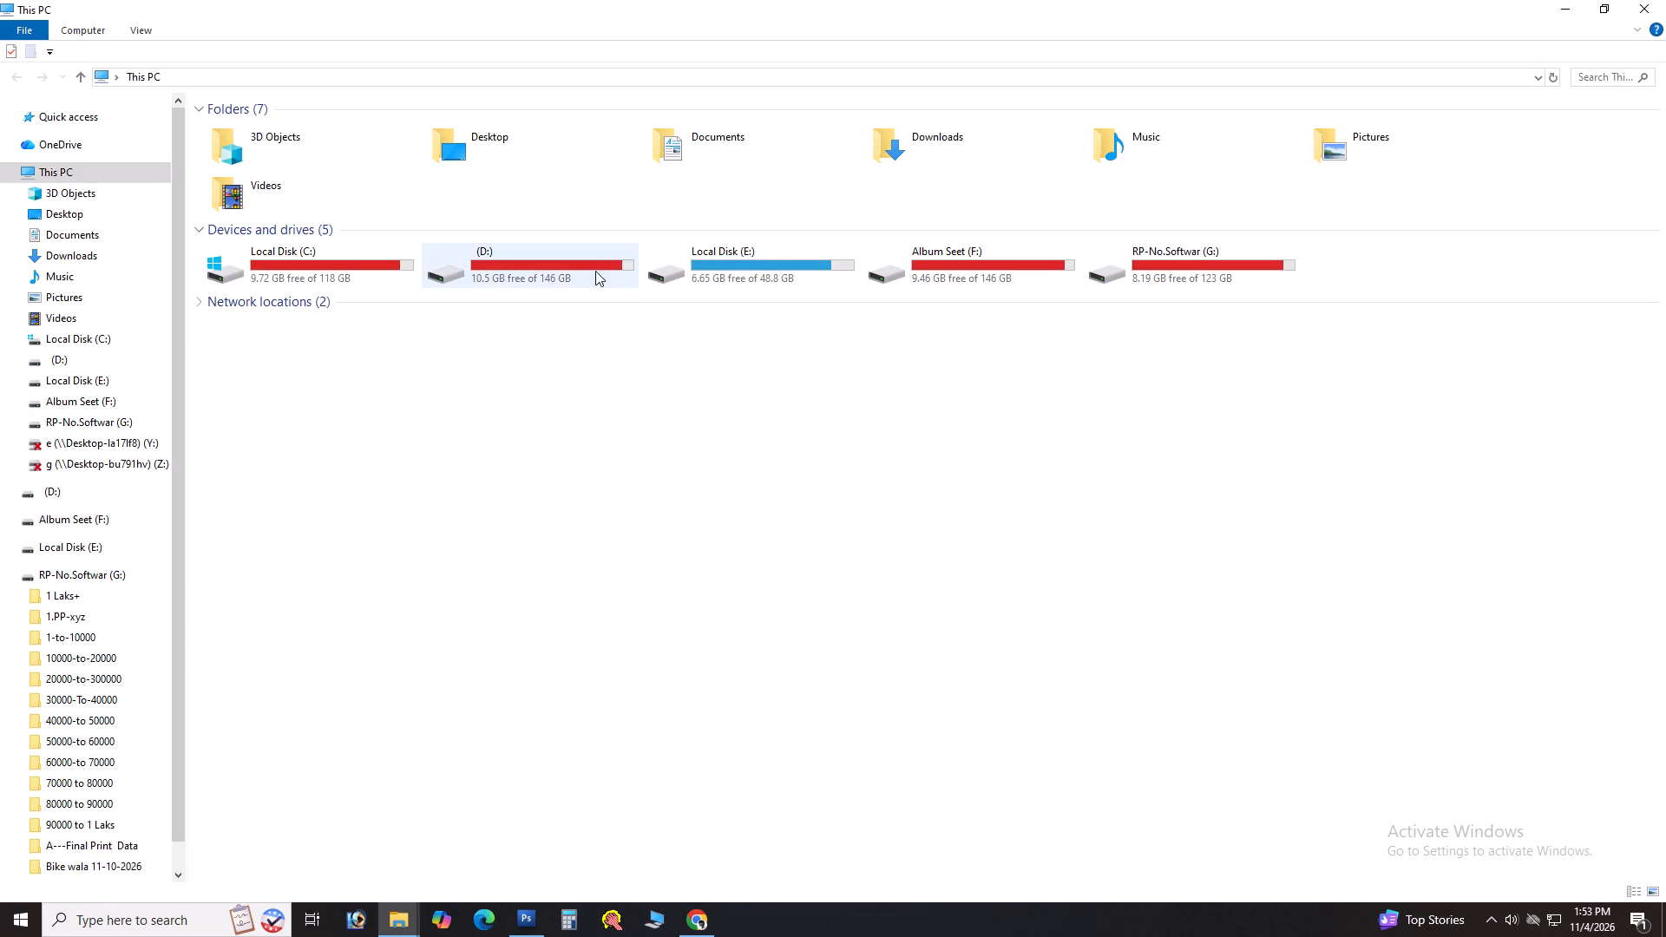
{"action": "double_click", "coordinate": [735, 270]}
{"action": "left_click", "coordinate": [998, 379]}
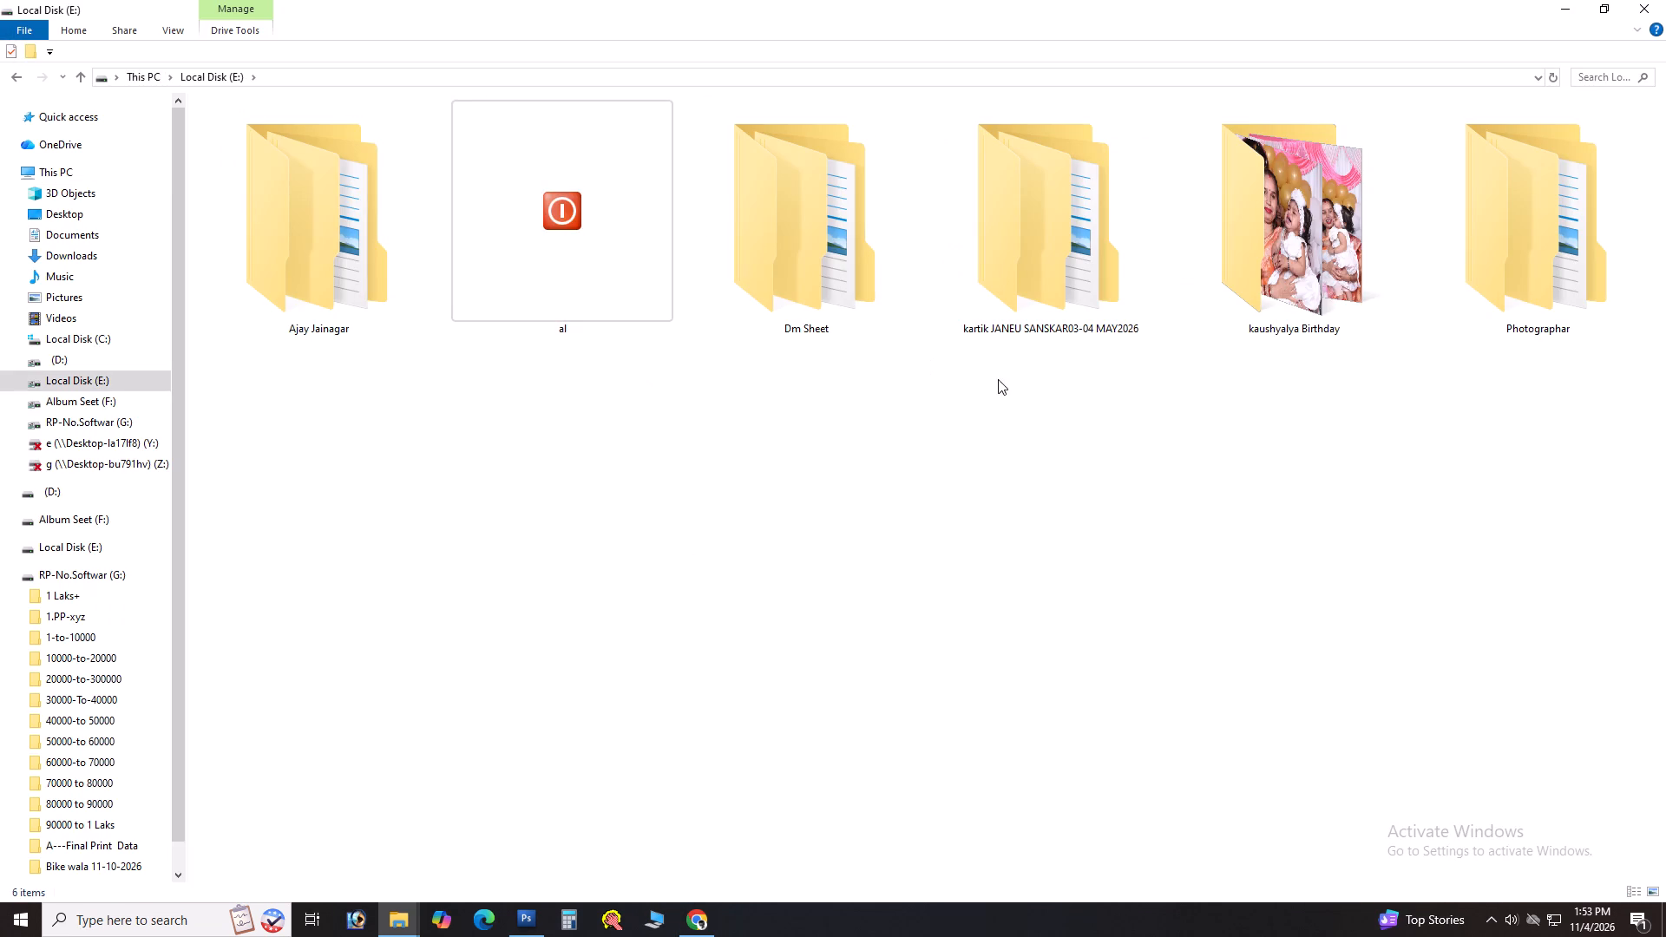
{"action": "key", "text": "BackSpace"}
{"action": "key", "text": "Return"}
{"action": "left_click", "coordinate": [888, 269]}
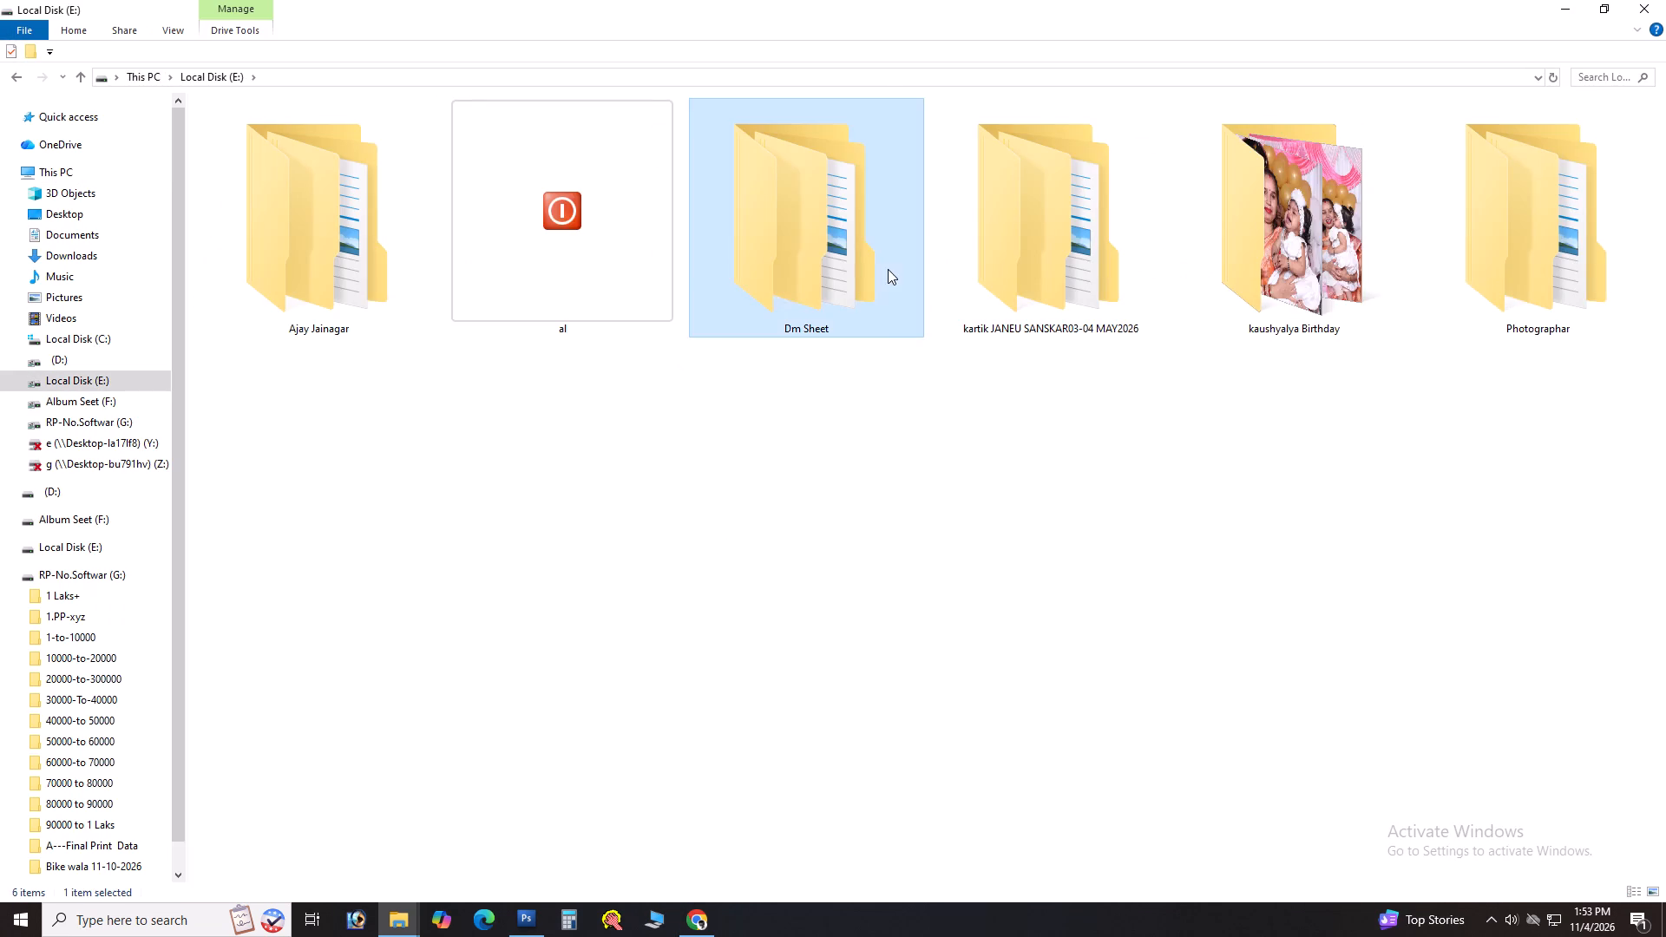
{"action": "key", "text": "Return"}
Look through the sheet templates in the Voll 84 12x36 folder, checking 17 and 03, and return to Dm Sheet.
{"action": "double_click", "coordinate": [1333, 287]}
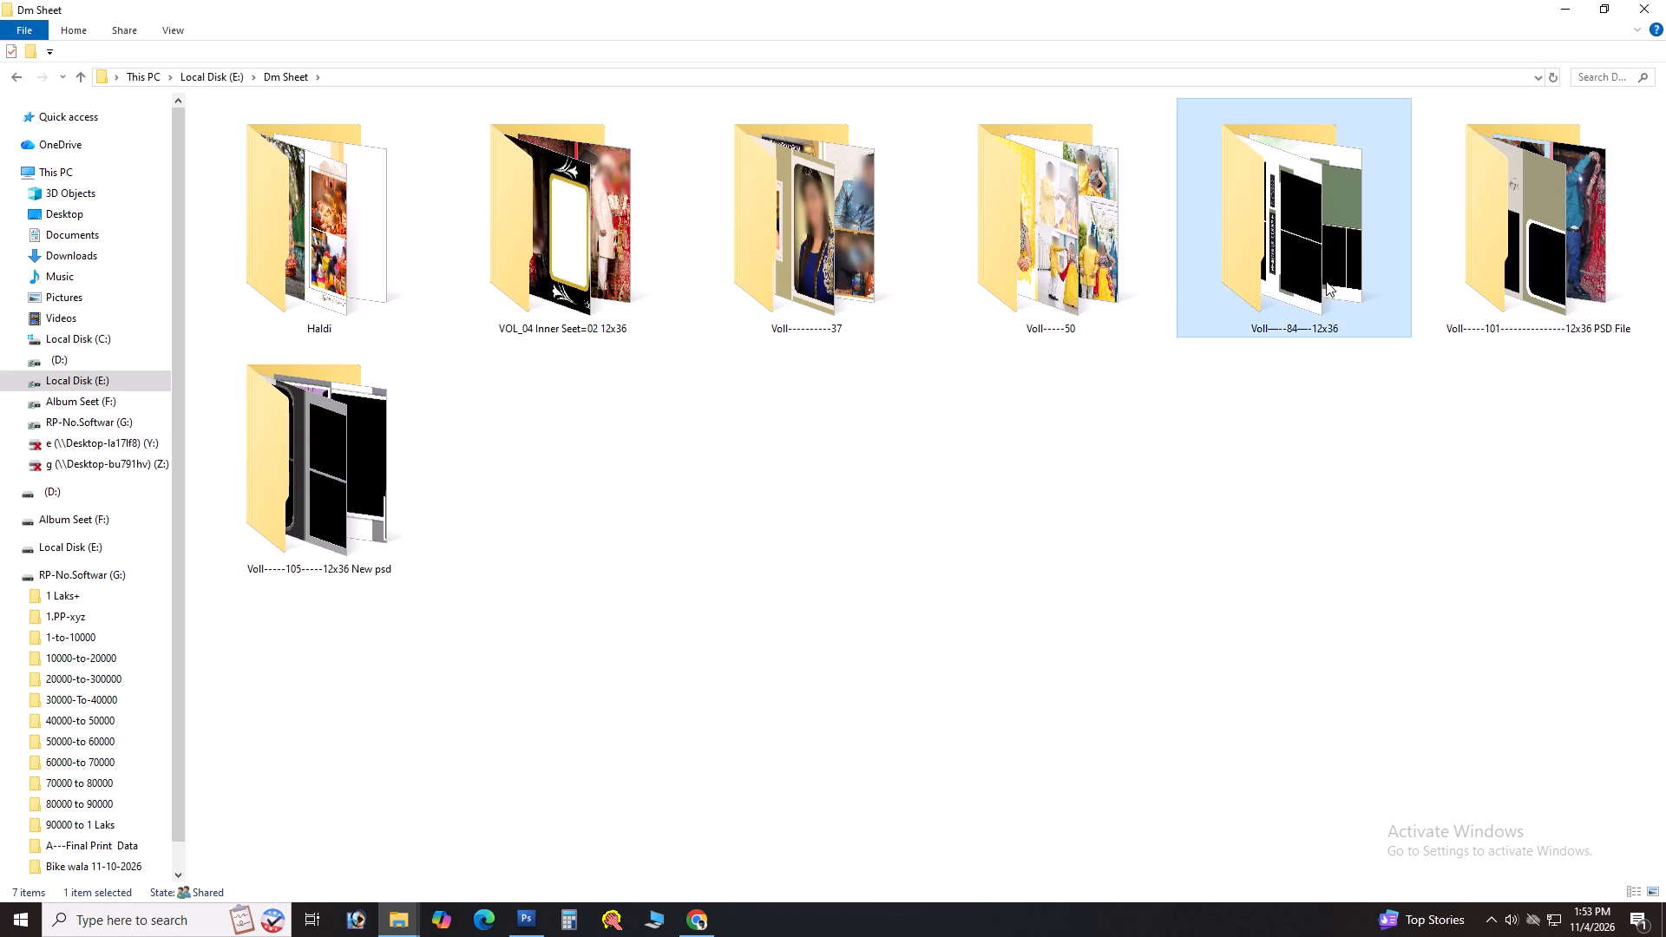
{"action": "scroll", "coordinate": [513, 461], "scroll_direction": "down", "scroll_amount": 3}
{"action": "scroll", "coordinate": [507, 457], "scroll_direction": "up", "scroll_amount": 2}
{"action": "scroll", "coordinate": [507, 455], "scroll_direction": "down", "scroll_amount": 2}
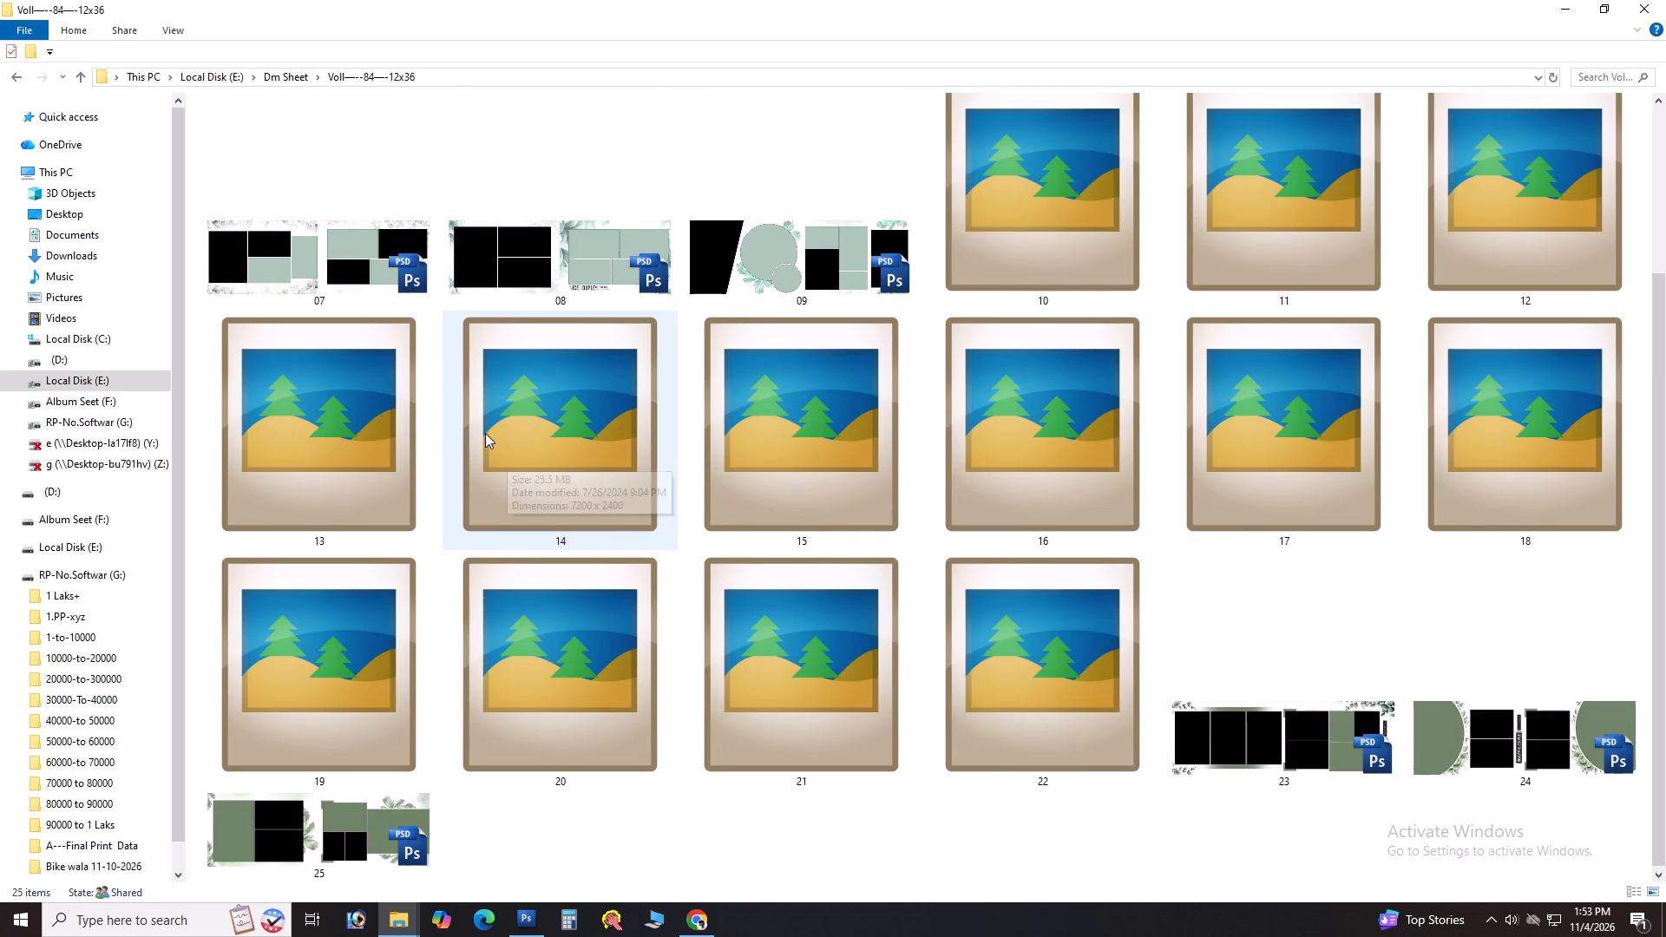
{"action": "scroll", "coordinate": [485, 433], "scroll_direction": "down", "scroll_amount": 1}
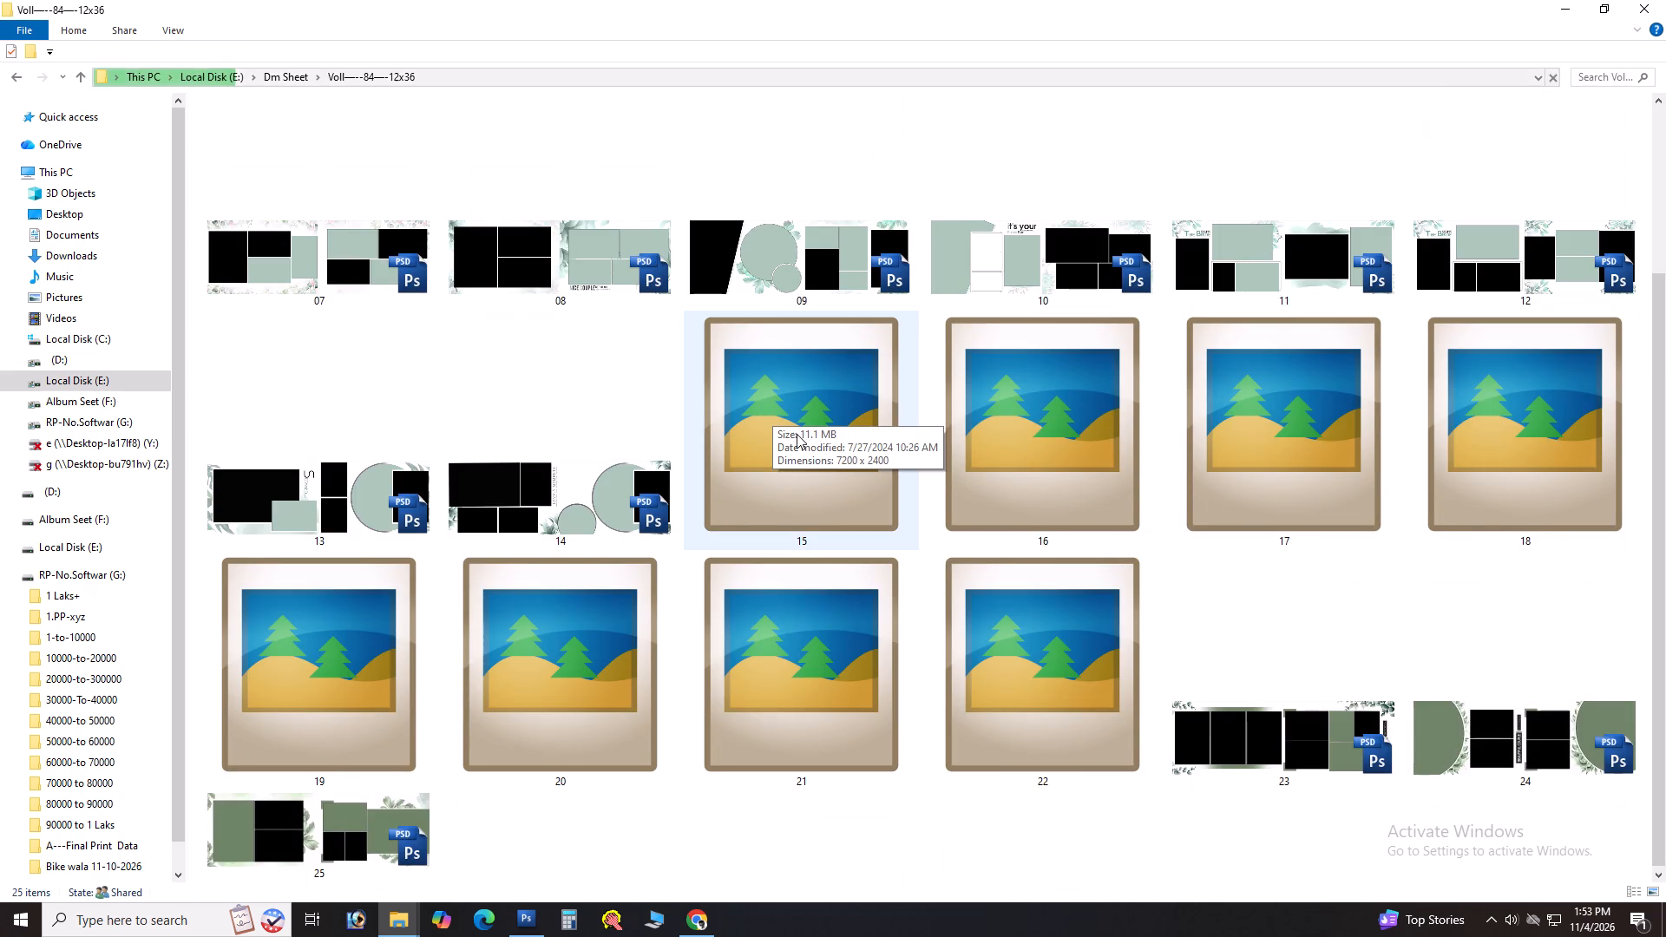
{"action": "left_click", "coordinate": [821, 464]}
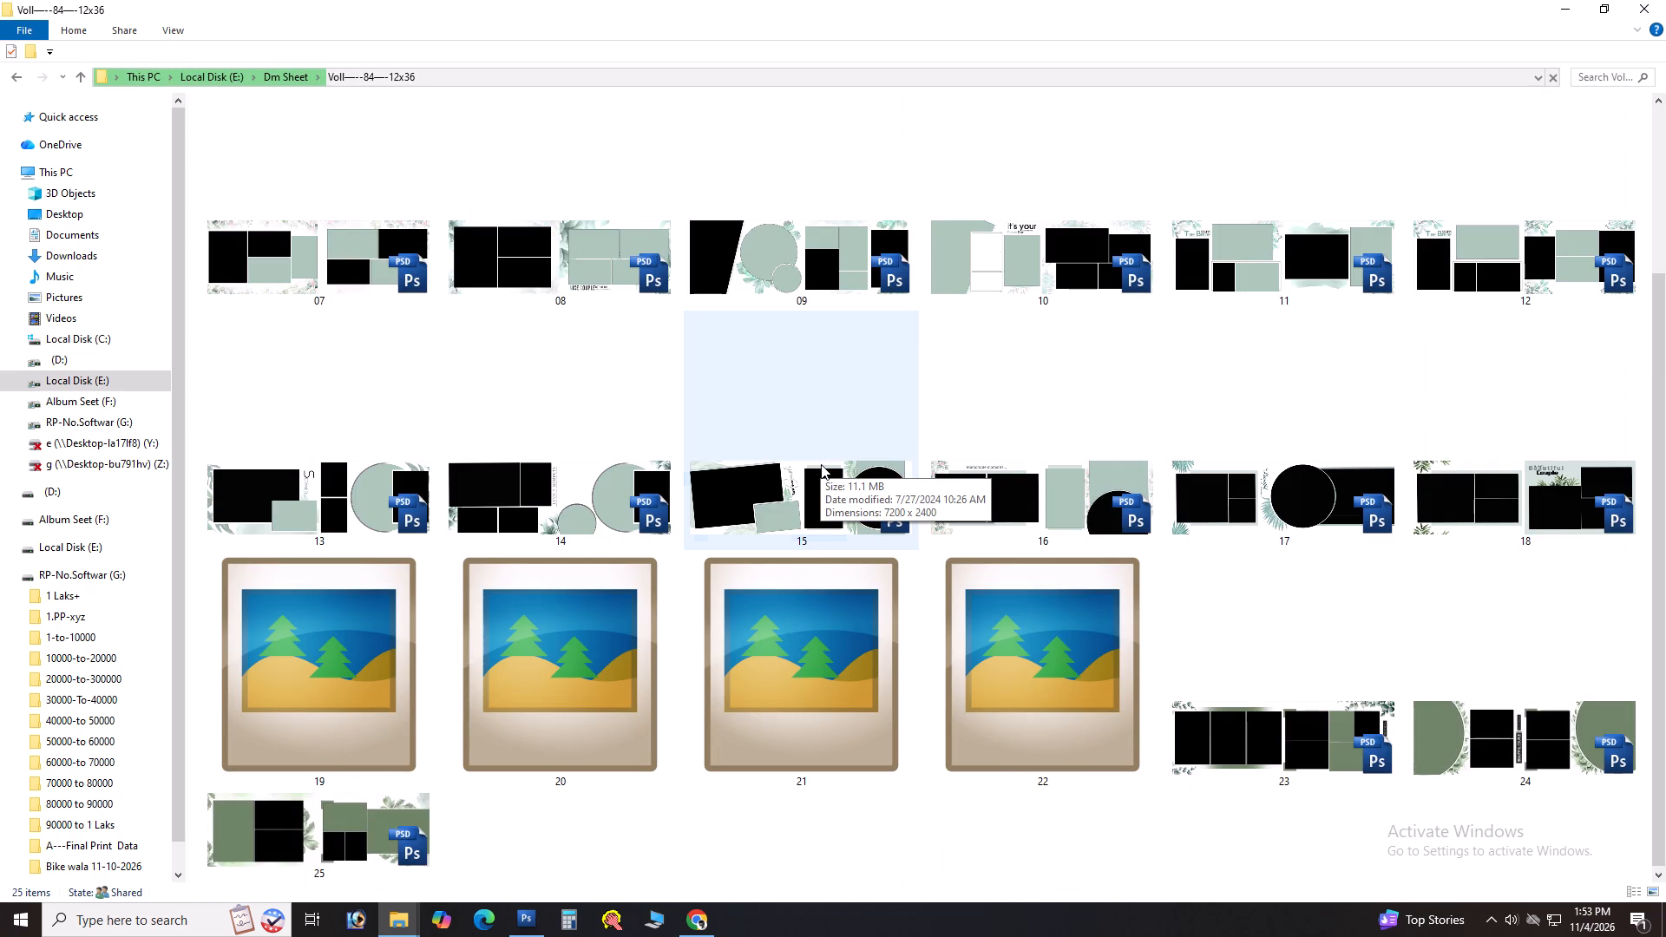
{"action": "left_click", "coordinate": [1290, 506]}
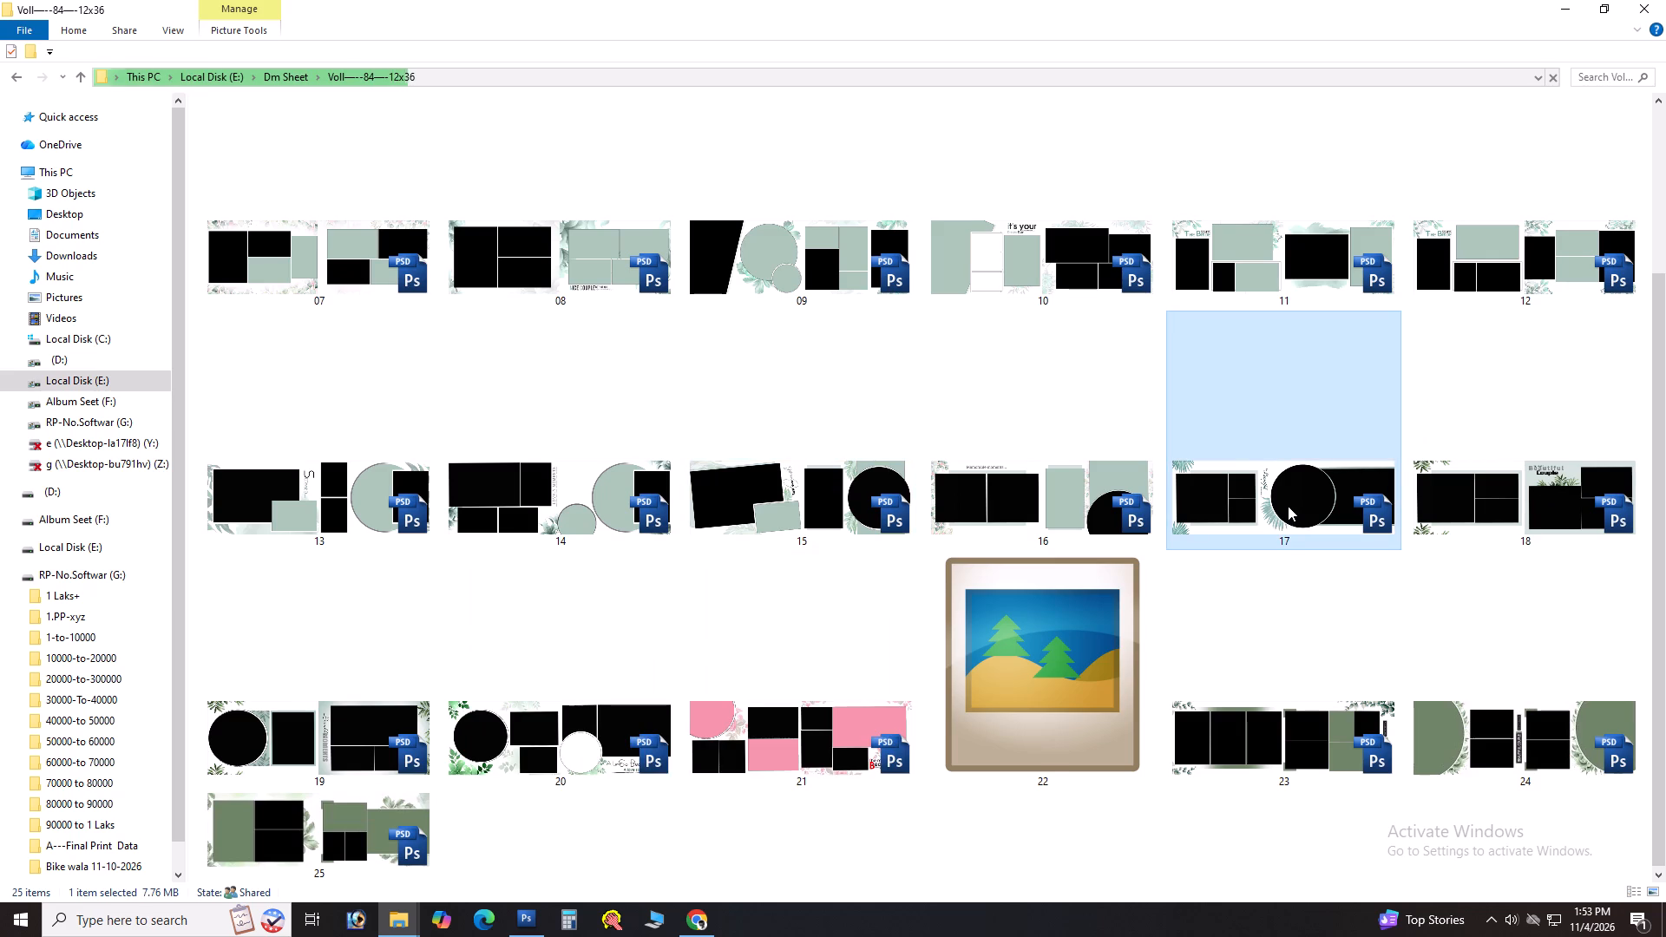
{"action": "scroll", "coordinate": [1158, 649], "scroll_direction": "up", "scroll_amount": 2}
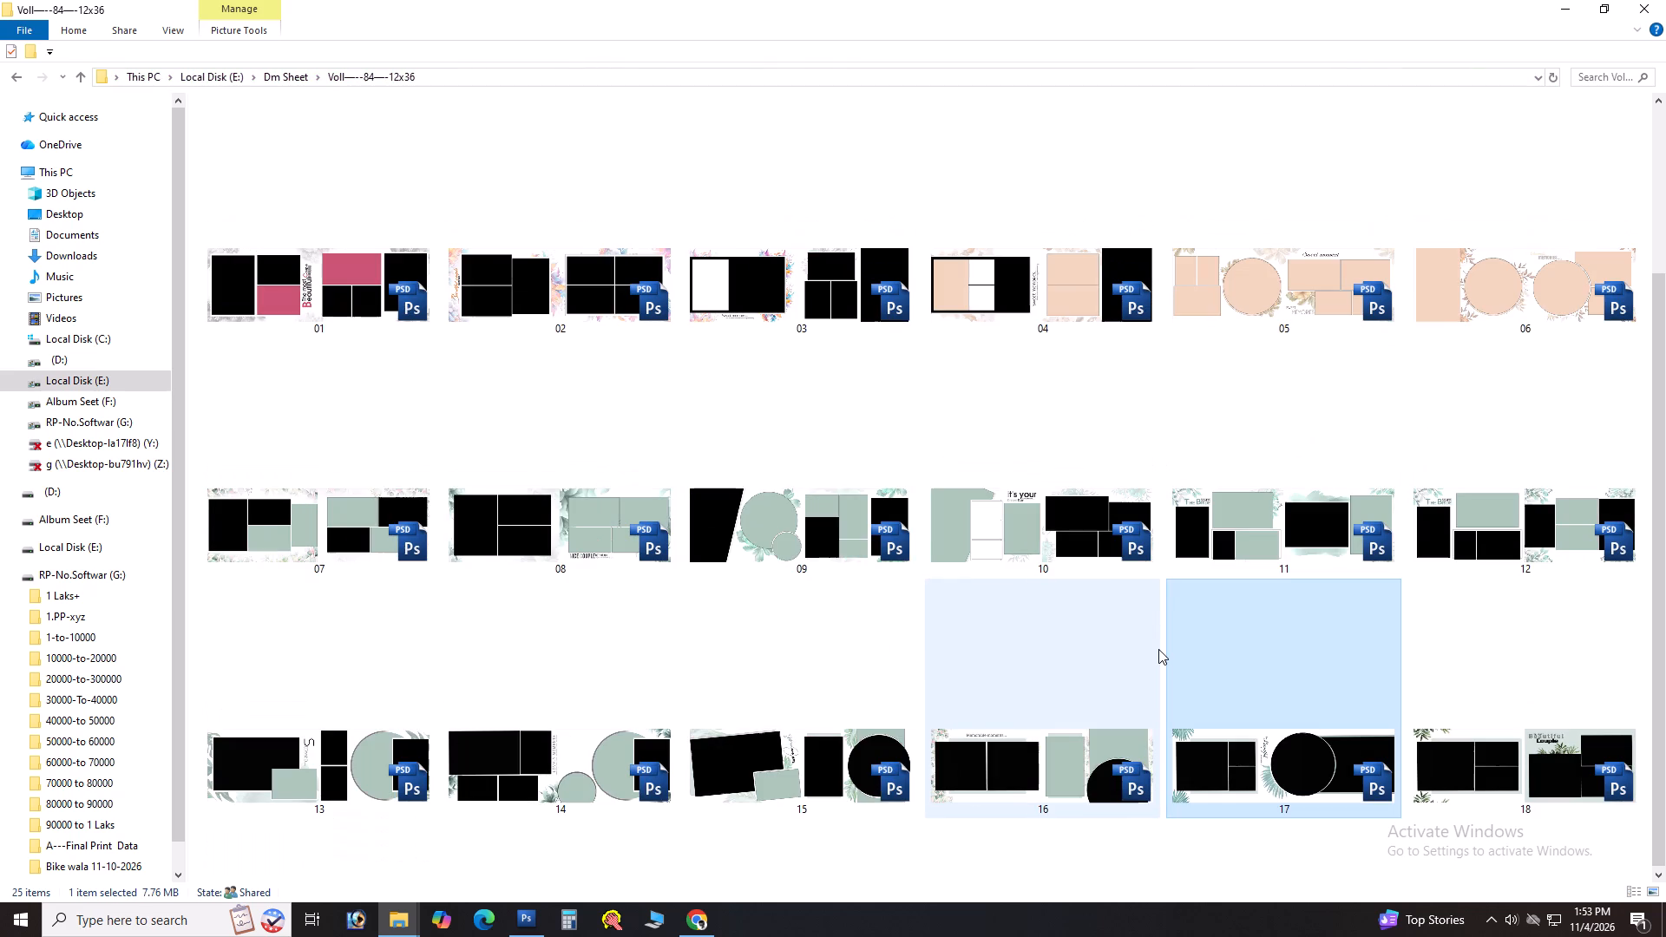
{"action": "left_click", "coordinate": [889, 300]}
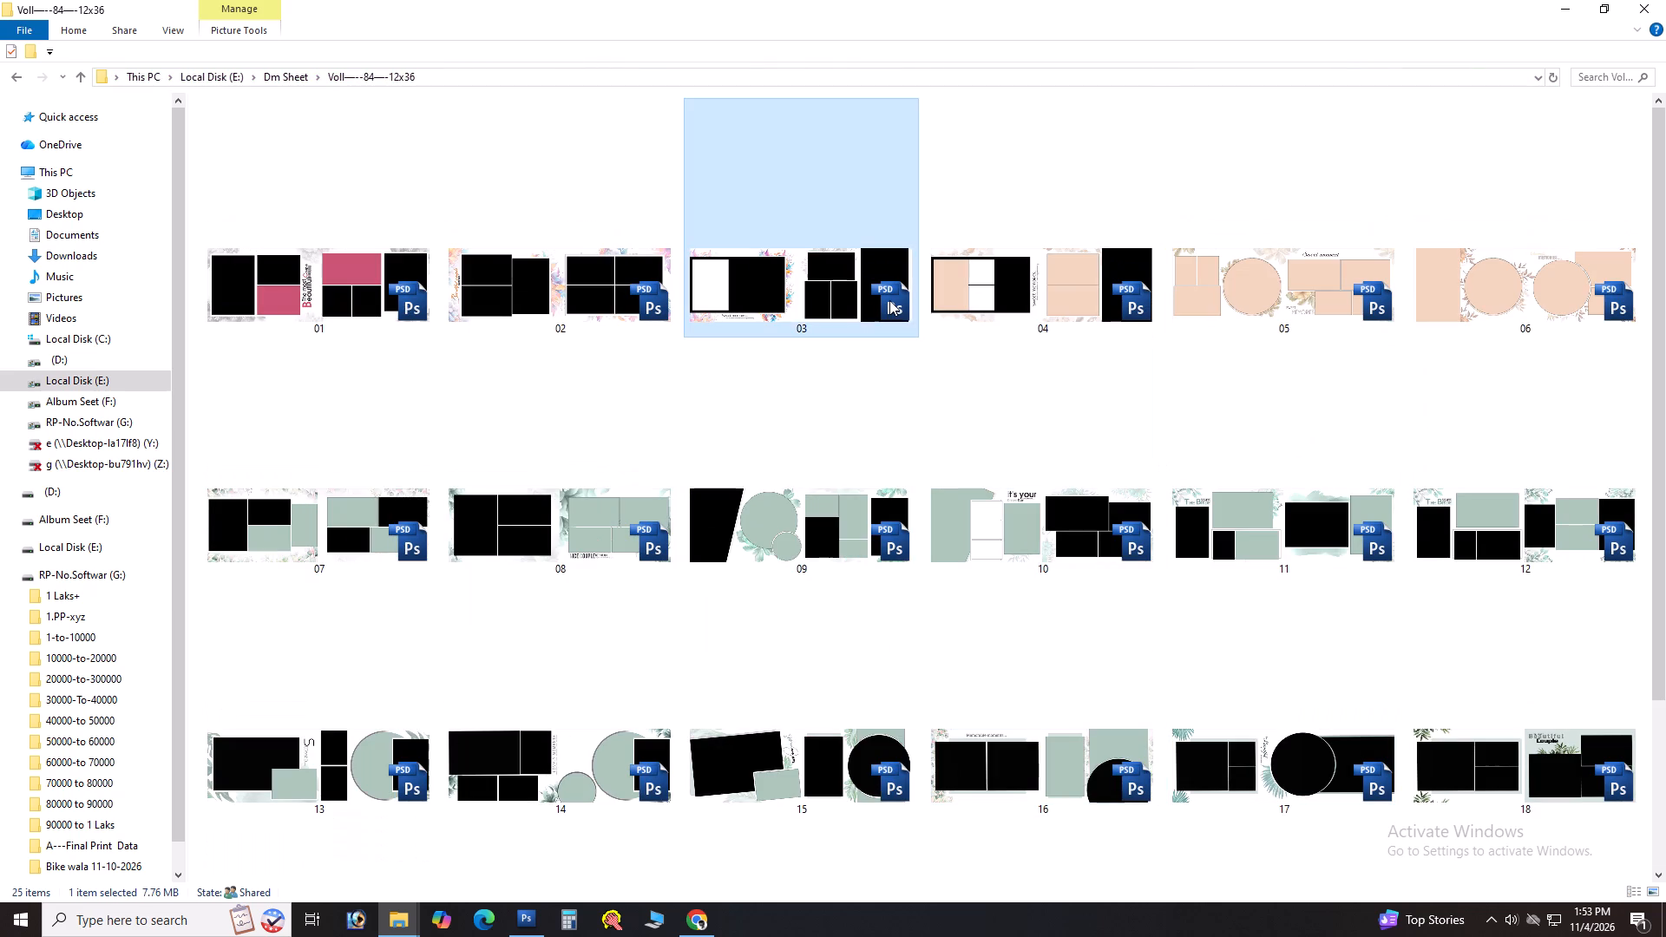
{"action": "key", "text": "equal"}
{"action": "key", "text": "BackSpace"}
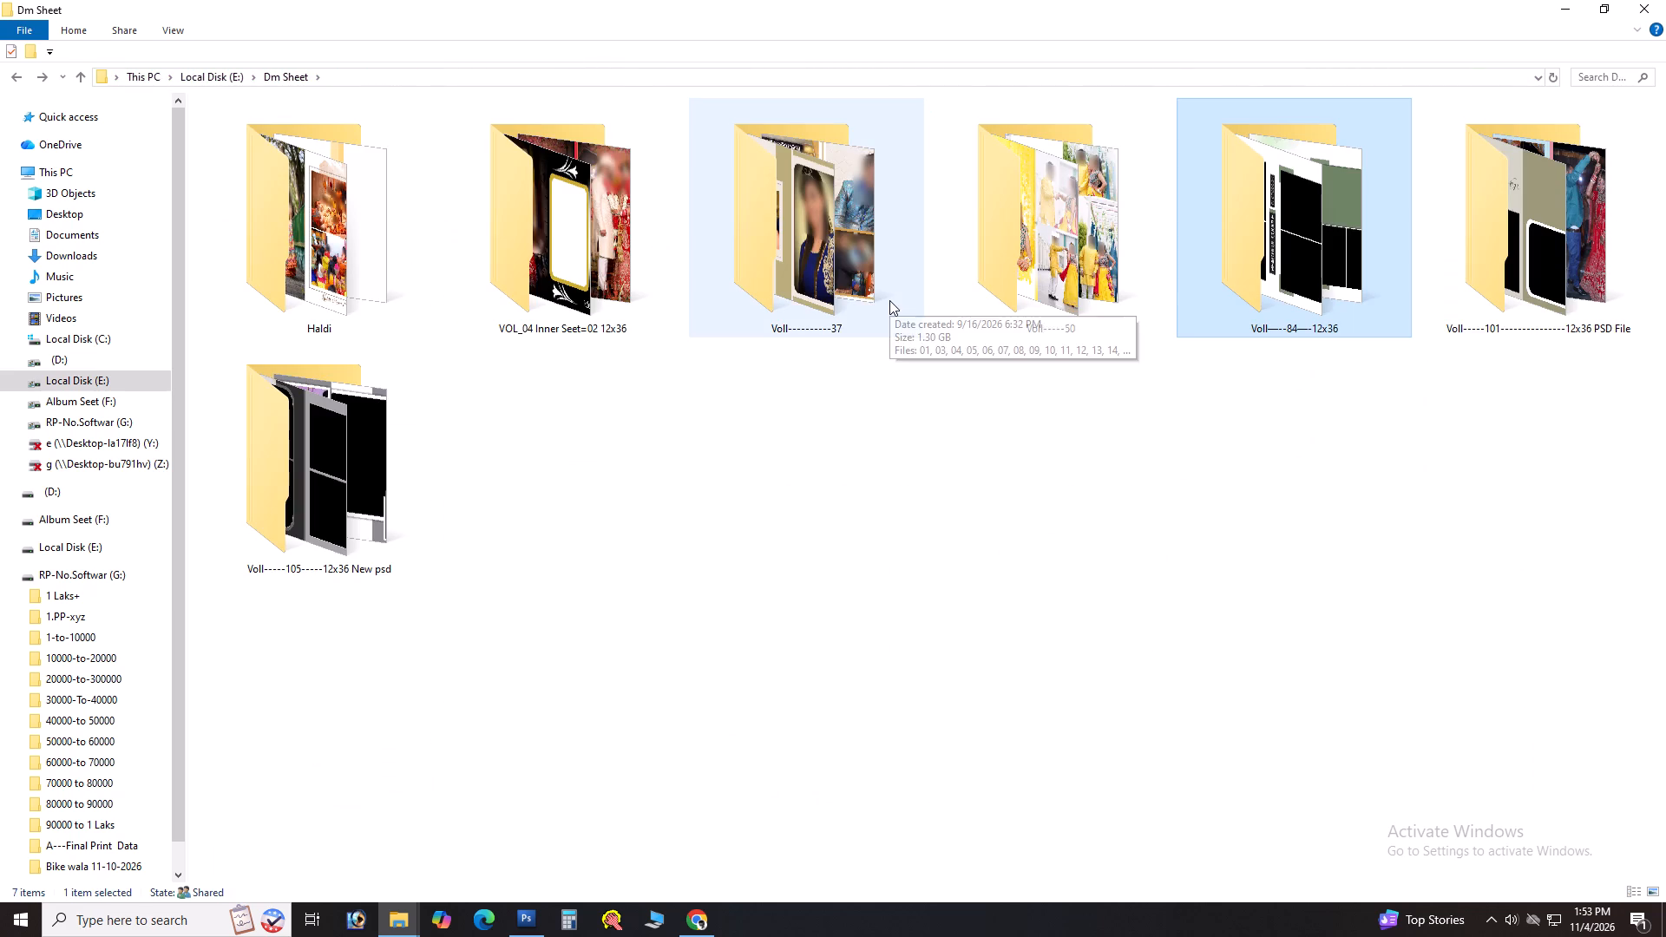
Open the Voll-----105-----12x36 New psd folder in Dm Sheet.
{"action": "key", "text": "Left"}
{"action": "key", "text": "Left"}
{"action": "key", "text": "Left"}
{"action": "key", "text": "Down"}
{"action": "key", "text": "Left"}
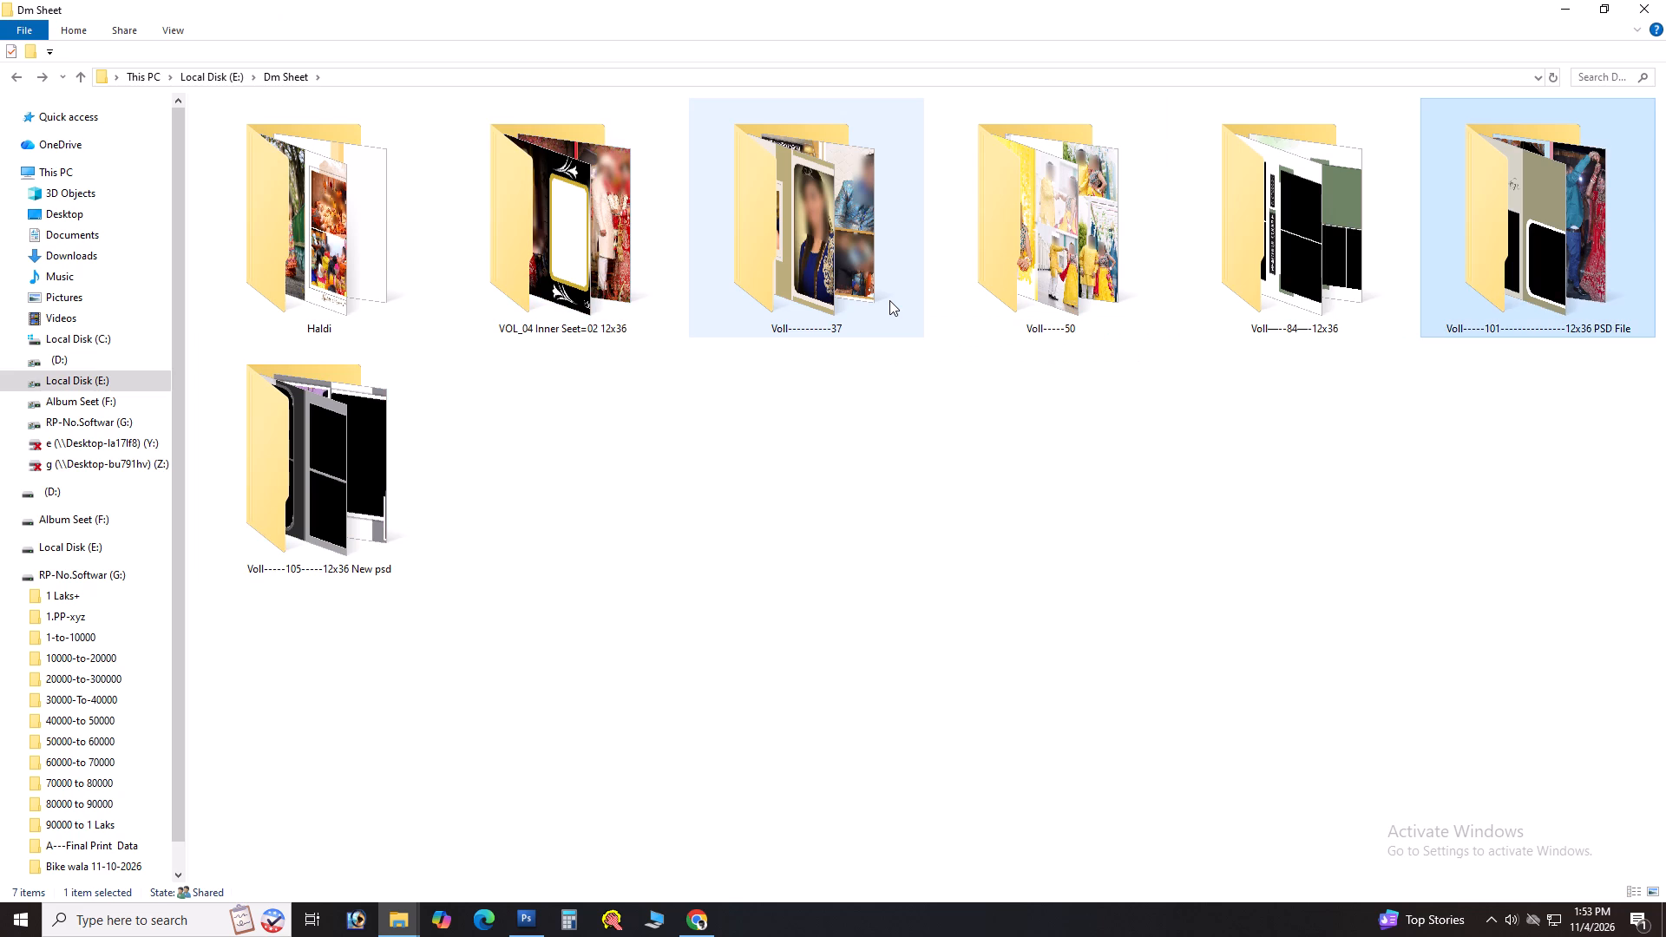
{"action": "key", "text": "Right"}
{"action": "key", "text": "Return"}
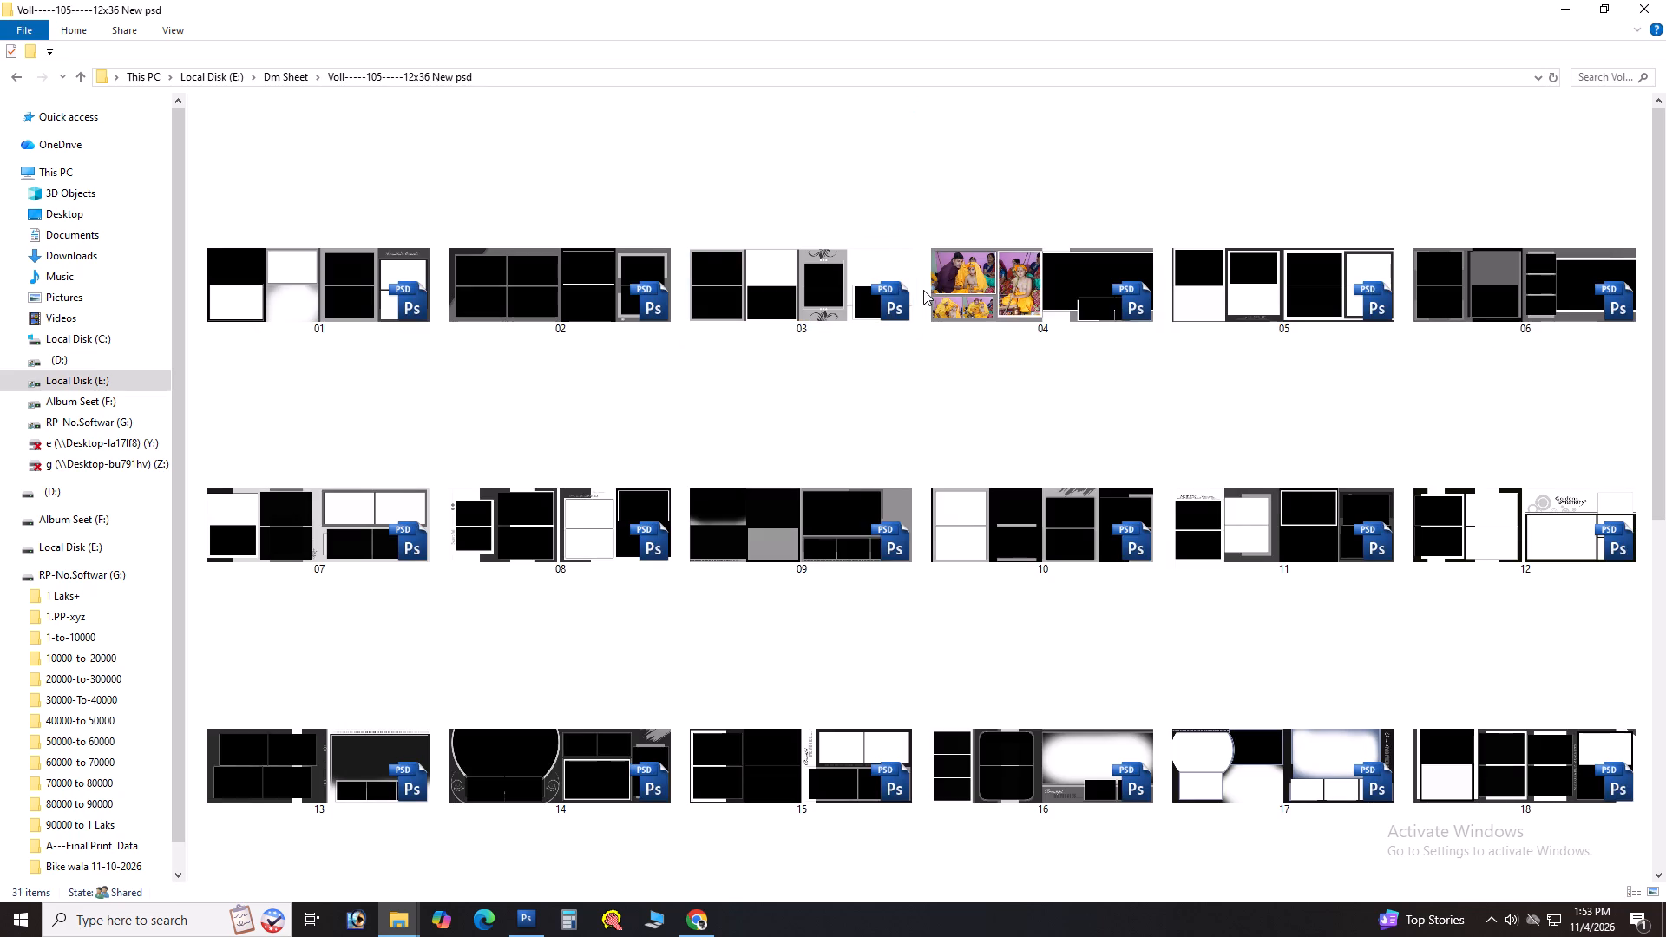
Look through the folder's sheet templates and open template 27 in Photoshop.
{"action": "scroll", "coordinate": [935, 291], "scroll_direction": "down", "scroll_amount": 2}
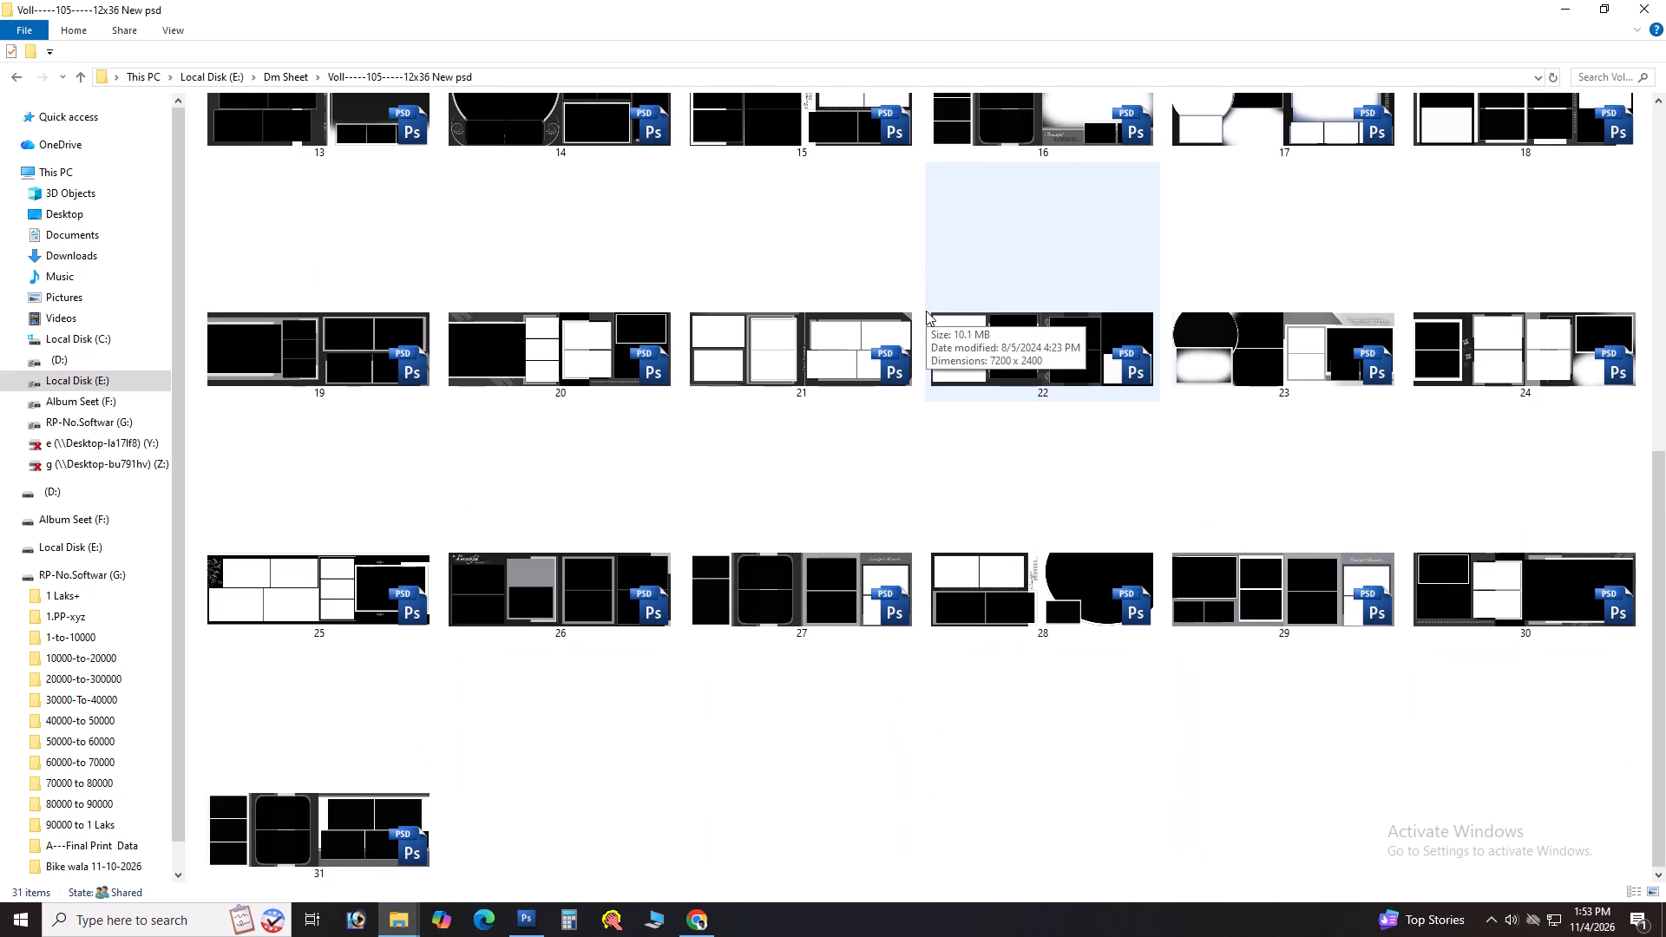
{"action": "left_click", "coordinate": [753, 298]}
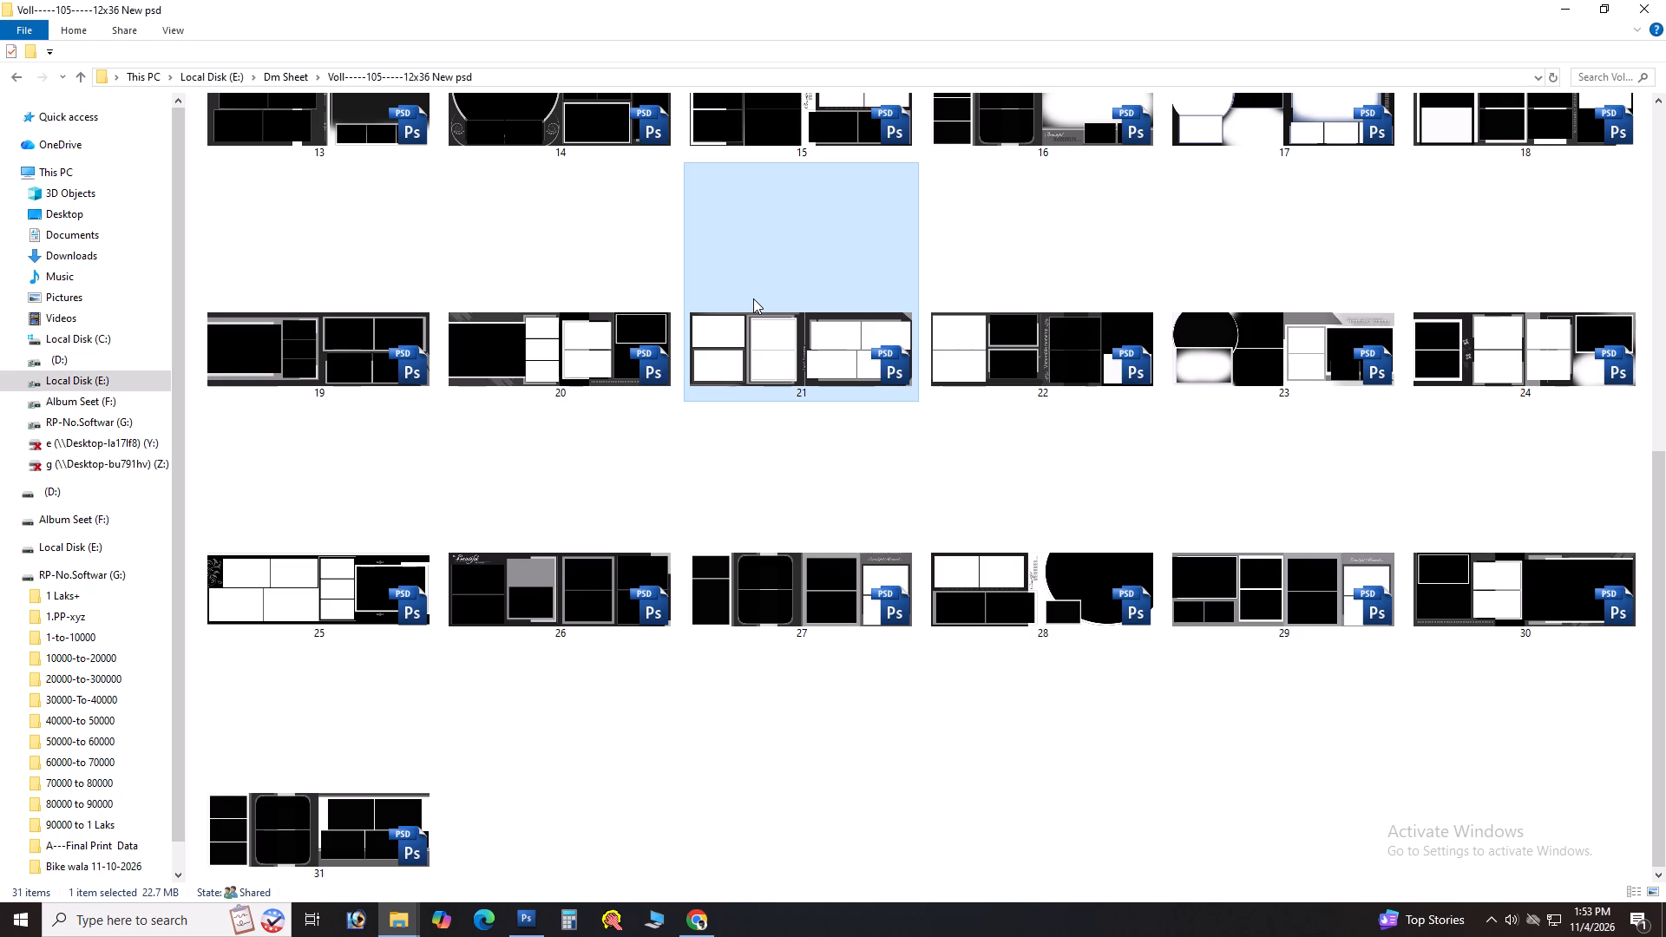
{"action": "left_click", "coordinate": [427, 508]}
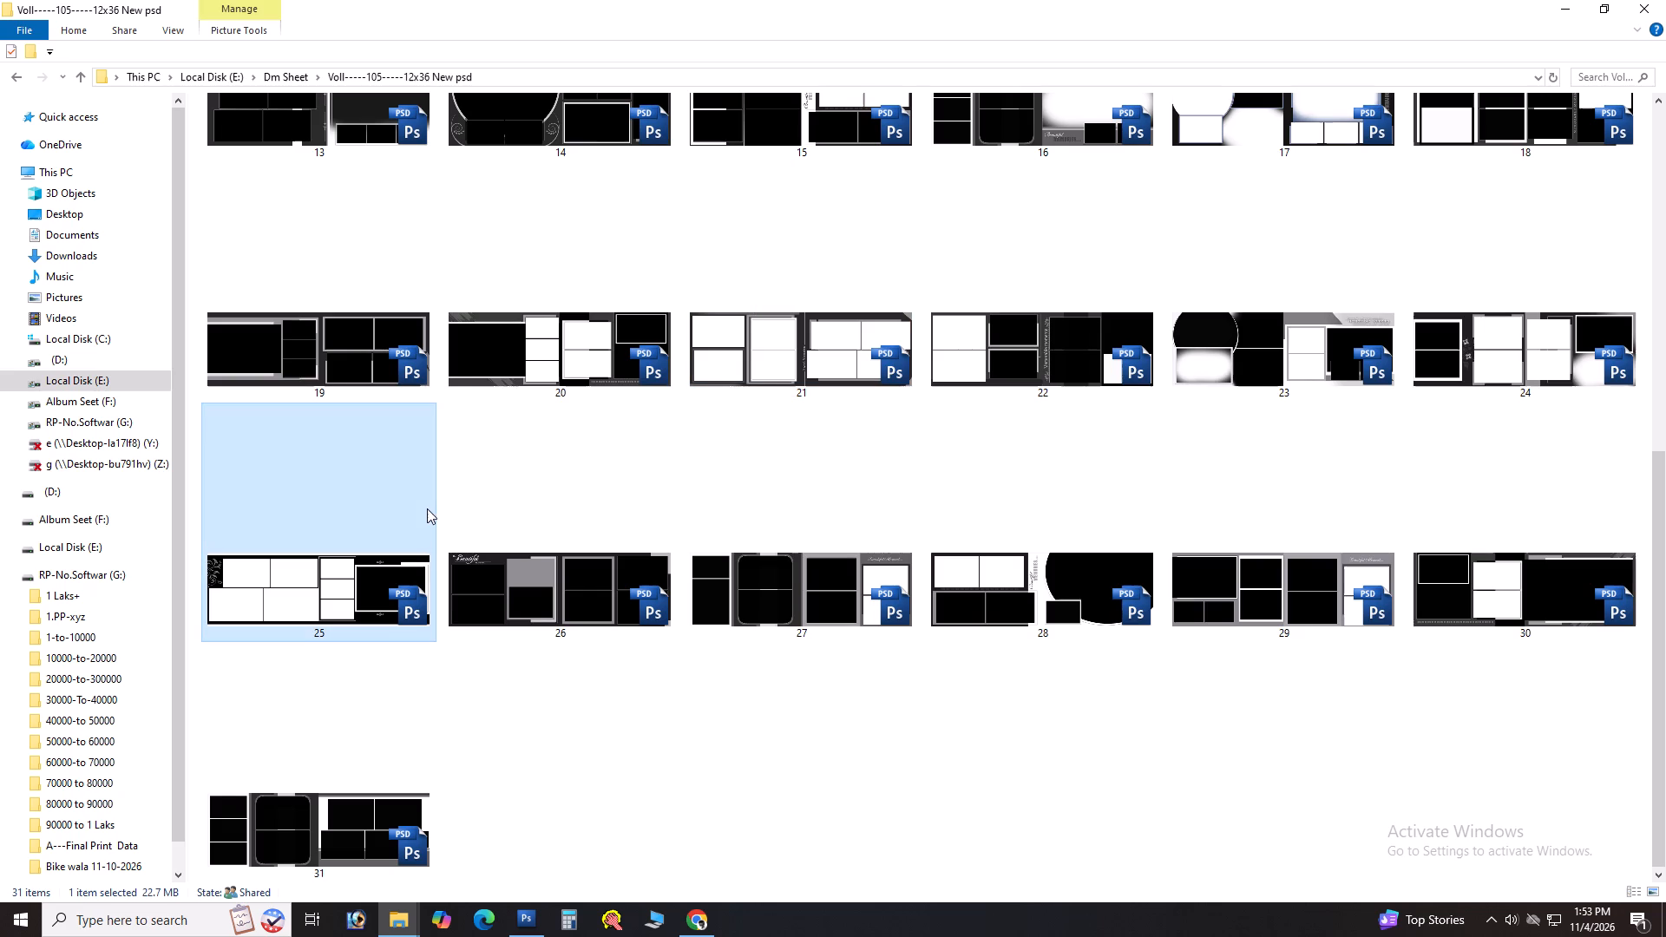
{"action": "left_click", "coordinate": [856, 607]}
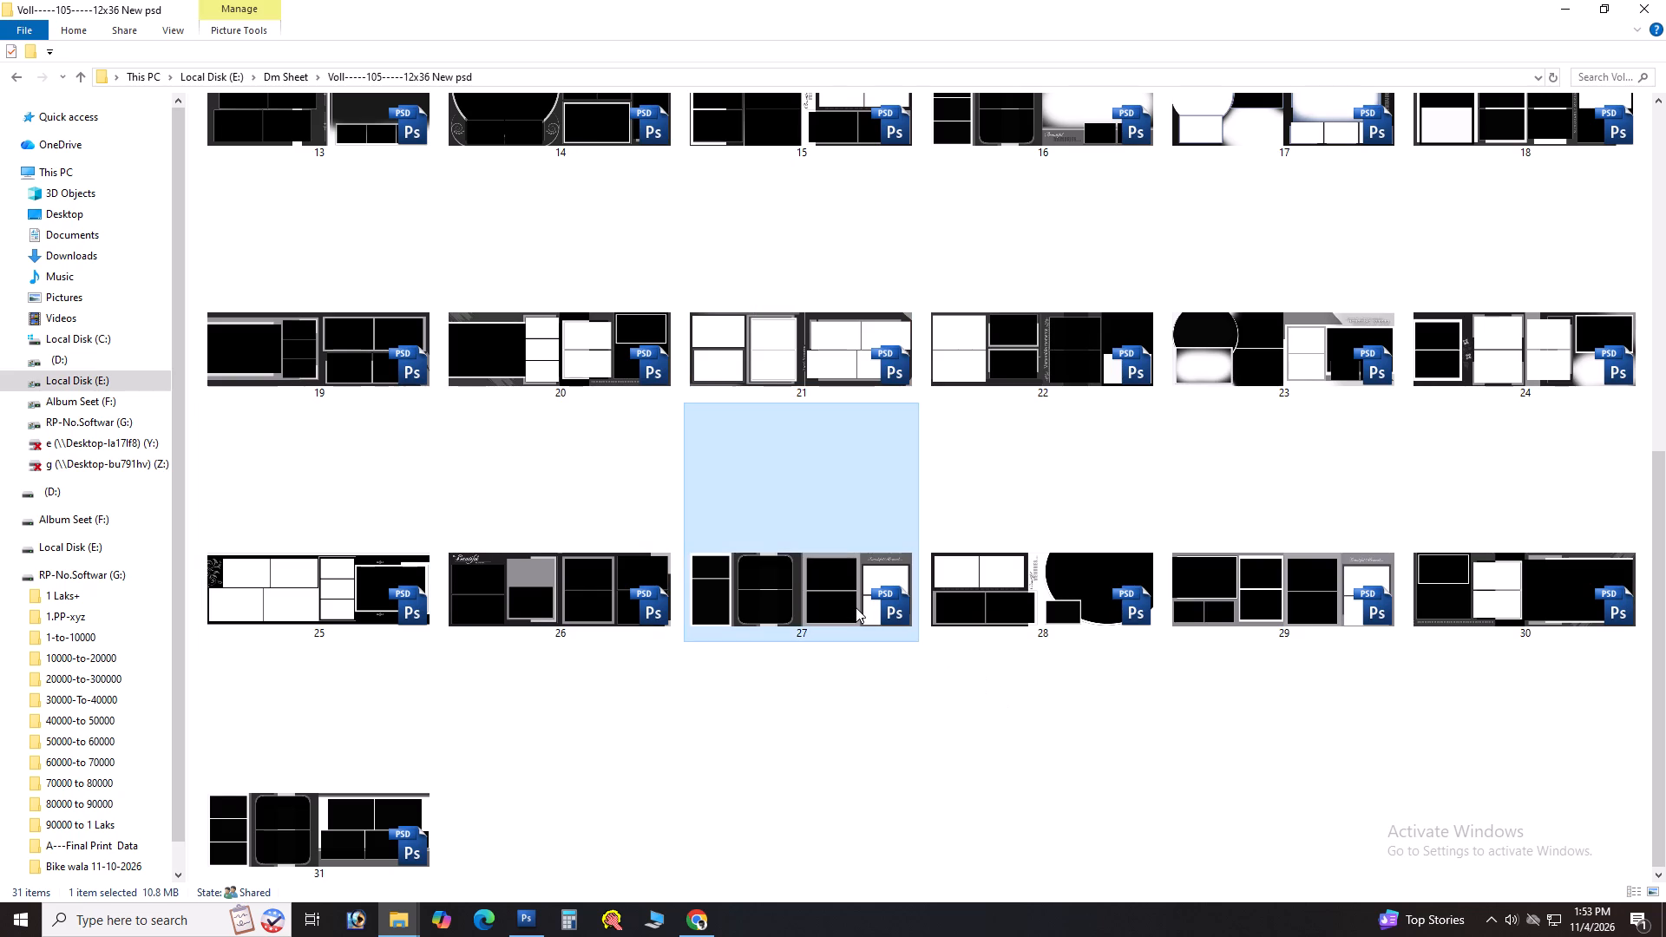
{"action": "left_click_drag", "start_coordinate": [825, 580], "coordinate": [466, 662]}
{"action": "key", "text": "alt+Tab"}
{"action": "key", "text": "alt+Tab"}
{"action": "key", "text": "alt+Tab"}
{"action": "key", "text": "alt+Tab"}
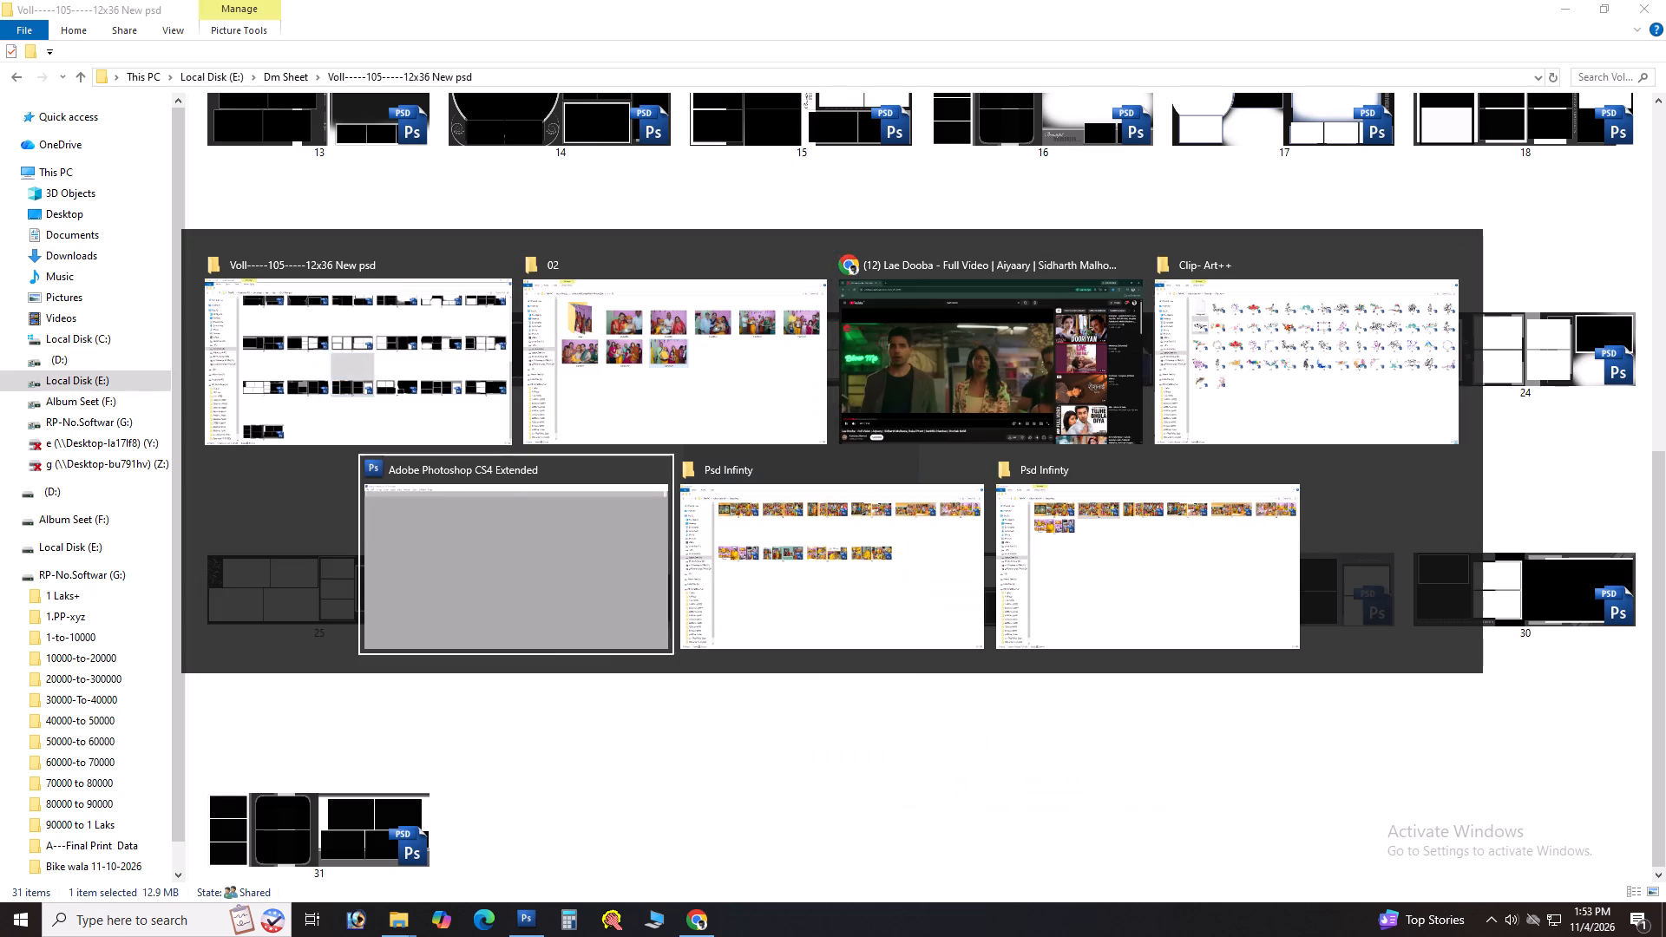
{"action": "left_click_drag", "start_coordinate": [466, 662], "coordinate": [492, 489]}
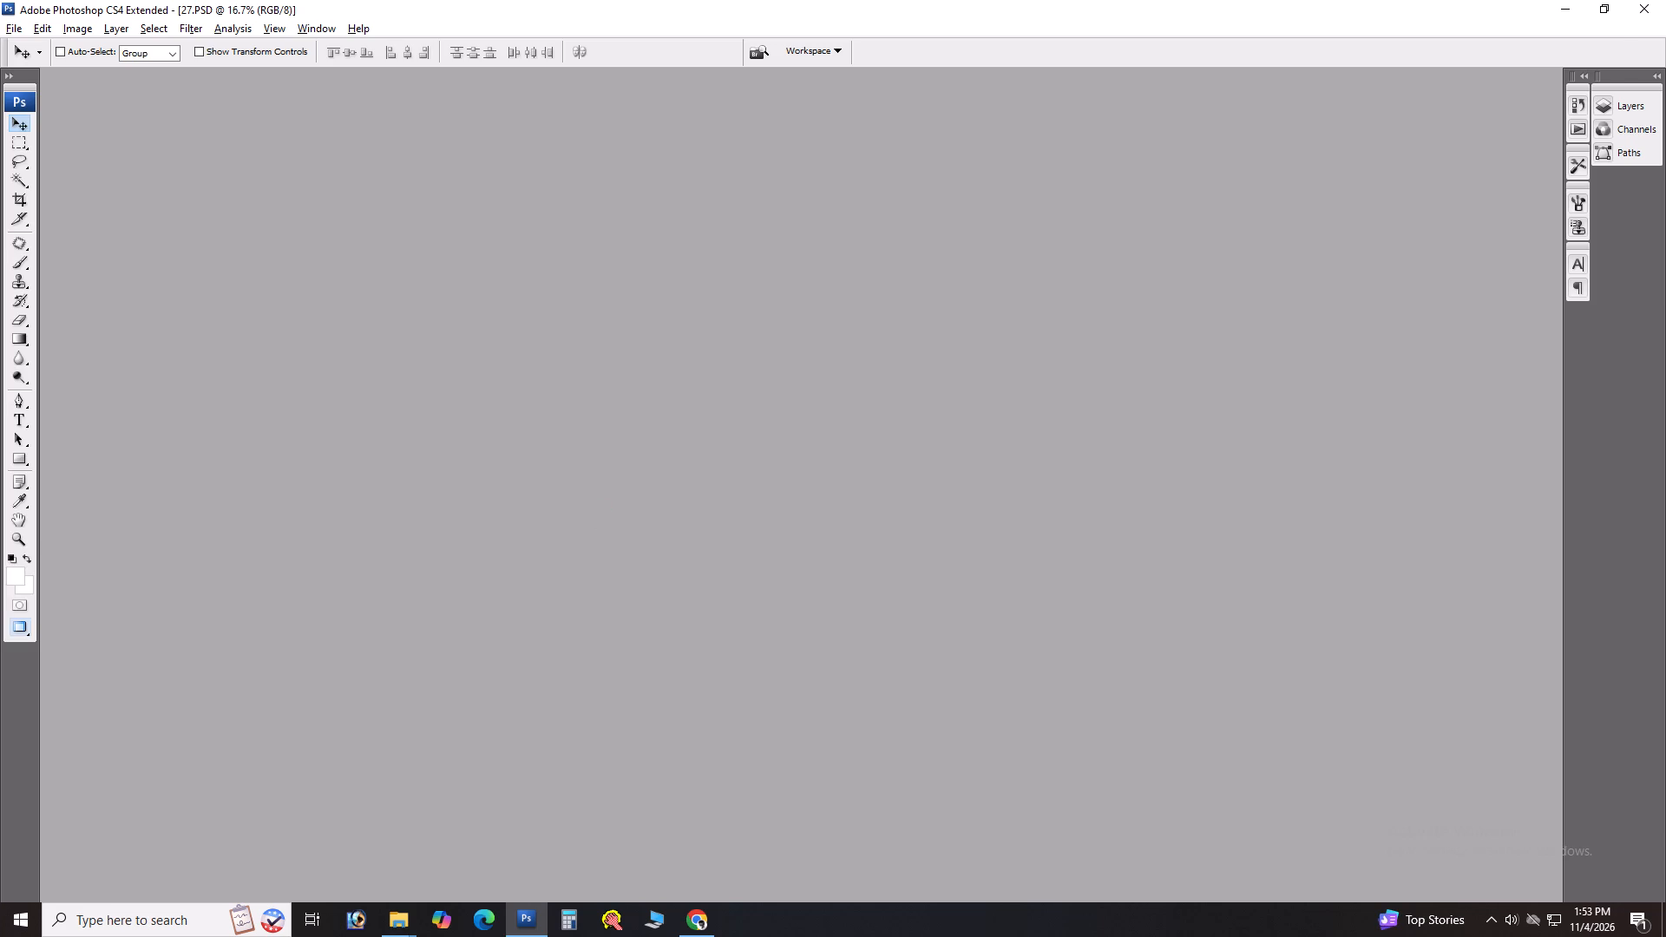
Delete the large lower black photo frame from the white first panel of sheet 27.
{"action": "key", "text": "ctrl+0"}
{"action": "key", "text": "ctrl+0"}
{"action": "type", "text": "cc"}
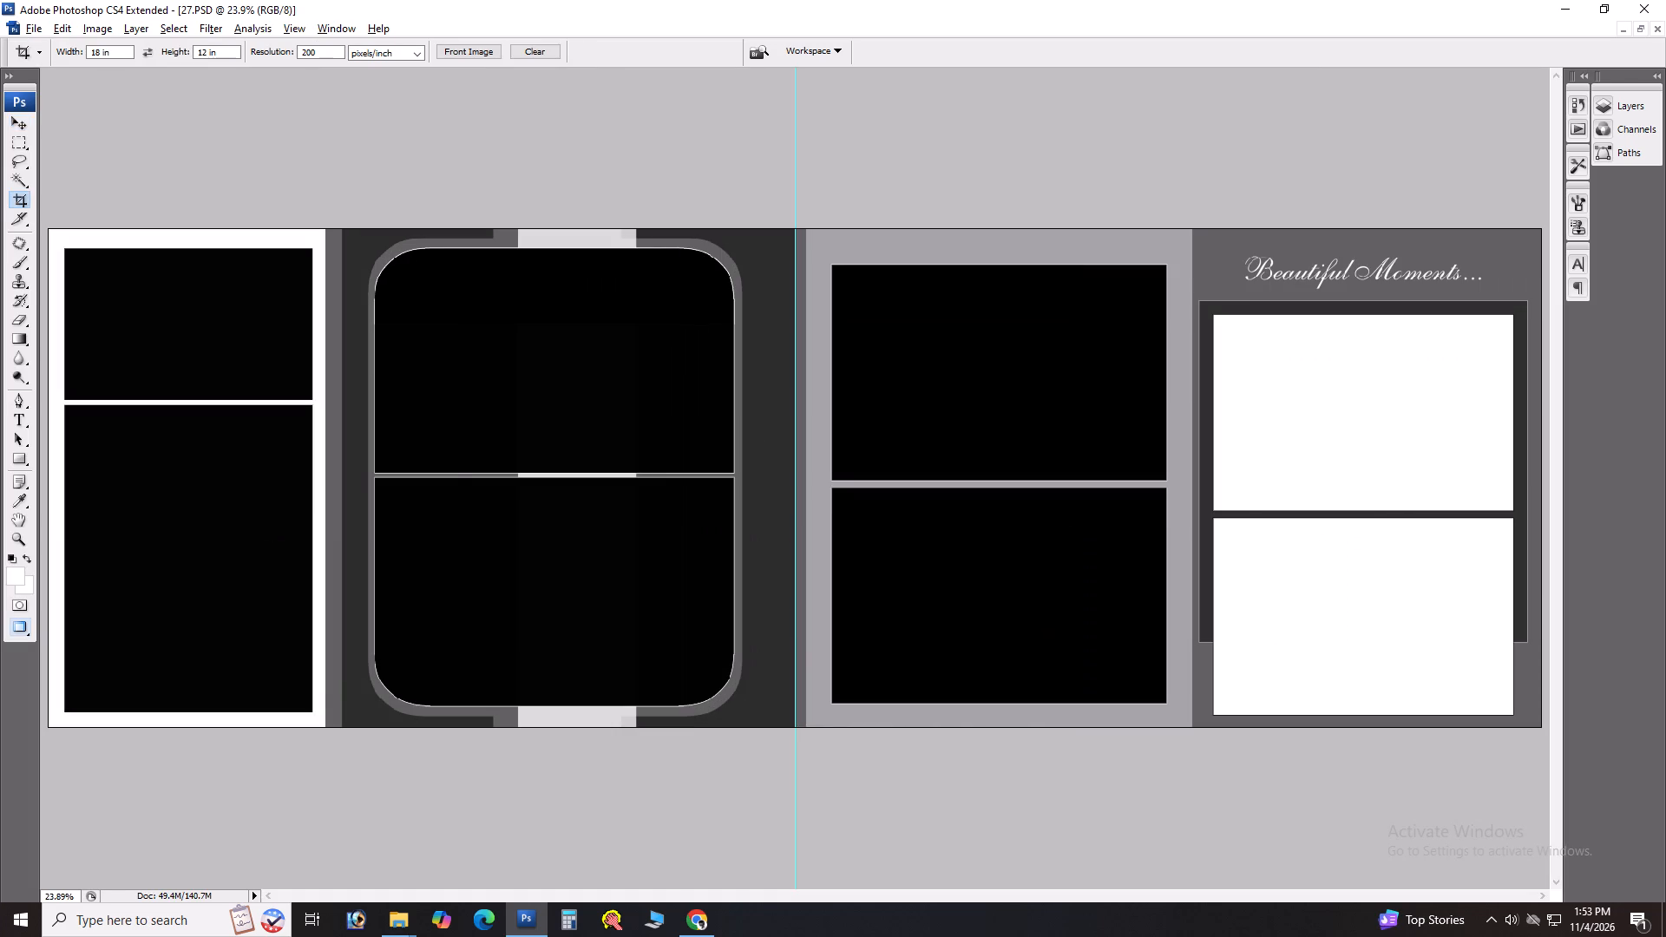
{"action": "right_click", "coordinate": [270, 469]}
{"action": "left_click", "coordinate": [265, 435]}
{"action": "key", "text": "v"}
{"action": "right_click", "coordinate": [210, 457]}
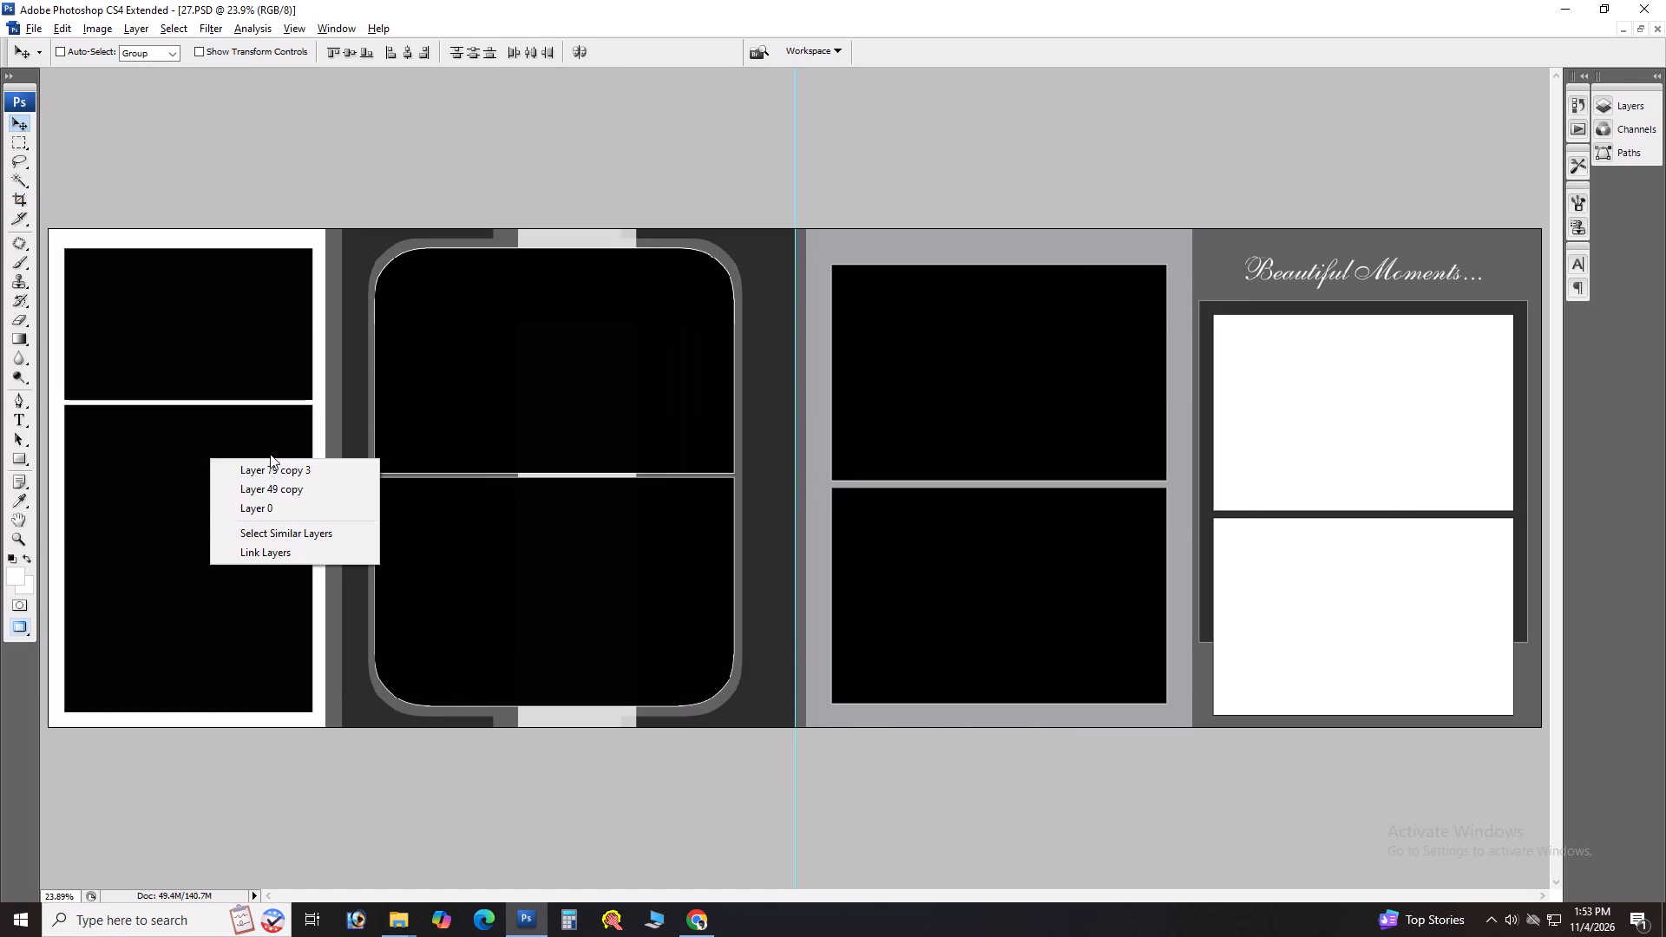
{"action": "left_click", "coordinate": [264, 463]}
{"action": "key", "text": "Delete"}
Duplicate the upper black frame in the white panel and place the copy just beneath it with a narrow gap.
{"action": "right_click", "coordinate": [189, 341]}
{"action": "left_click", "coordinate": [202, 344]}
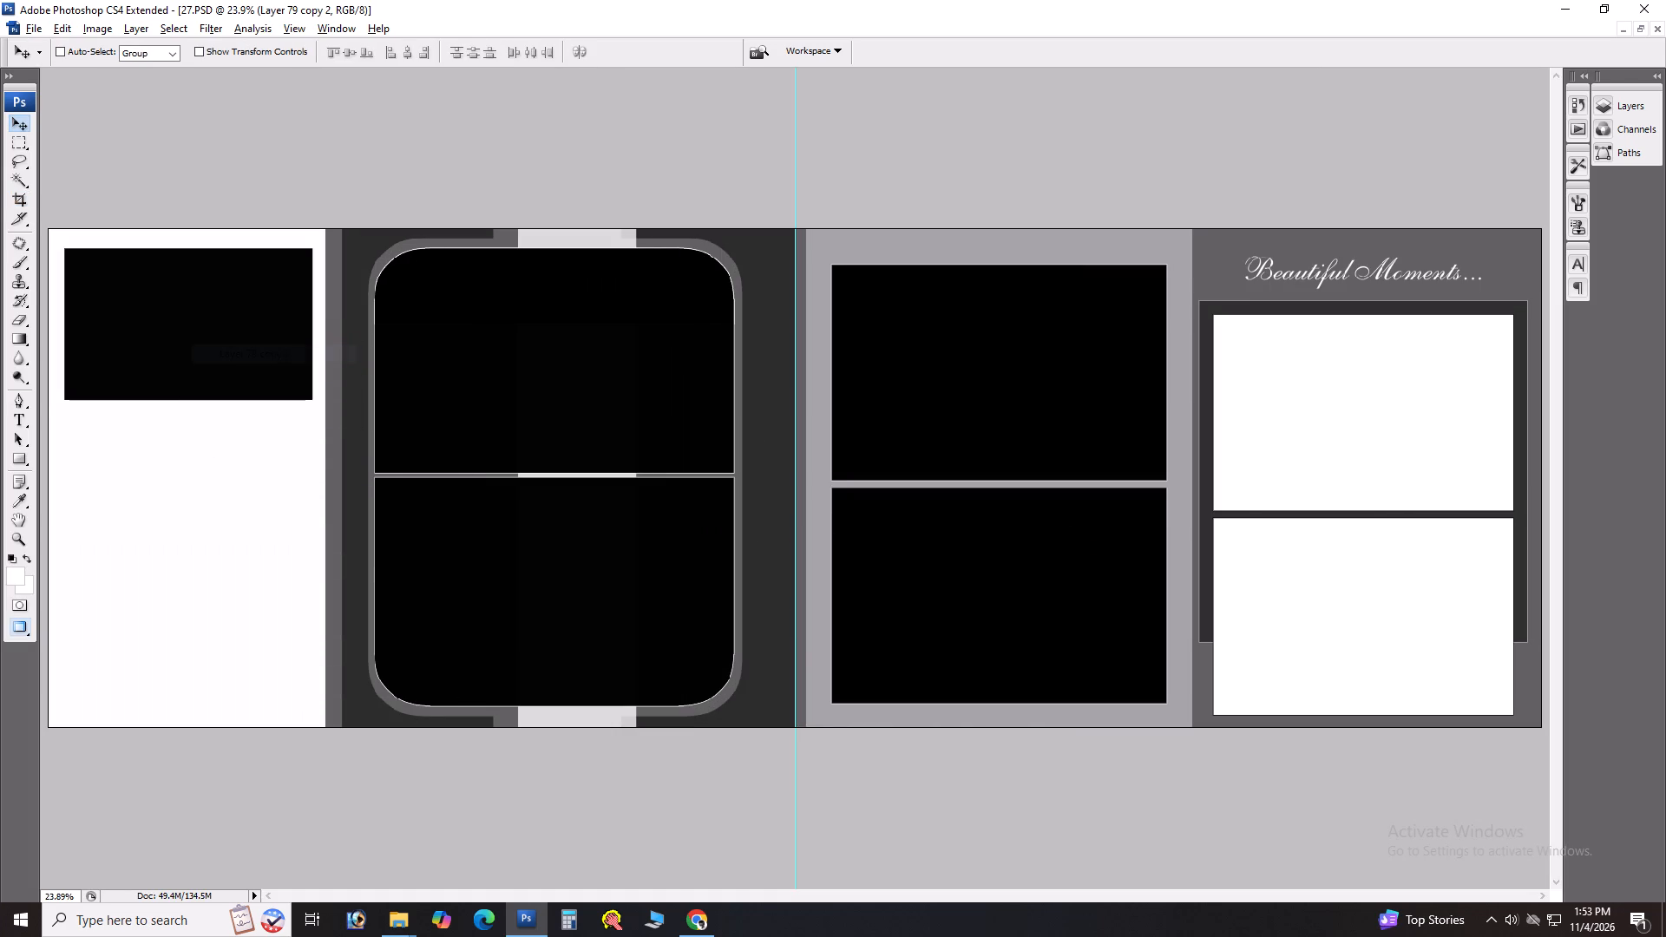
{"action": "left_click_drag", "start_coordinate": [202, 344], "coordinate": [192, 505], "text": "alt+shift"}
{"action": "key", "text": "shift+Down"}
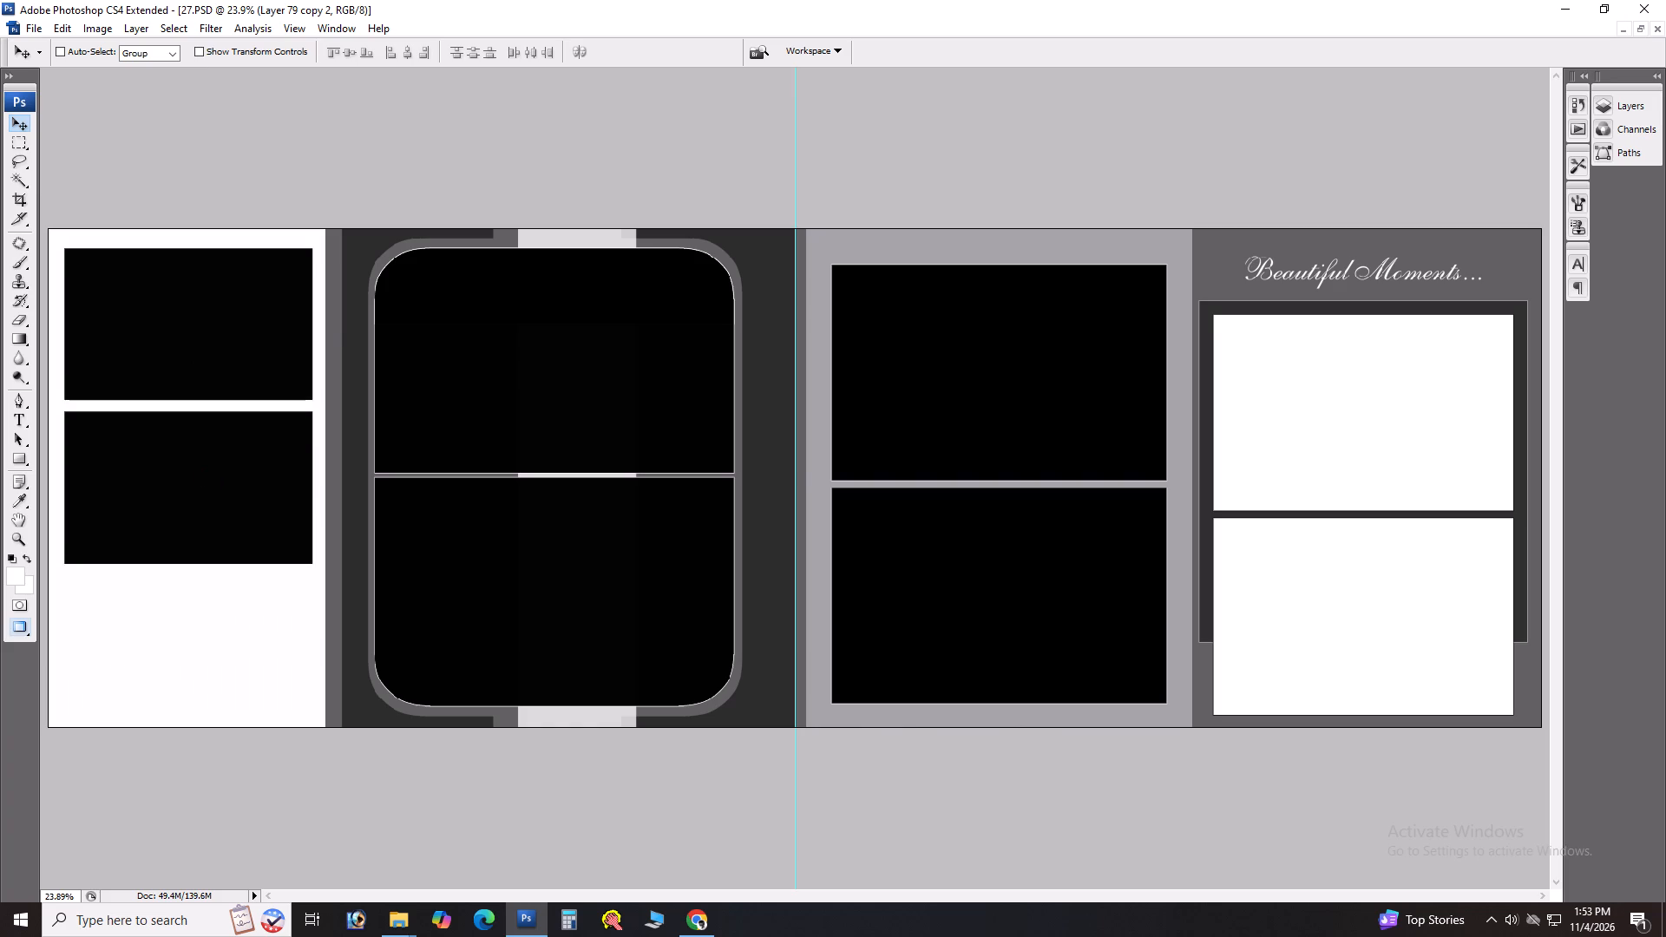
{"action": "key", "text": "shift+Up"}
{"action": "key", "text": "shift+Up"}
{"action": "key", "text": "shift+Up"}
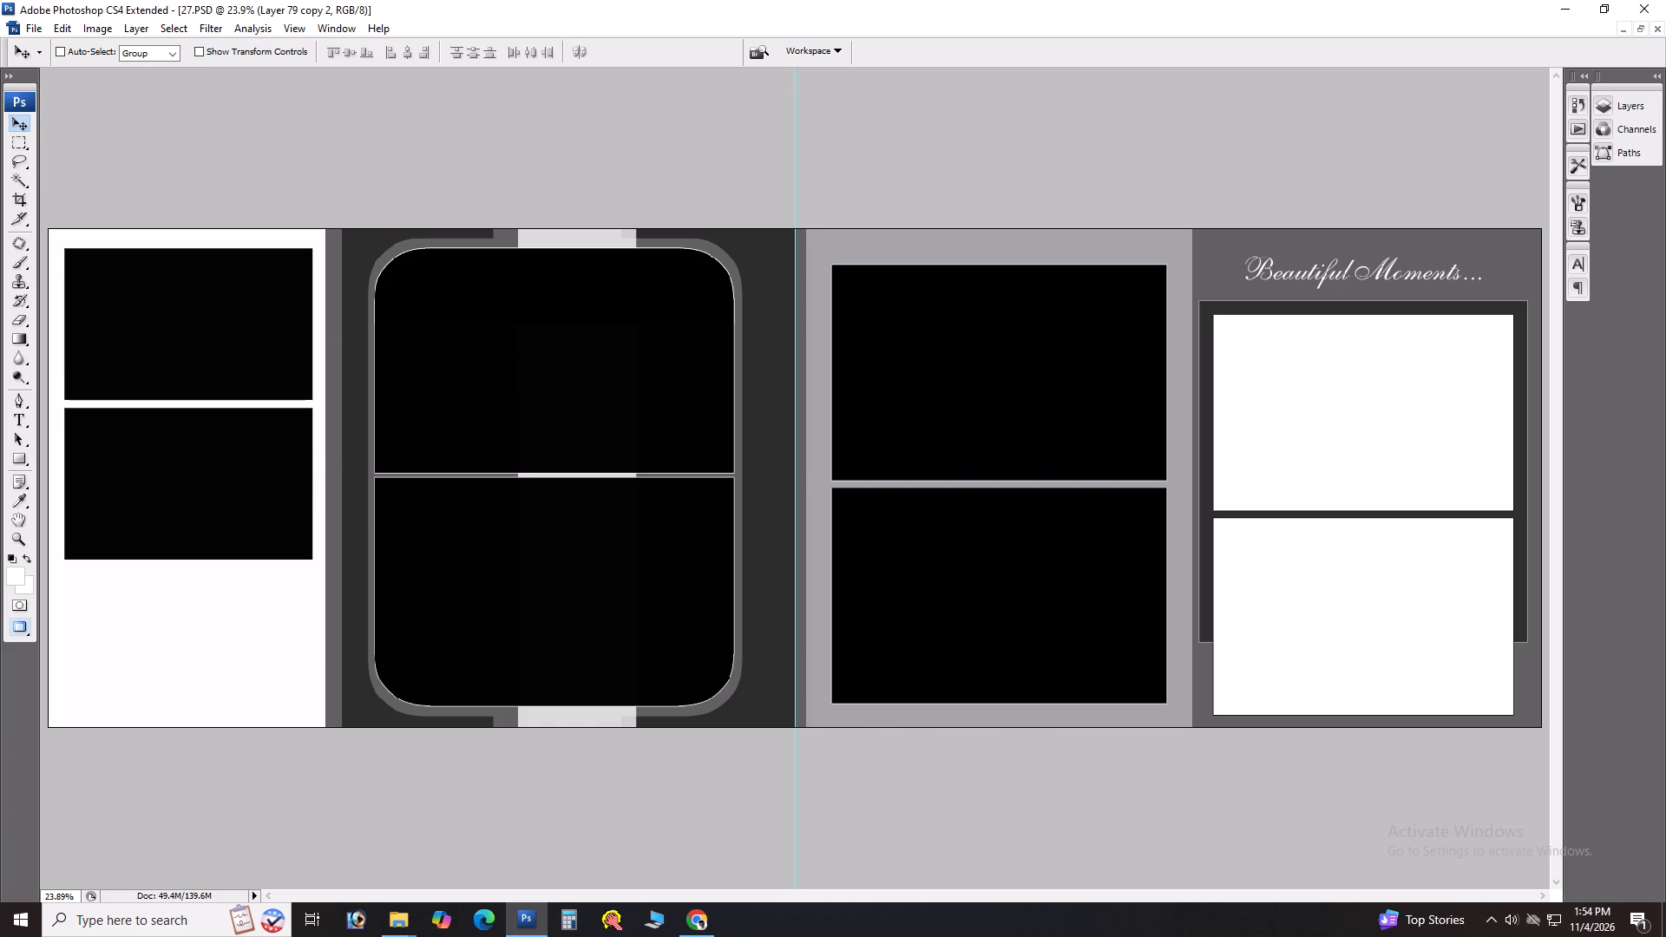
Stretch both black frames in the white panel together to 126.6% height and shift them down toward the panel's middle.
{"action": "right_click", "coordinate": [223, 366], "text": "shift"}
{"action": "left_click", "coordinate": [245, 375], "text": "shift"}
{"action": "key", "text": "ctrl+t"}
{"action": "left_click_drag", "start_coordinate": [179, 568], "coordinate": [177, 591], "text": "shift"}
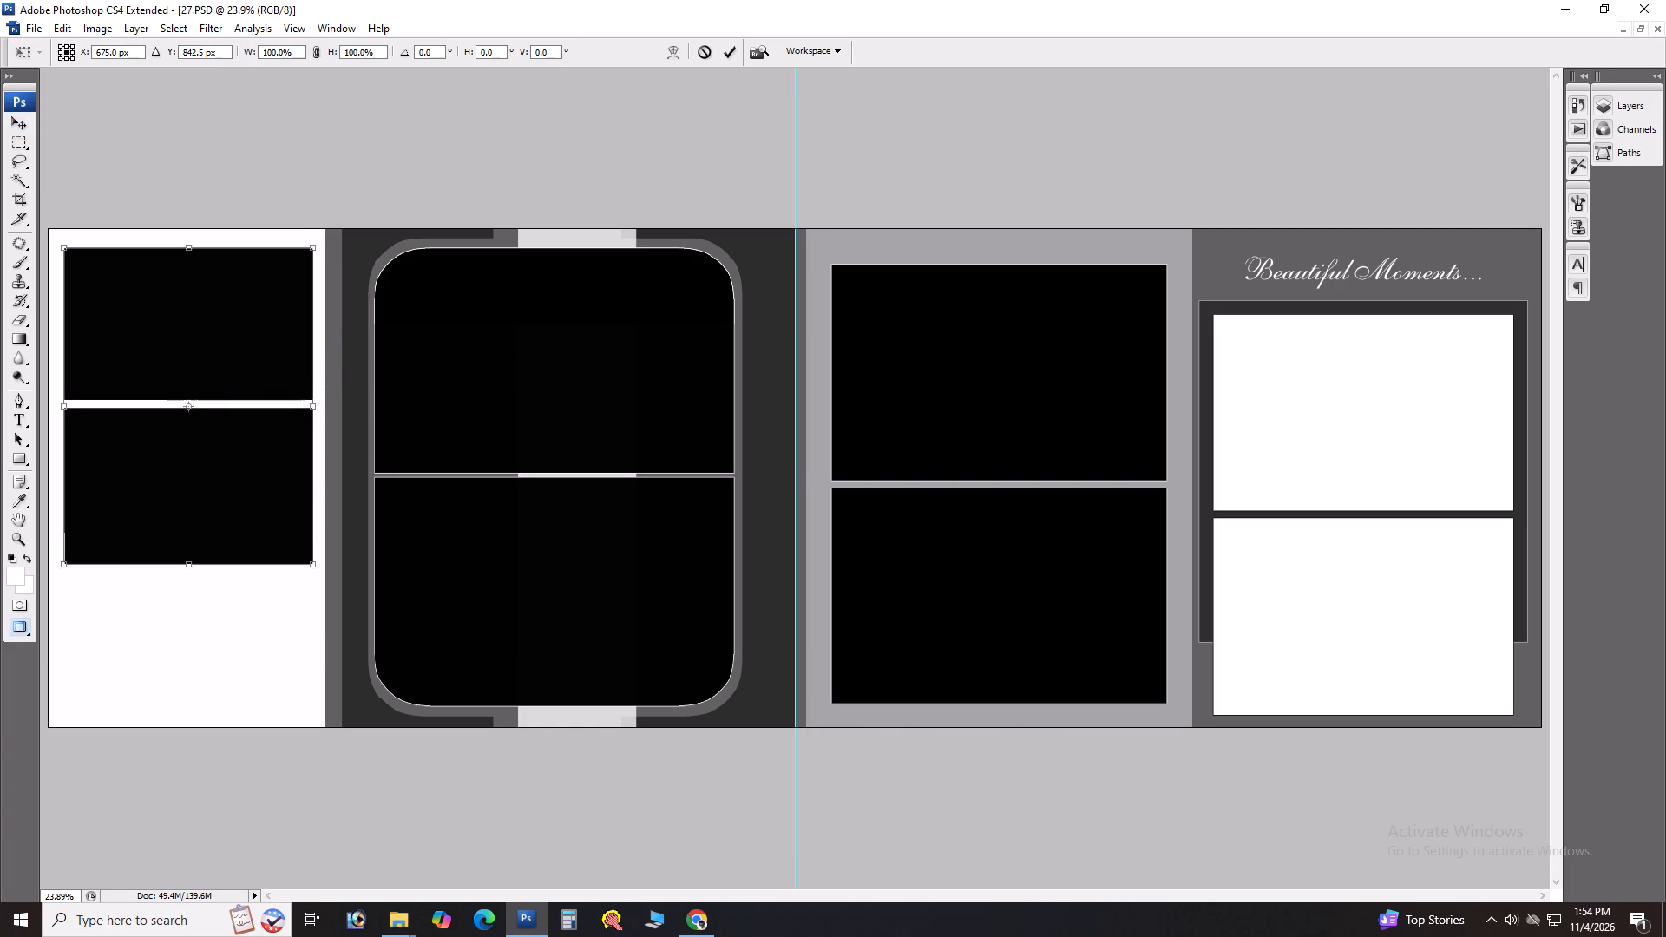
{"action": "left_click_drag", "start_coordinate": [177, 591], "coordinate": [172, 647], "text": "shift"}
{"action": "left_click_drag", "start_coordinate": [172, 522], "coordinate": [171, 580], "text": "shift"}
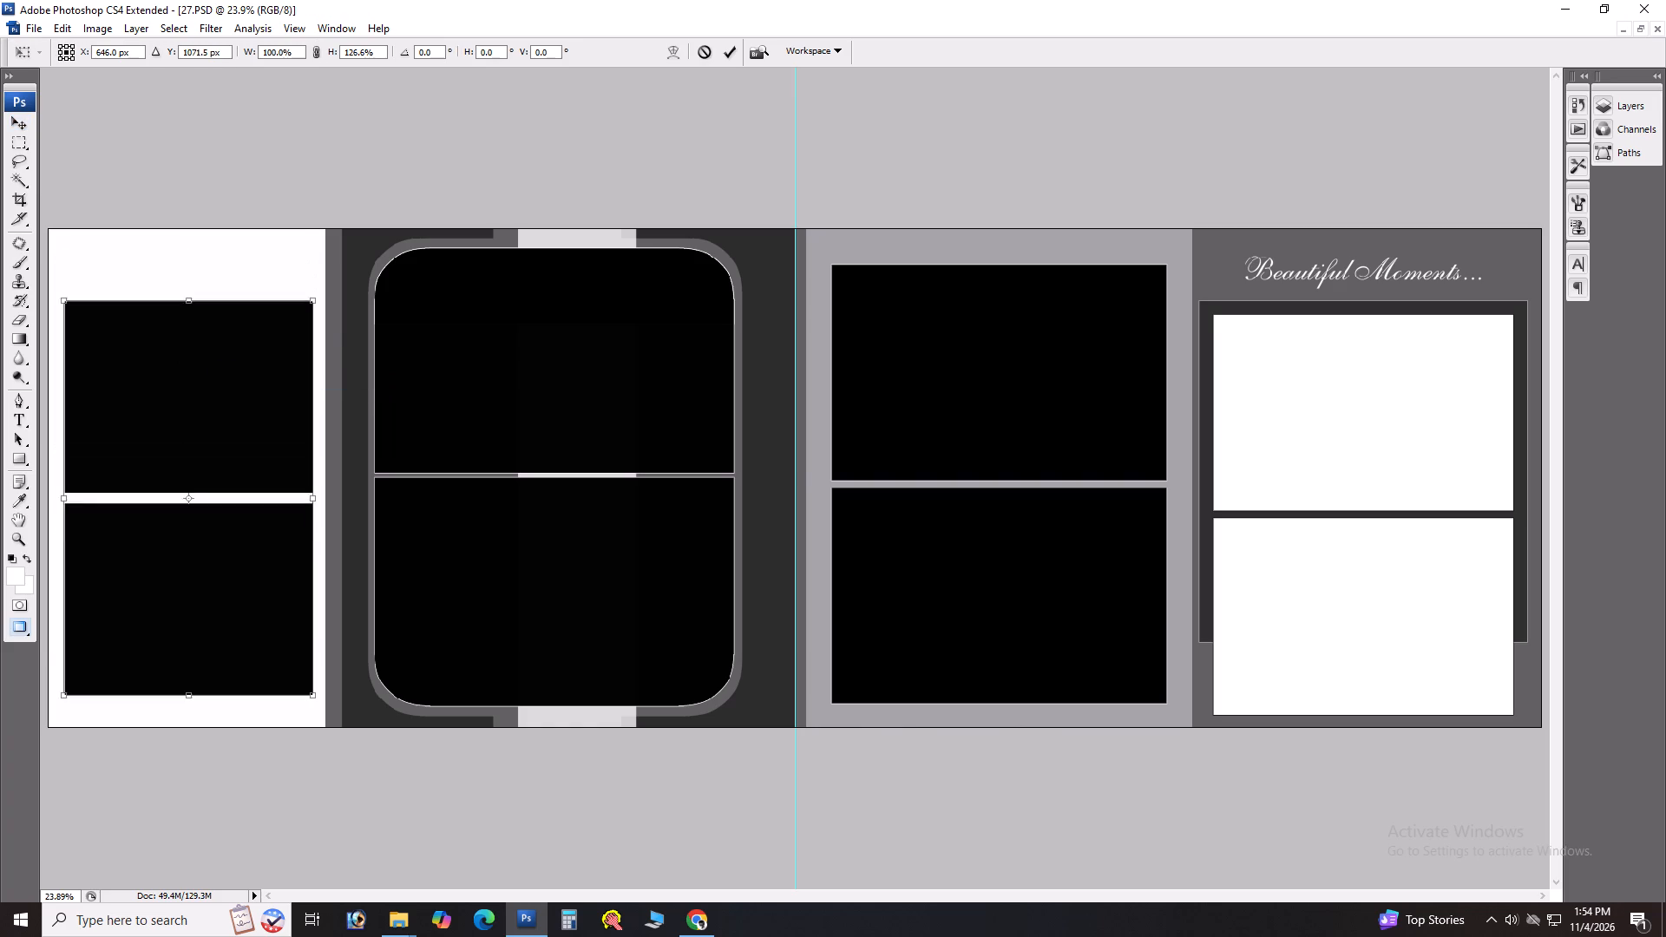
{"action": "left_click_drag", "start_coordinate": [171, 580], "coordinate": [170, 556], "text": "shift"}
{"action": "key", "text": "Return"}
Nudge the two stacked frames slightly down and left to centre them in the white panel.
{"action": "key", "text": "v"}
{"action": "key", "text": "shift+Down"}
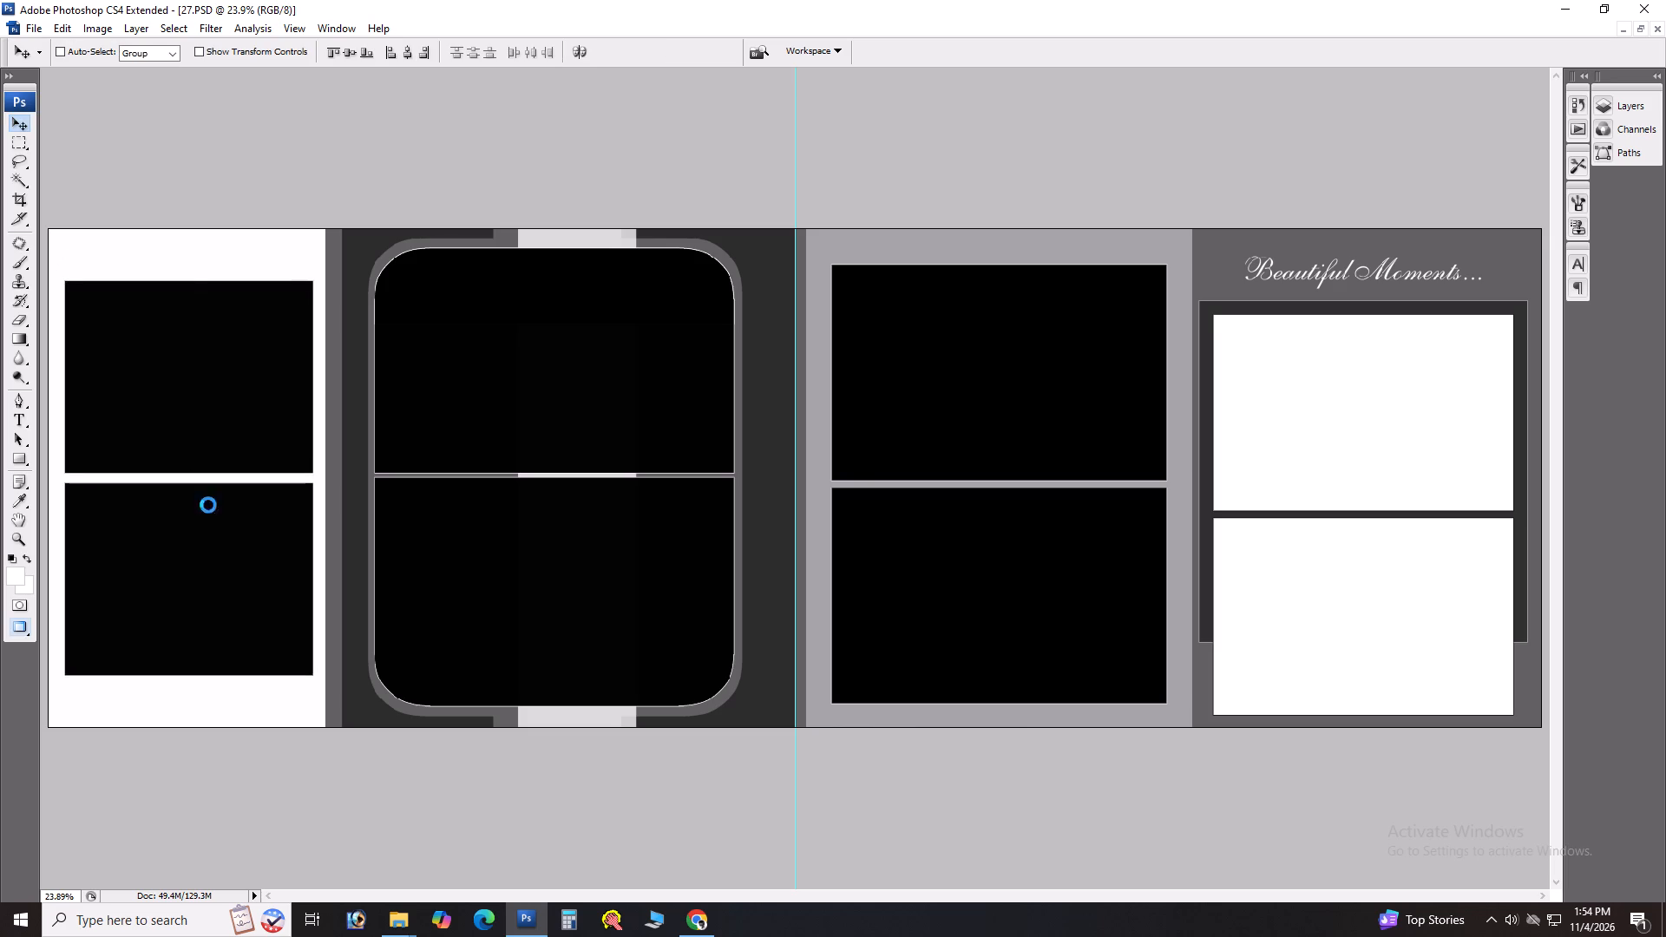
{"action": "key", "text": "shift+Down"}
{"action": "key", "text": "shift+Down"}
{"action": "key", "text": "shift+Left"}
{"action": "key", "text": "shift+Left"}
{"action": "key", "text": "shift+Down"}
{"action": "key", "text": "shift+Right"}
{"action": "key", "text": "shift+Up"}
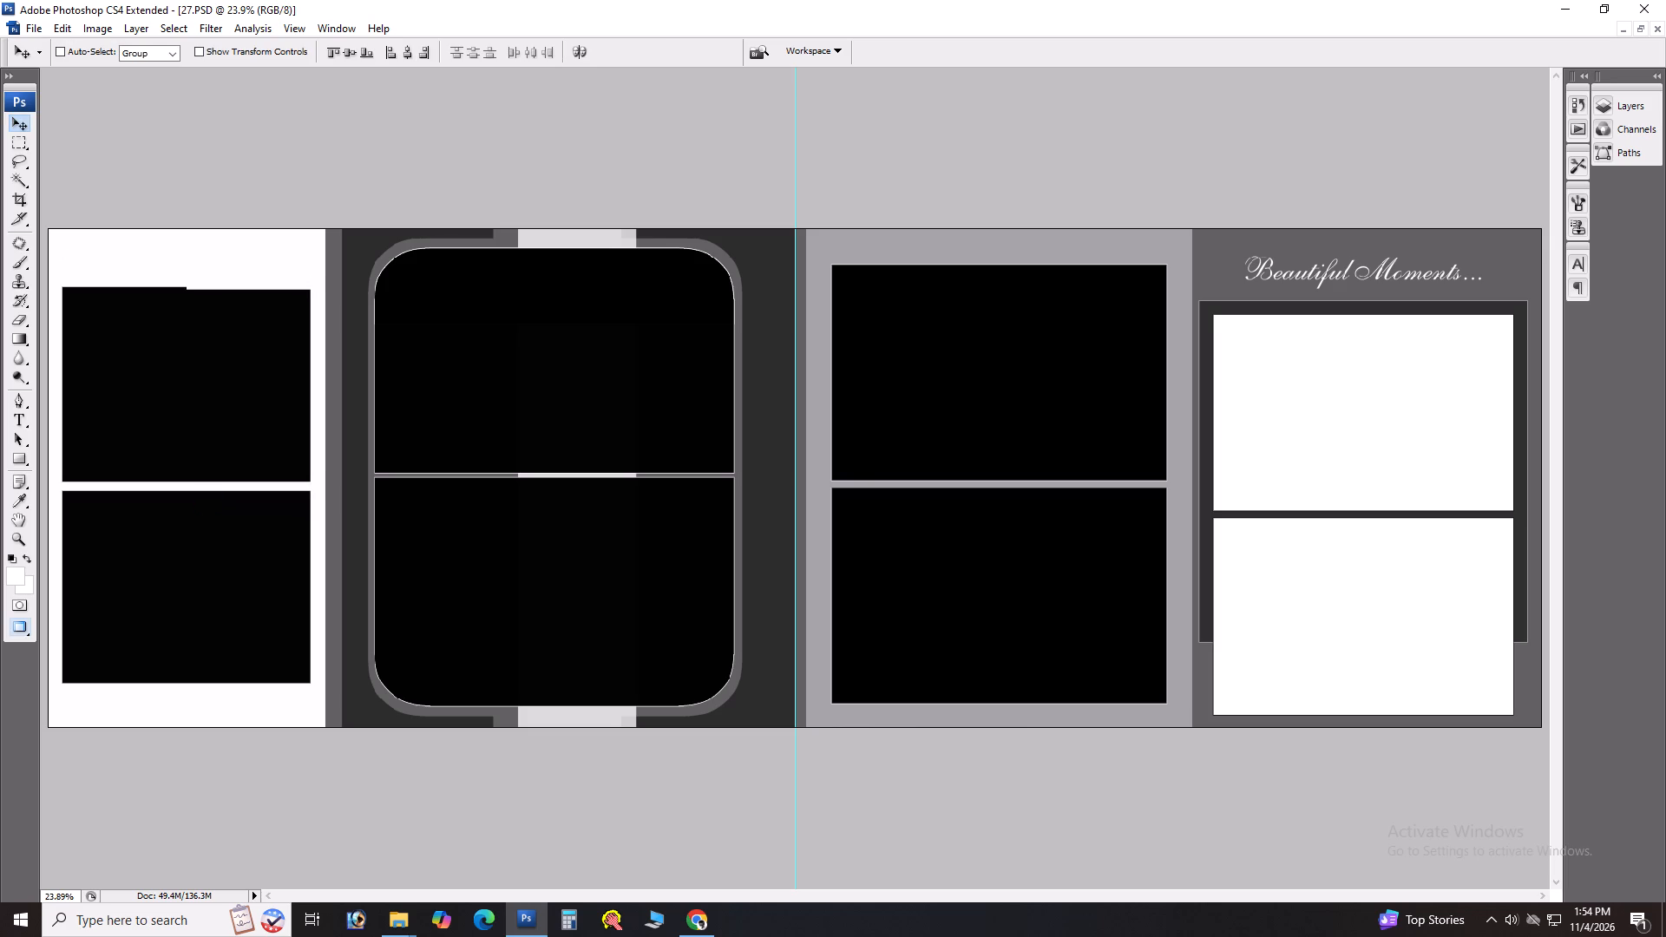
Open the photo DSC00056 from the janeu ceremony's 02 folder in Photoshop.
{"action": "key", "text": "alt+Tab"}
{"action": "key", "text": "alt+Tab"}
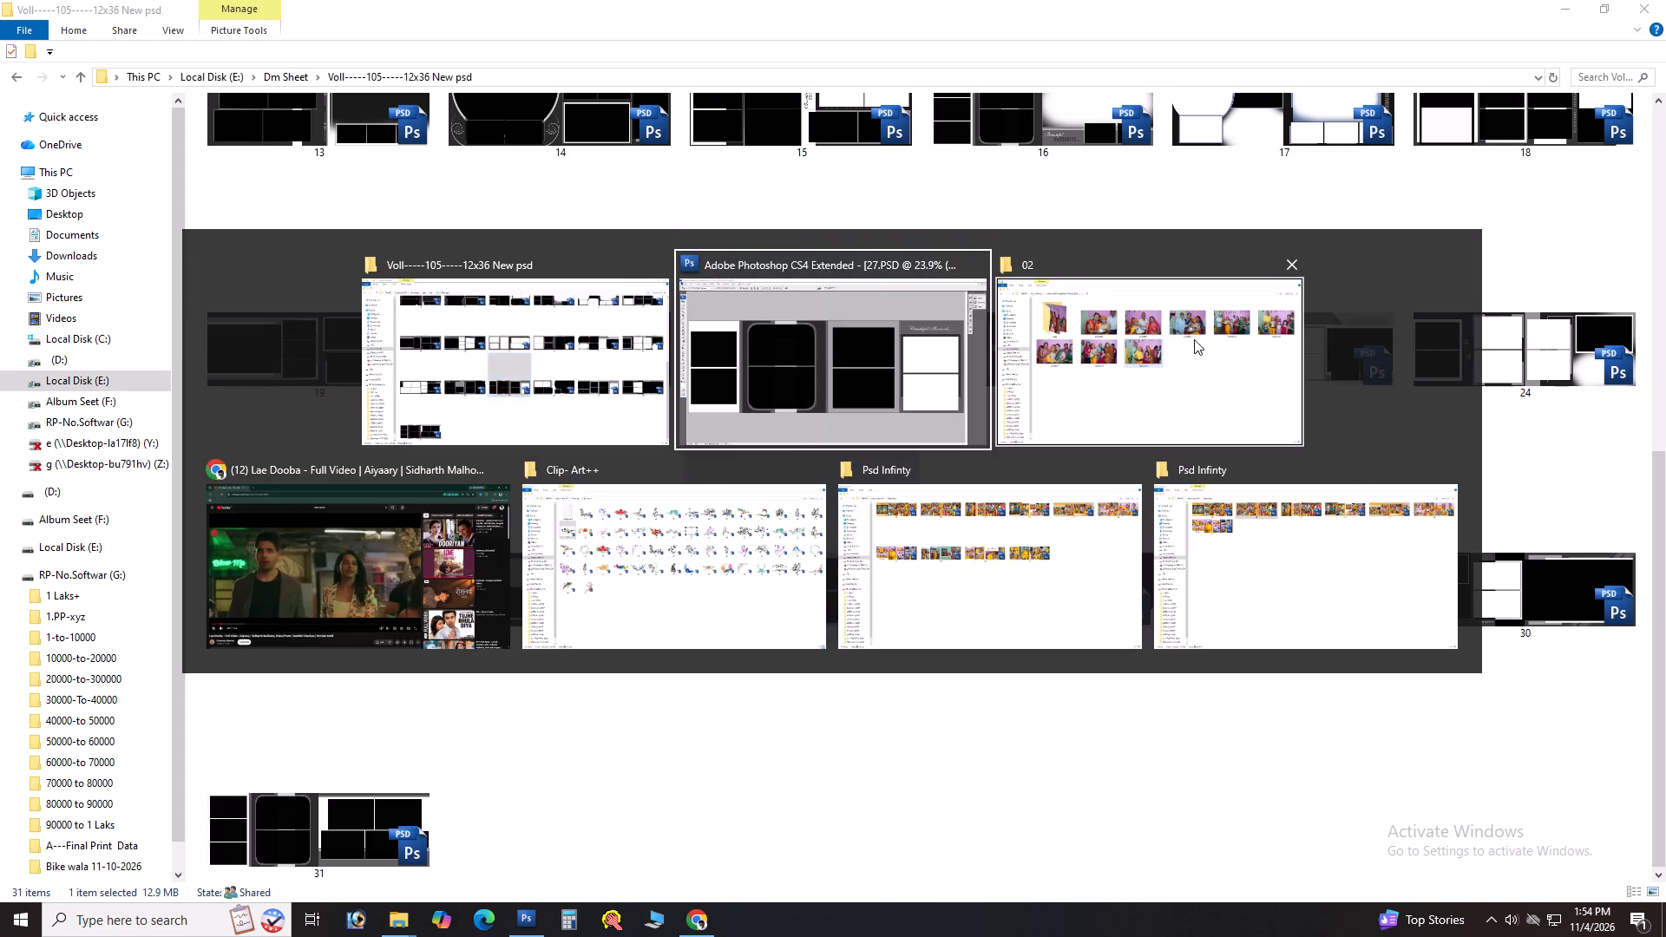
{"action": "left_click", "coordinate": [1194, 339], "text": "alt"}
{"action": "left_click", "coordinate": [548, 247]}
{"action": "left_click_drag", "start_coordinate": [550, 230], "coordinate": [646, 473]}
{"action": "key", "text": "alt+Tab"}
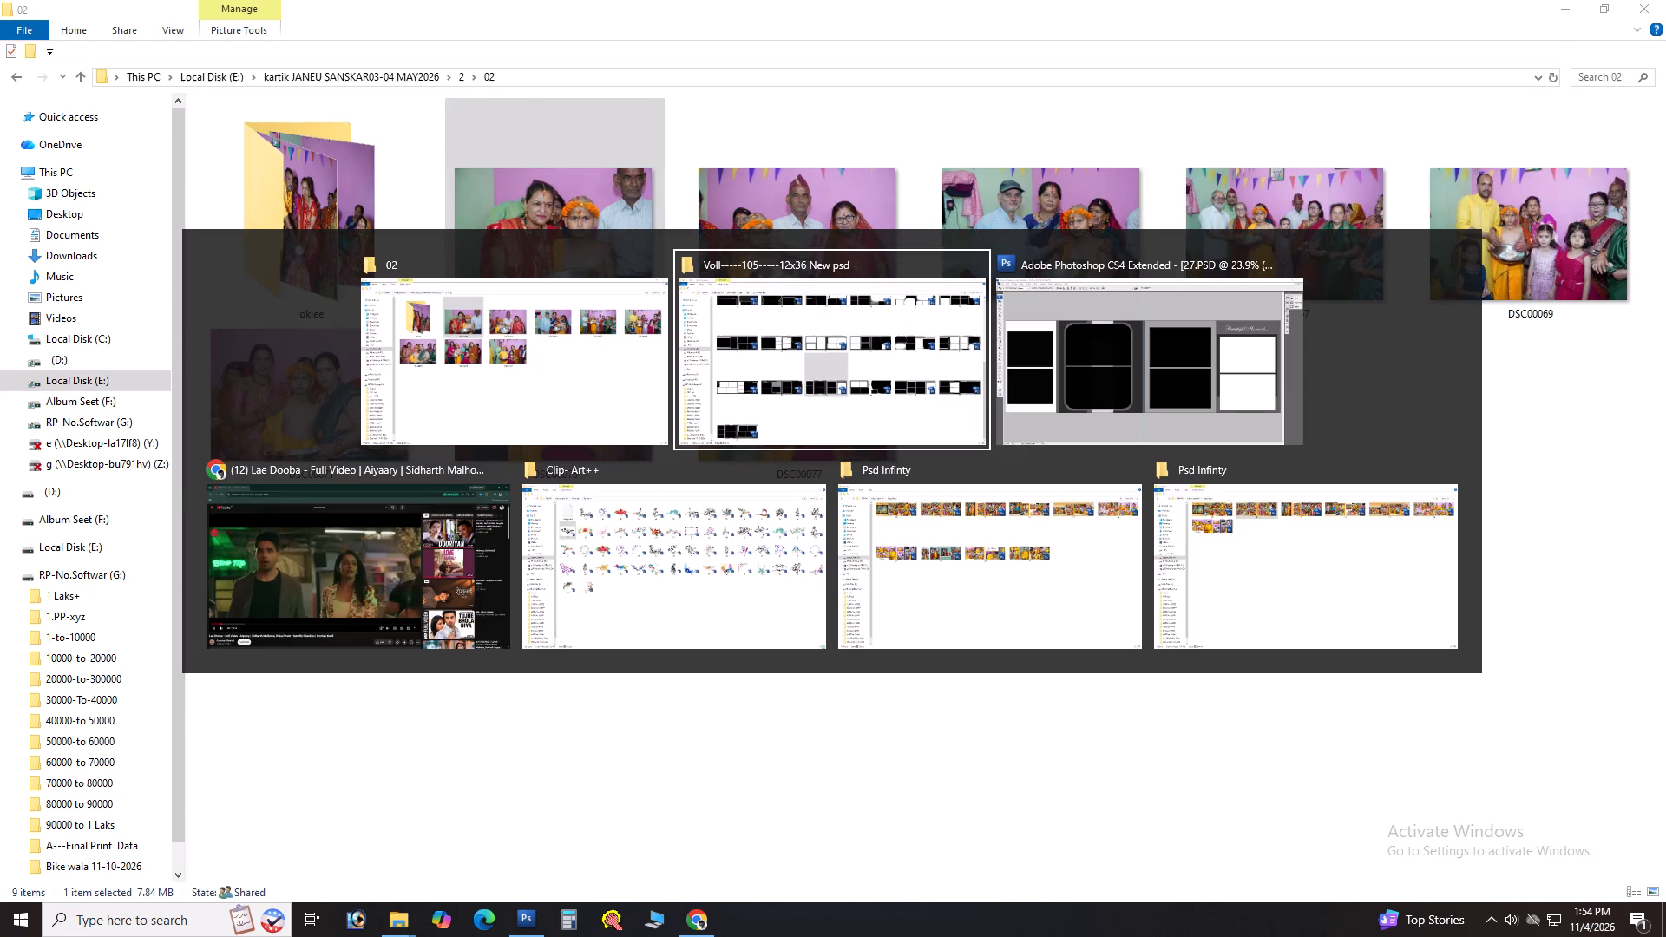
{"action": "left_click_drag", "start_coordinate": [646, 473], "coordinate": [472, 433]}
{"action": "key", "text": "alt+Tab"}
{"action": "key", "text": "alt+Tab"}
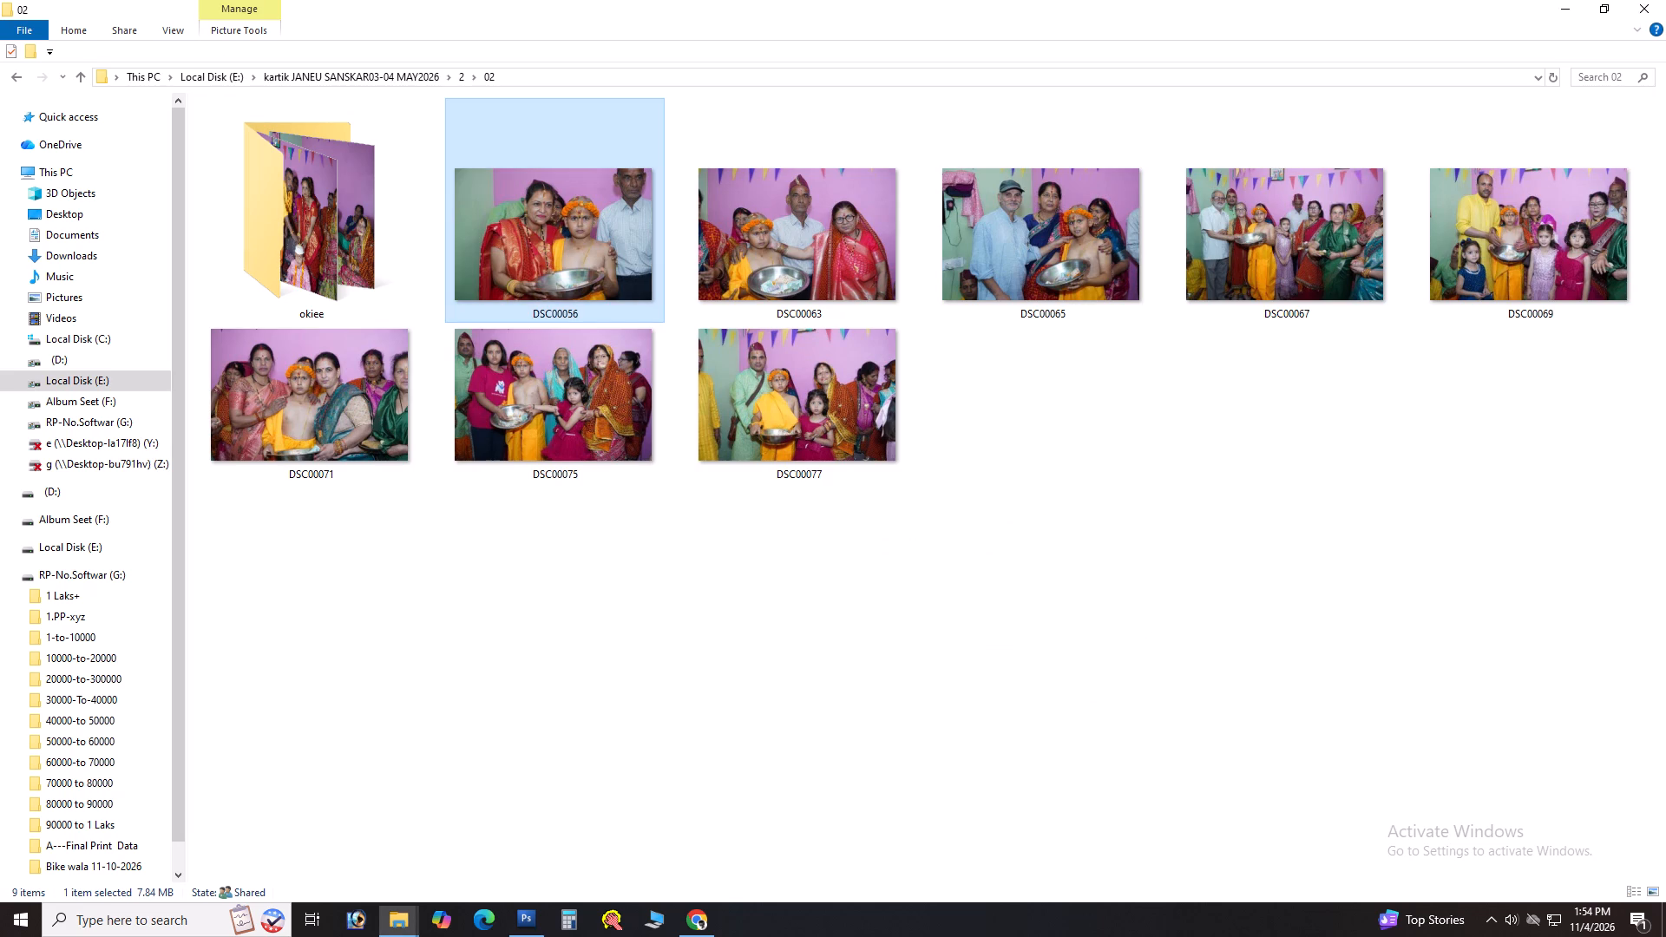
{"action": "key", "text": "alt+Tab"}
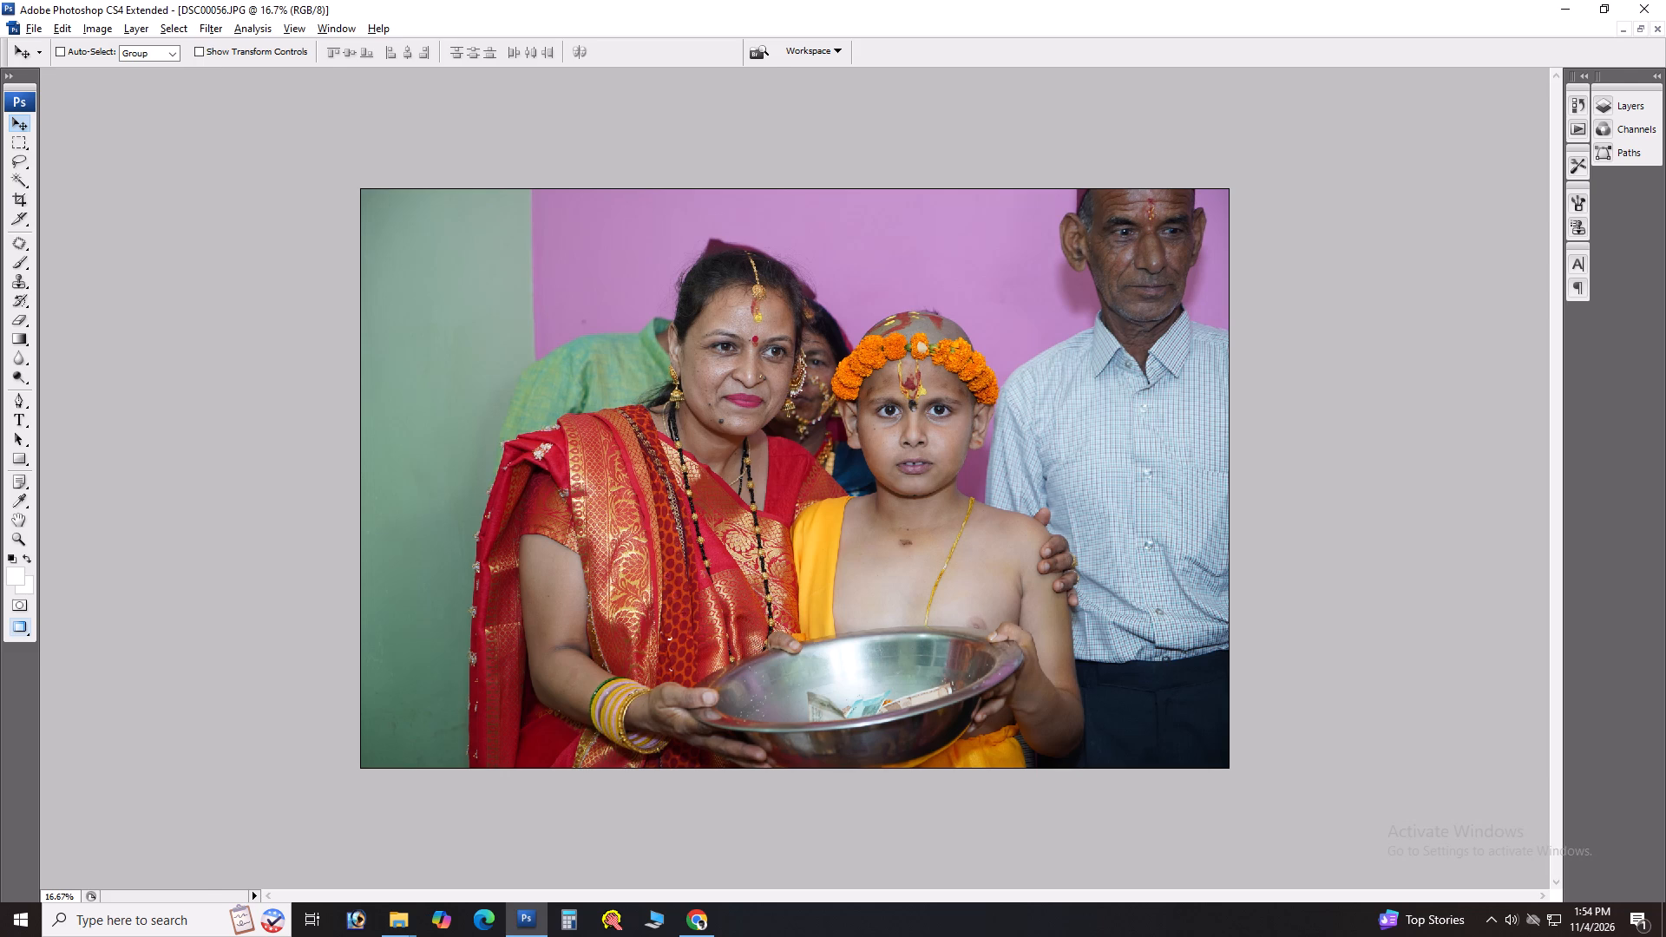
Run the saved brightening action on photo DSC00056 and clear the selection.
{"action": "key", "text": "ctrl+0"}
{"action": "key", "text": "ctrl+0"}
{"action": "key", "text": "ctrl+0"}
{"action": "key", "text": "ctrl+0"}
{"action": "key", "text": "F6"}
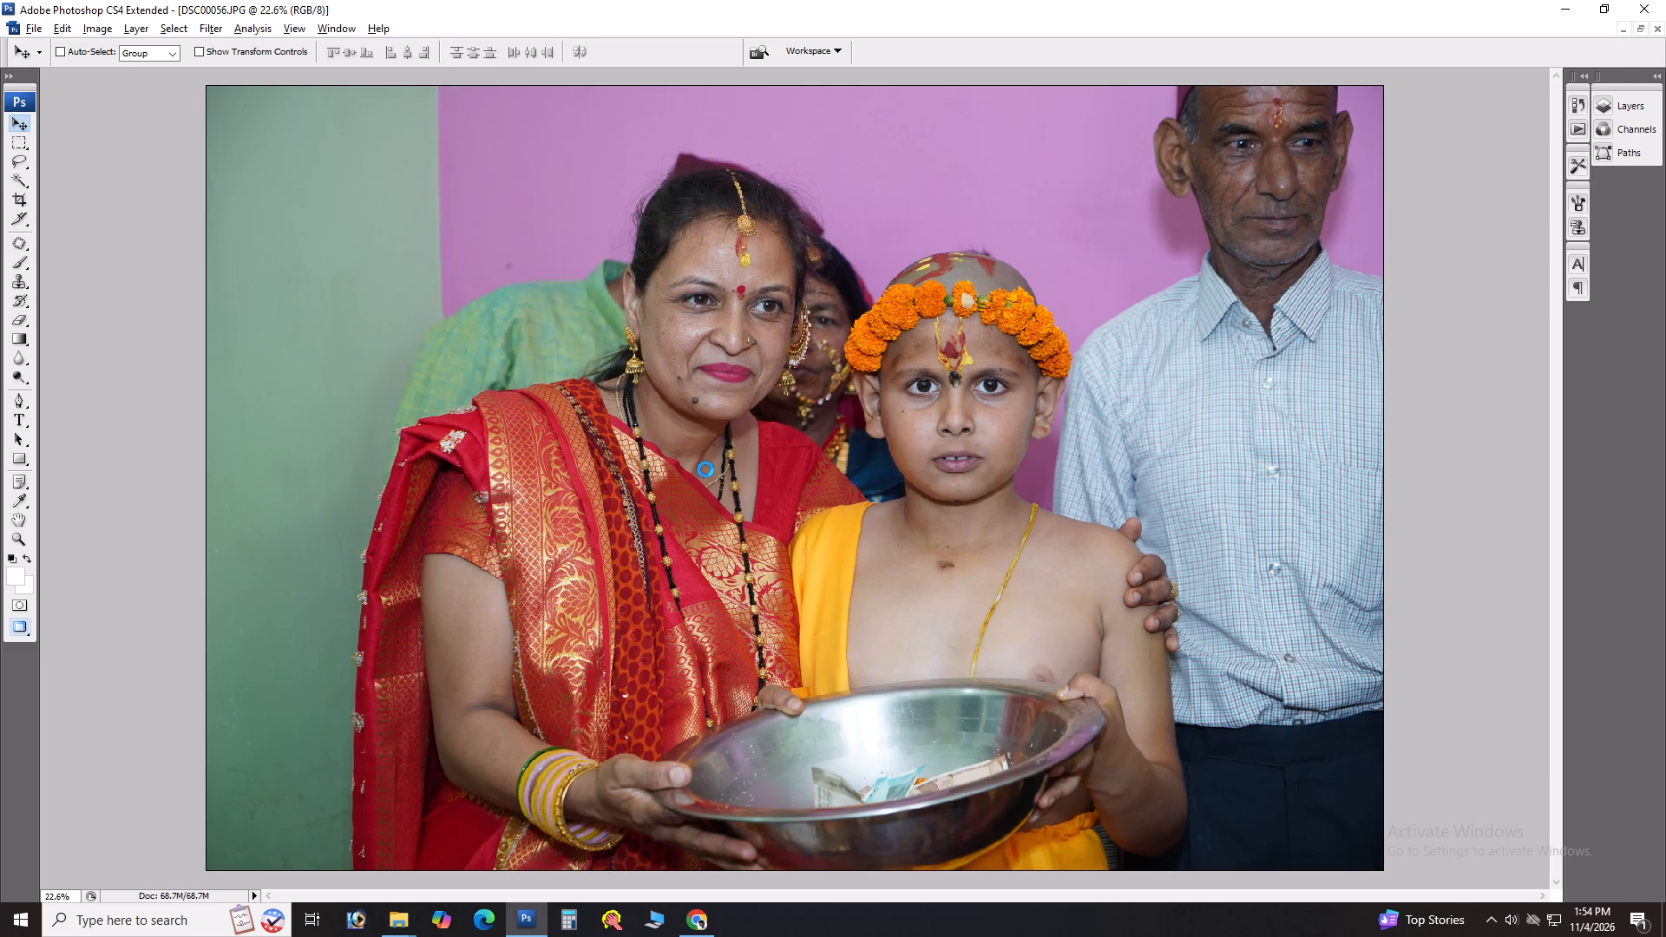
{"action": "key", "text": "ctrl+d"}
{"action": "key", "text": "ctrl+0"}
{"action": "key", "text": "ctrl+0"}
Adjust DSC00056 with Levels, raising the shadow input and lowering the highlight input, and compare before and after.
{"action": "key", "text": "ctrl+l"}
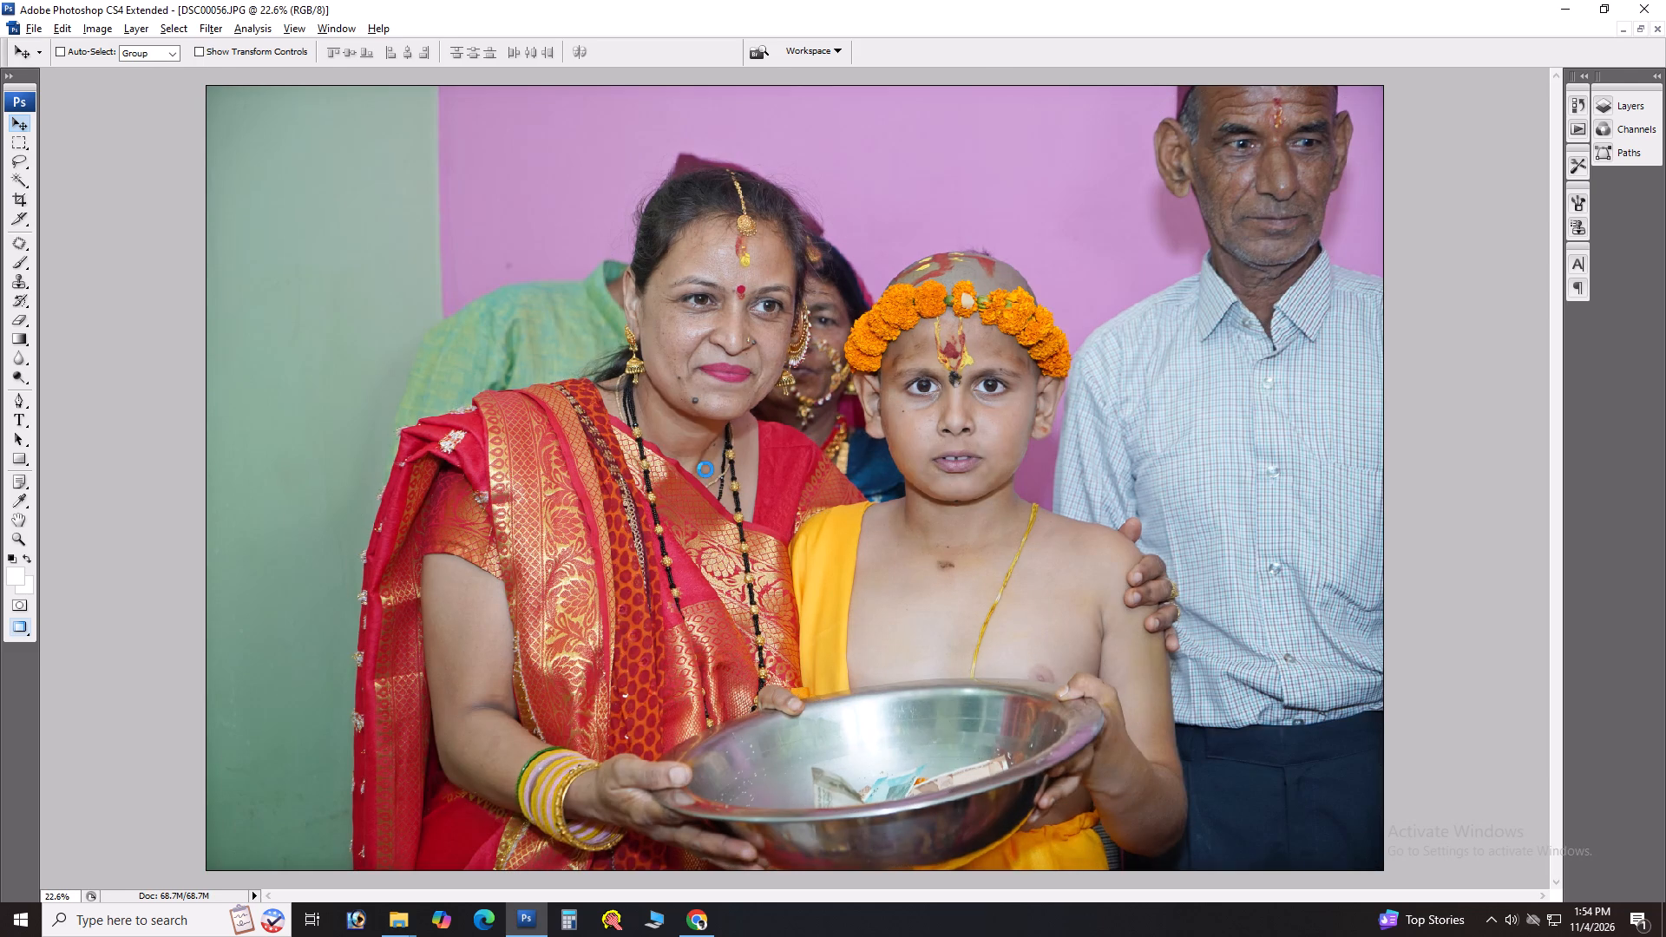
{"action": "key", "text": "Tab"}
{"action": "left_click_drag", "start_coordinate": [1282, 745], "coordinate": [1269, 751]}
{"action": "scroll", "coordinate": [1343, 757], "scroll_direction": "up", "scroll_amount": 8}
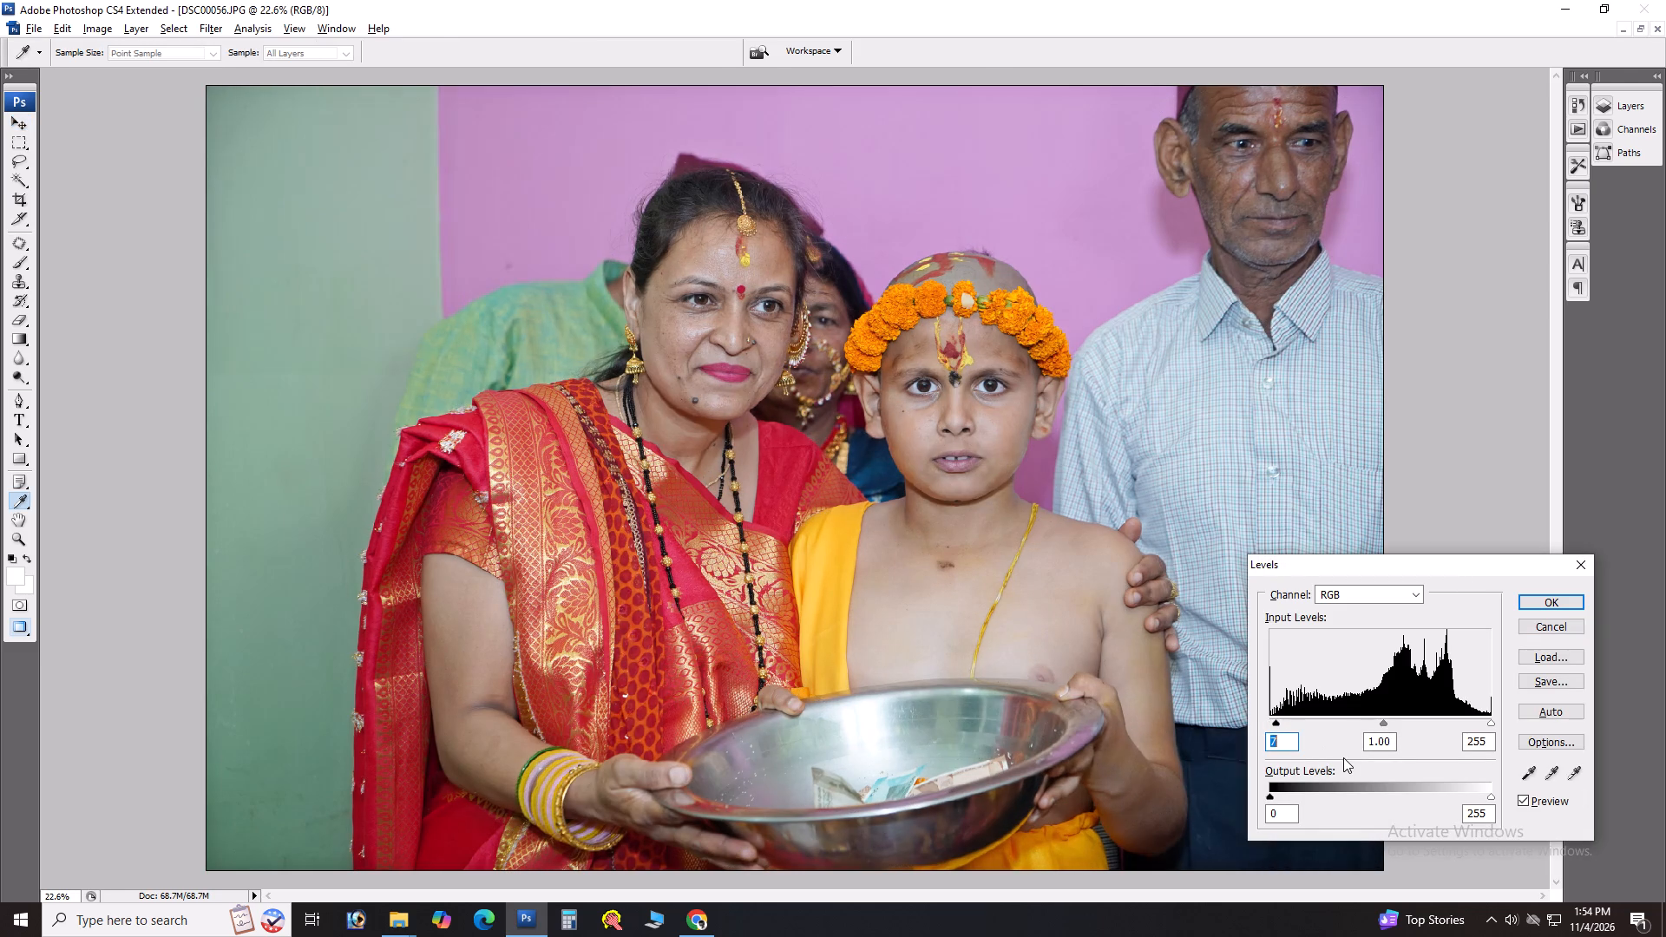
{"action": "scroll", "coordinate": [1343, 757], "scroll_direction": "up", "scroll_amount": 18}
{"action": "key", "text": "Tab"}
{"action": "key", "text": "Tab"}
{"action": "scroll", "coordinate": [1343, 757], "scroll_direction": "down", "scroll_amount": 8}
{"action": "key", "text": "Return"}
{"action": "key", "text": "ctrl+alt+z"}
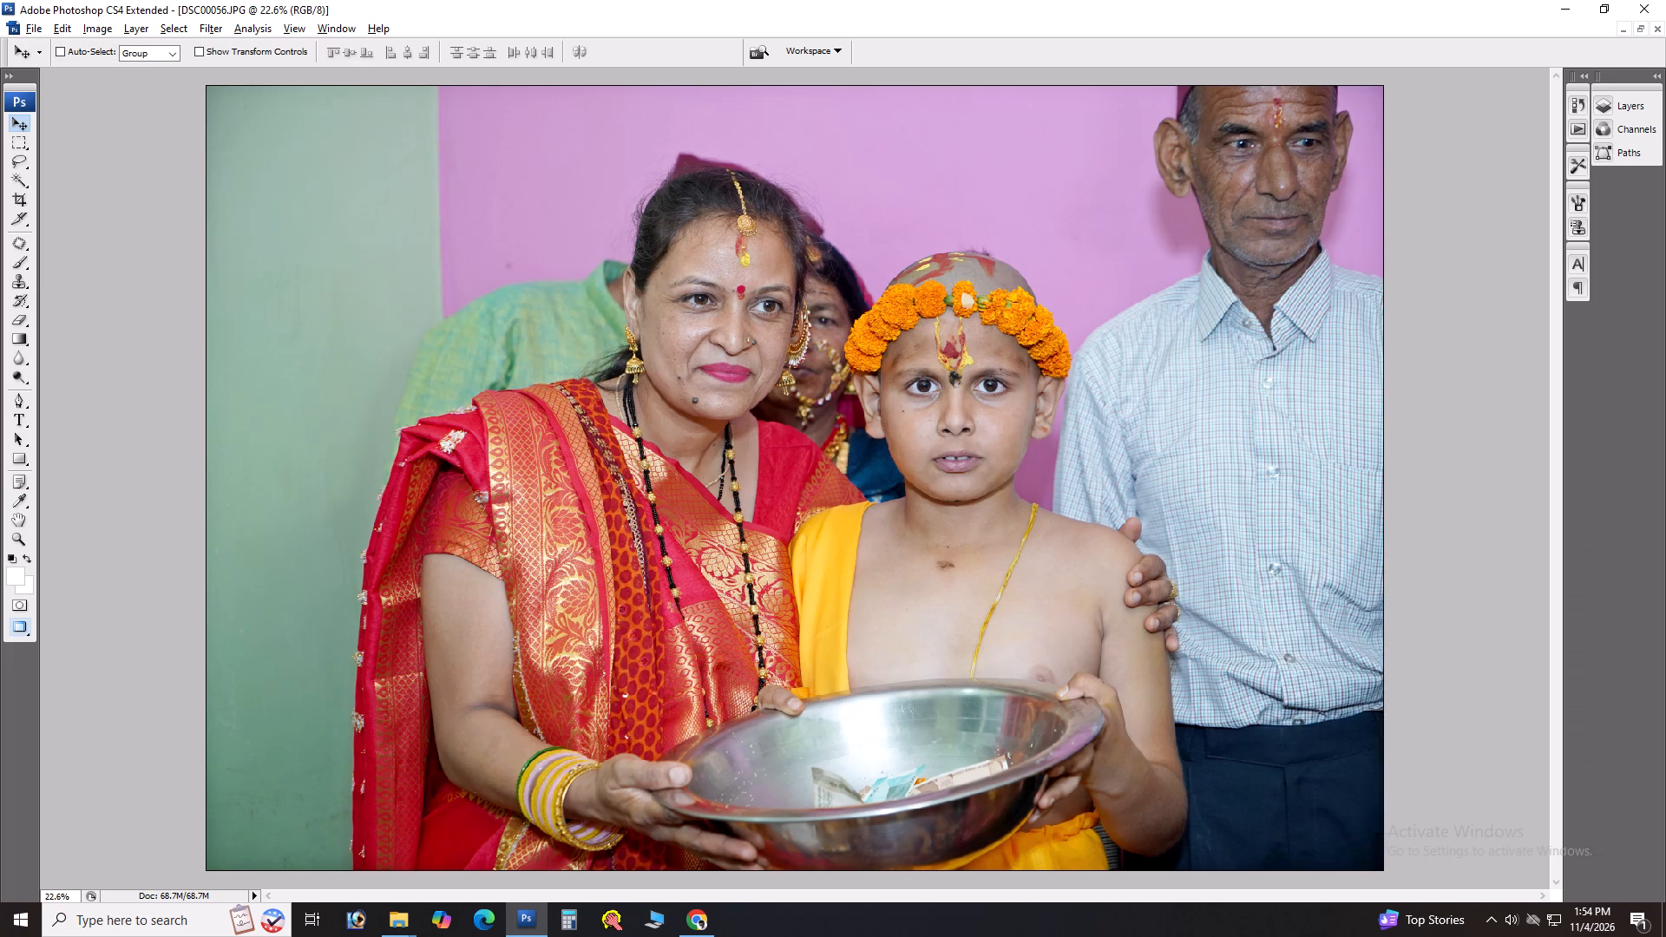
{"action": "key", "text": "ctrl+z"}
Cut the corrected photo, close its file without saving, and paste it clipped into the white panel's upper frame on sheet 27.
{"action": "key", "text": "ctrl+a"}
{"action": "key", "text": "ctrl+x"}
{"action": "key", "text": "ctrl+w"}
{"action": "key", "text": "Tab"}
{"action": "key", "text": "space"}
{"action": "key", "text": "v"}
{"action": "key", "text": "v"}
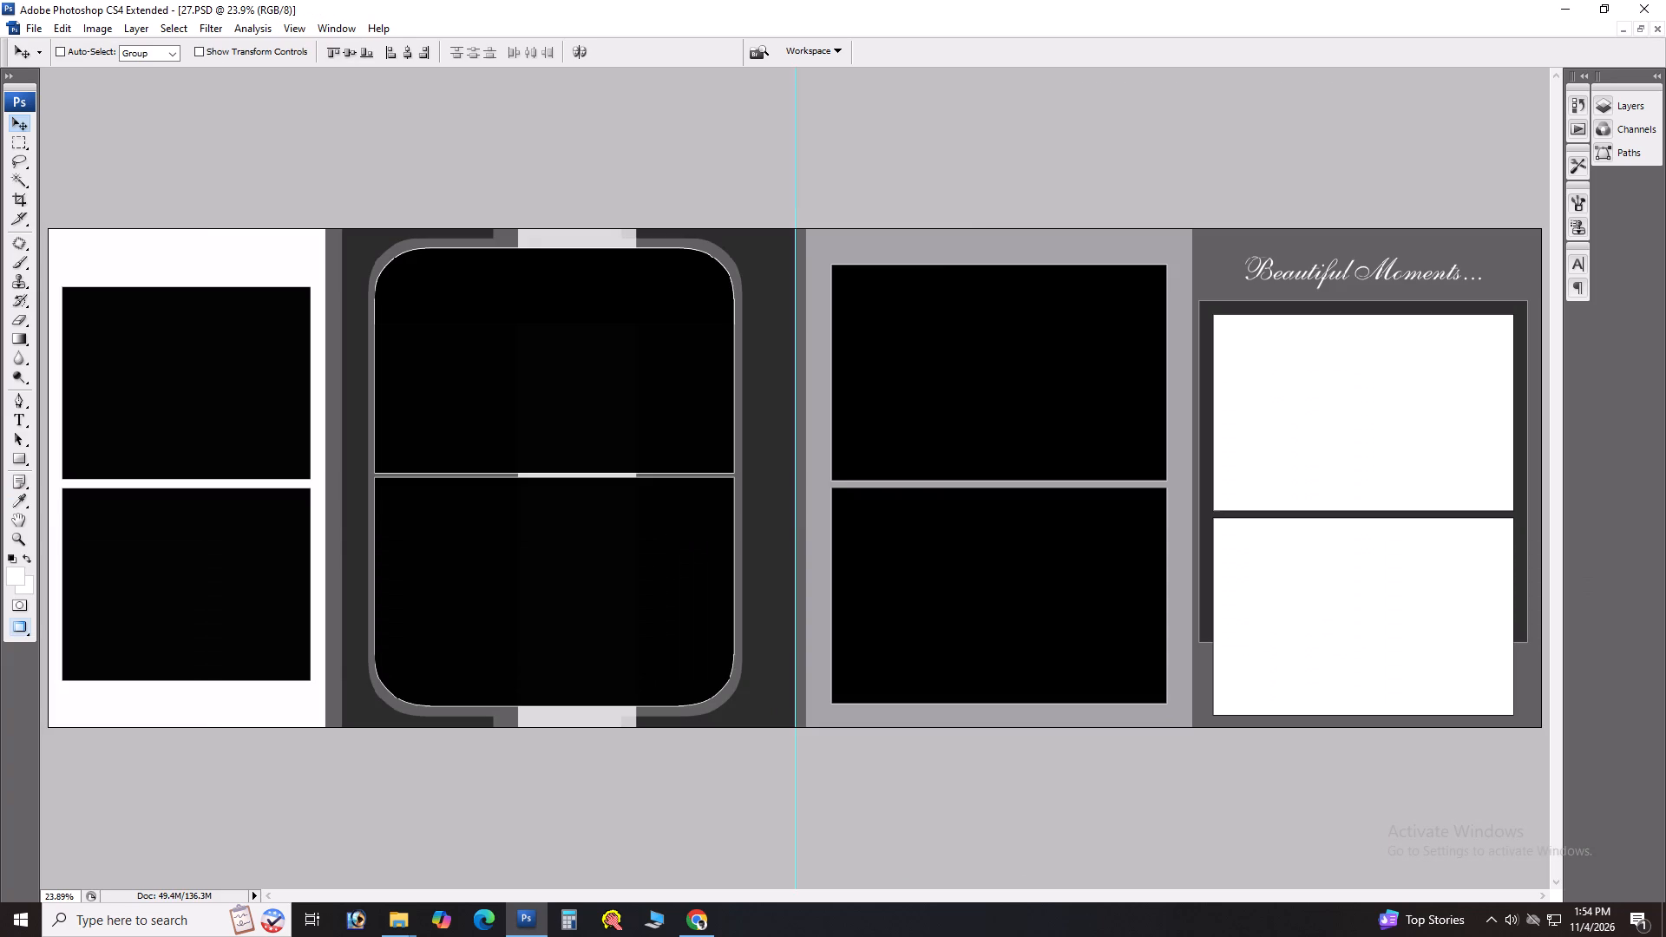
{"action": "right_click", "coordinate": [161, 363]}
{"action": "left_click", "coordinate": [172, 374]}
{"action": "key", "text": "ctrl+v"}
{"action": "key", "text": "ctrl+g"}
Scale the pasted photo to 25.2% and position it so the mother and boy fill the upper frame.
{"action": "key", "text": "ctrl+t"}
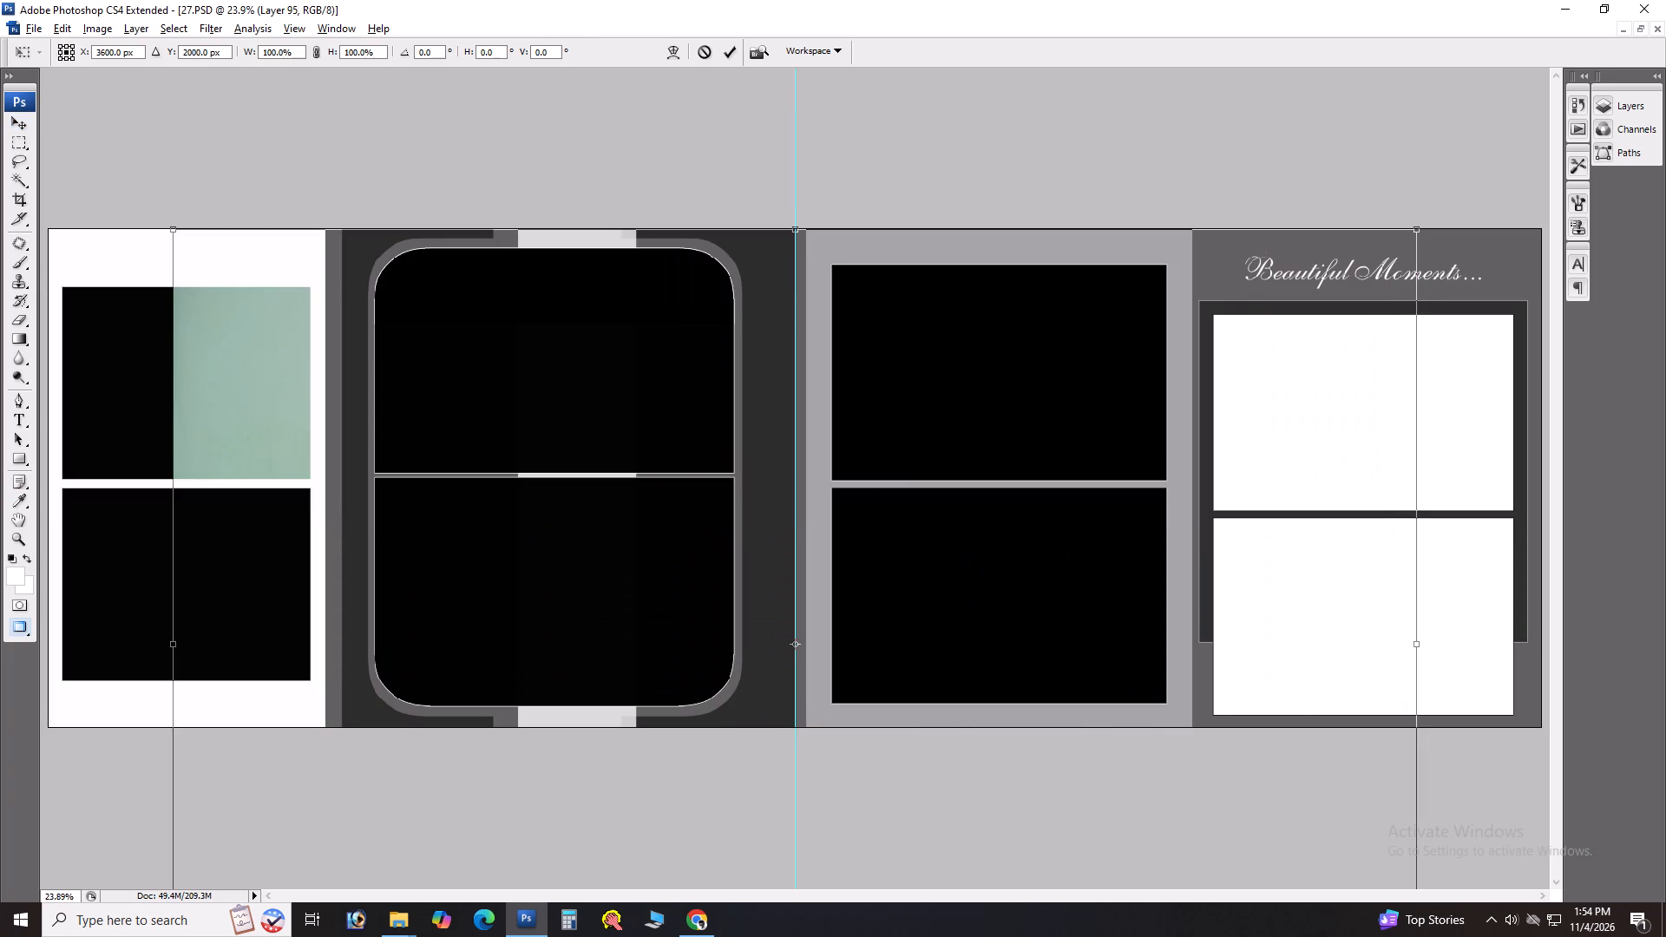
{"action": "left_click_drag", "start_coordinate": [156, 233], "coordinate": [224, 284], "text": "alt+shift"}
{"action": "left_click_drag", "start_coordinate": [180, 237], "coordinate": [380, 395], "text": "alt+shift"}
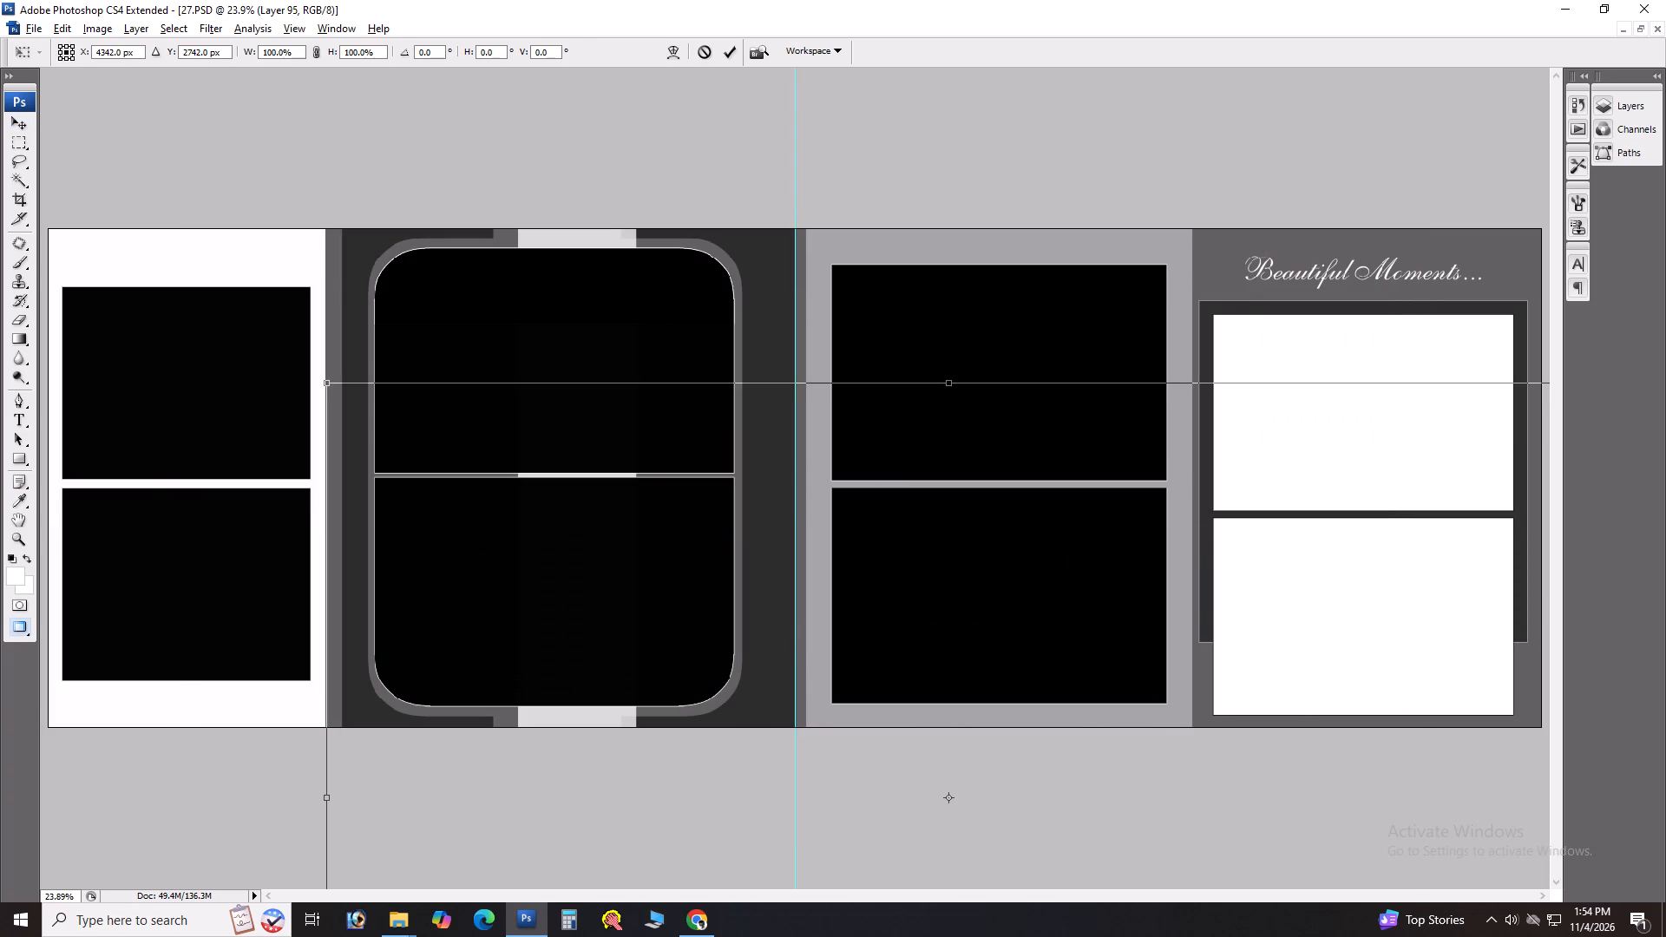
{"action": "left_click_drag", "start_coordinate": [329, 378], "coordinate": [793, 556], "text": "alt+shift"}
{"action": "left_click_drag", "start_coordinate": [937, 742], "coordinate": [184, 416]}
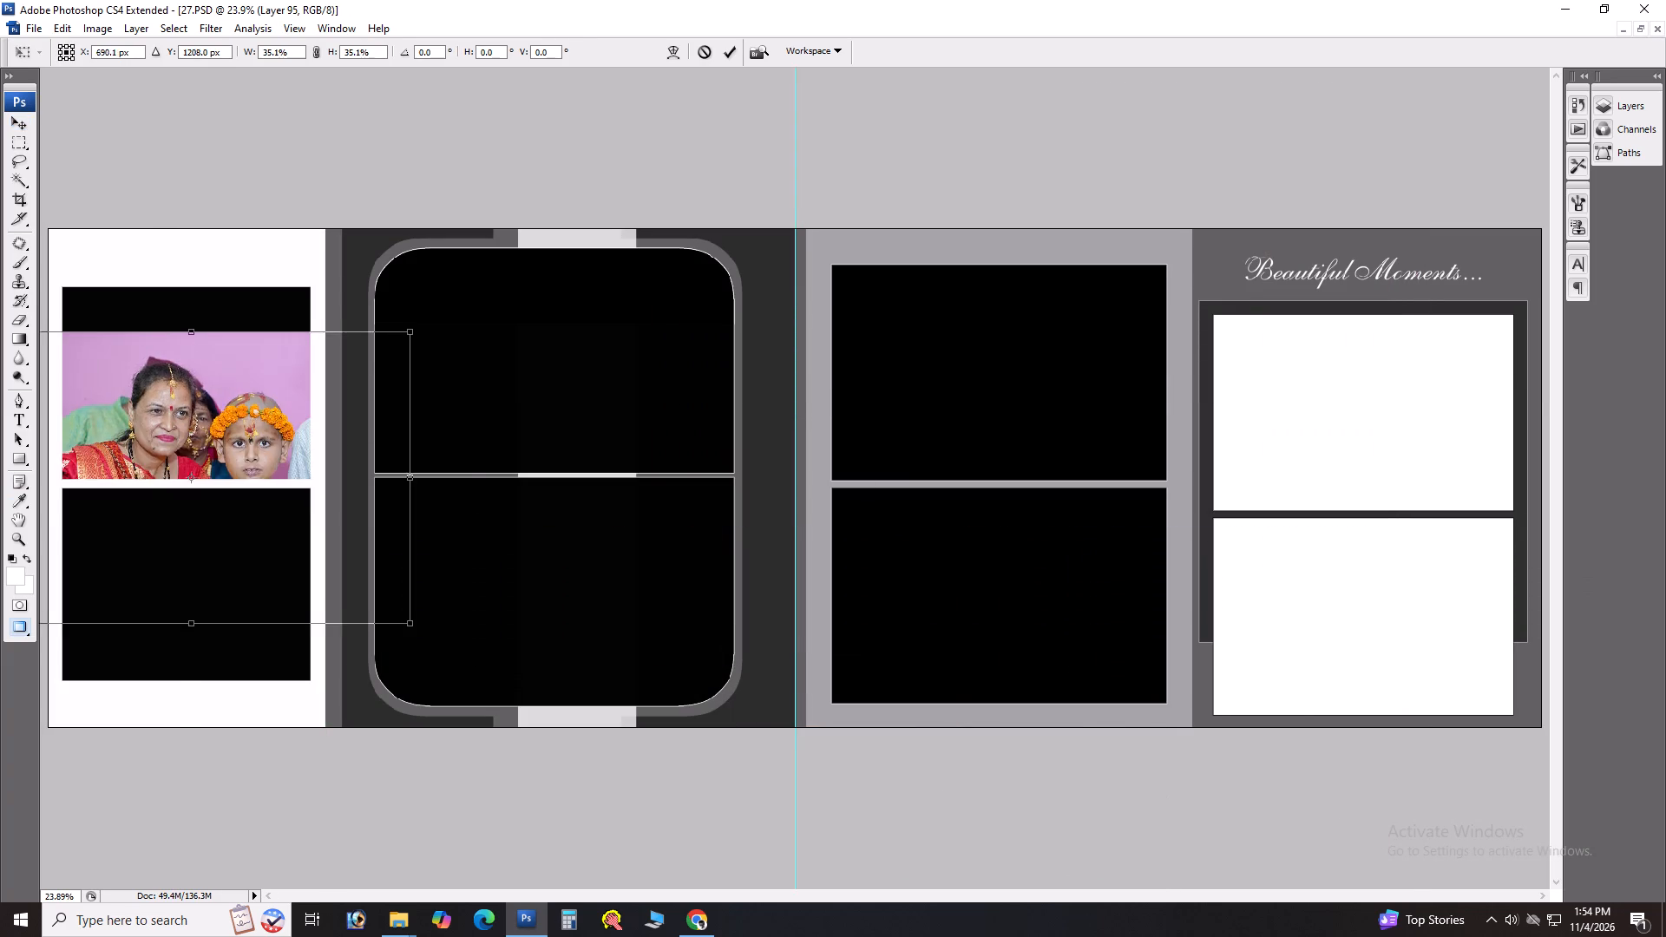
{"action": "left_click_drag", "start_coordinate": [184, 416], "coordinate": [184, 347]}
{"action": "left_click_drag", "start_coordinate": [415, 260], "coordinate": [346, 290], "text": "alt+shift"}
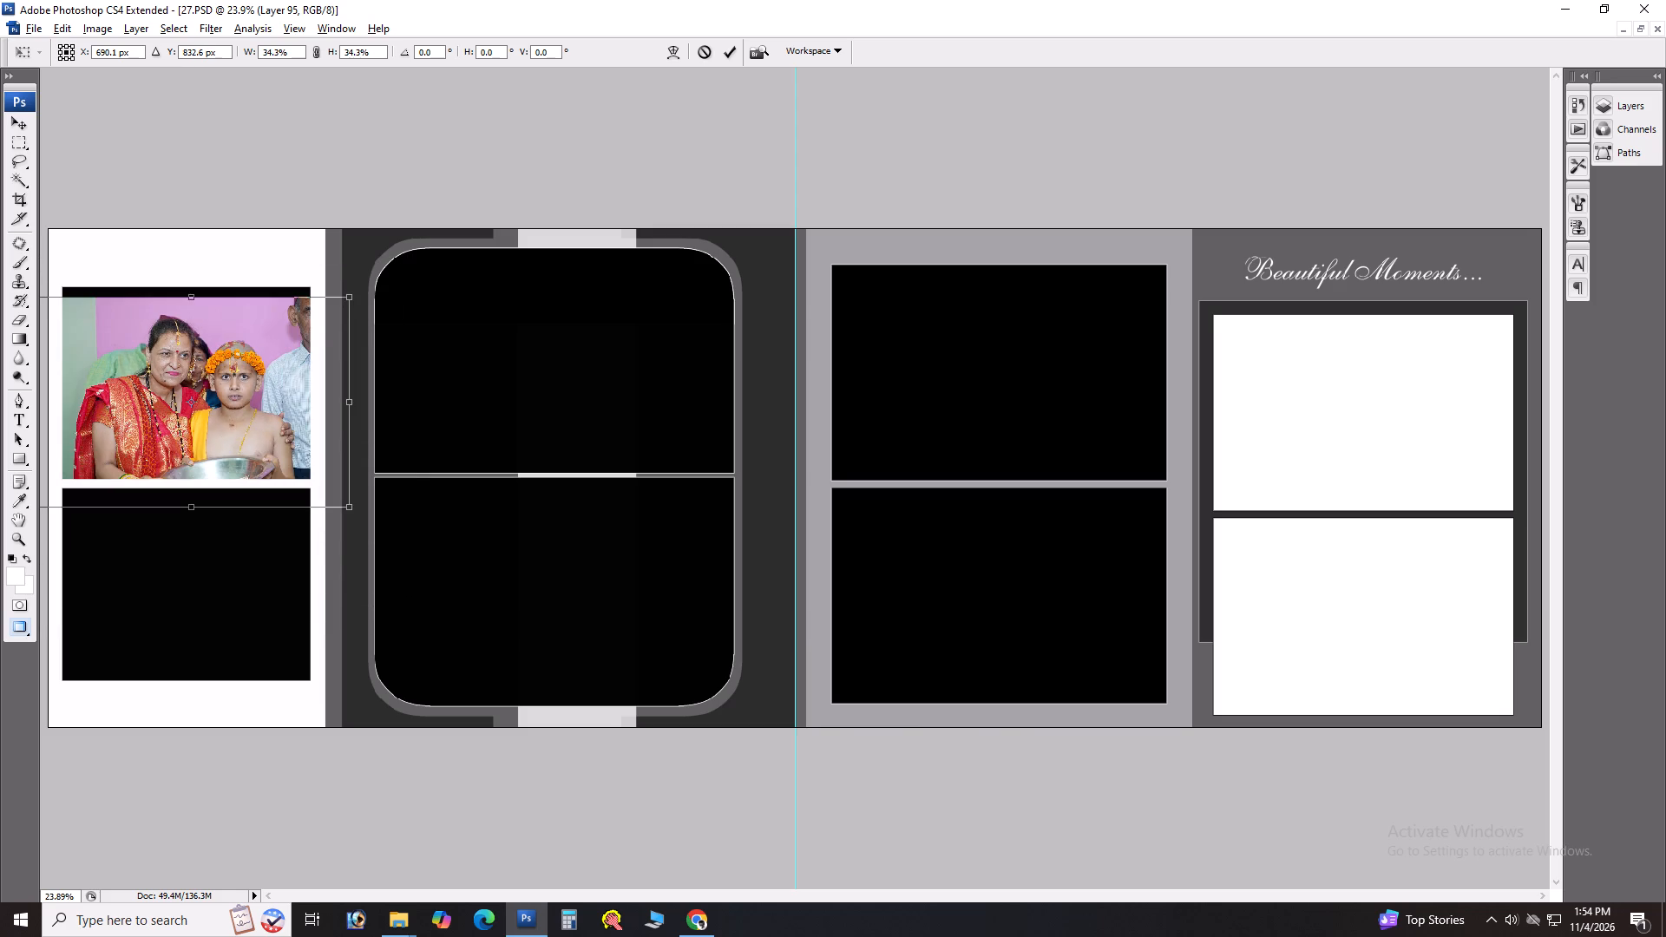
{"action": "left_click_drag", "start_coordinate": [346, 290], "coordinate": [346, 288], "text": "alt+shift"}
{"action": "left_click_drag", "start_coordinate": [299, 332], "coordinate": [297, 311]}
{"action": "left_click", "coordinate": [351, 492], "text": "shift"}
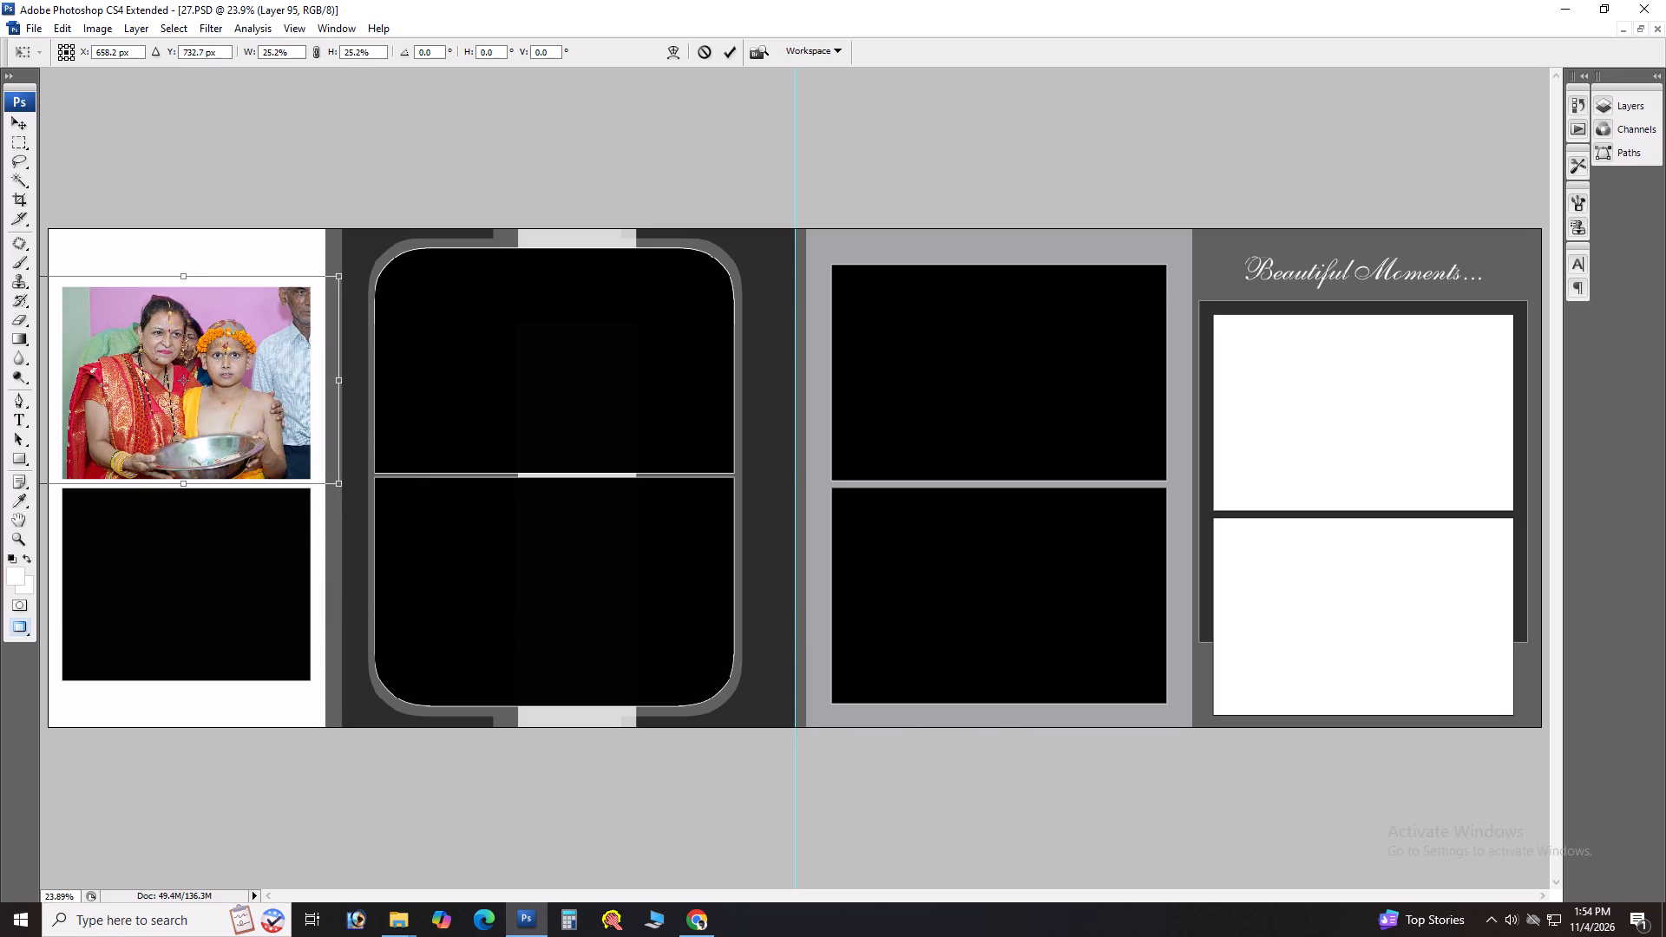
{"action": "key", "text": "Return"}
{"action": "key", "text": "shift+Right"}
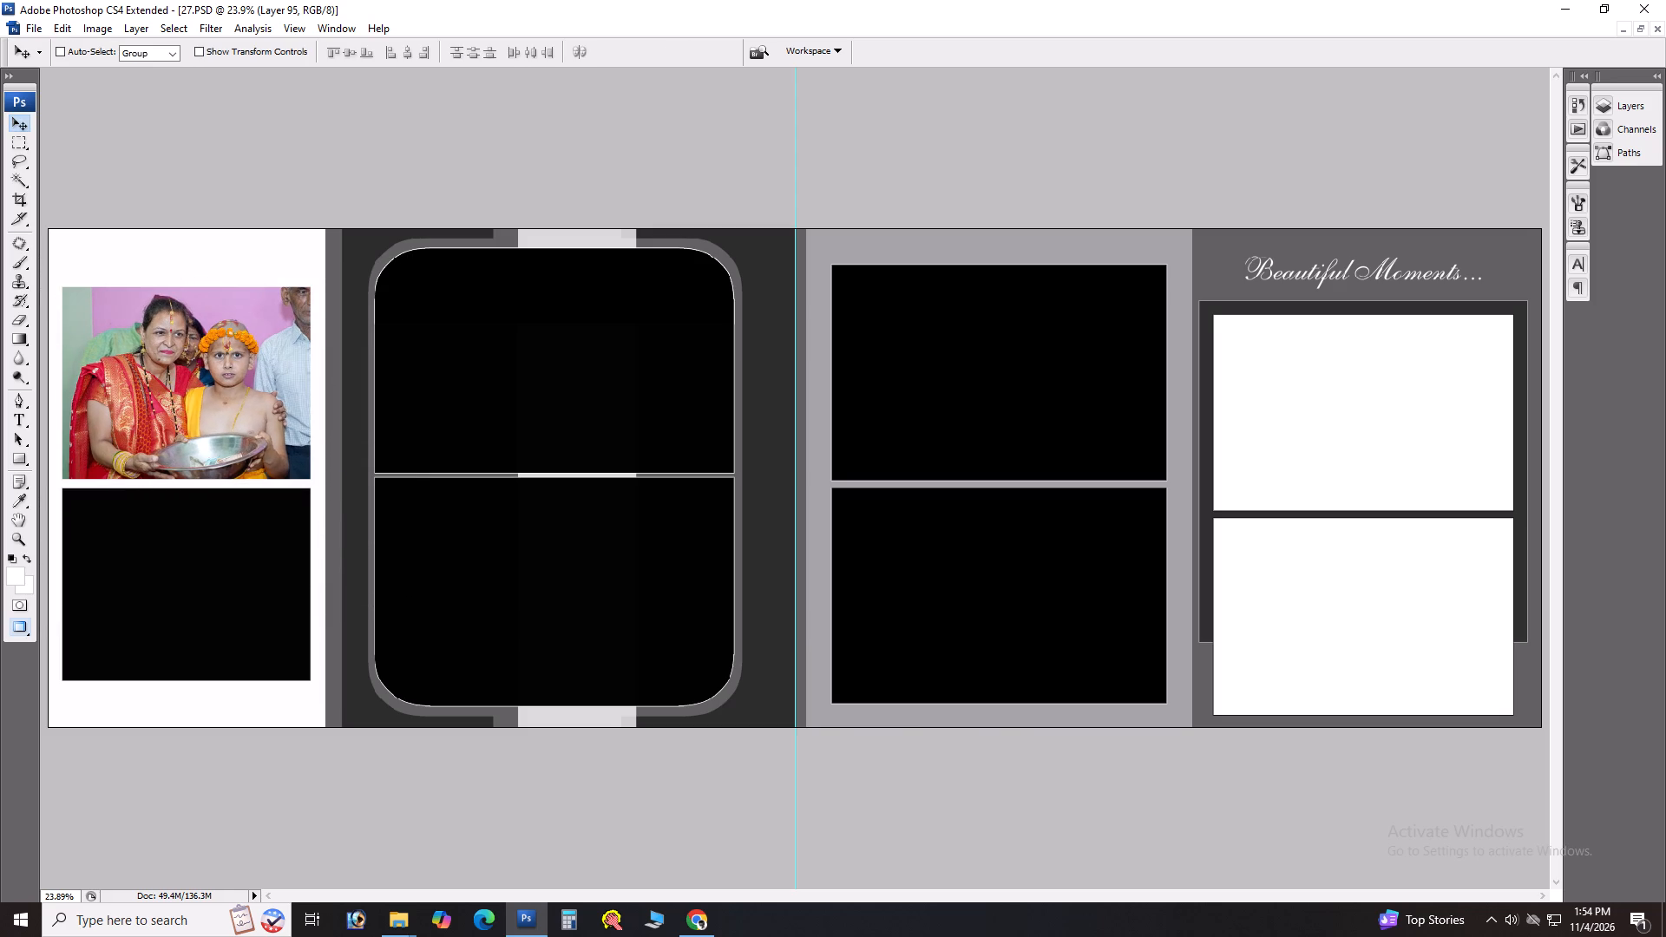
{"action": "key", "text": "shift+Right"}
Move the used photo DSC00056 into the okiee folder.
{"action": "key", "text": "alt+Tab"}
{"action": "left_click_drag", "start_coordinate": [531, 278], "coordinate": [403, 334]}
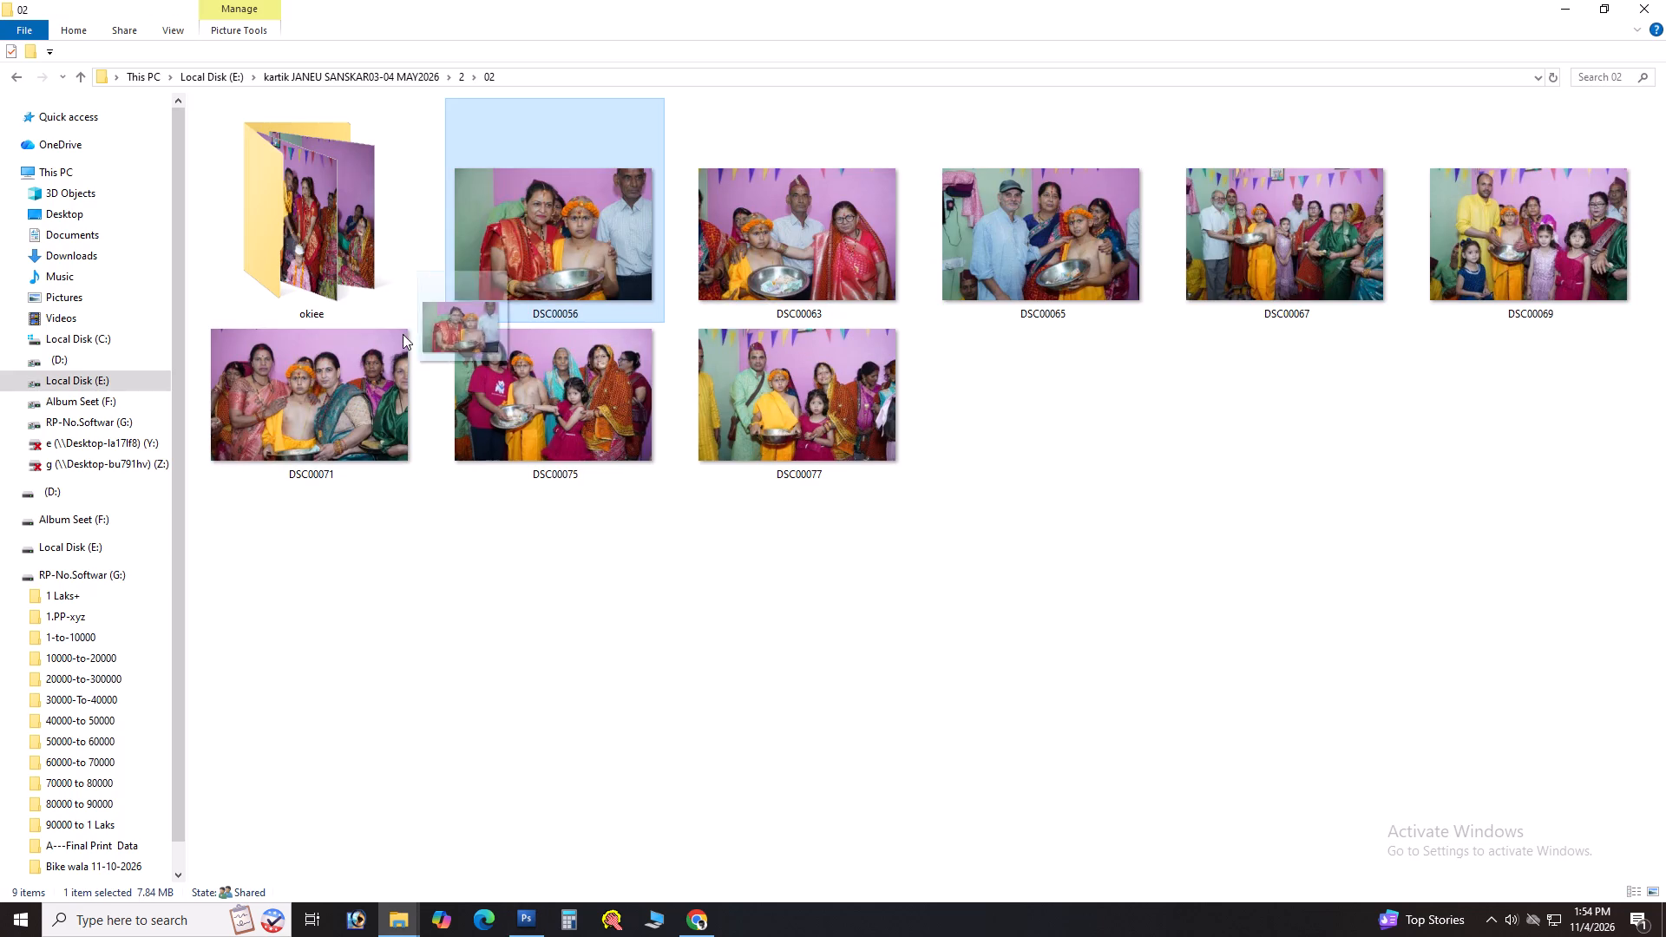
{"action": "left_click_drag", "start_coordinate": [403, 334], "coordinate": [353, 288]}
Open the photo DSC00063 from the 02 folder in Photoshop.
{"action": "left_click", "coordinate": [528, 278]}
{"action": "left_click_drag", "start_coordinate": [572, 185], "coordinate": [619, 470]}
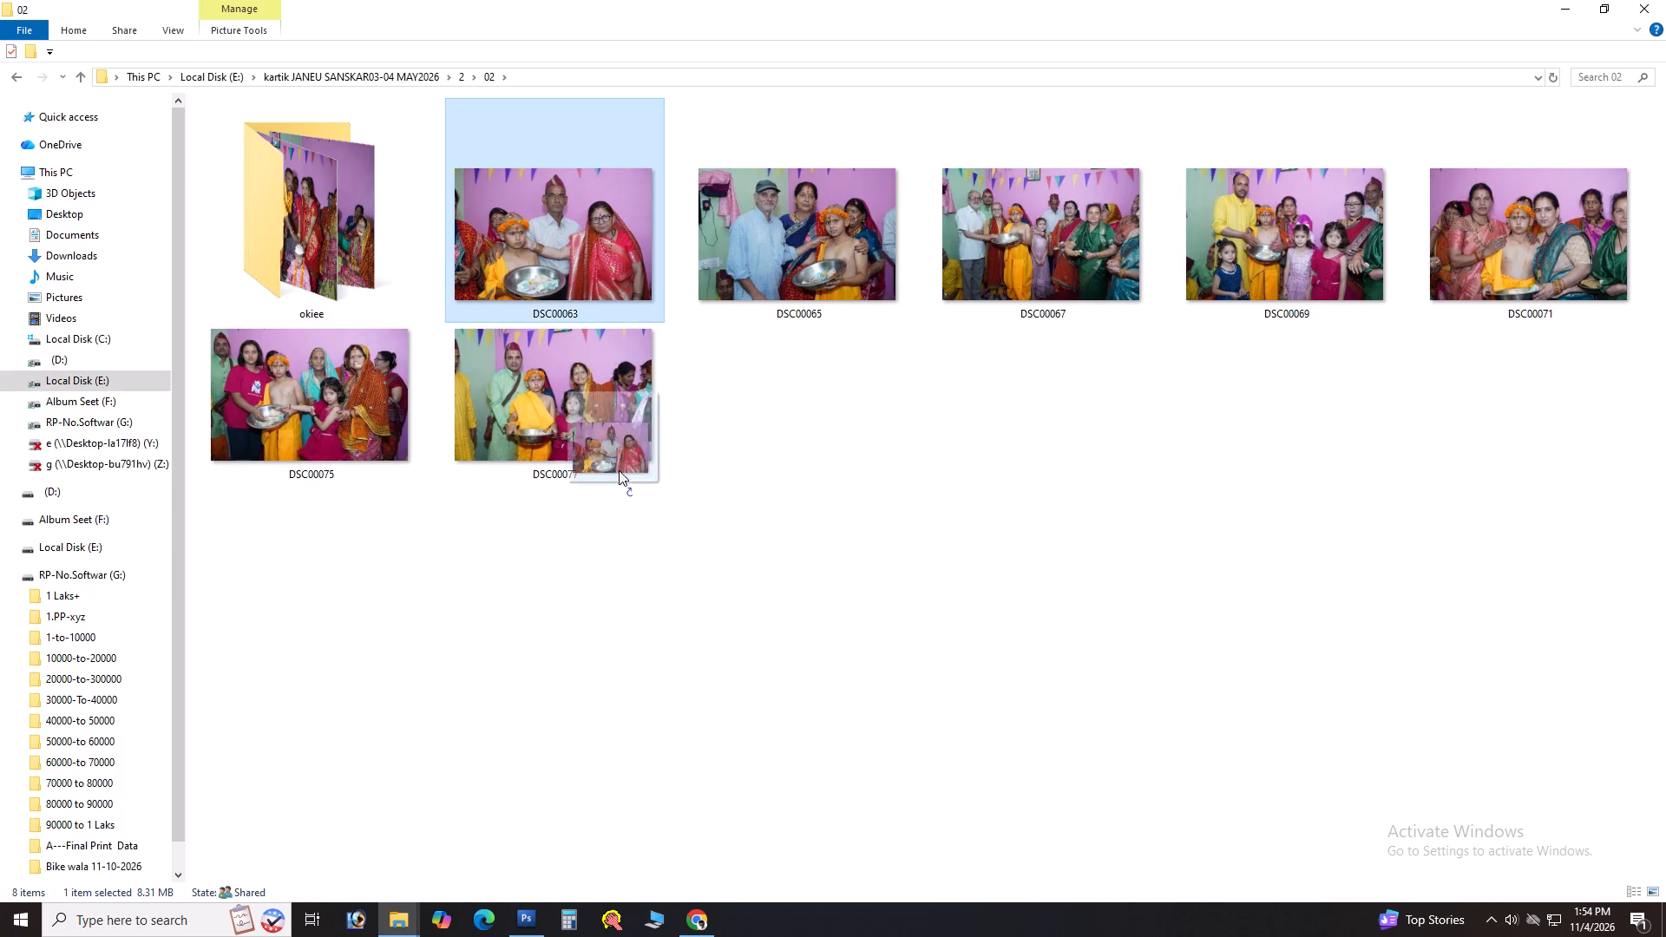
{"action": "key", "text": "alt+Tab"}
{"action": "left_click_drag", "start_coordinate": [619, 470], "coordinate": [548, 560]}
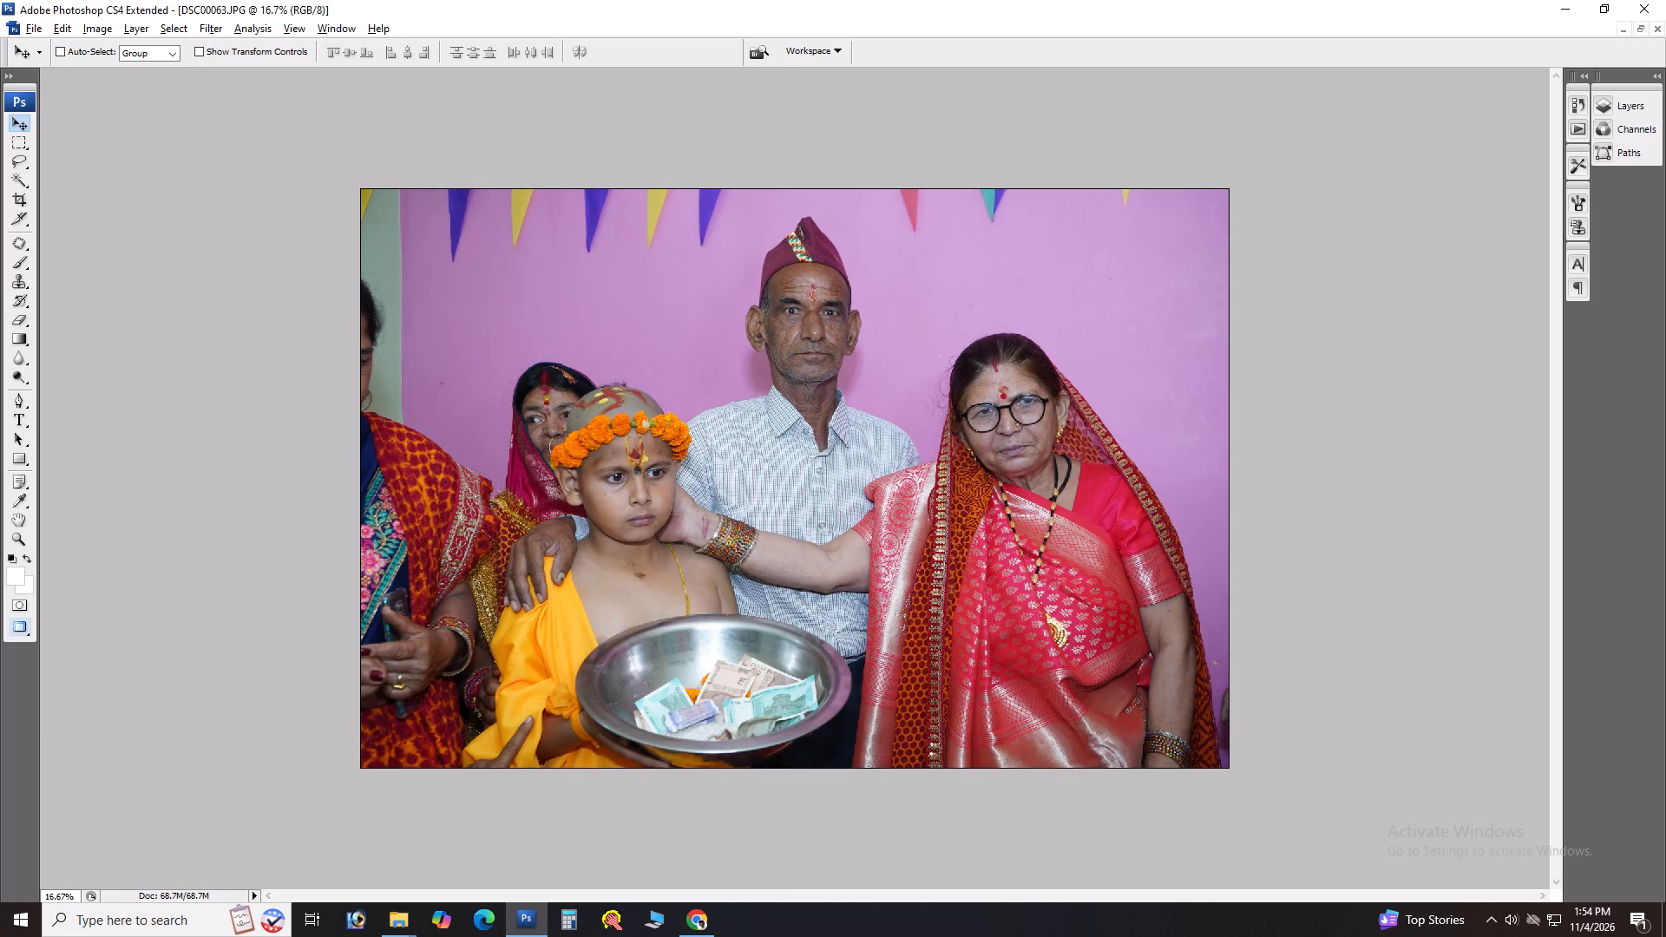
Run the saved colour-correction action on the photo DSC00063.
{"action": "key", "text": "F6"}
{"action": "key", "text": "ctrl+d"}
Cut the corrected photo, close its file without saving, and paste it clipped into the white panel's lower frame on sheet 27.
{"action": "key", "text": "ctrl+a"}
{"action": "key", "text": "ctrl+x"}
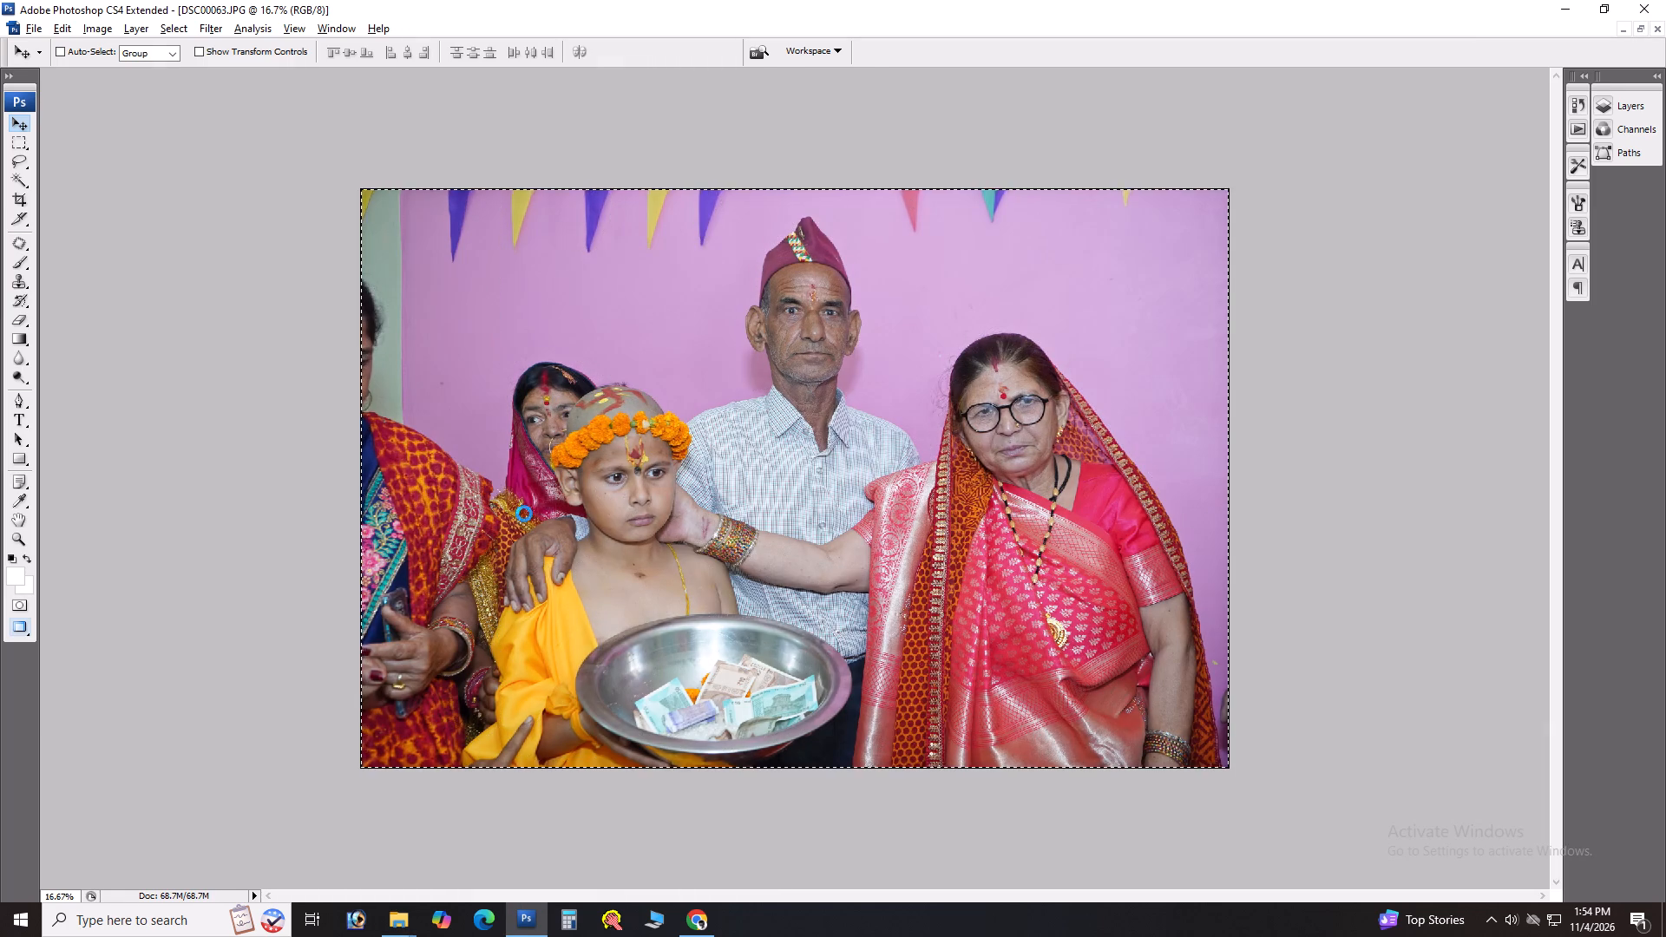
{"action": "key", "text": "ctrl+w"}
{"action": "key", "text": "Tab"}
{"action": "key", "text": "space"}
{"action": "key", "text": "v"}
{"action": "key", "text": "v"}
{"action": "key", "text": "v"}
{"action": "right_click", "coordinate": [242, 548]}
{"action": "left_click", "coordinate": [242, 548]}
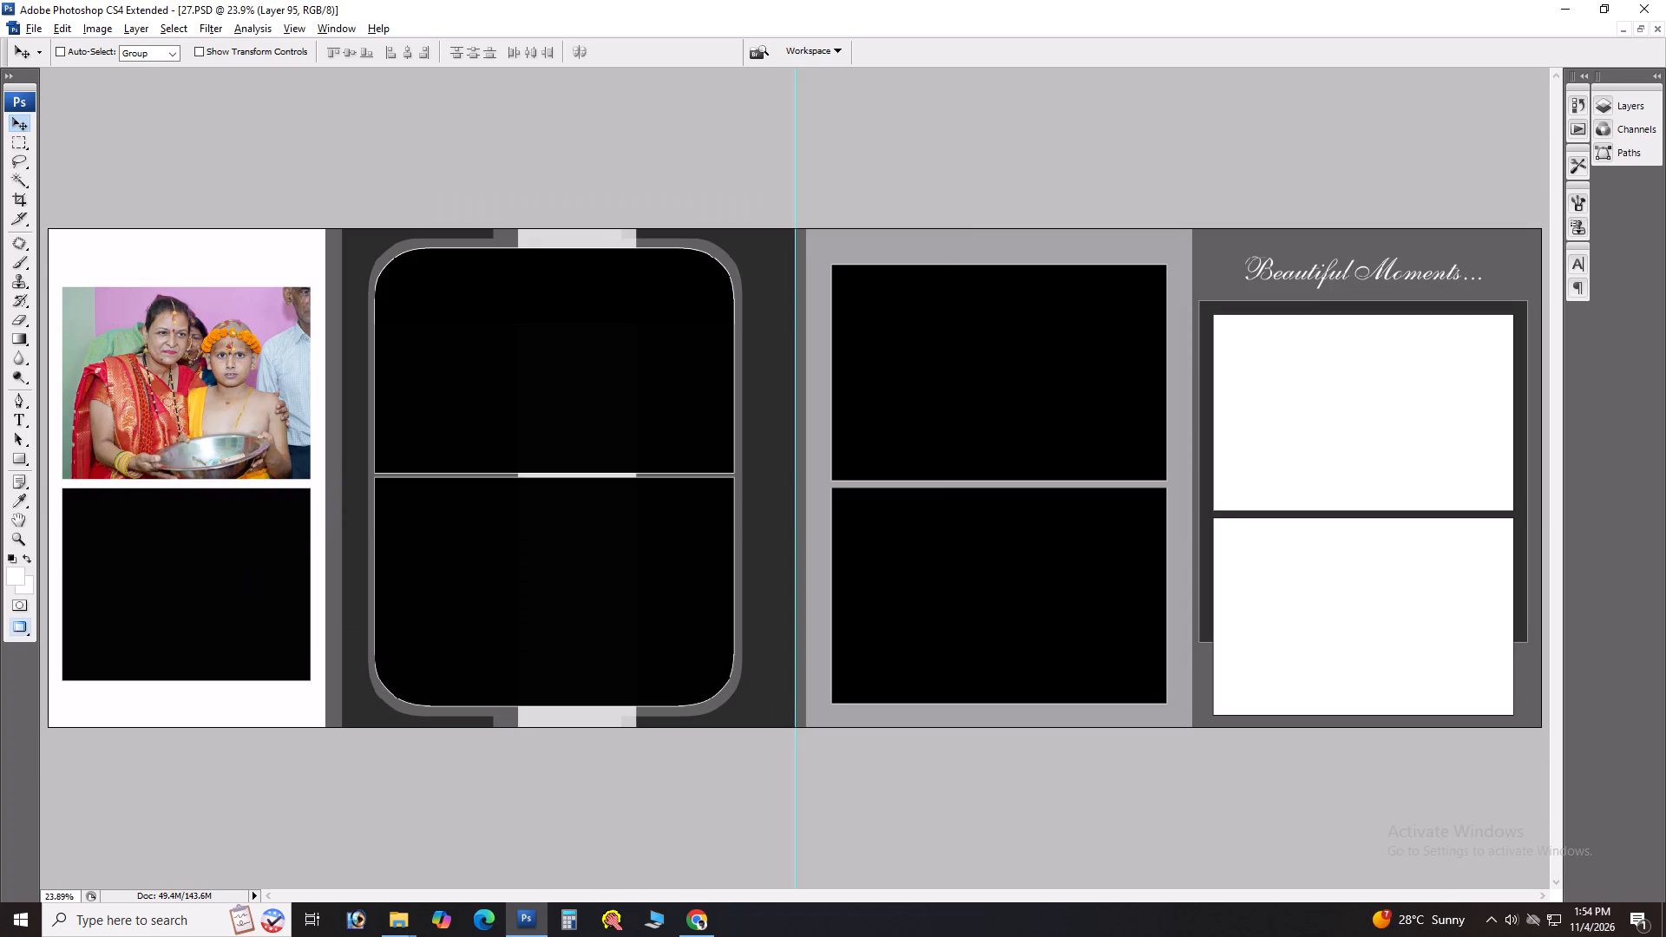
{"action": "right_click", "coordinate": [213, 543]}
{"action": "left_click", "coordinate": [241, 557]}
{"action": "key", "text": "ctrl+v"}
{"action": "key", "text": "ctrl+g"}
Scale the pasted photo to 22.7% and position it so the boy and both grandparents fit in the lower frame.
{"action": "key", "text": "ctrl+t"}
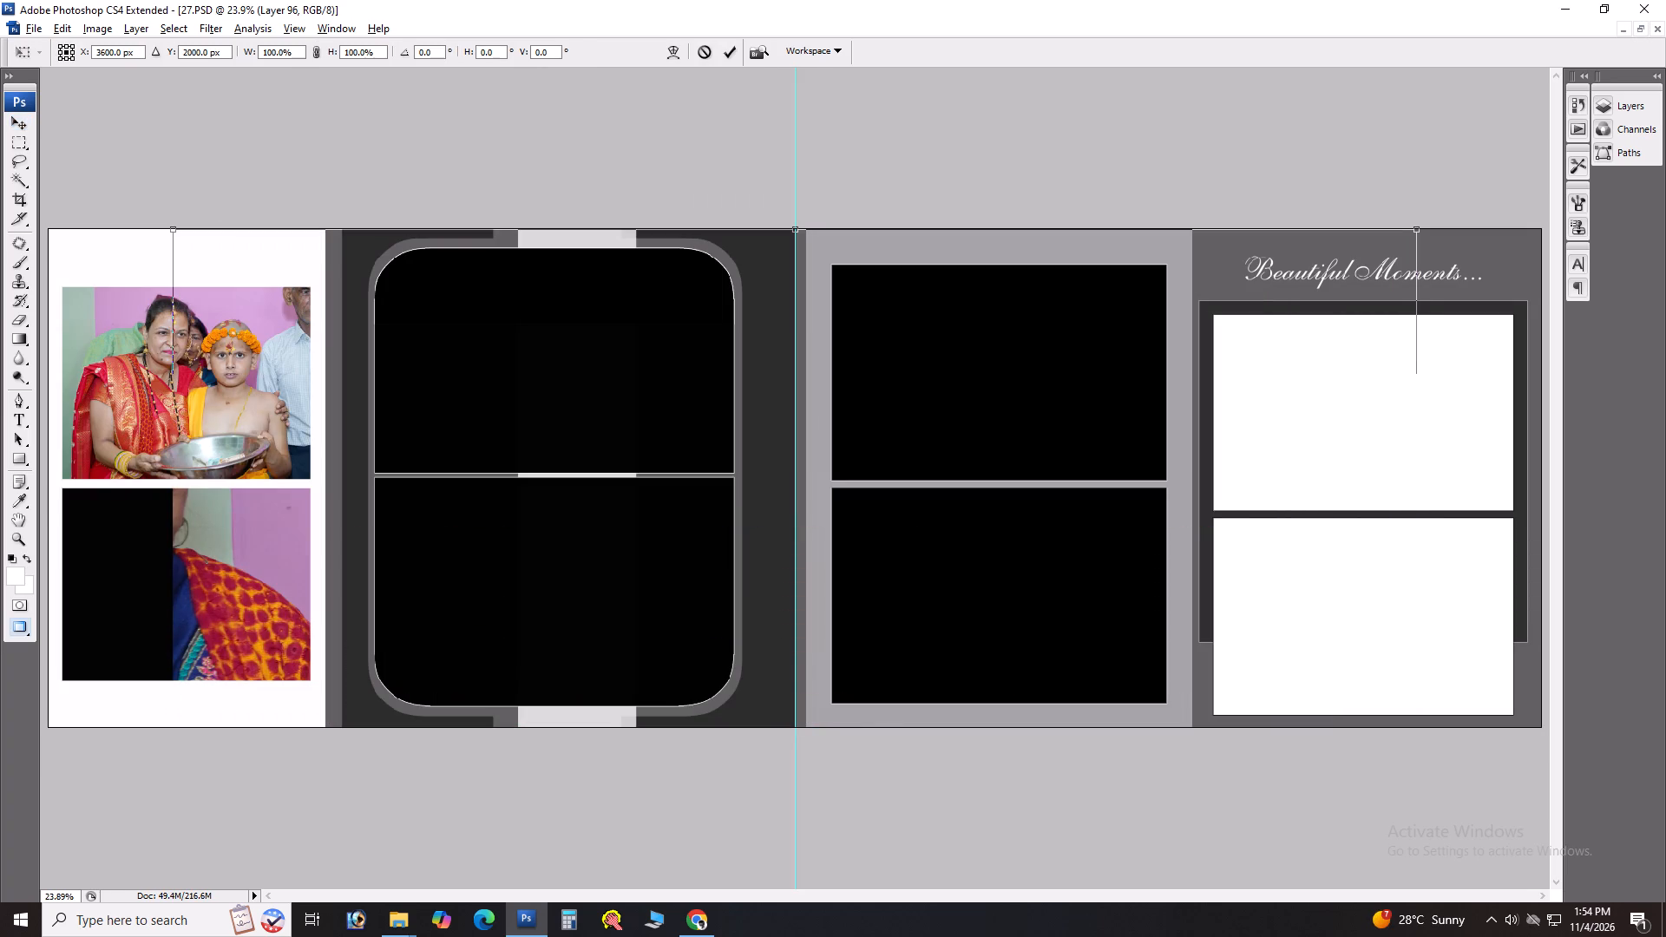
{"action": "left_click_drag", "start_coordinate": [168, 227], "coordinate": [547, 548], "text": "alt+shift"}
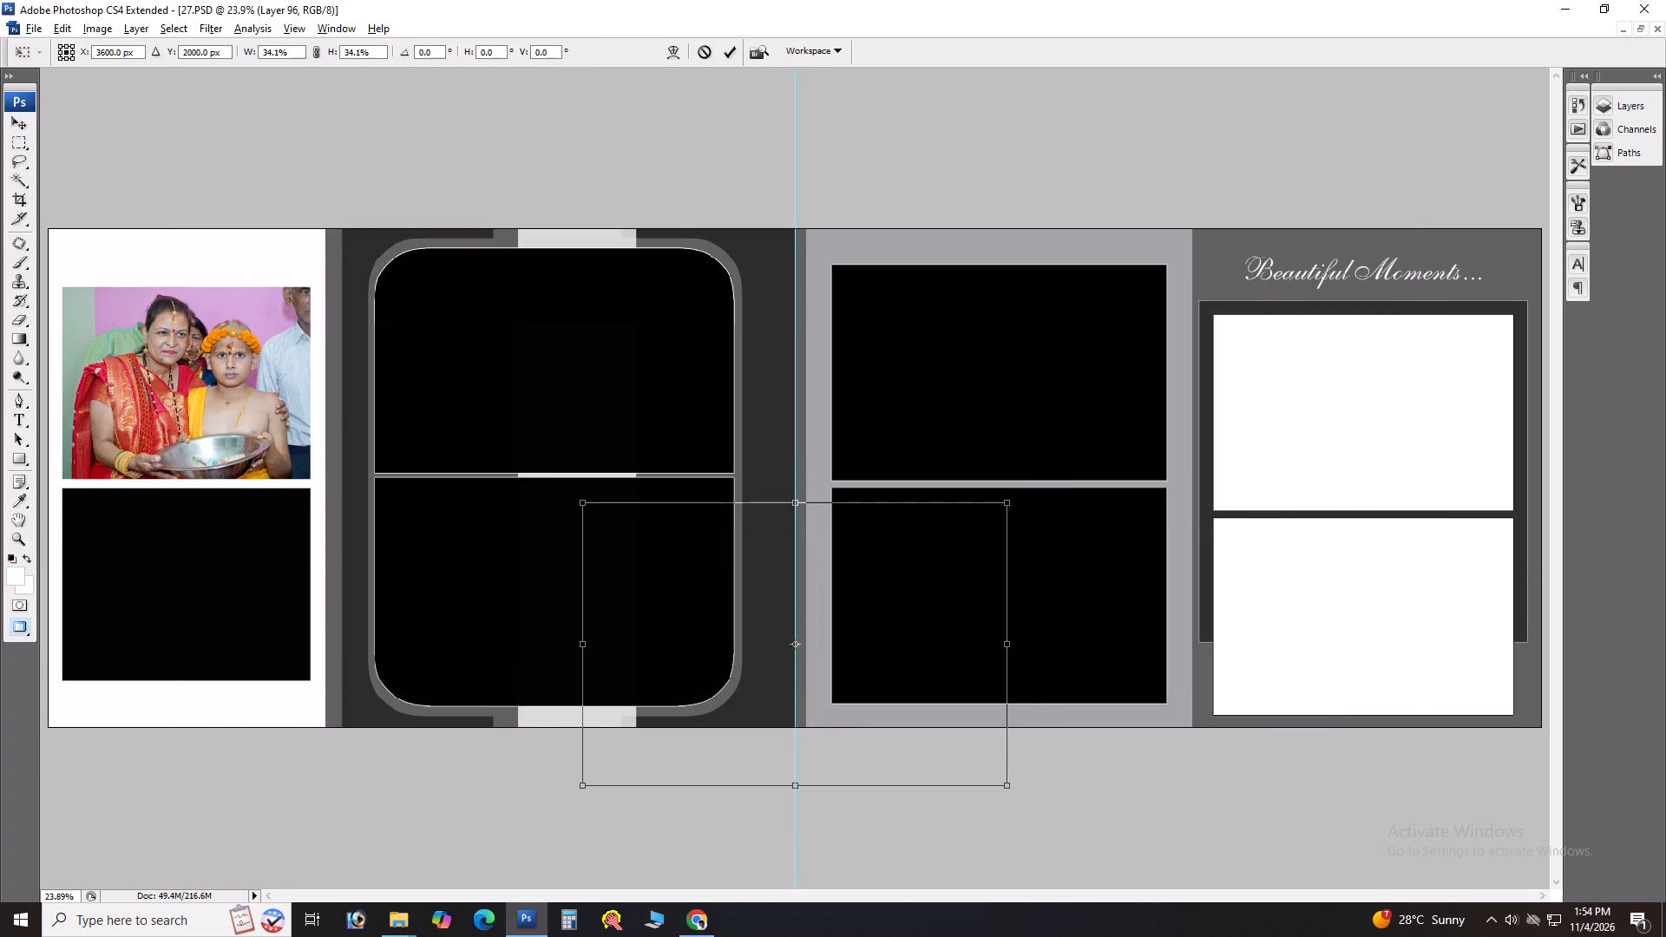
{"action": "left_click_drag", "start_coordinate": [795, 594], "coordinate": [203, 532]}
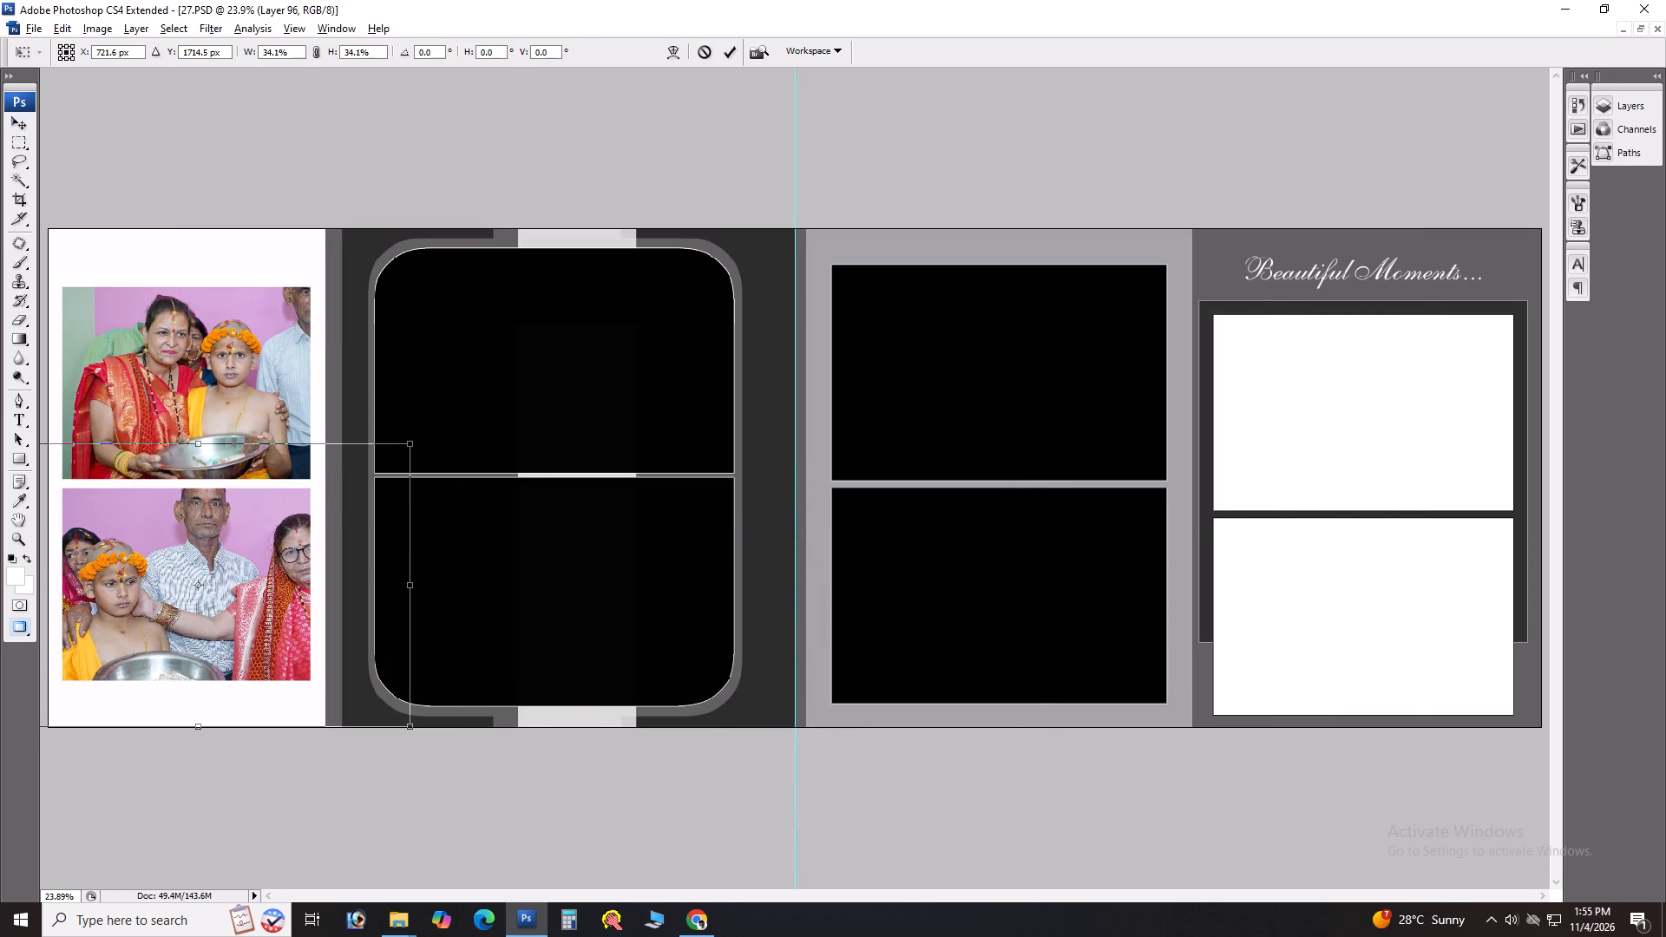
{"action": "left_click_drag", "start_coordinate": [409, 448], "coordinate": [321, 479], "text": "alt+shift"}
{"action": "left_click_drag", "start_coordinate": [266, 539], "coordinate": [260, 539]}
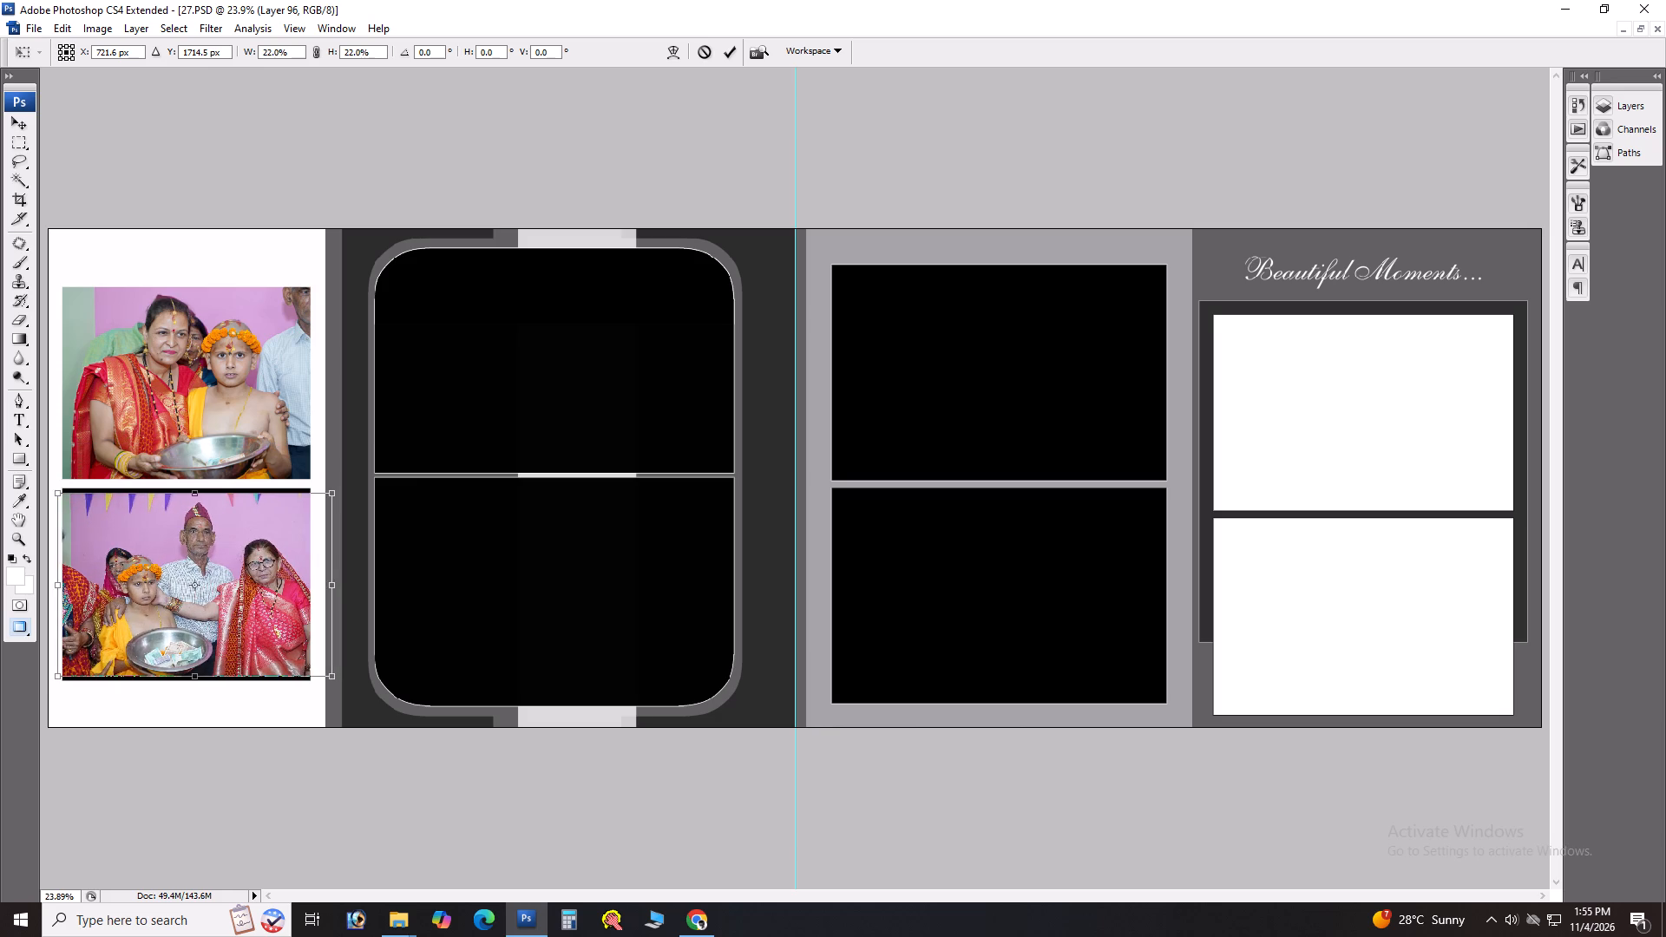
{"action": "left_click_drag", "start_coordinate": [260, 539], "coordinate": [247, 535]}
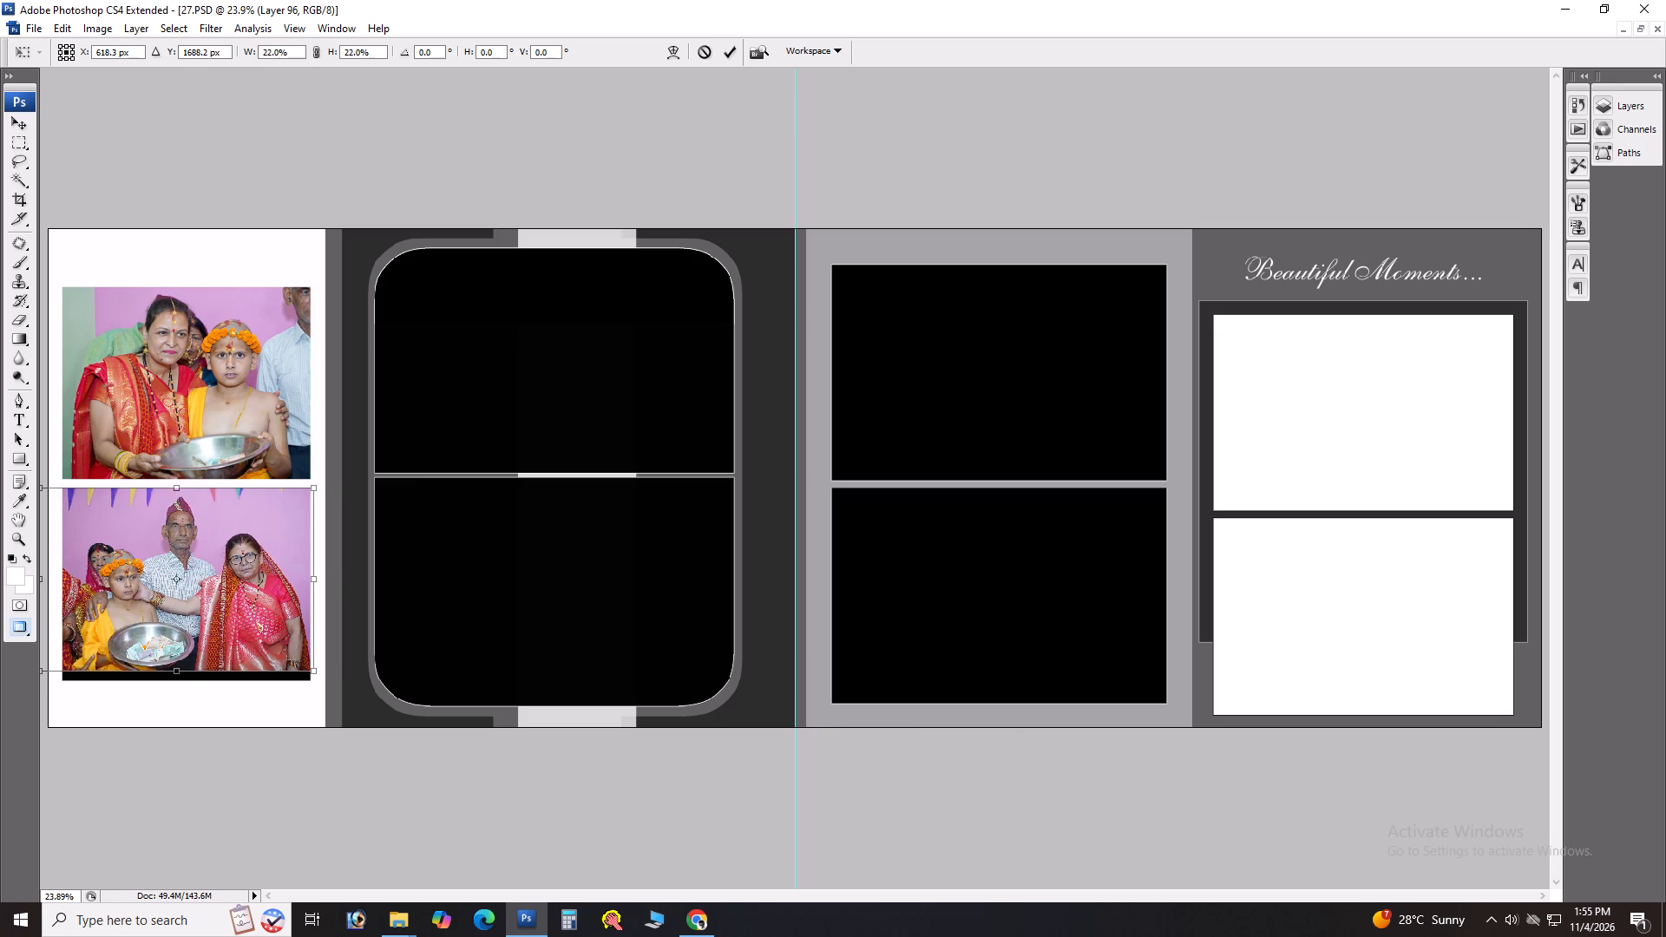
{"action": "left_click", "coordinate": [307, 672], "text": "shift"}
{"action": "left_click_drag", "start_coordinate": [319, 669], "coordinate": [324, 681], "text": "shift"}
{"action": "key", "text": "shift+Left"}
{"action": "key", "text": "shift+Left"}
{"action": "key", "text": "shift+Left"}
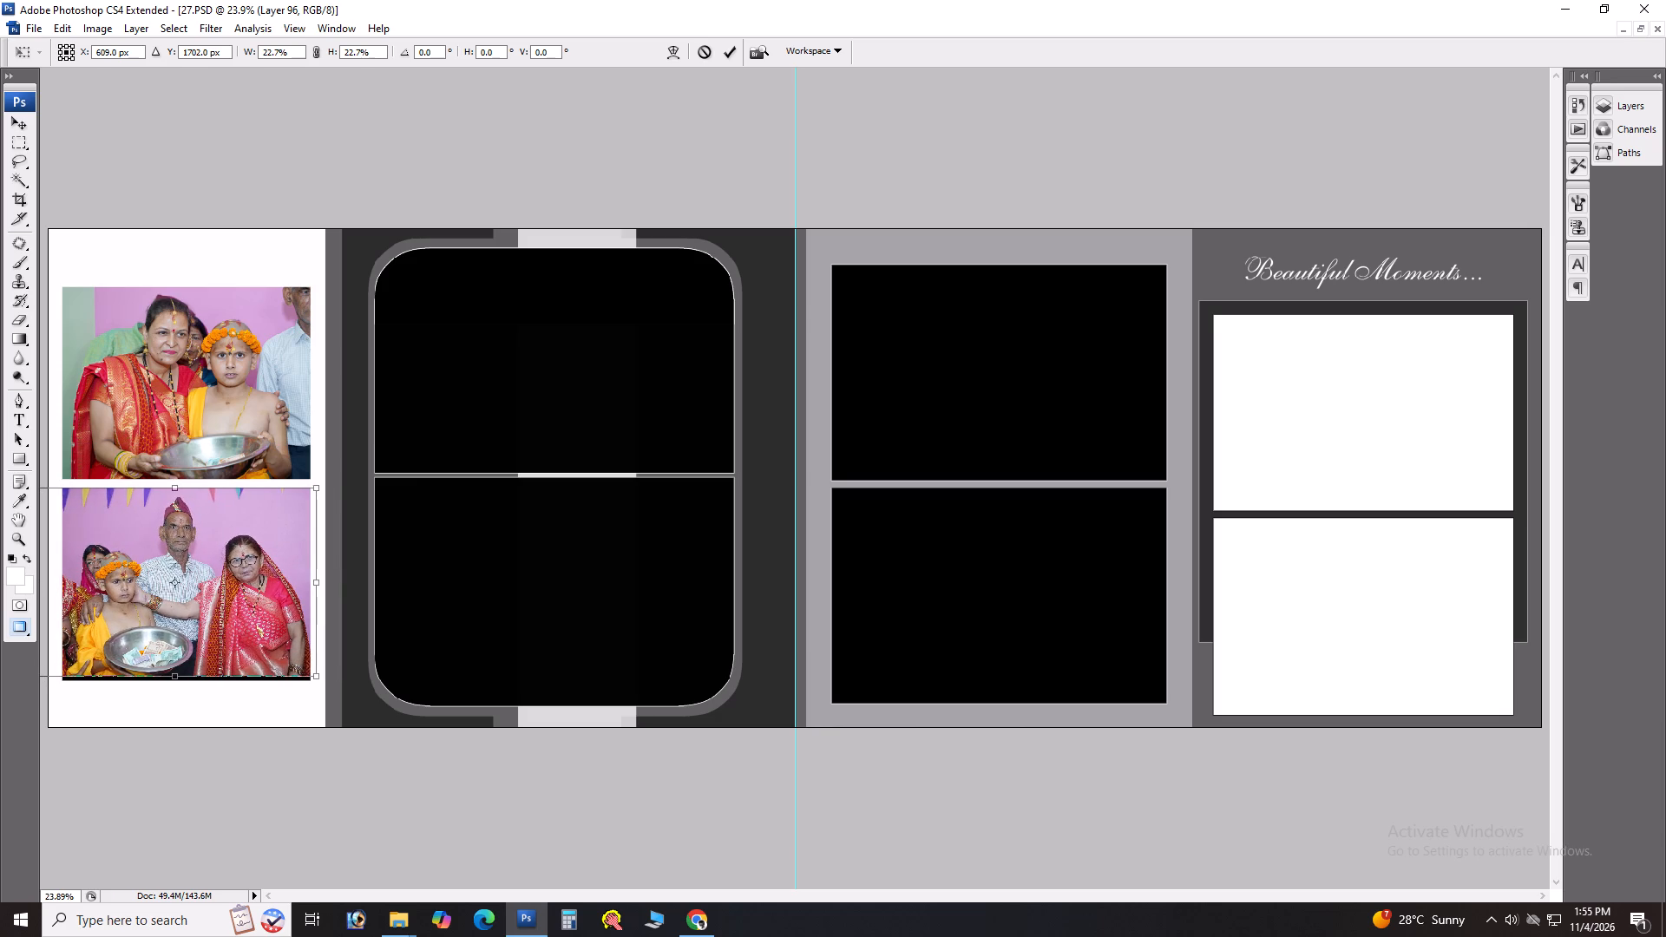
{"action": "key", "text": "Up"}
{"action": "key", "text": "Up"}
{"action": "key", "text": "Up"}
{"action": "key", "text": "Left"}
{"action": "key", "text": "Return"}
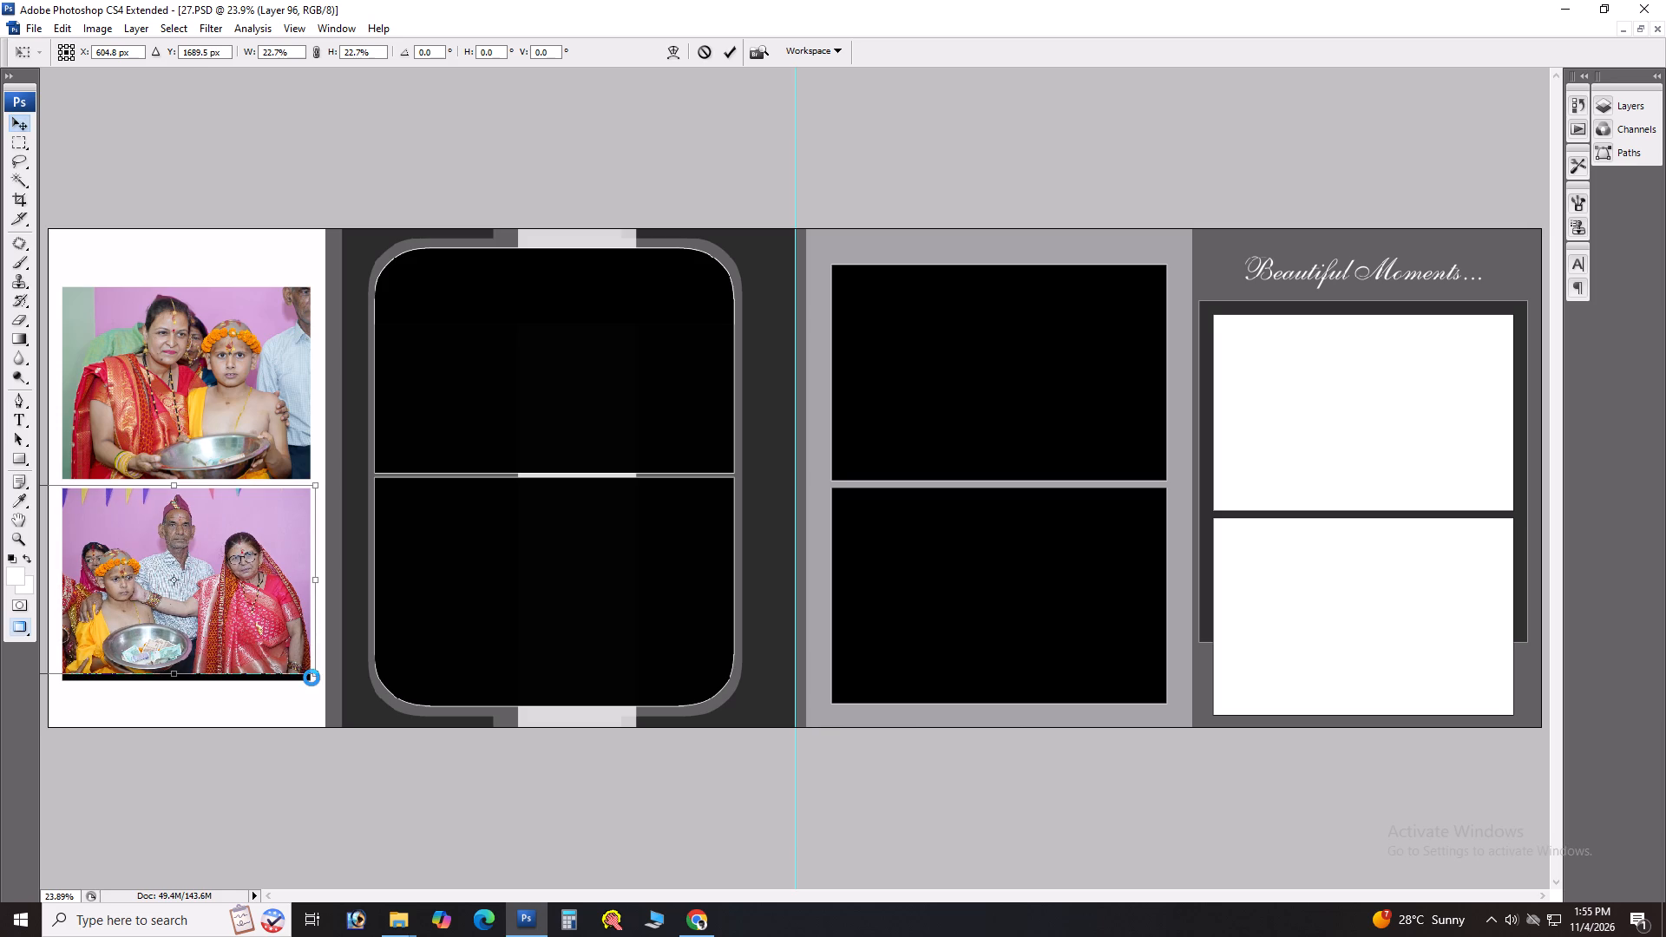
Shorten the lower frame by raising its bottom edge to meet the bottom of the family photo.
{"action": "key", "text": "v"}
{"action": "right_click", "coordinate": [256, 621]}
{"action": "left_click", "coordinate": [298, 644]}
{"action": "key", "text": "ctrl+t"}
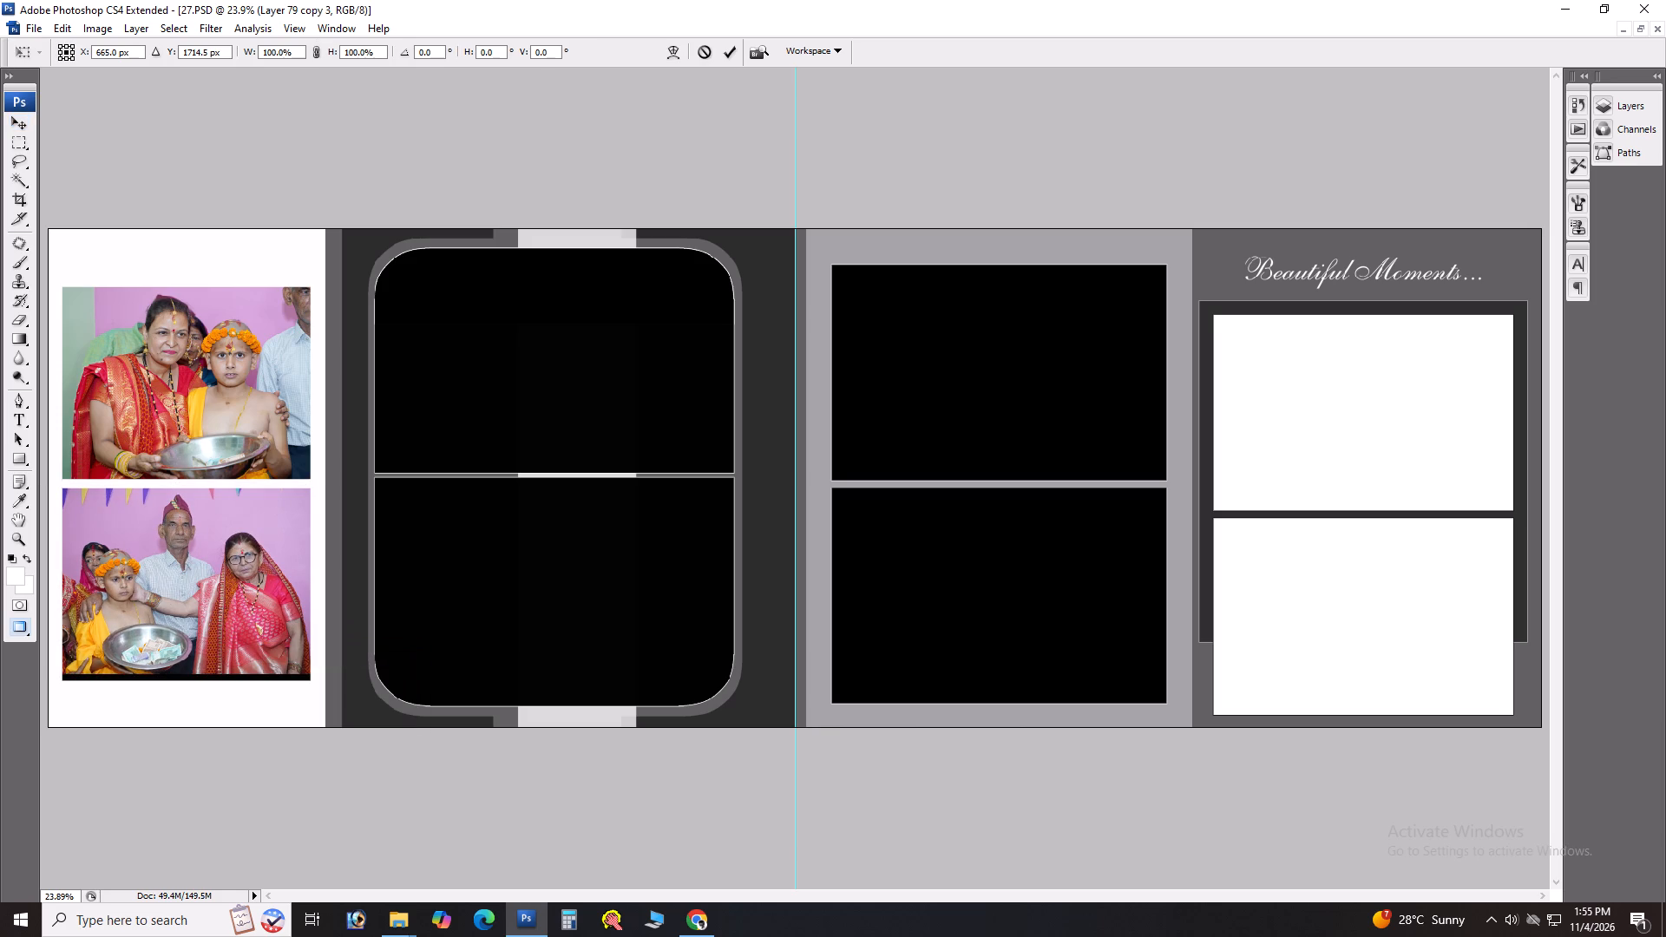
{"action": "left_click_drag", "start_coordinate": [189, 686], "coordinate": [191, 678], "text": "shift"}
{"action": "key", "text": "Return"}
{"action": "key", "text": "v"}
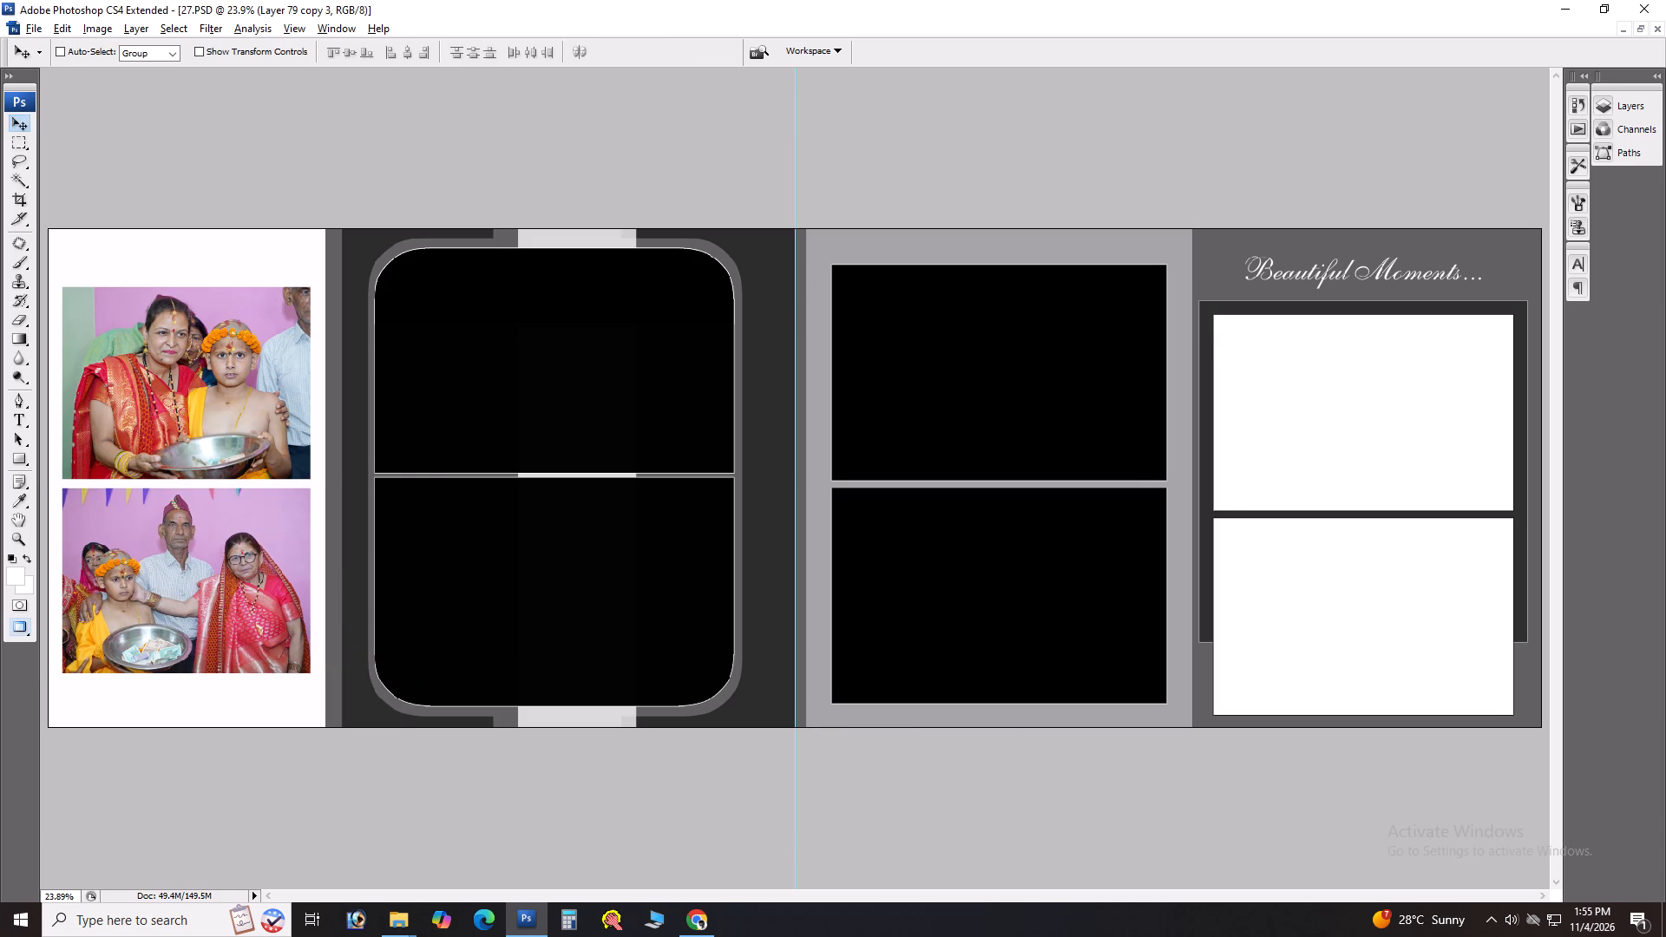
Look through the Clip- Art++ folder for an ornament to decorate the white panel.
{"action": "key", "text": "alt+Tab"}
{"action": "left_click", "coordinate": [803, 530], "text": "alt"}
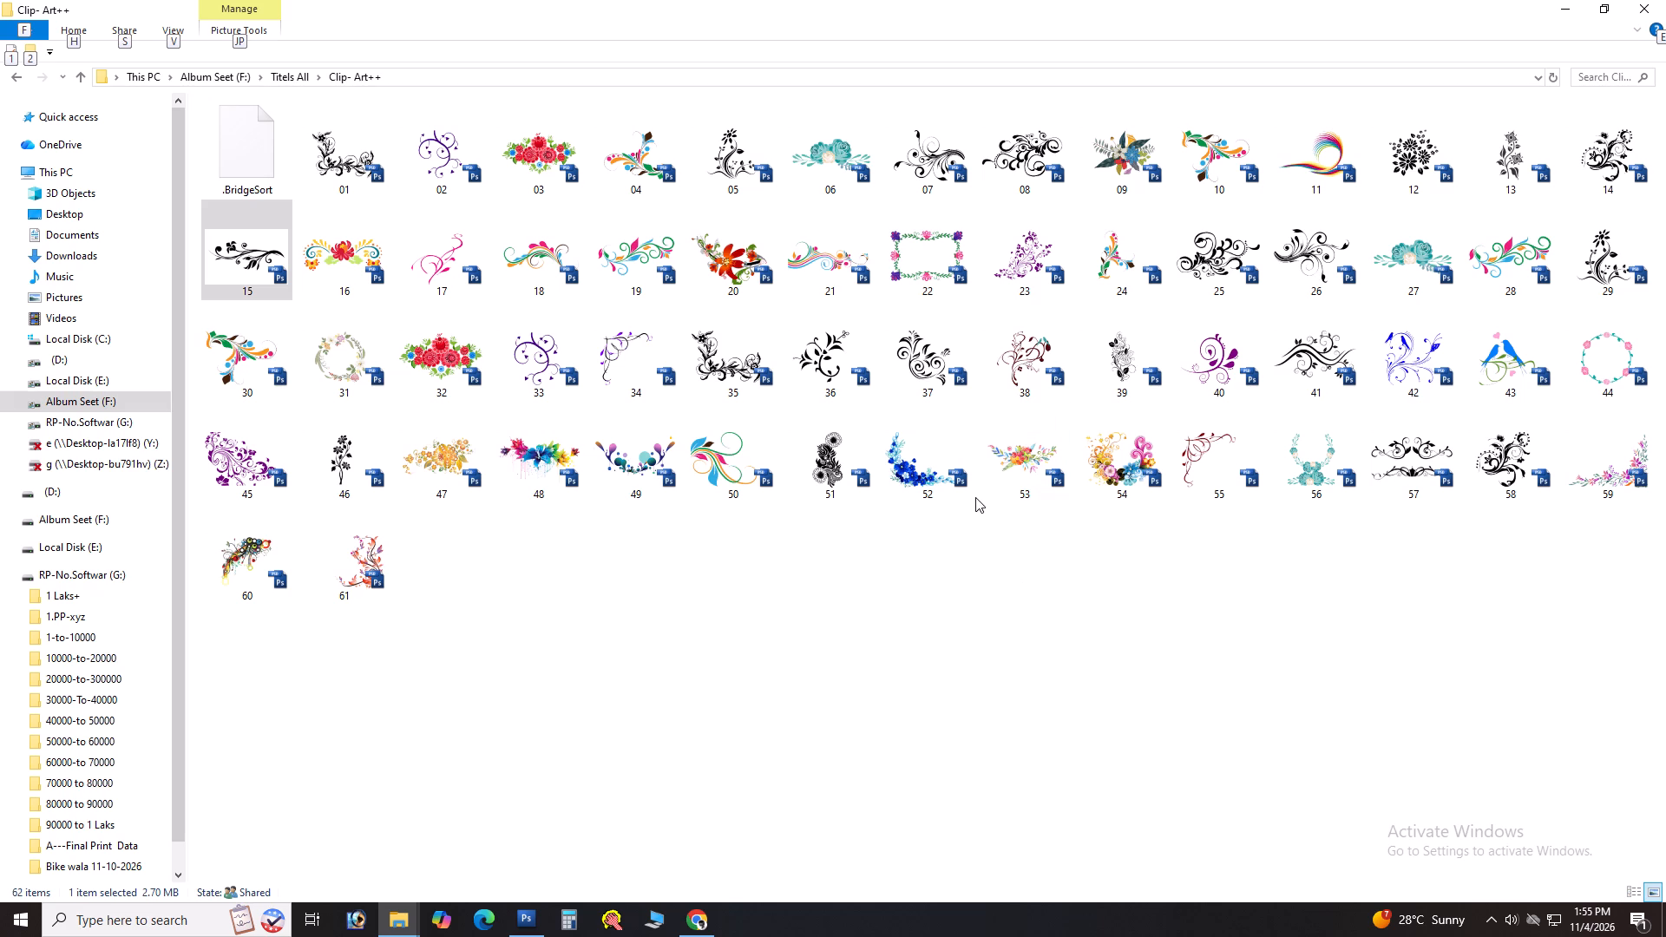
{"action": "left_click", "coordinate": [841, 358]}
{"action": "left_click", "coordinate": [720, 346]}
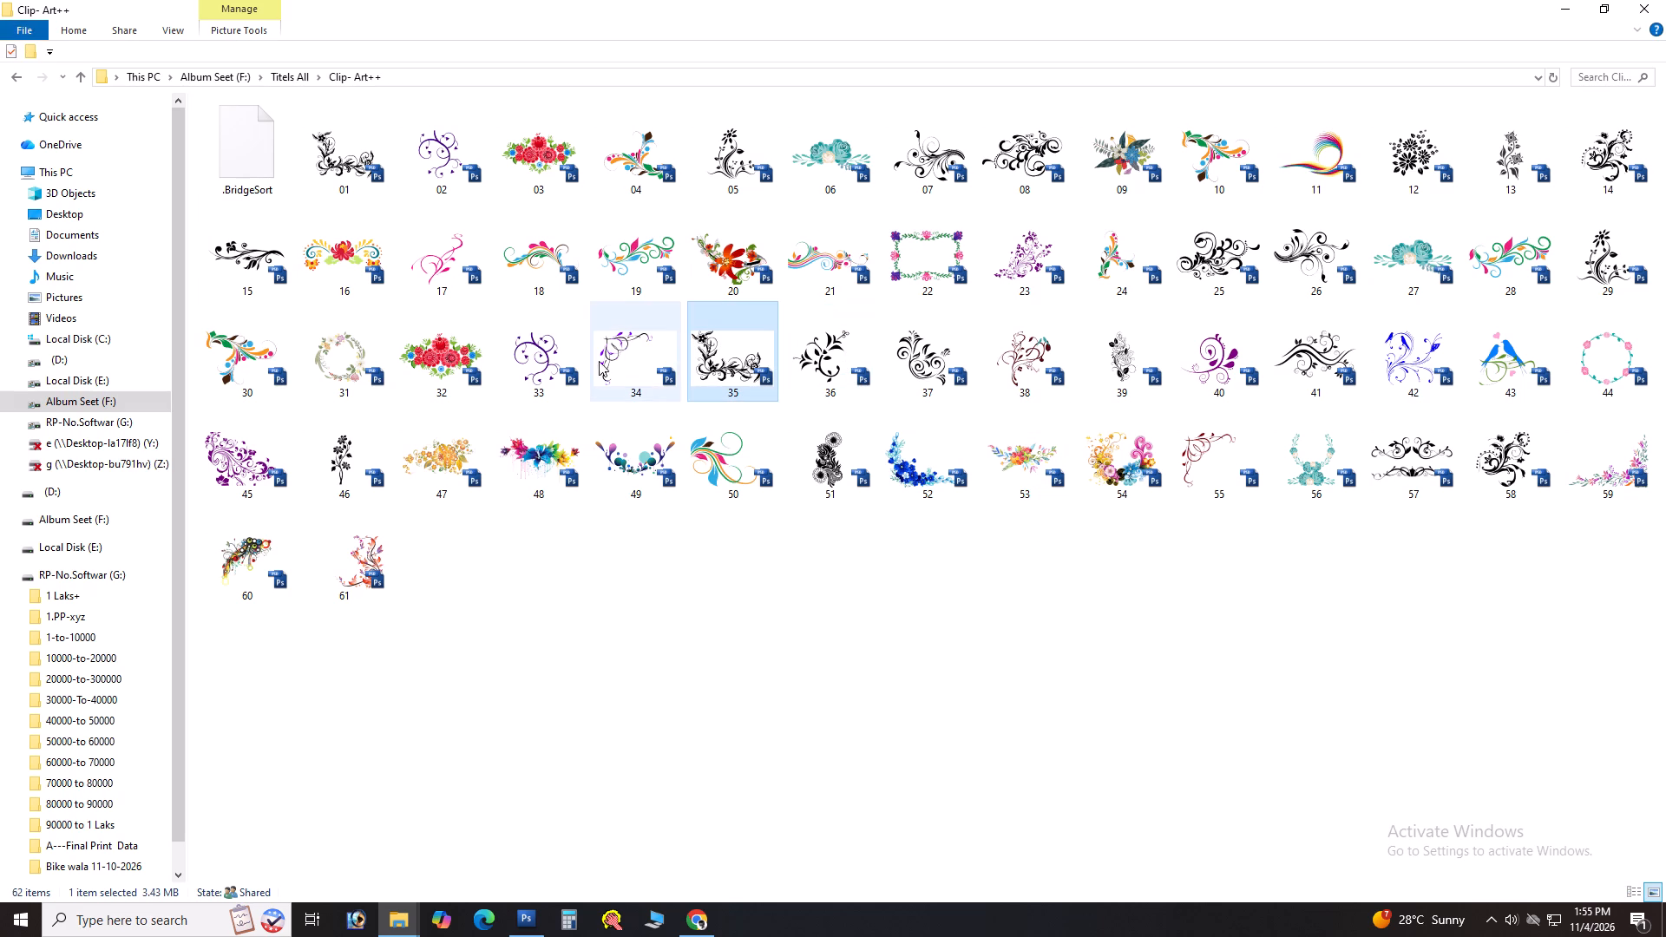
{"action": "left_click", "coordinate": [533, 356]}
{"action": "left_click", "coordinate": [1191, 527]}
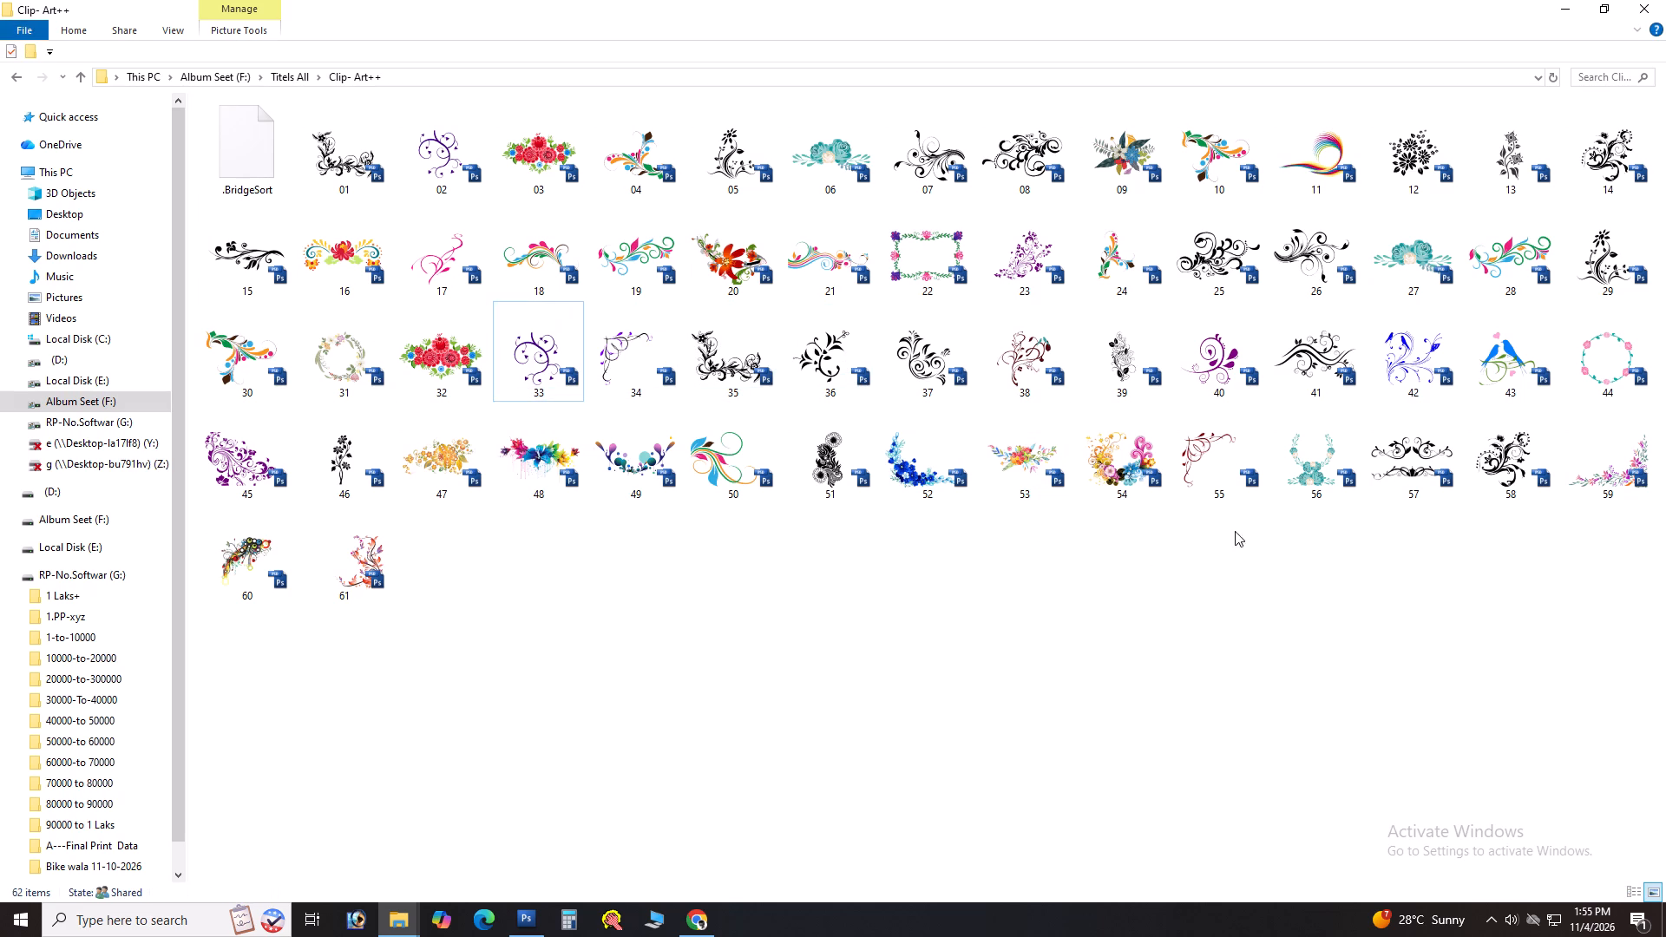
{"action": "left_click", "coordinate": [1479, 468]}
{"action": "left_click", "coordinate": [1407, 174]}
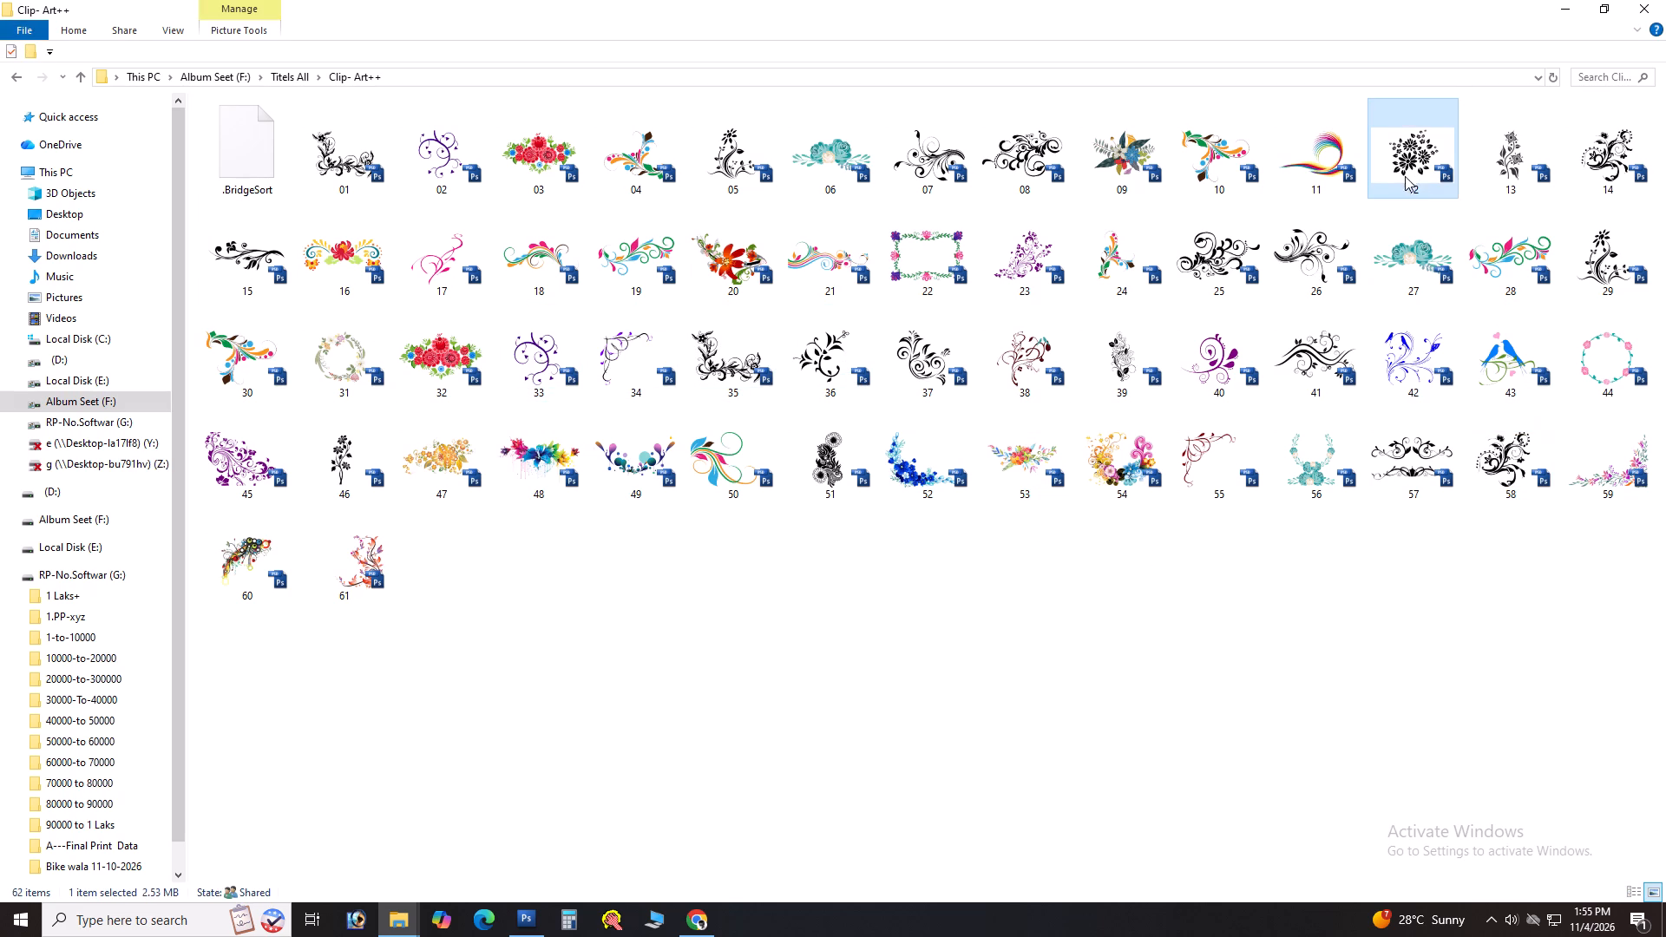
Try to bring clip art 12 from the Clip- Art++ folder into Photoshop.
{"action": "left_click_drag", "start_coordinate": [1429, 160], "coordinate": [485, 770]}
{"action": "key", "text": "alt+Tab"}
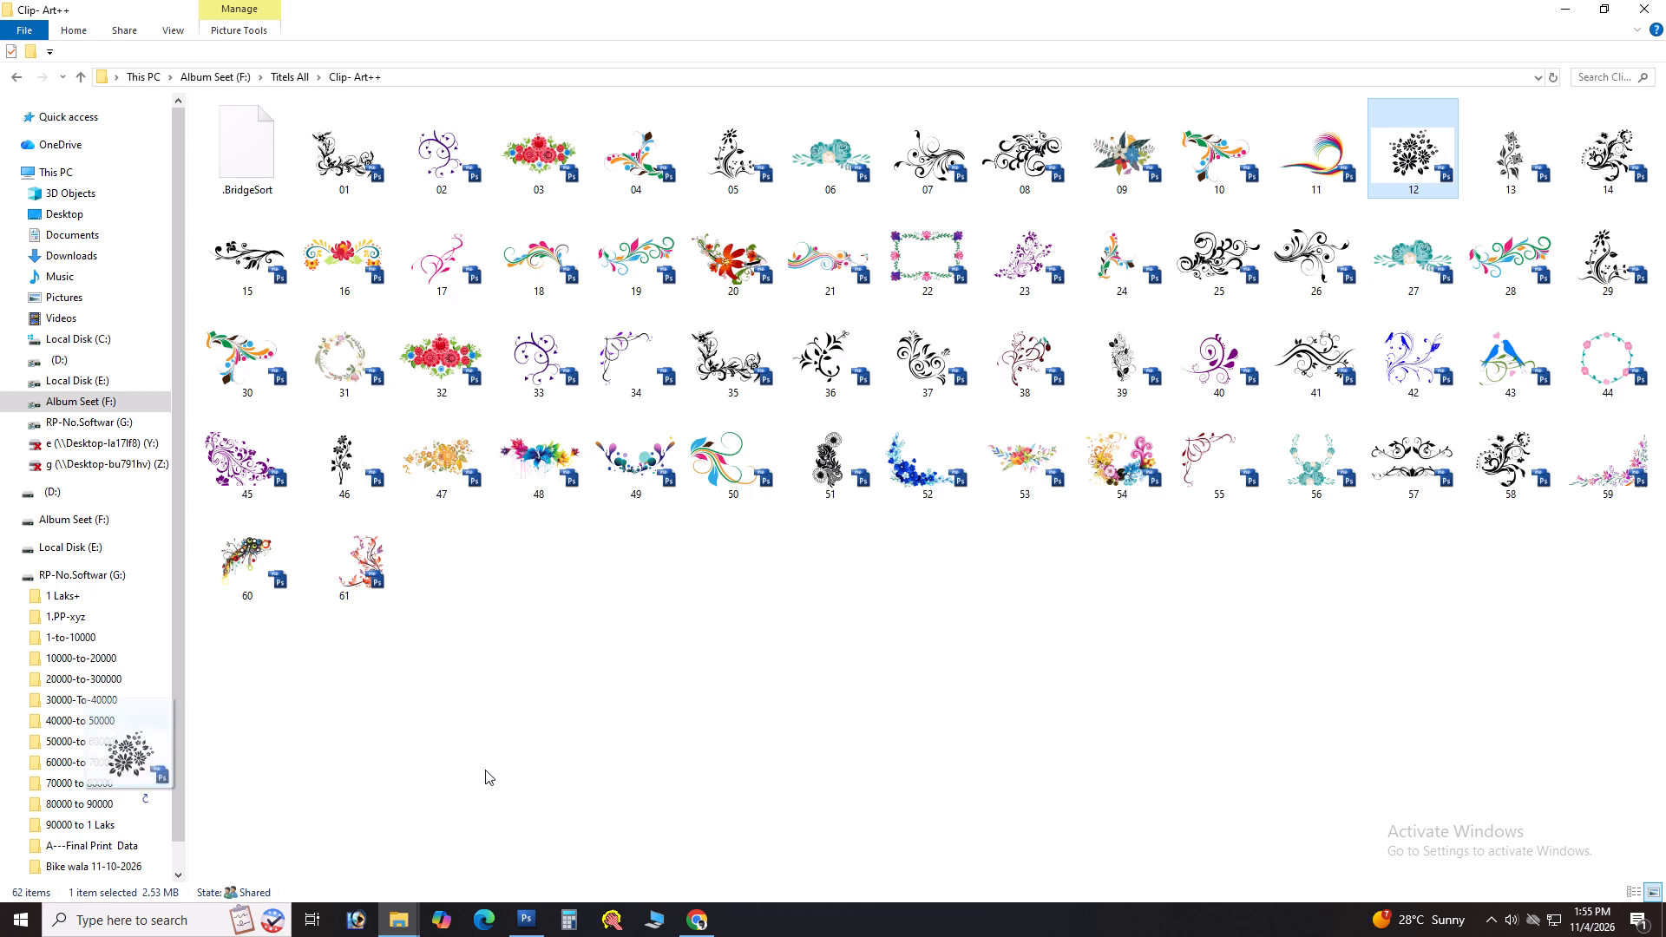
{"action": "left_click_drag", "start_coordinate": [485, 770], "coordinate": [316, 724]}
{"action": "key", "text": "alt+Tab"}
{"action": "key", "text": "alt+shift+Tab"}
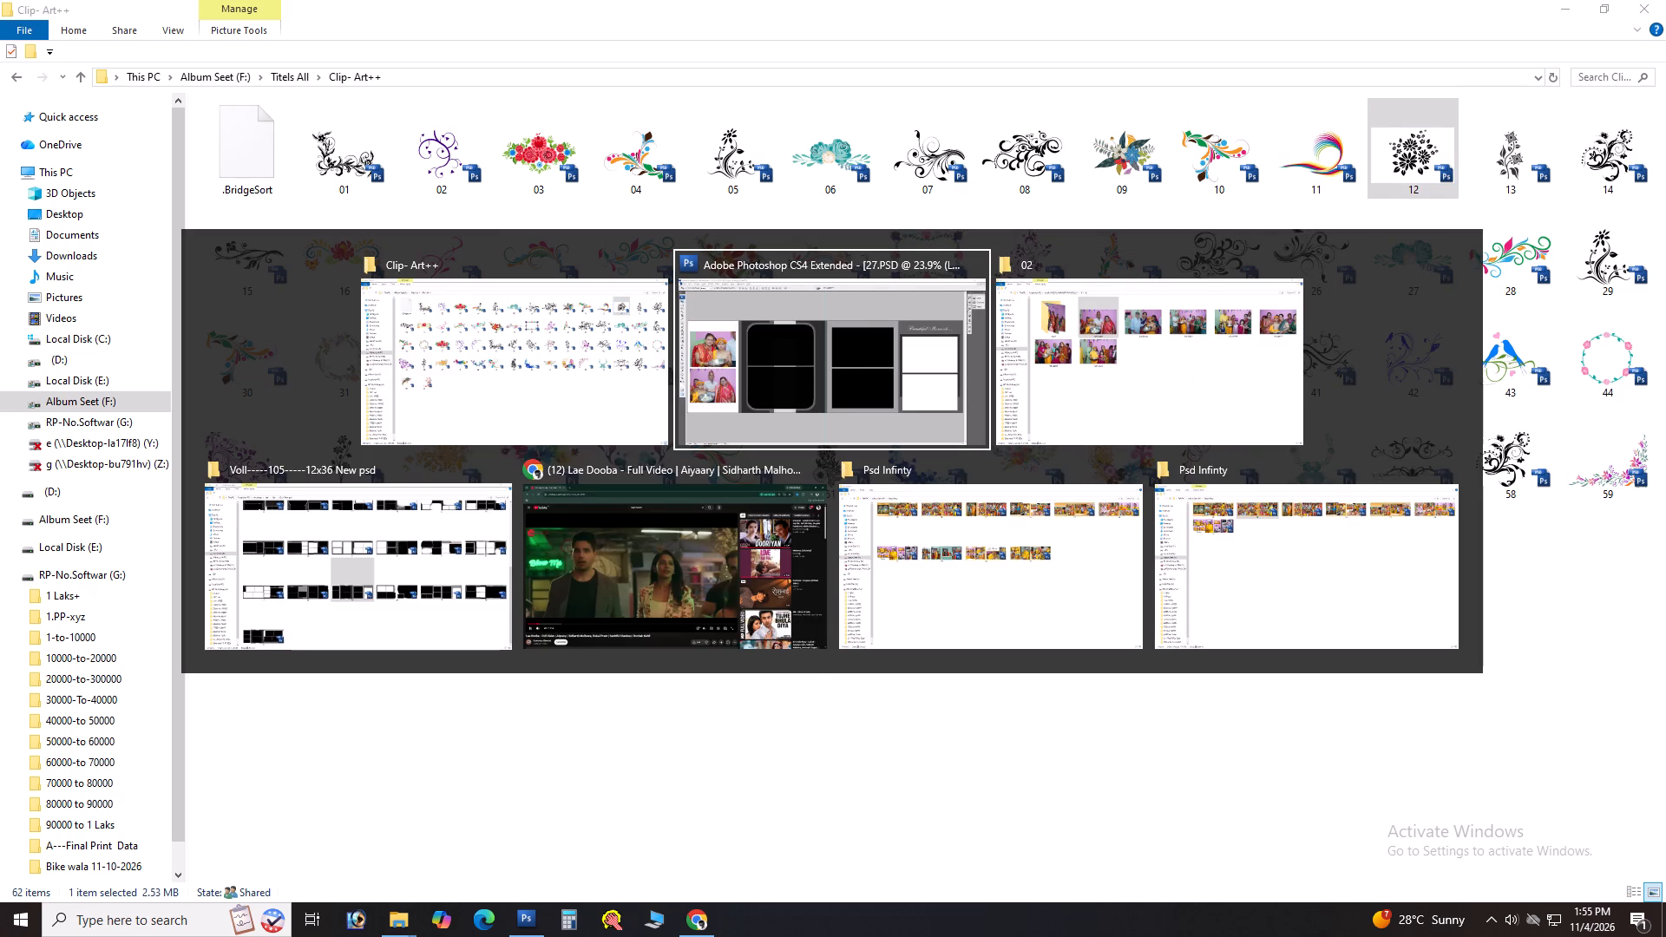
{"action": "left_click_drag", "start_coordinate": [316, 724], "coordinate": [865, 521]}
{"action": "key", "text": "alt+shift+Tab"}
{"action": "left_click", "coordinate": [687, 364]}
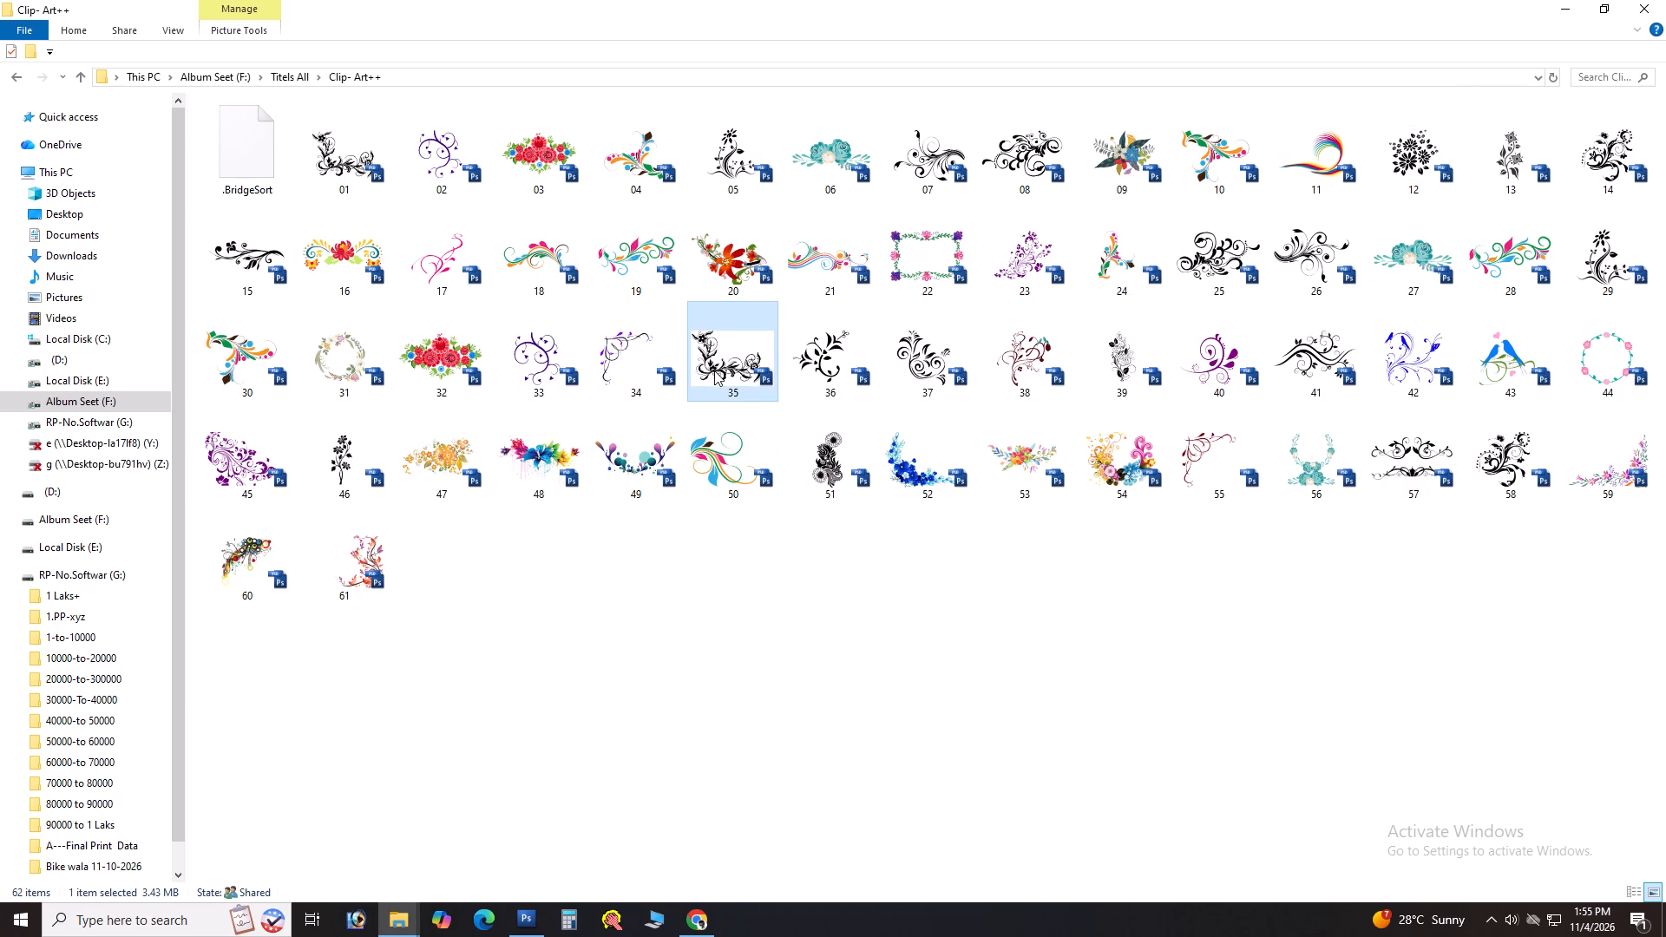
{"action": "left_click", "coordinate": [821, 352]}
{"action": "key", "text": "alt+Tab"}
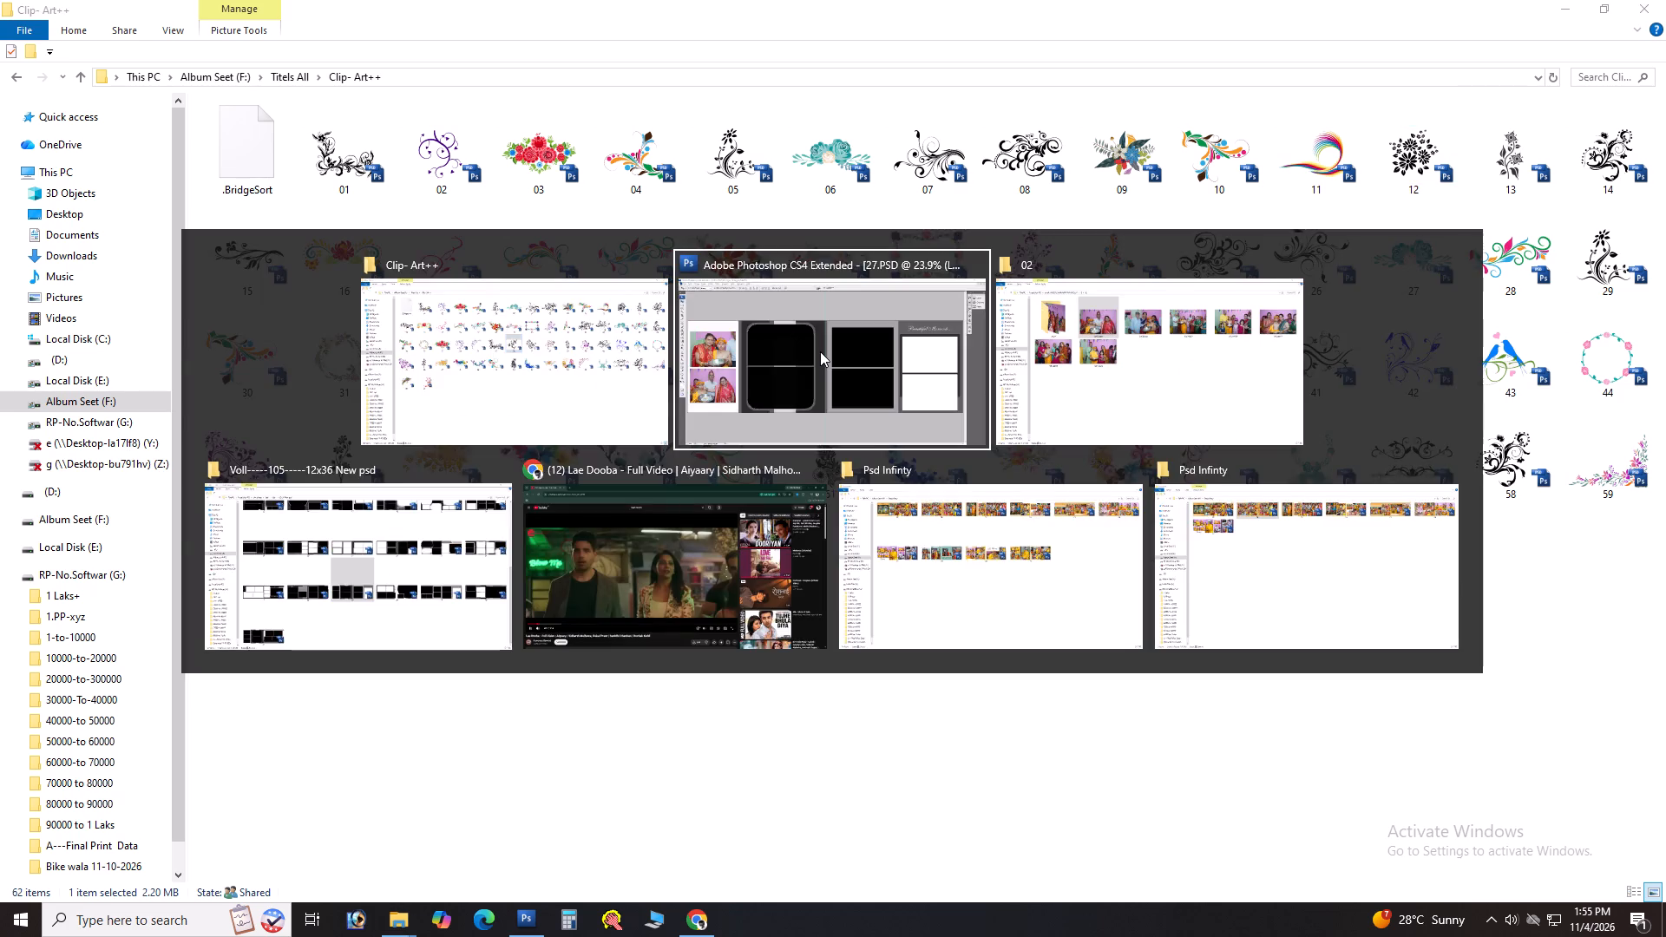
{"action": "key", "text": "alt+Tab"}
Check the properties of the Clip- Art++ folder in Titels All and reopen the folder.
{"action": "left_click", "coordinate": [784, 516]}
{"action": "key", "text": "BackSpace"}
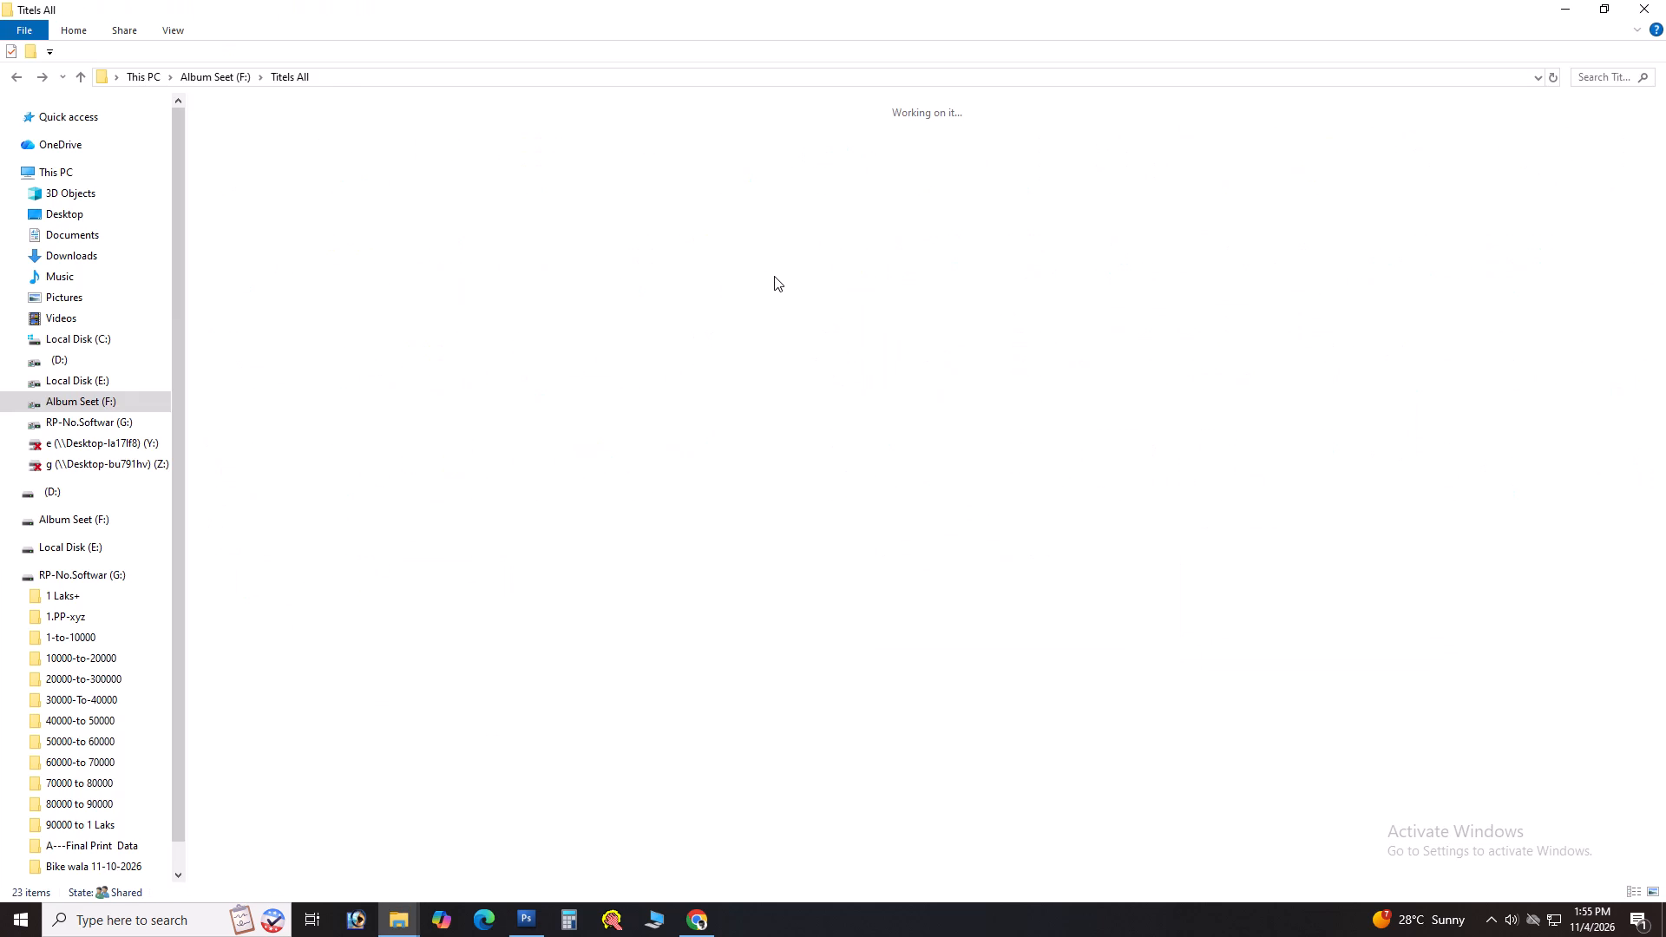
{"action": "right_click", "coordinate": [1243, 265]}
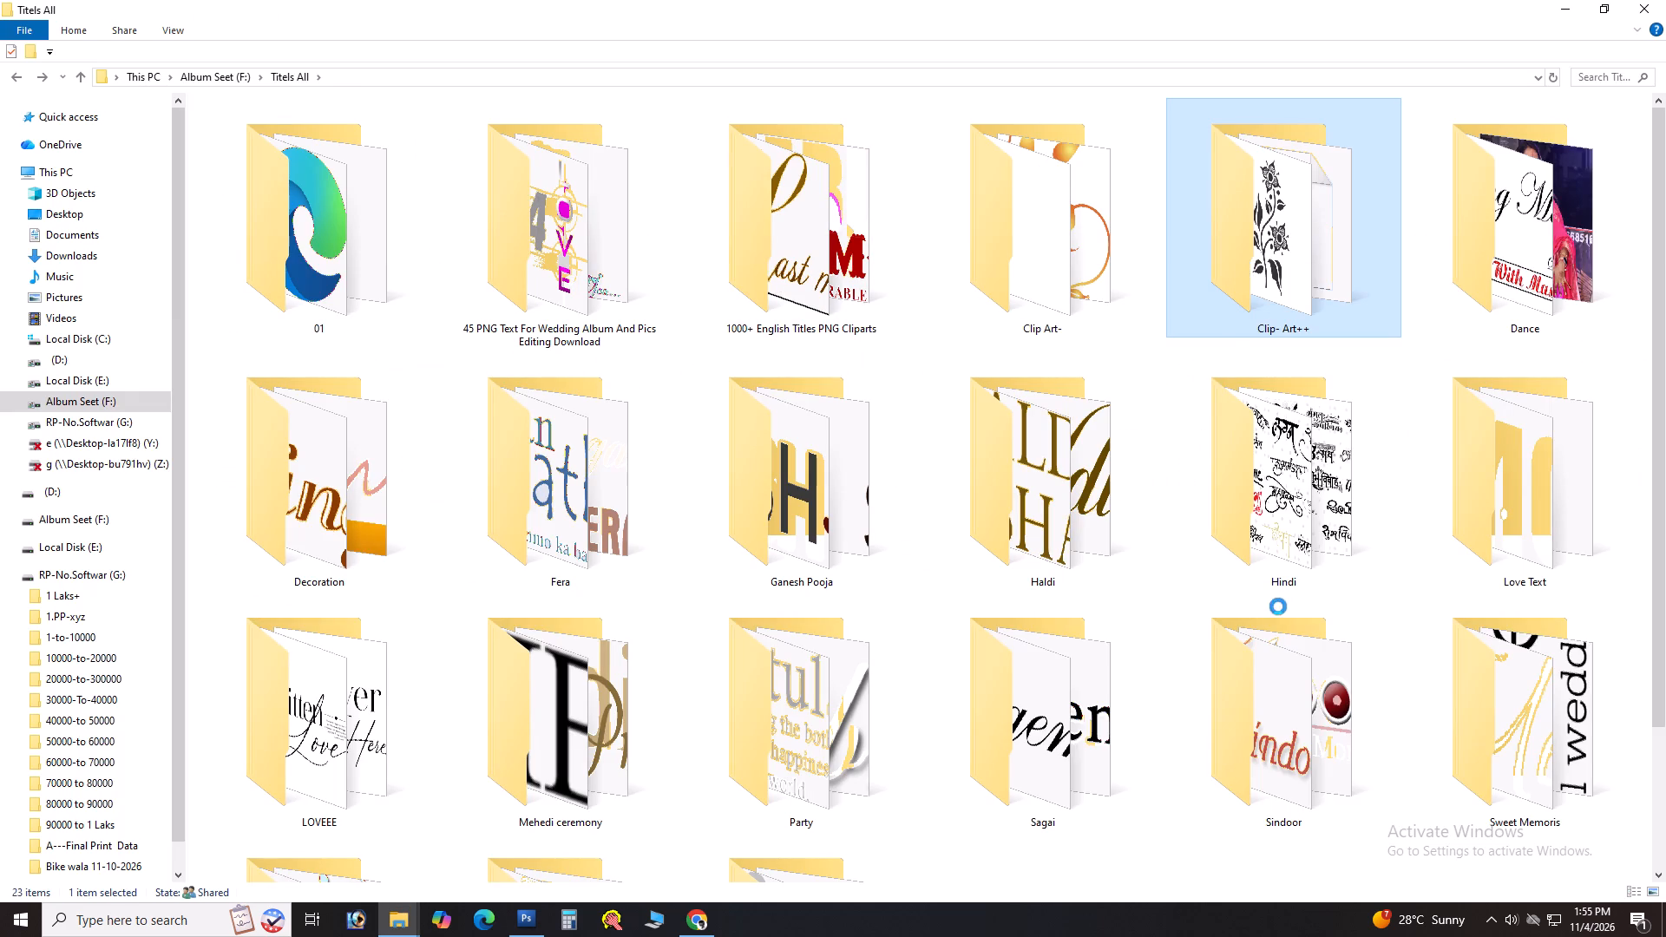
{"action": "left_click", "coordinate": [1318, 795]}
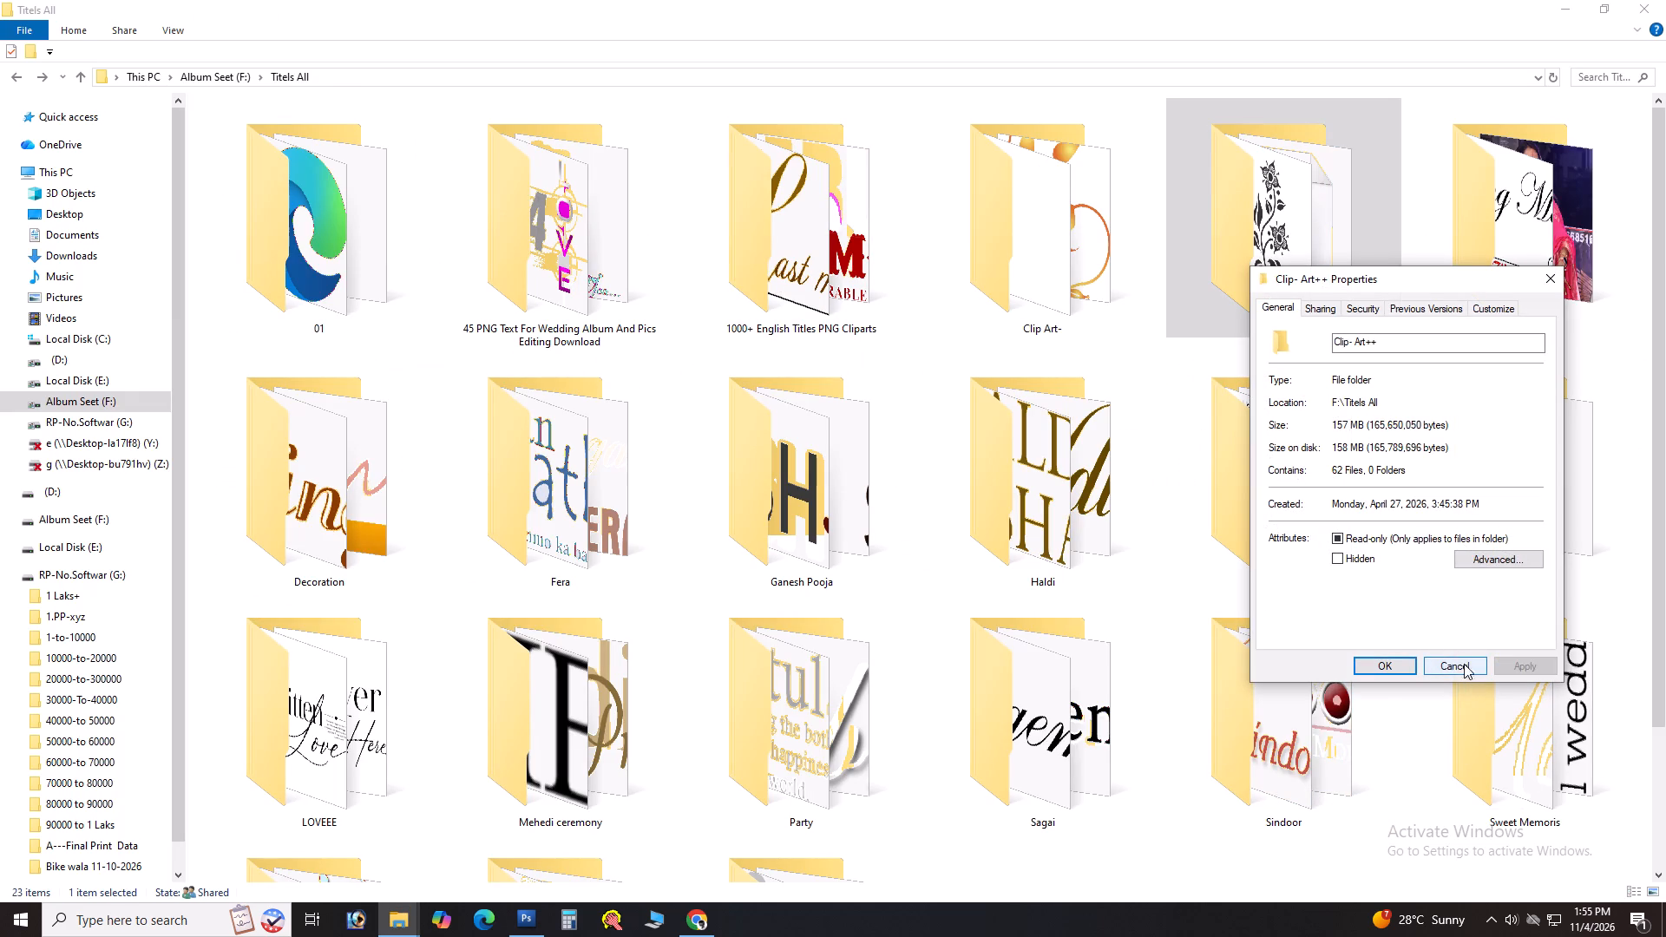
{"action": "left_click", "coordinate": [1453, 676]}
{"action": "left_click", "coordinate": [1453, 674]}
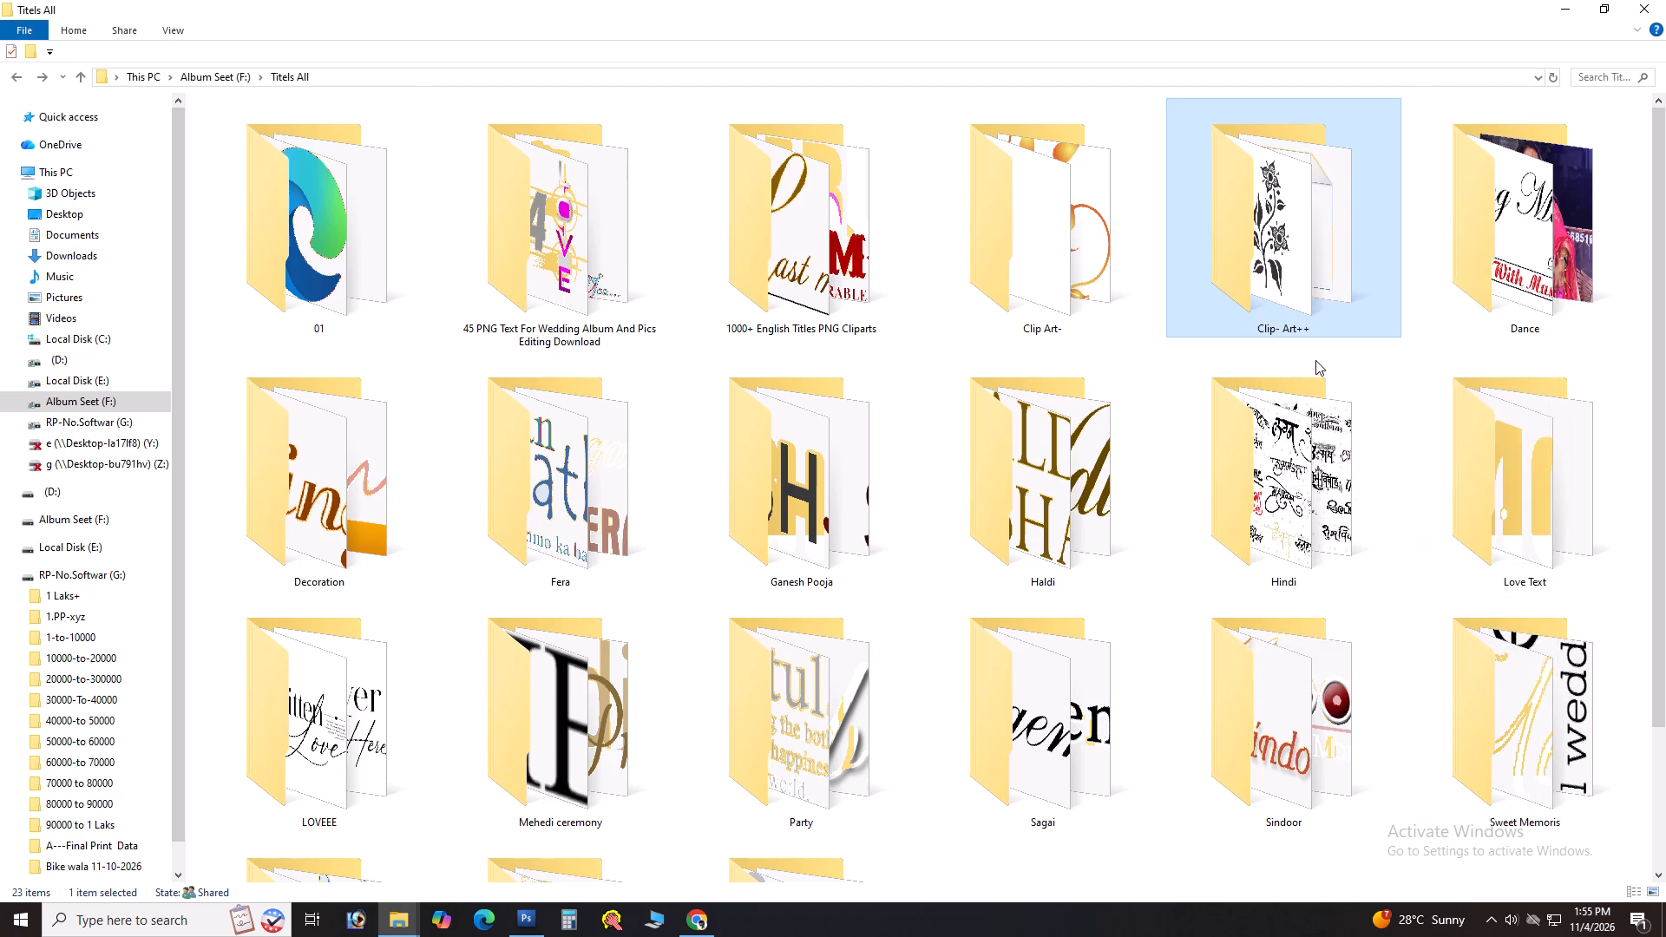
{"action": "double_click", "coordinate": [1302, 271]}
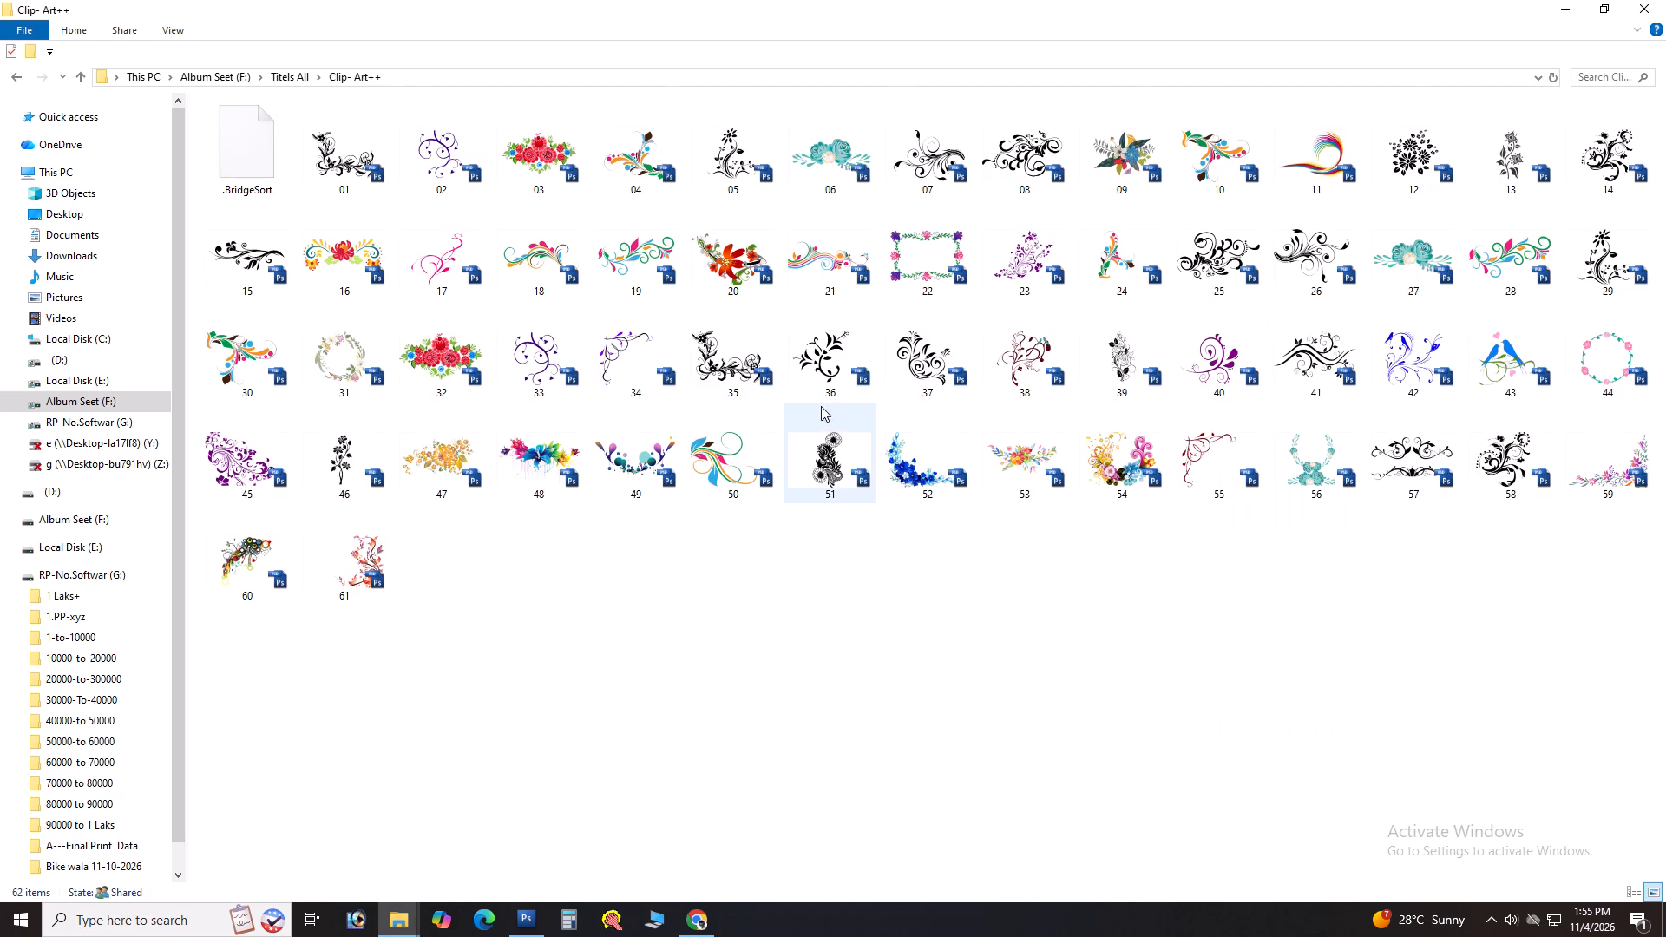
Enlarge the clip art thumbnails and open the purple swirl, file 40, in Photoshop.
{"action": "scroll", "coordinate": [639, 403], "scroll_direction": "up", "scroll_amount": 6, "text": "ctrl"}
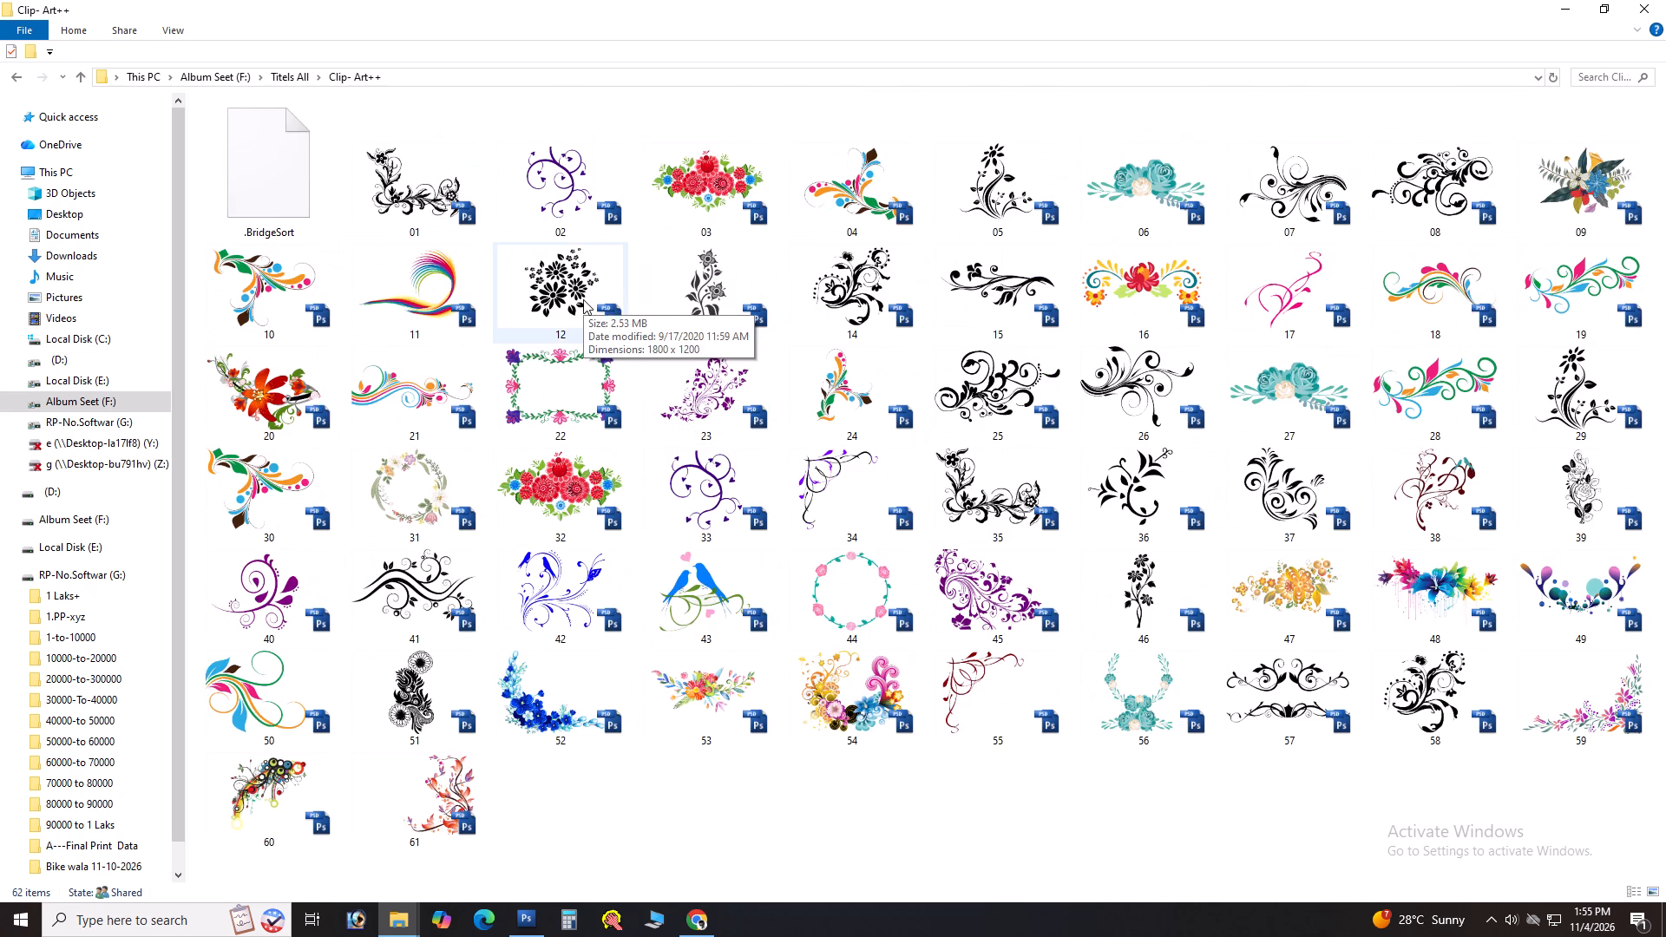
{"action": "left_click", "coordinate": [583, 299]}
{"action": "left_click_drag", "start_coordinate": [581, 291], "coordinate": [562, 295]}
{"action": "left_click", "coordinate": [416, 573]}
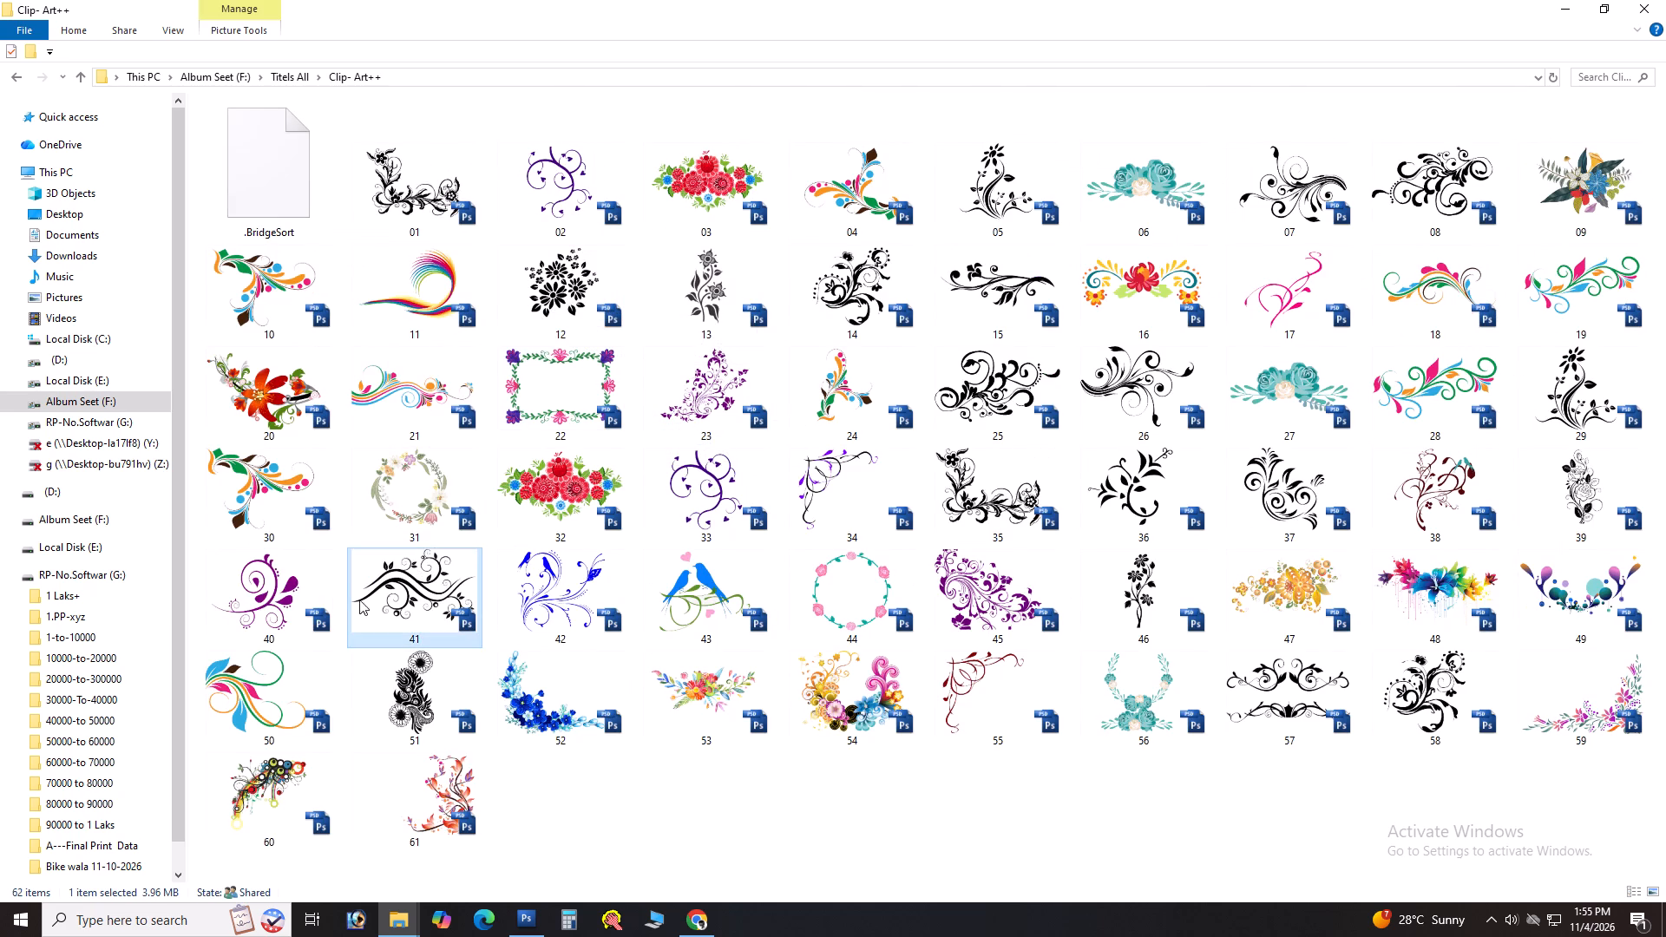
{"action": "left_click", "coordinate": [297, 616]}
{"action": "left_click_drag", "start_coordinate": [223, 608], "coordinate": [285, 516]}
{"action": "key", "text": "alt+Tab"}
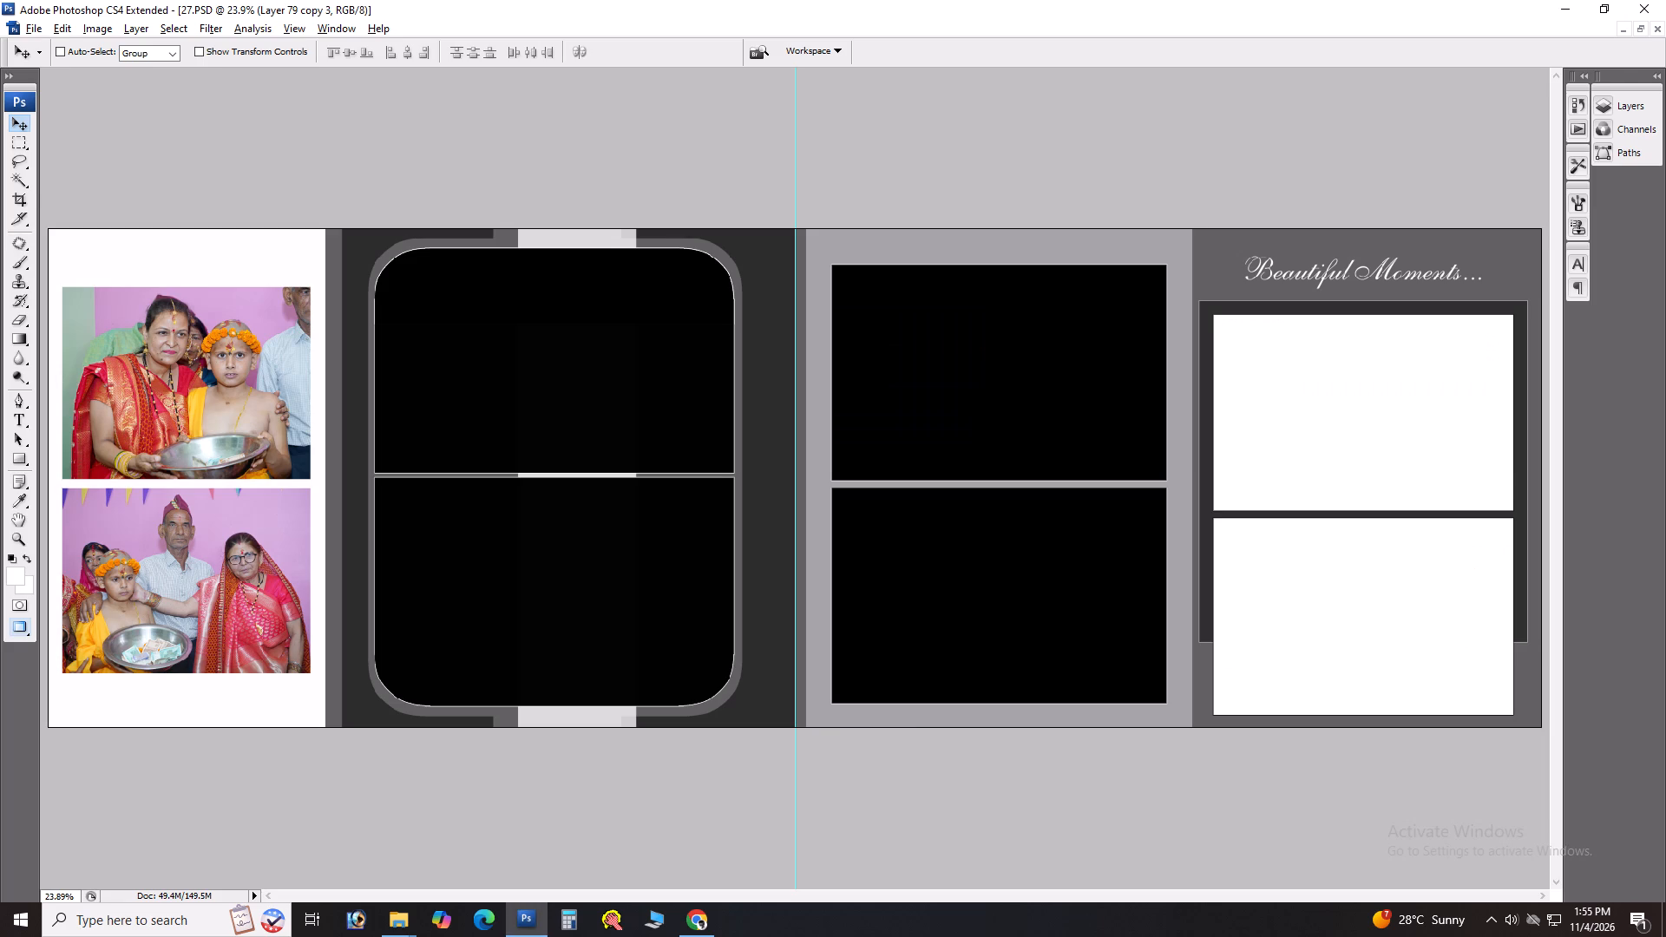
Cut the purple swirl, close file 40 without saving, and paste the swirl onto sheet 27.
{"action": "key", "text": "ctrl+a"}
{"action": "key", "text": "ctrl+x"}
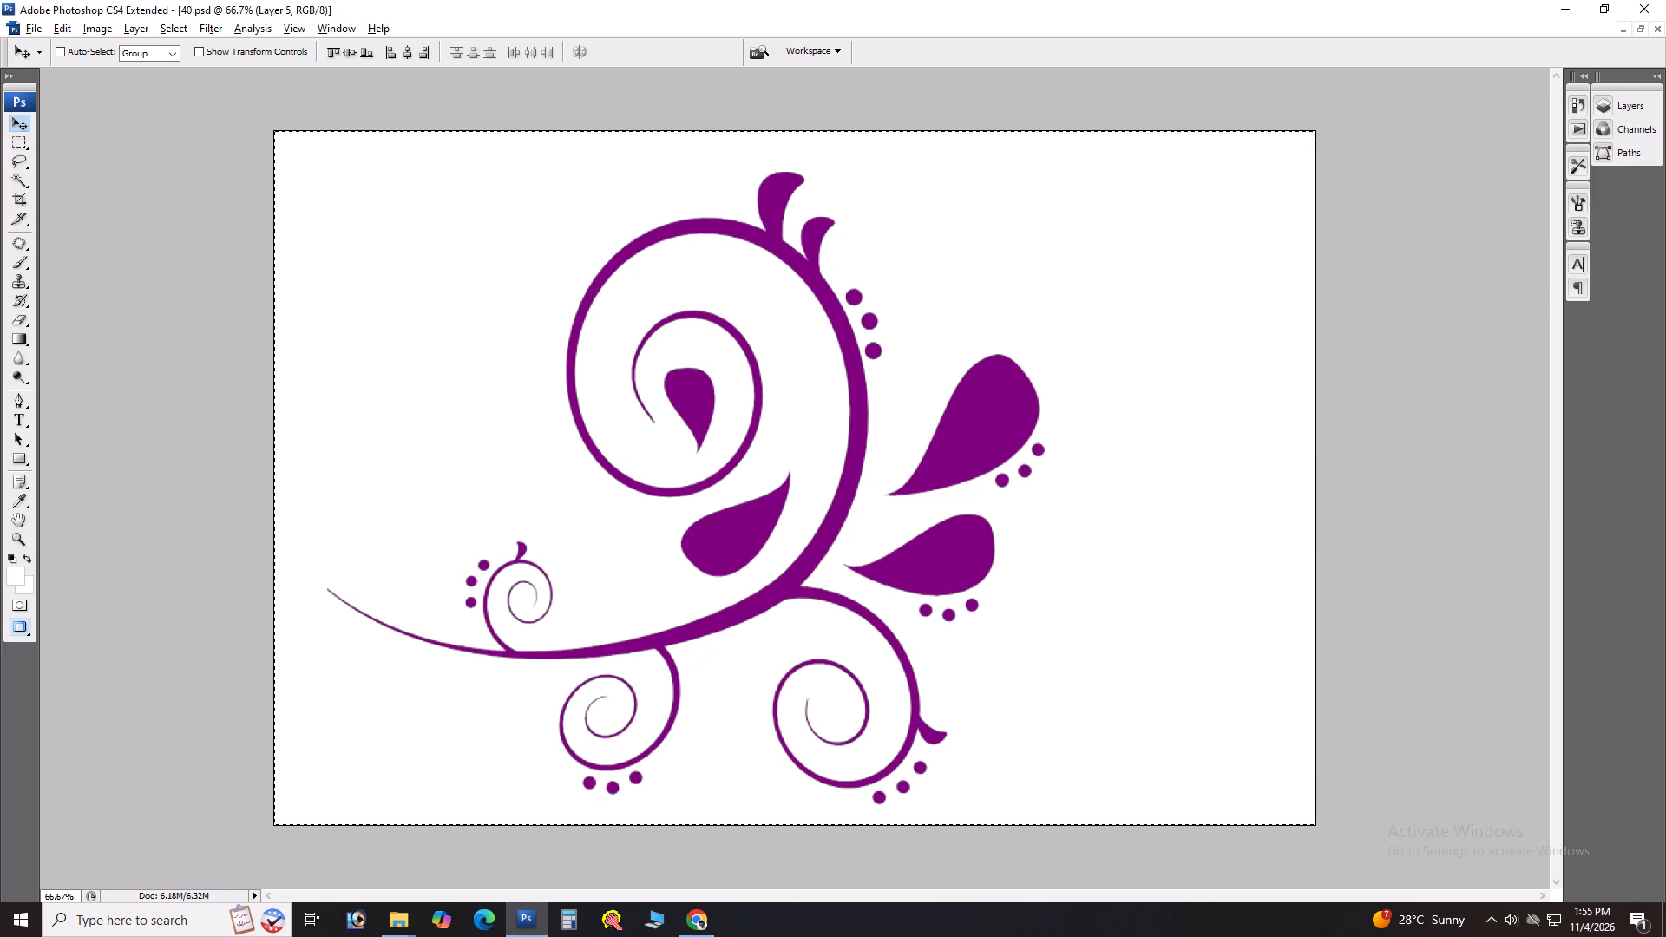
{"action": "key", "text": "ctrl+w"}
{"action": "key", "text": "Tab"}
{"action": "key", "text": "space"}
{"action": "key", "text": "ctrl+v"}
Move the purple swirl to the bottom of the white panel and scale it down.
{"action": "key", "text": "ctrl+t"}
{"action": "left_click_drag", "start_coordinate": [771, 462], "coordinate": [68, 702]}
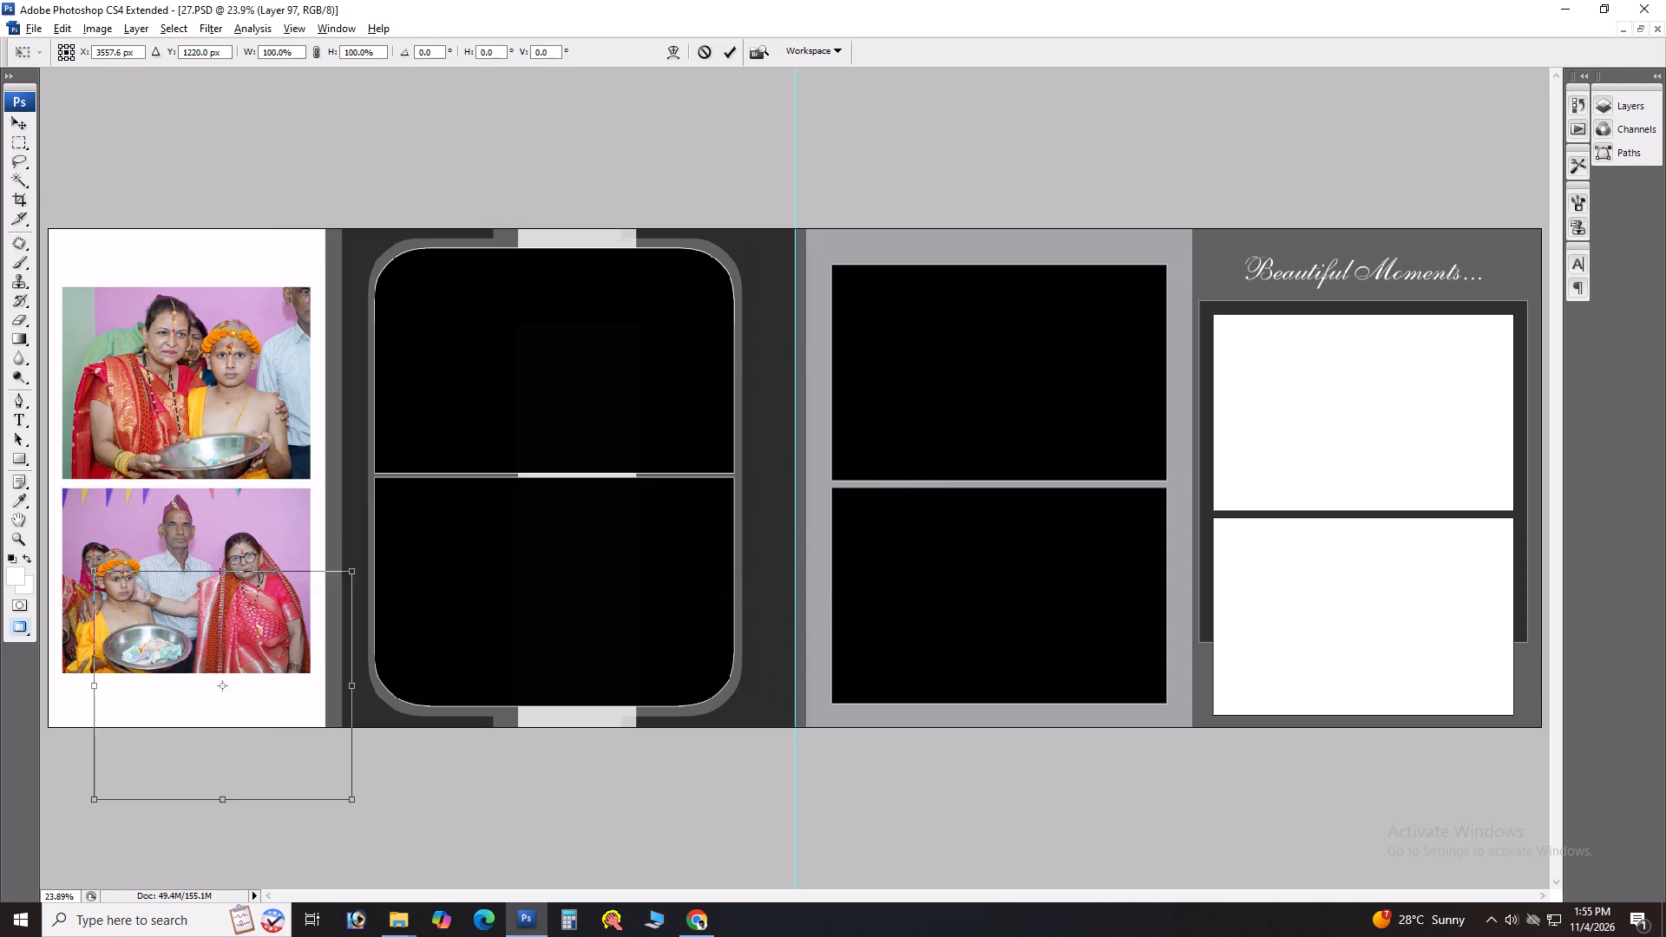
{"action": "left_click_drag", "start_coordinate": [68, 702], "coordinate": [0, 709]}
{"action": "left_click_drag", "start_coordinate": [121, 664], "coordinate": [235, 618]}
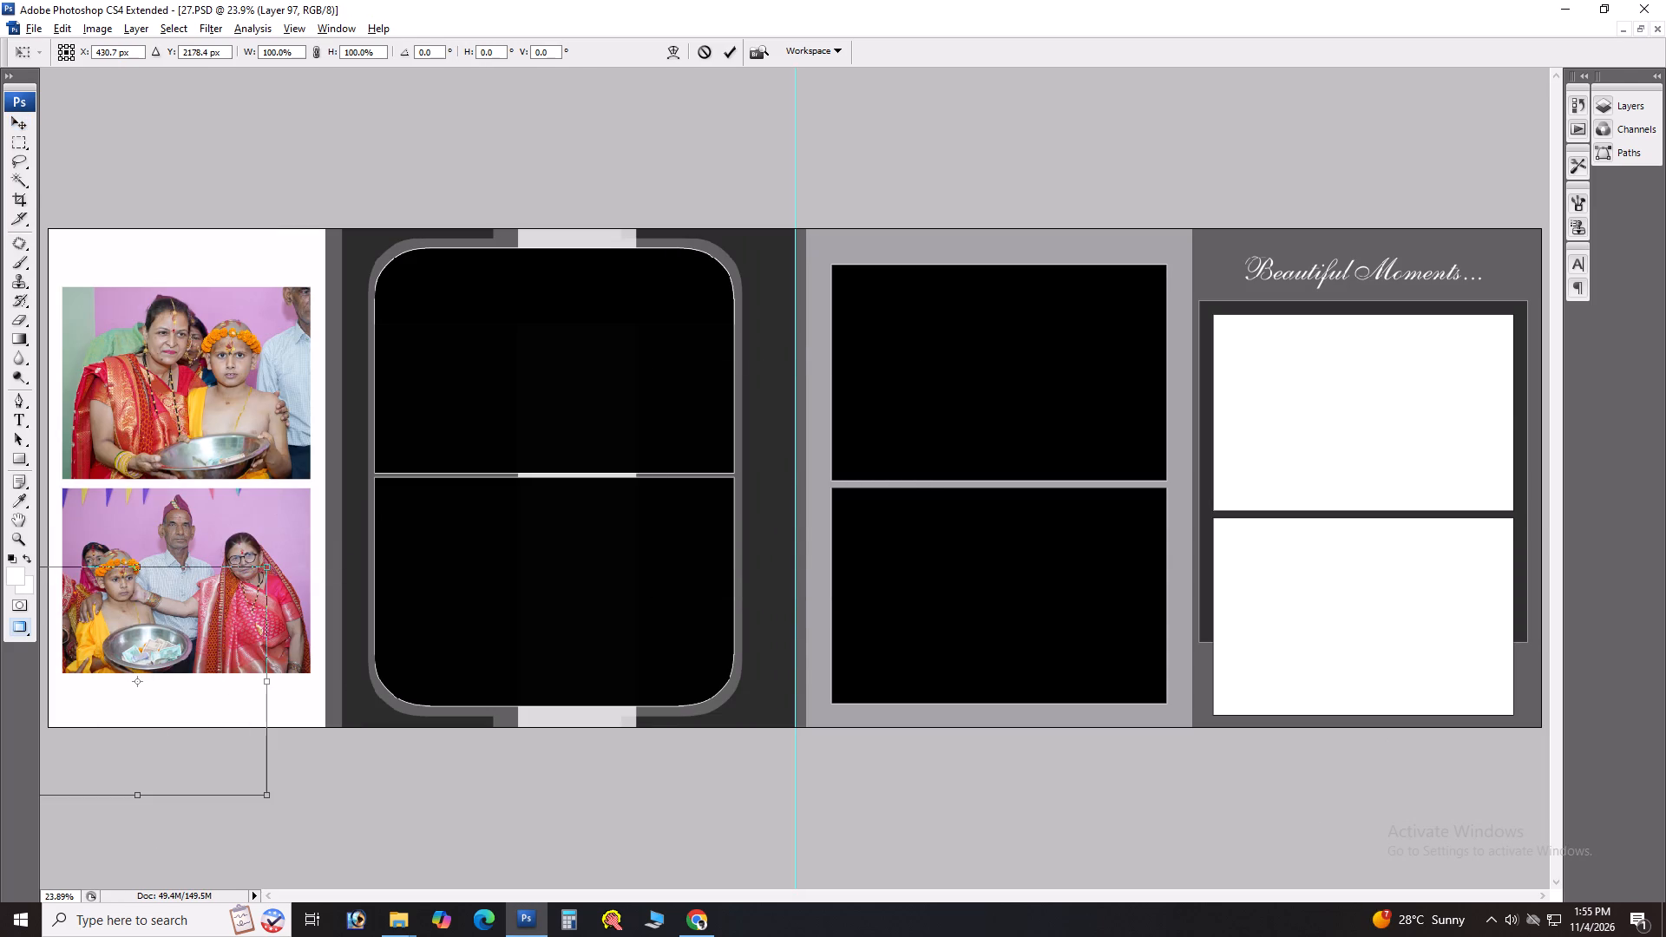
{"action": "left_click_drag", "start_coordinate": [274, 567], "coordinate": [216, 607], "text": "alt+shift"}
{"action": "key", "text": "Return"}
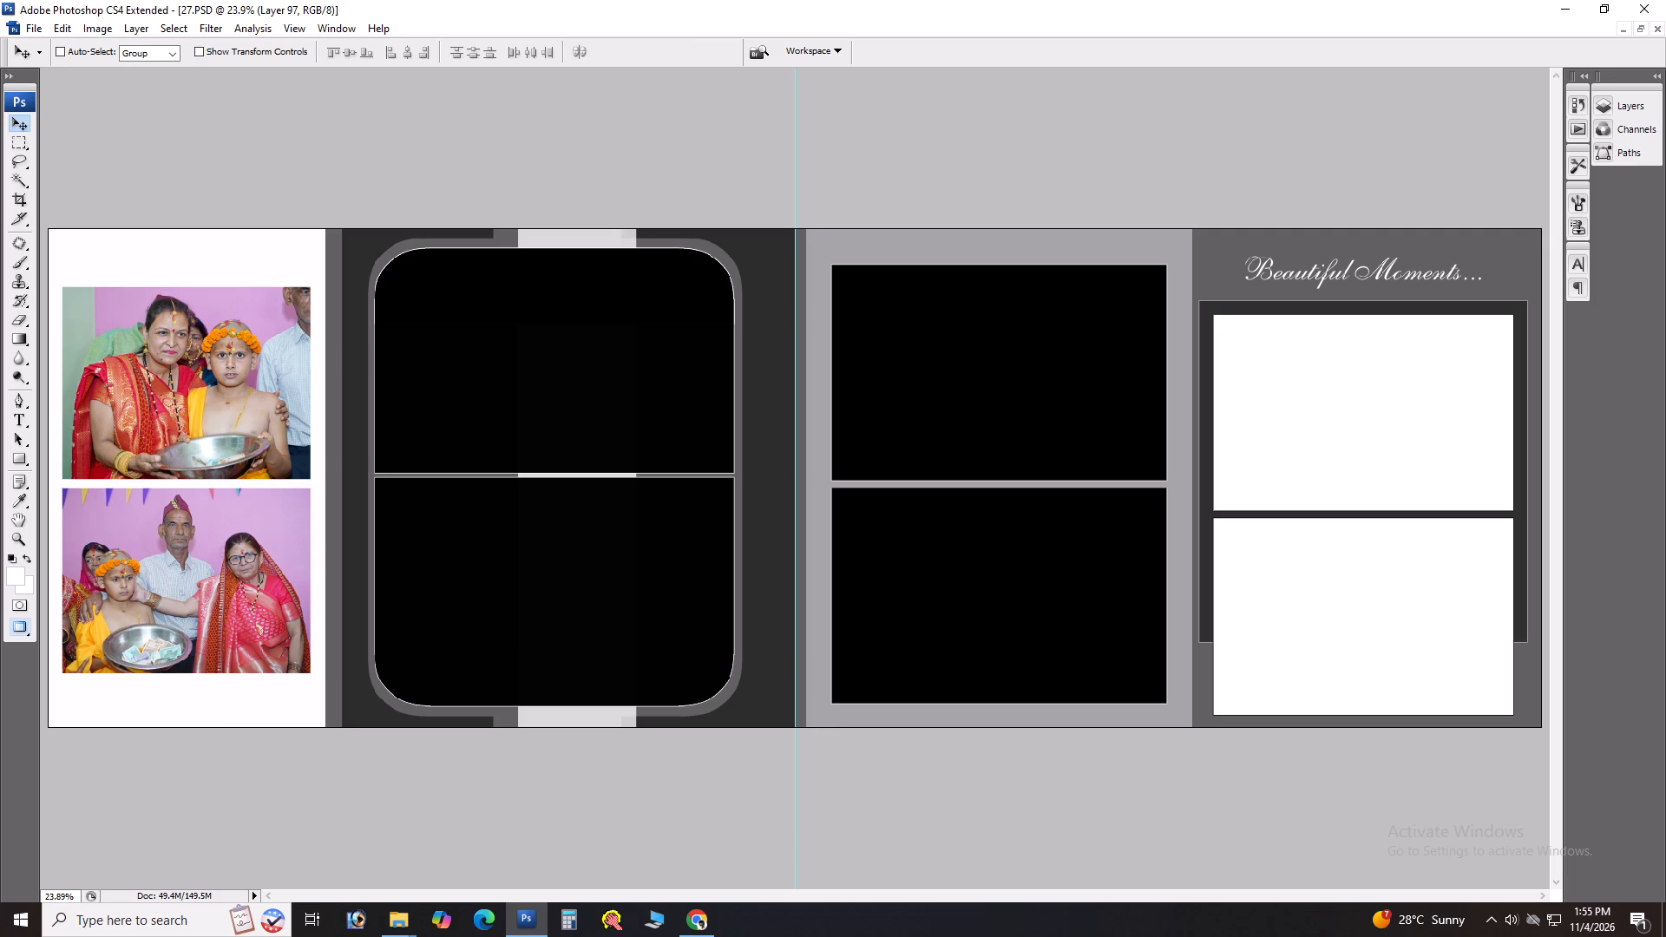
Reorder the swirl's layer so it sits above the white panel but behind the lower photo.
{"action": "key", "text": "ctrl+bracketright"}
{"action": "key", "text": "ctrl+bracketright"}
{"action": "key", "text": "ctrl+bracketright"}
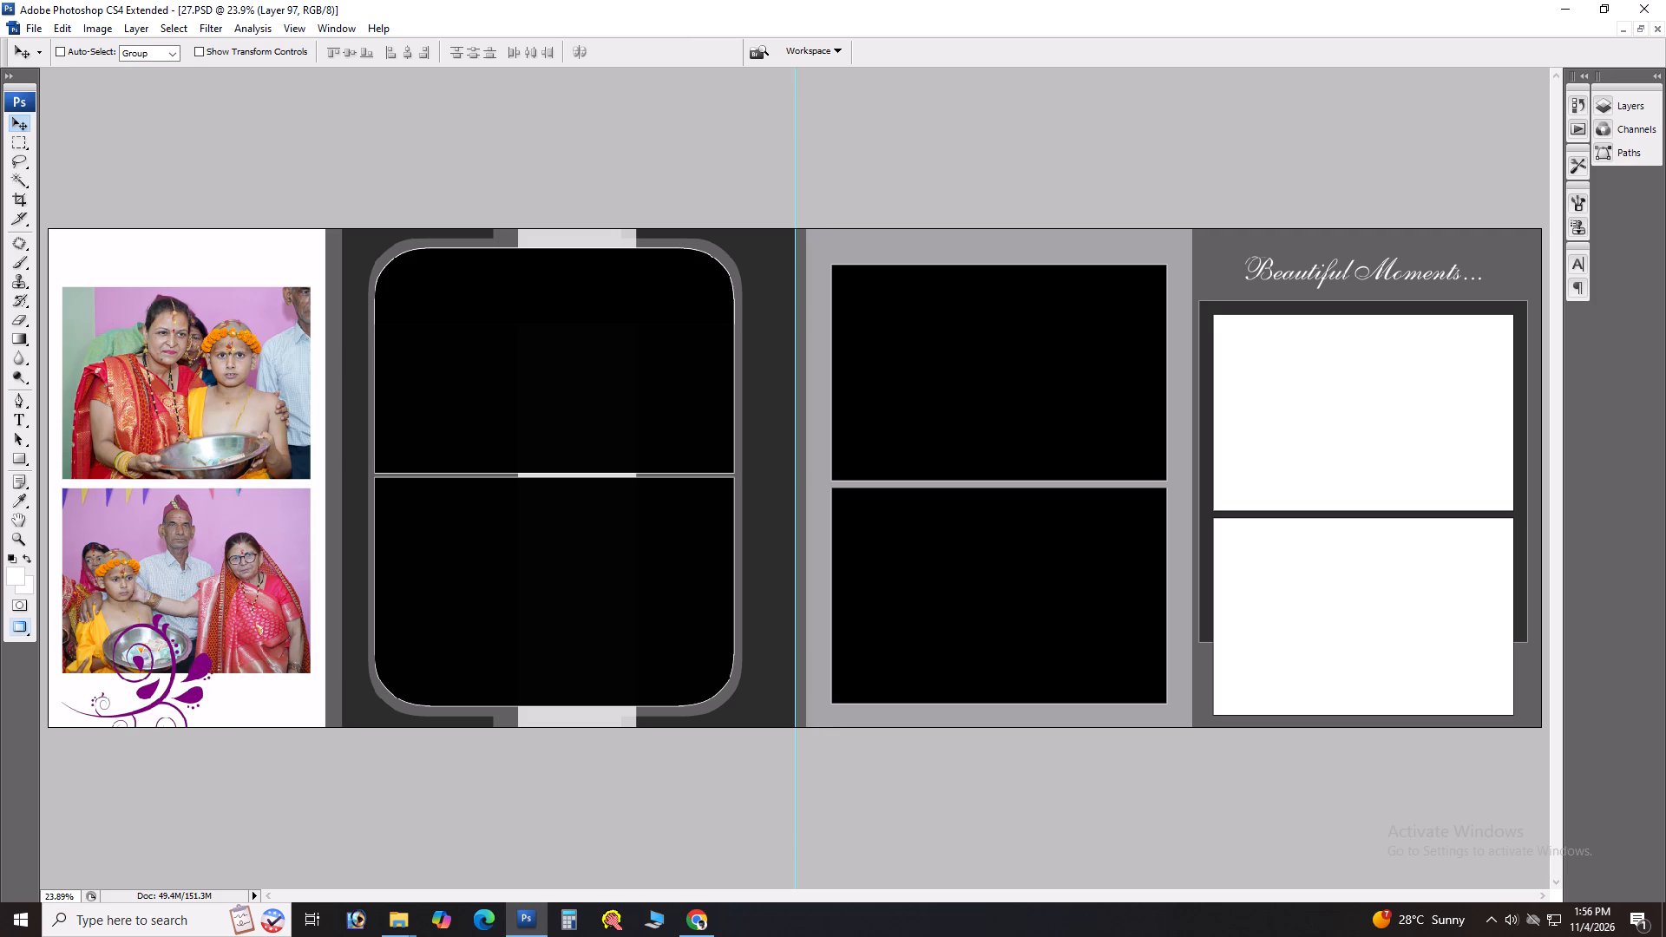
{"action": "key", "text": "ctrl+bracketleft"}
{"action": "key", "text": "ctrl+bracketleft"}
{"action": "key", "text": "ctrl+bracketleft"}
{"action": "key", "text": "ctrl+bracketleft"}
{"action": "key", "text": "ctrl+bracketleft"}
{"action": "key", "text": "ctrl+bracketleft"}
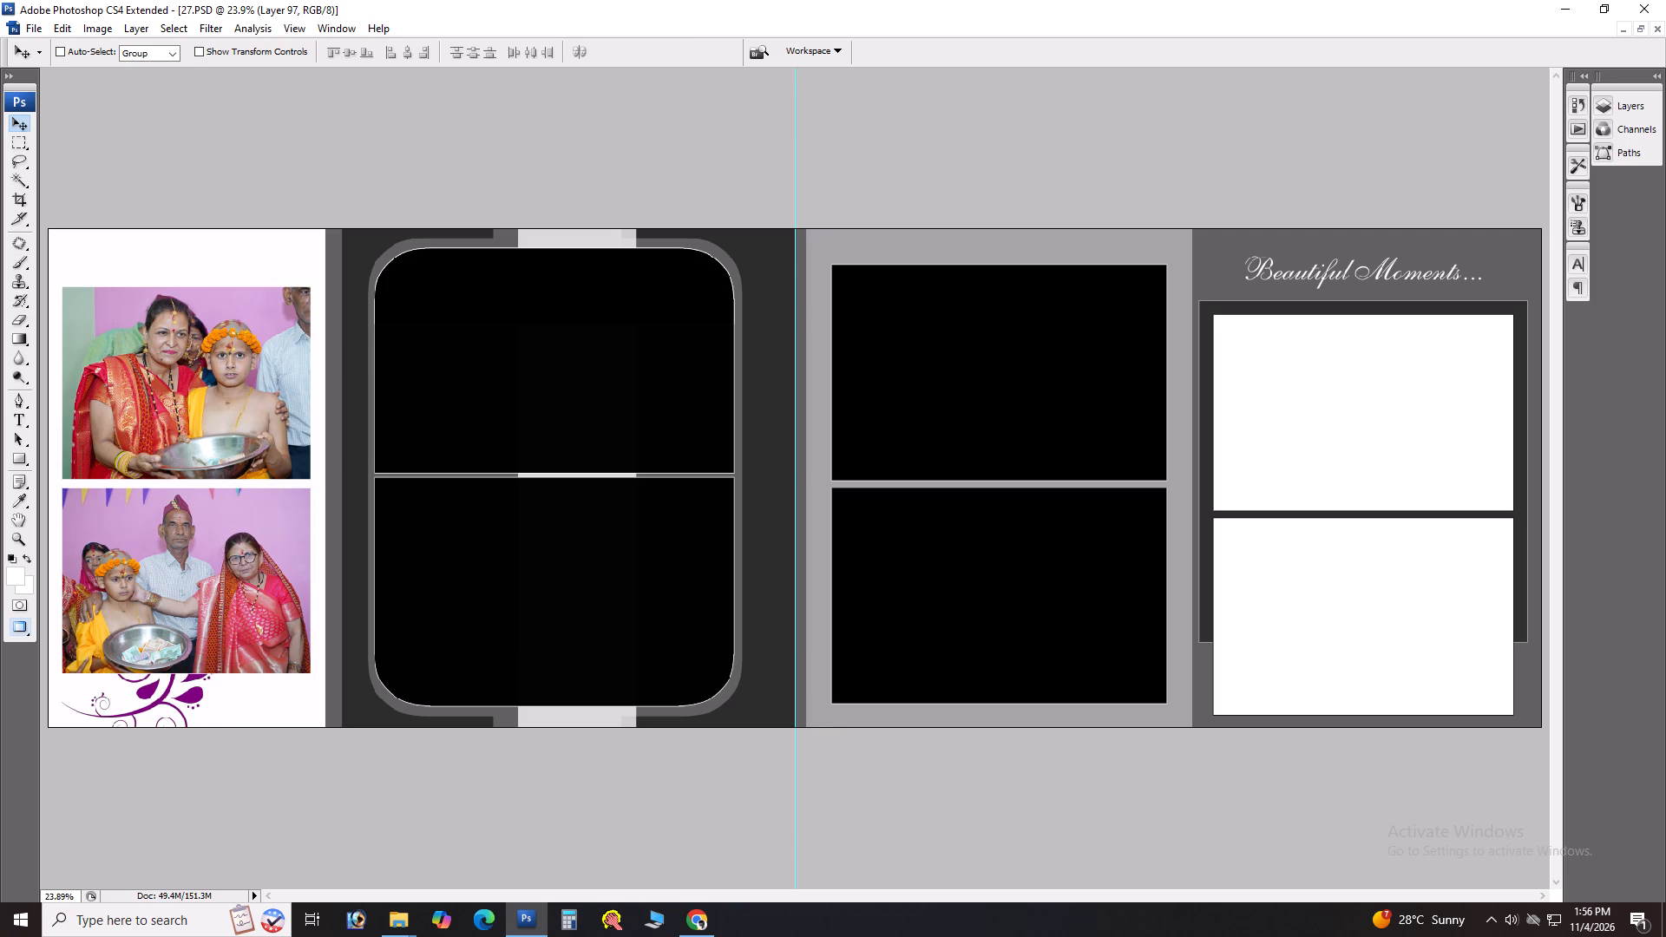
Move the purple swirl into the white panel's bottom-left corner, partly off the sheet's edge.
{"action": "key", "text": "ctrl+t"}
{"action": "key", "text": "Return"}
{"action": "left_click_drag", "start_coordinate": [152, 766], "coordinate": [101, 815]}
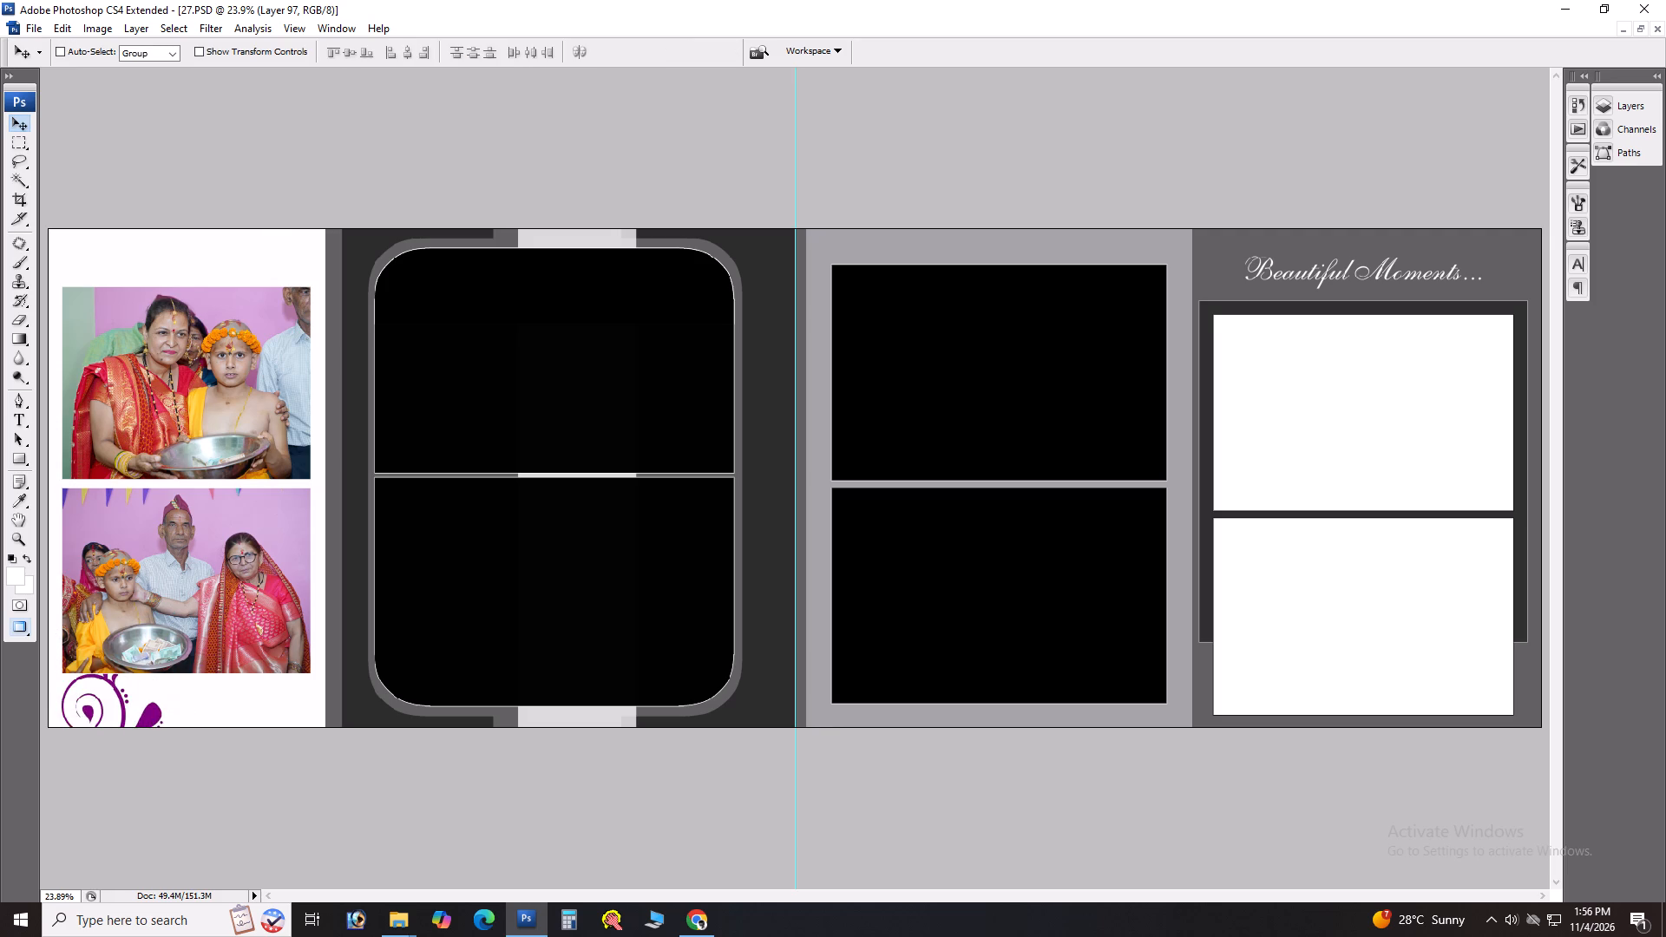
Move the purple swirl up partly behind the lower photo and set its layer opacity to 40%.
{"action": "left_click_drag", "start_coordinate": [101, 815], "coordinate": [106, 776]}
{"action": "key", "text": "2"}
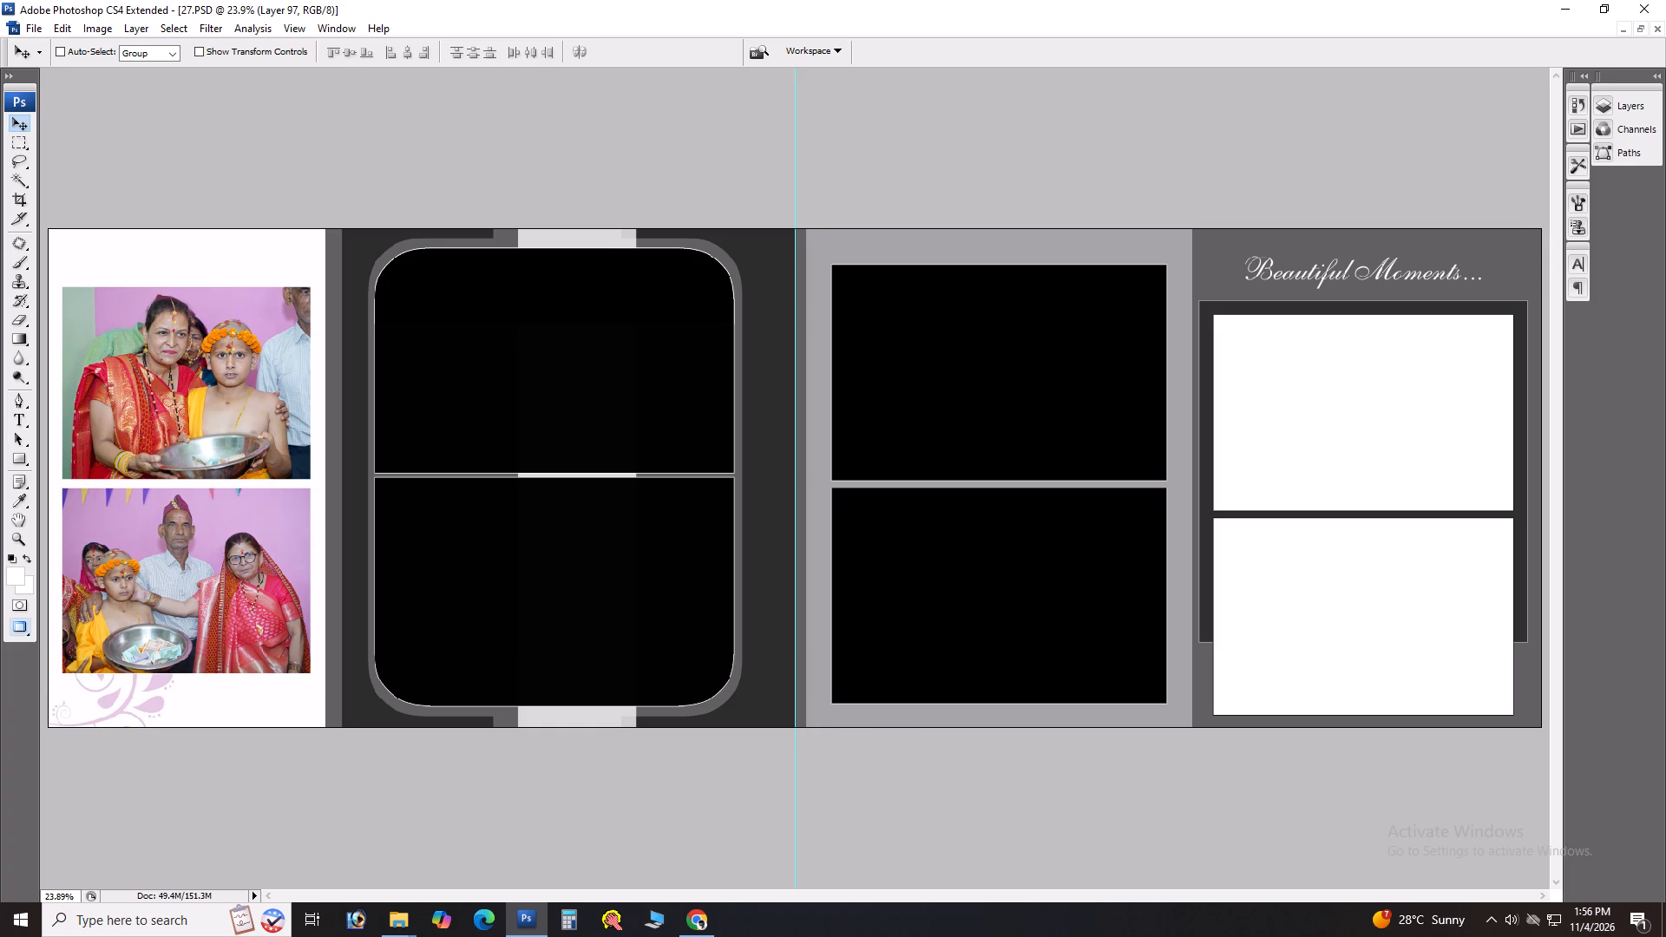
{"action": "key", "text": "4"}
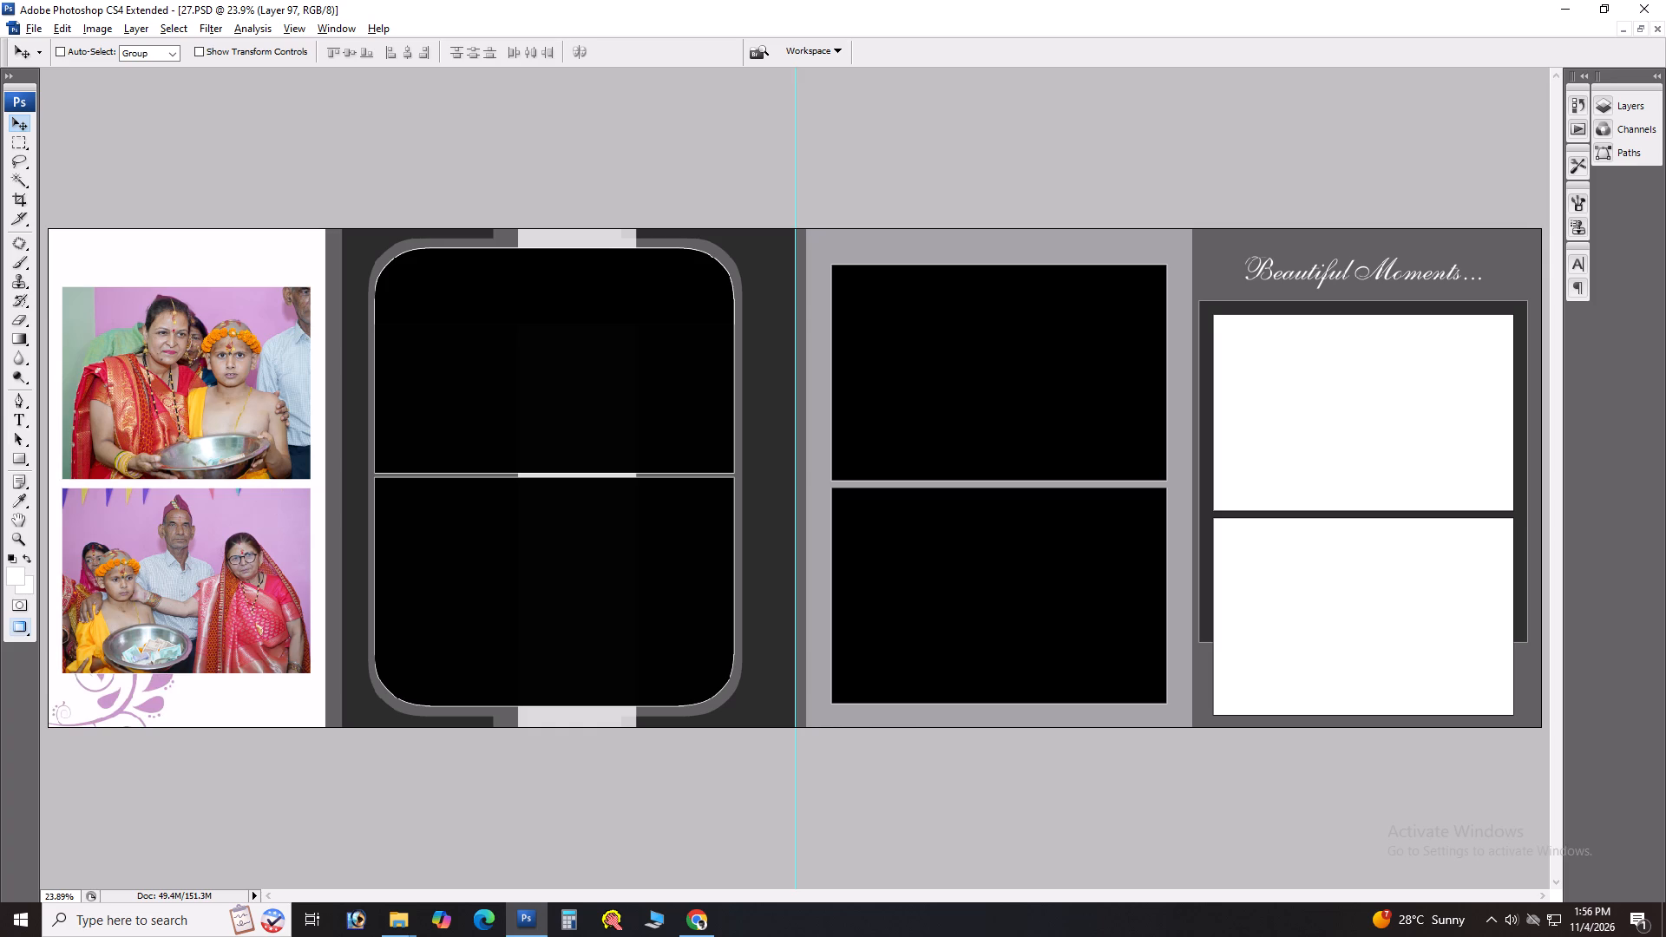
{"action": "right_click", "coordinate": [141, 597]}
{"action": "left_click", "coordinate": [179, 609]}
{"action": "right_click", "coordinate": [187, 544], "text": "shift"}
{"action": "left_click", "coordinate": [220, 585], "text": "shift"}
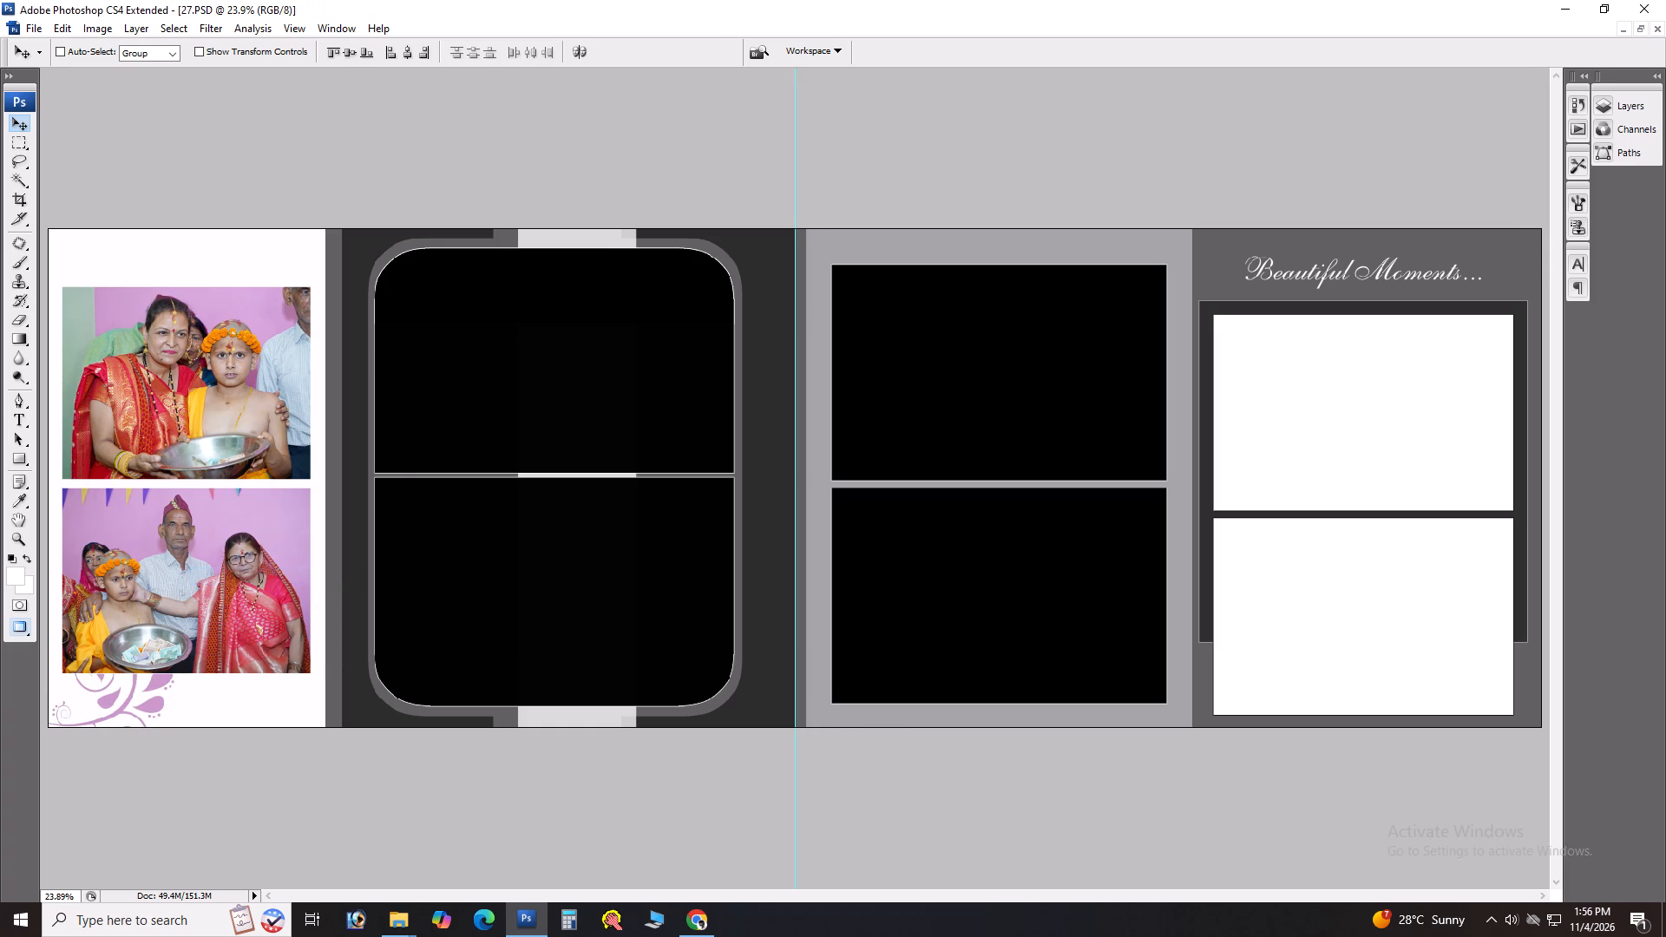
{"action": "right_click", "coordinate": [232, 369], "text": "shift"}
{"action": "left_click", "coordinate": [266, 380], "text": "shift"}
Open clip art file 57 from the Clip- Art++ folder in Photoshop.
{"action": "key", "text": "alt+Tab"}
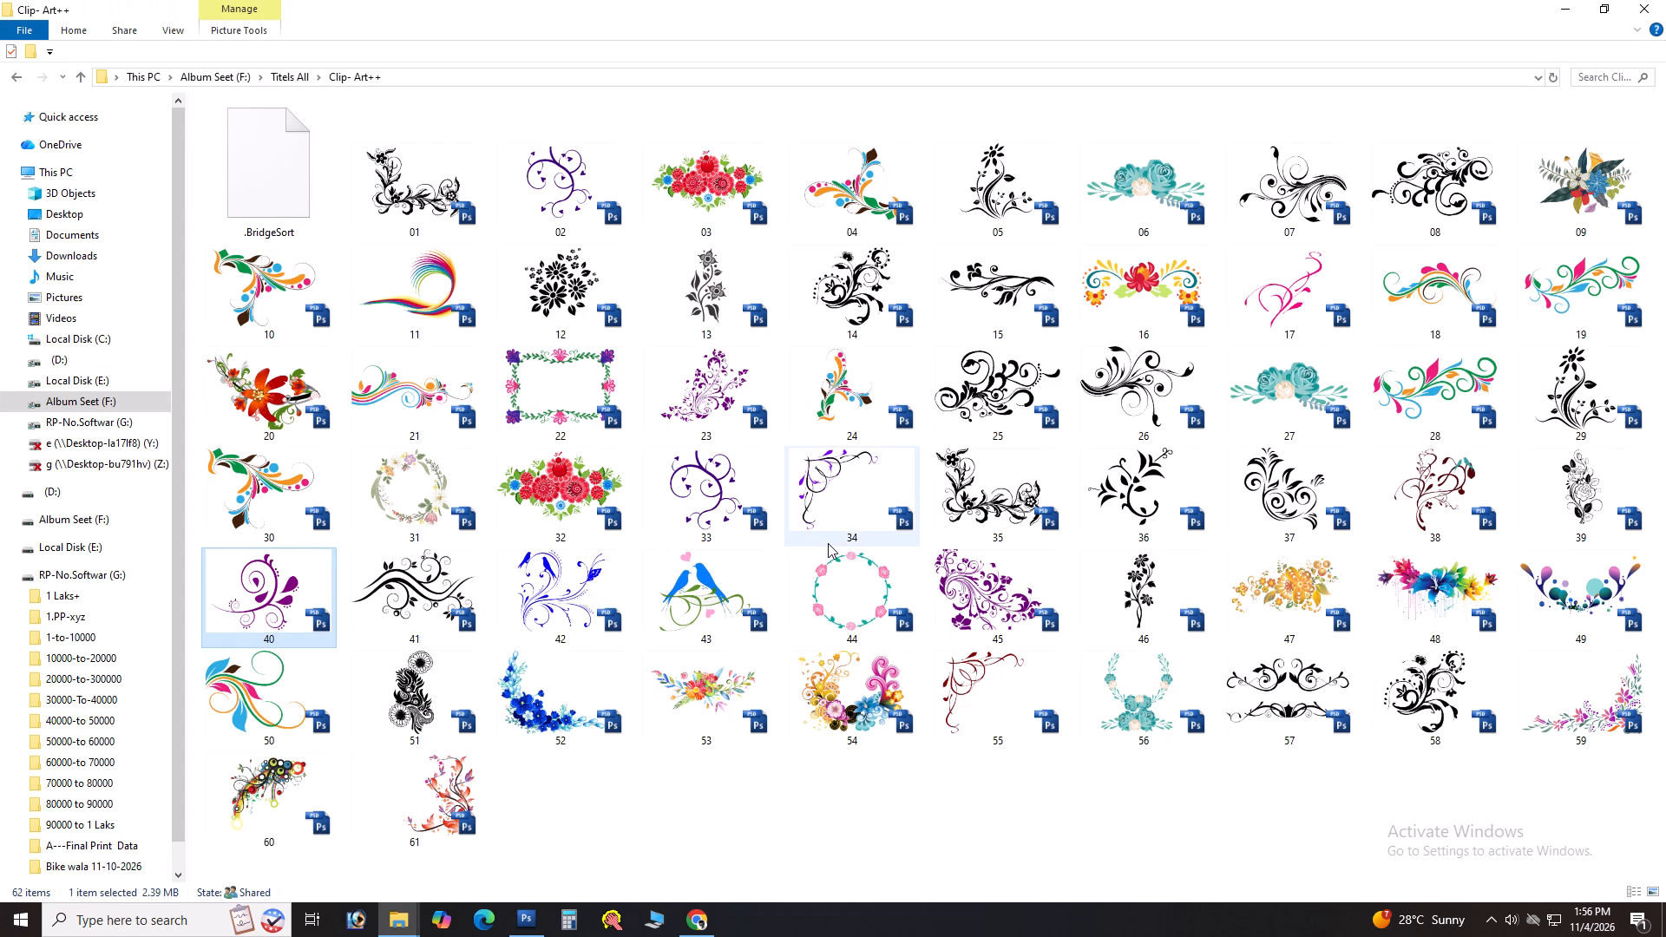
{"action": "left_click", "coordinate": [975, 803]}
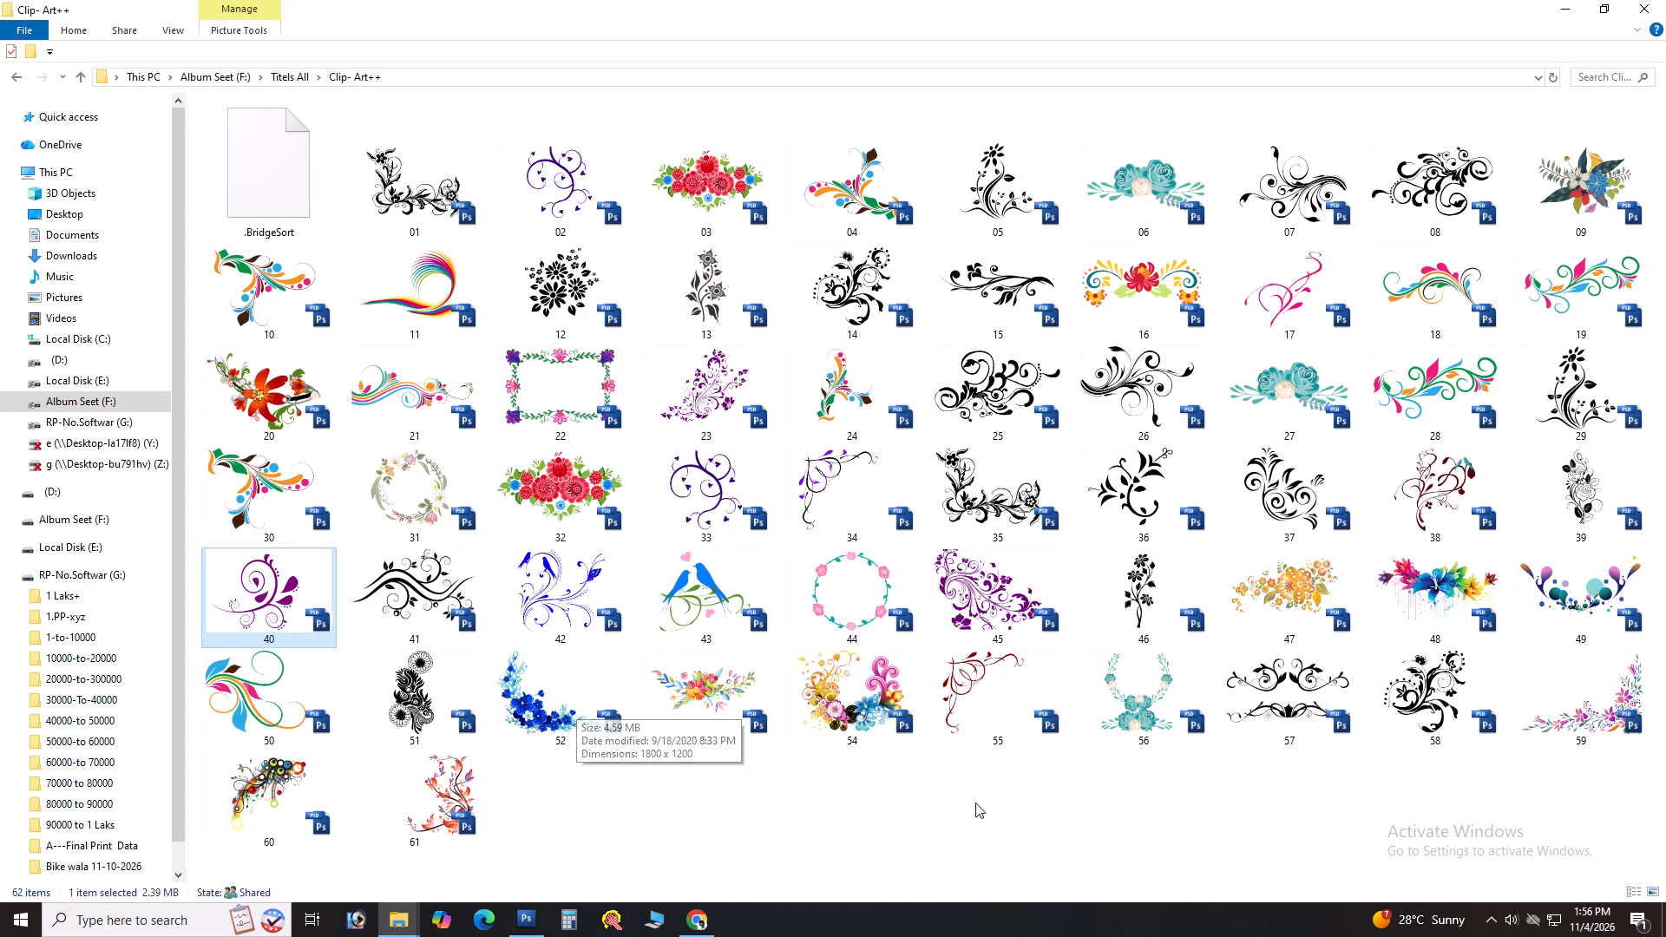
{"action": "left_click", "coordinate": [1340, 701]}
{"action": "left_click_drag", "start_coordinate": [1285, 717], "coordinate": [292, 443]}
{"action": "key", "text": "alt+Tab"}
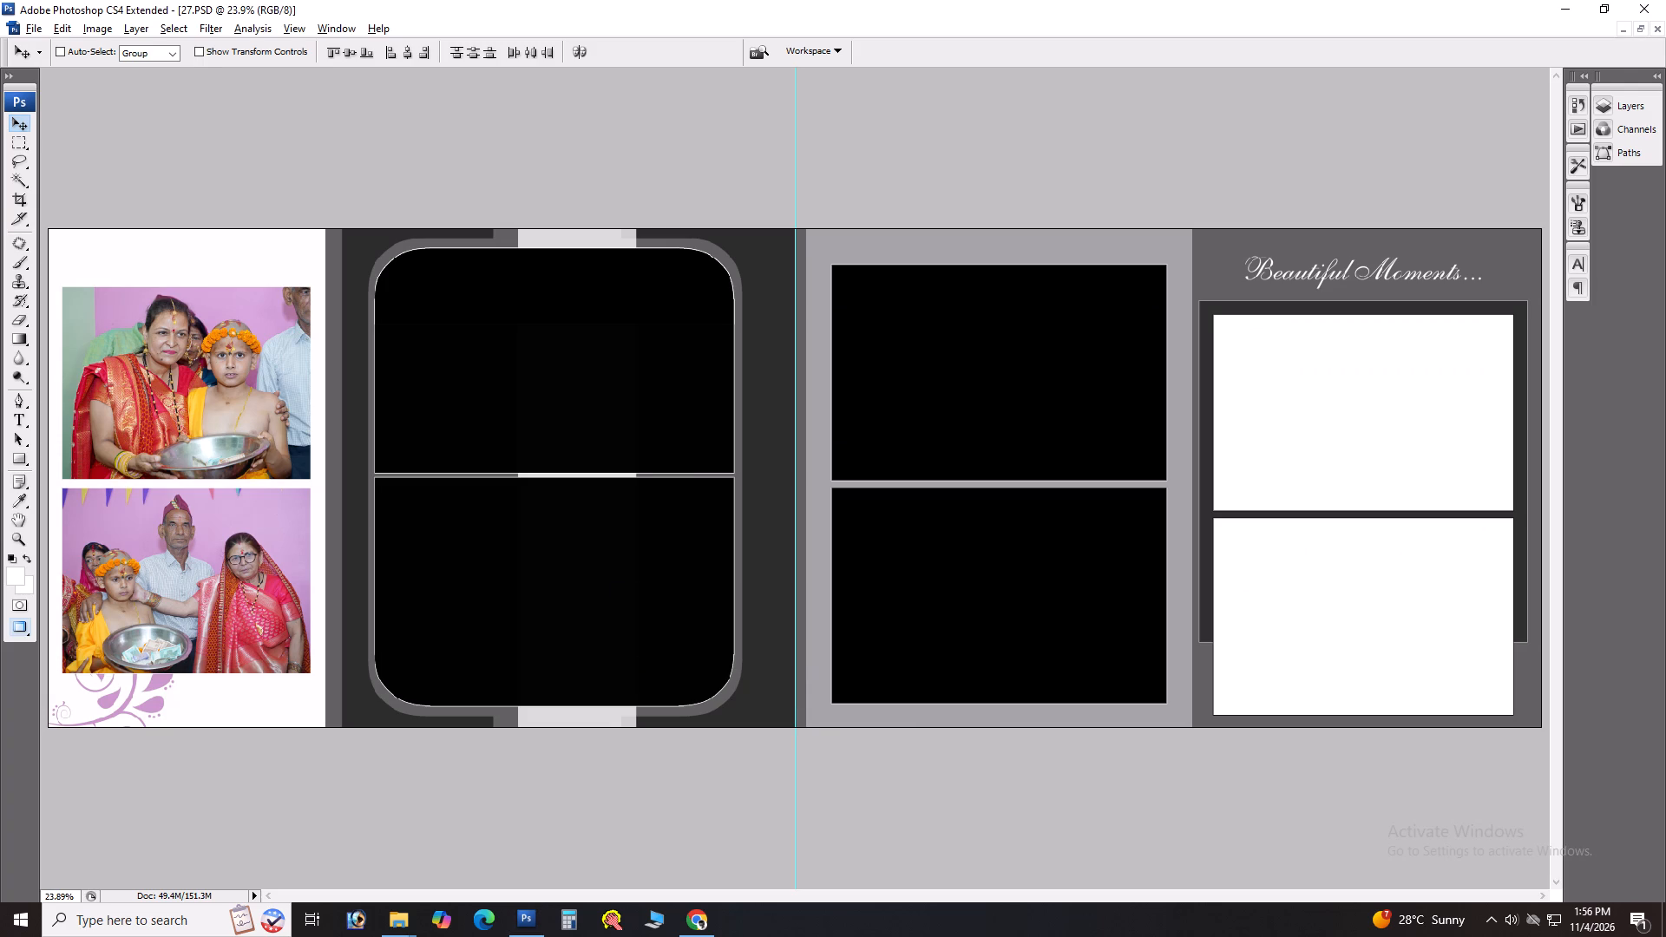
Cut the lower black ornament from file 57, close the file without saving, and paste the ornament onto sheet 27.
{"action": "key", "text": "m"}
{"action": "key", "text": "m"}
{"action": "left_click_drag", "start_coordinate": [223, 509], "coordinate": [1576, 823]}
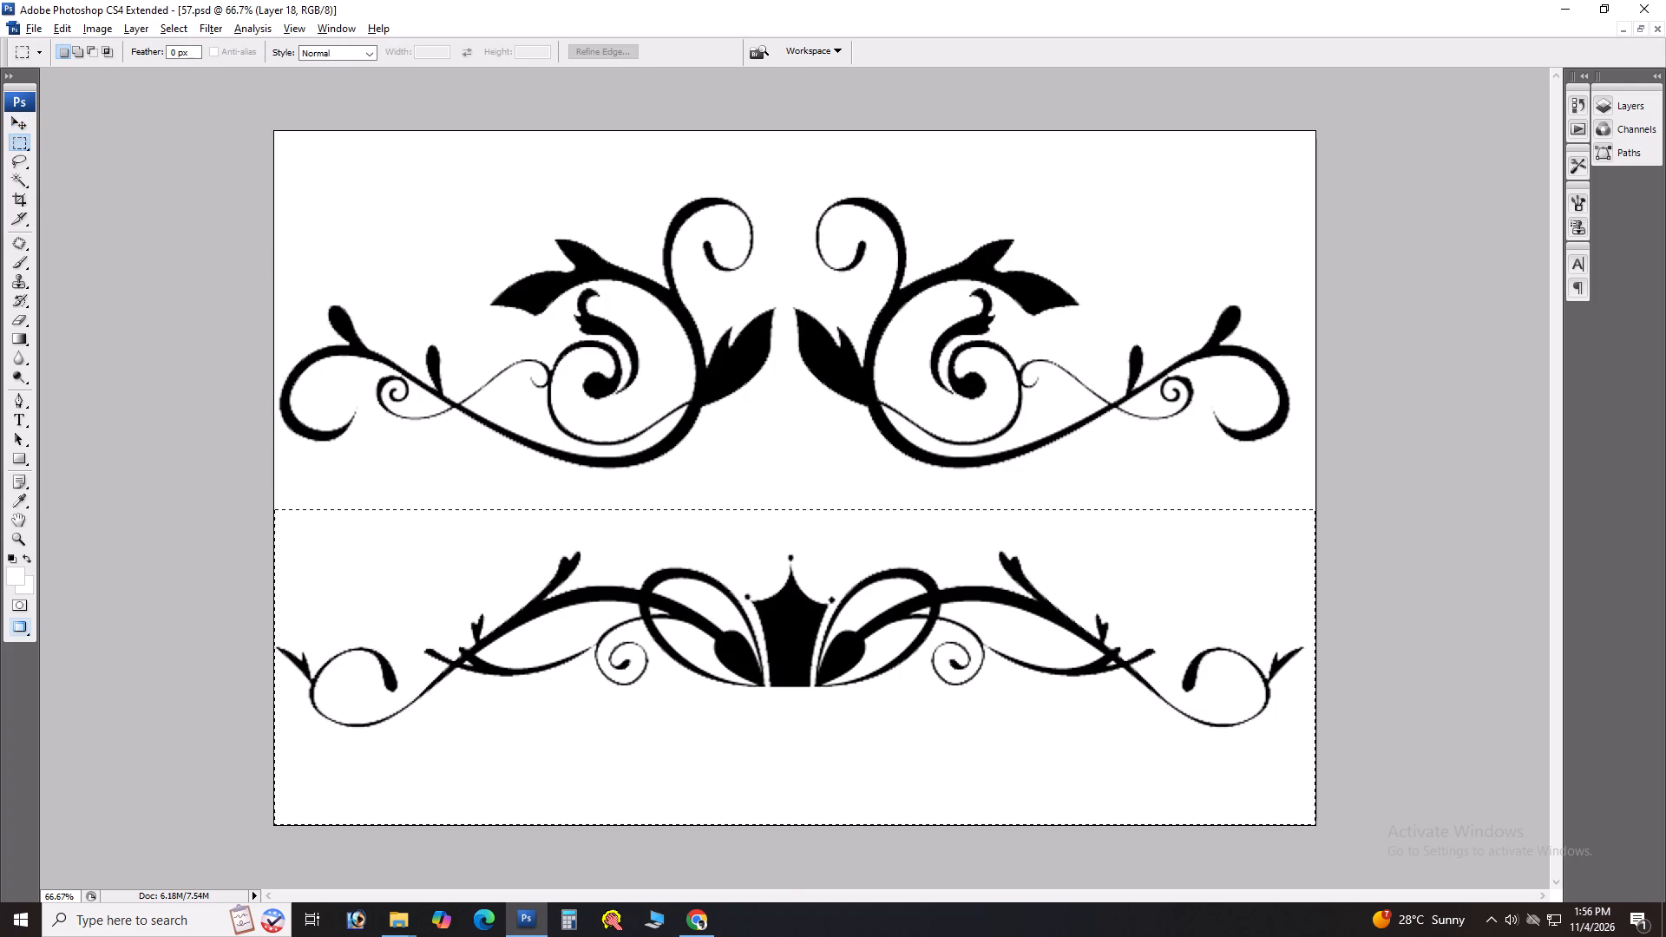
{"action": "left_click_drag", "start_coordinate": [1576, 823], "coordinate": [1596, 813]}
{"action": "key", "text": "ctrl+x"}
{"action": "key", "text": "ctrl+w"}
{"action": "key", "text": "Tab"}
{"action": "key", "text": "space"}
{"action": "key", "text": "ctrl+v"}
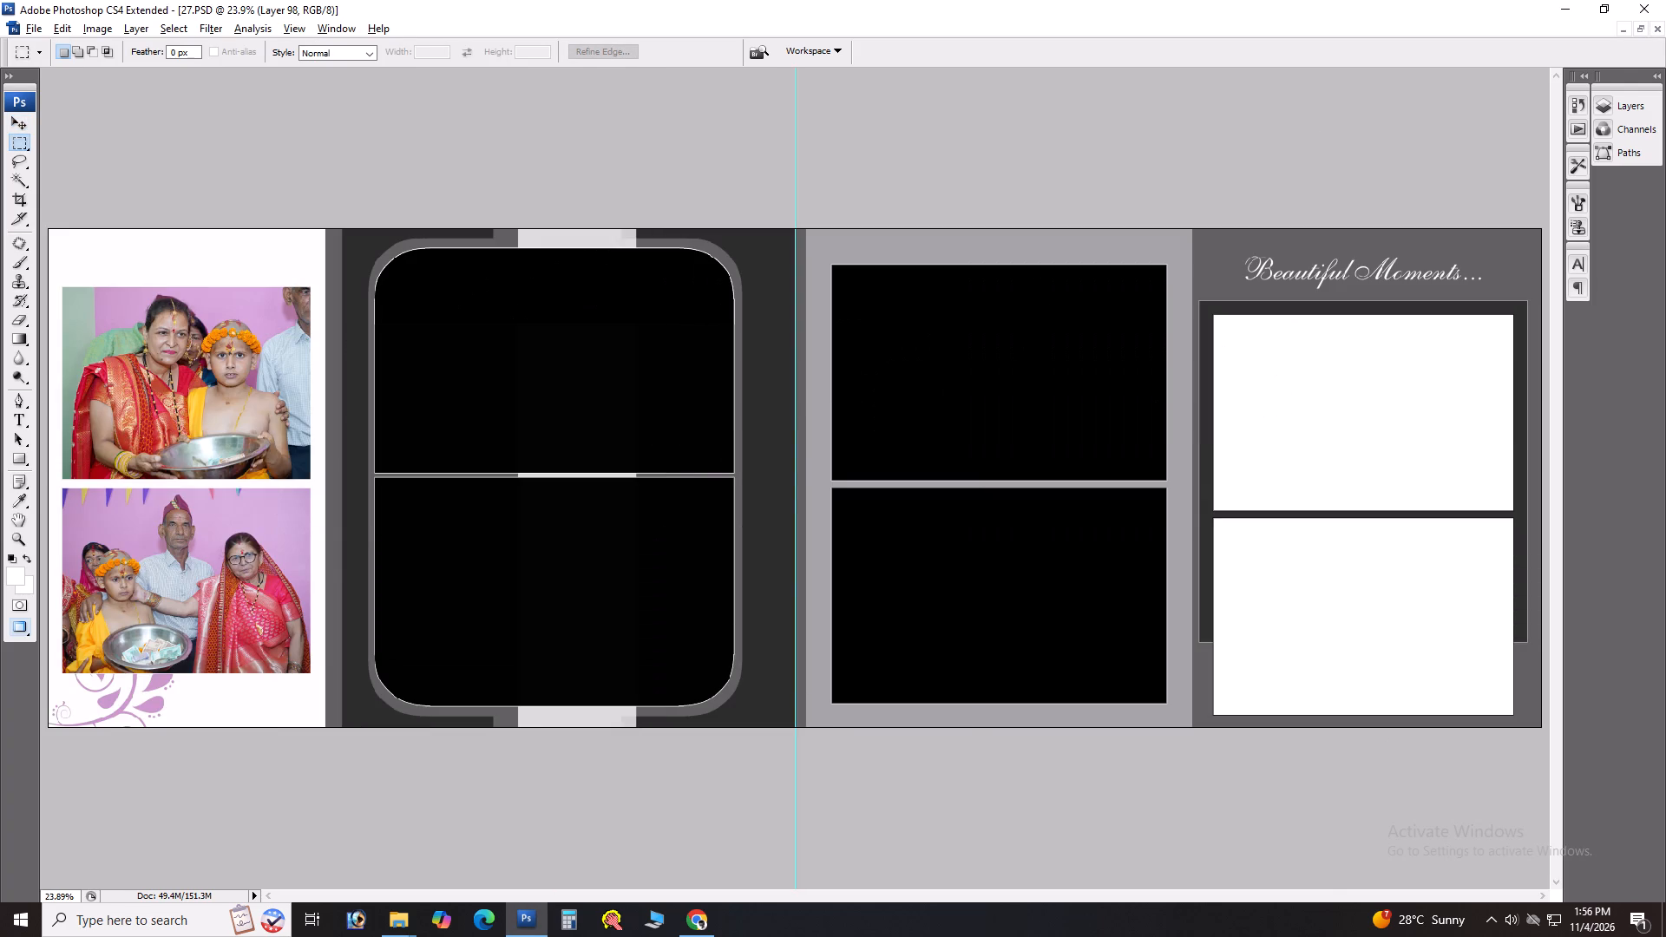
Move the black ornament to the bottom of the white panel and scale it to about 51.9%.
{"action": "key", "text": "v"}
{"action": "left_click_drag", "start_coordinate": [683, 505], "coordinate": [89, 713]}
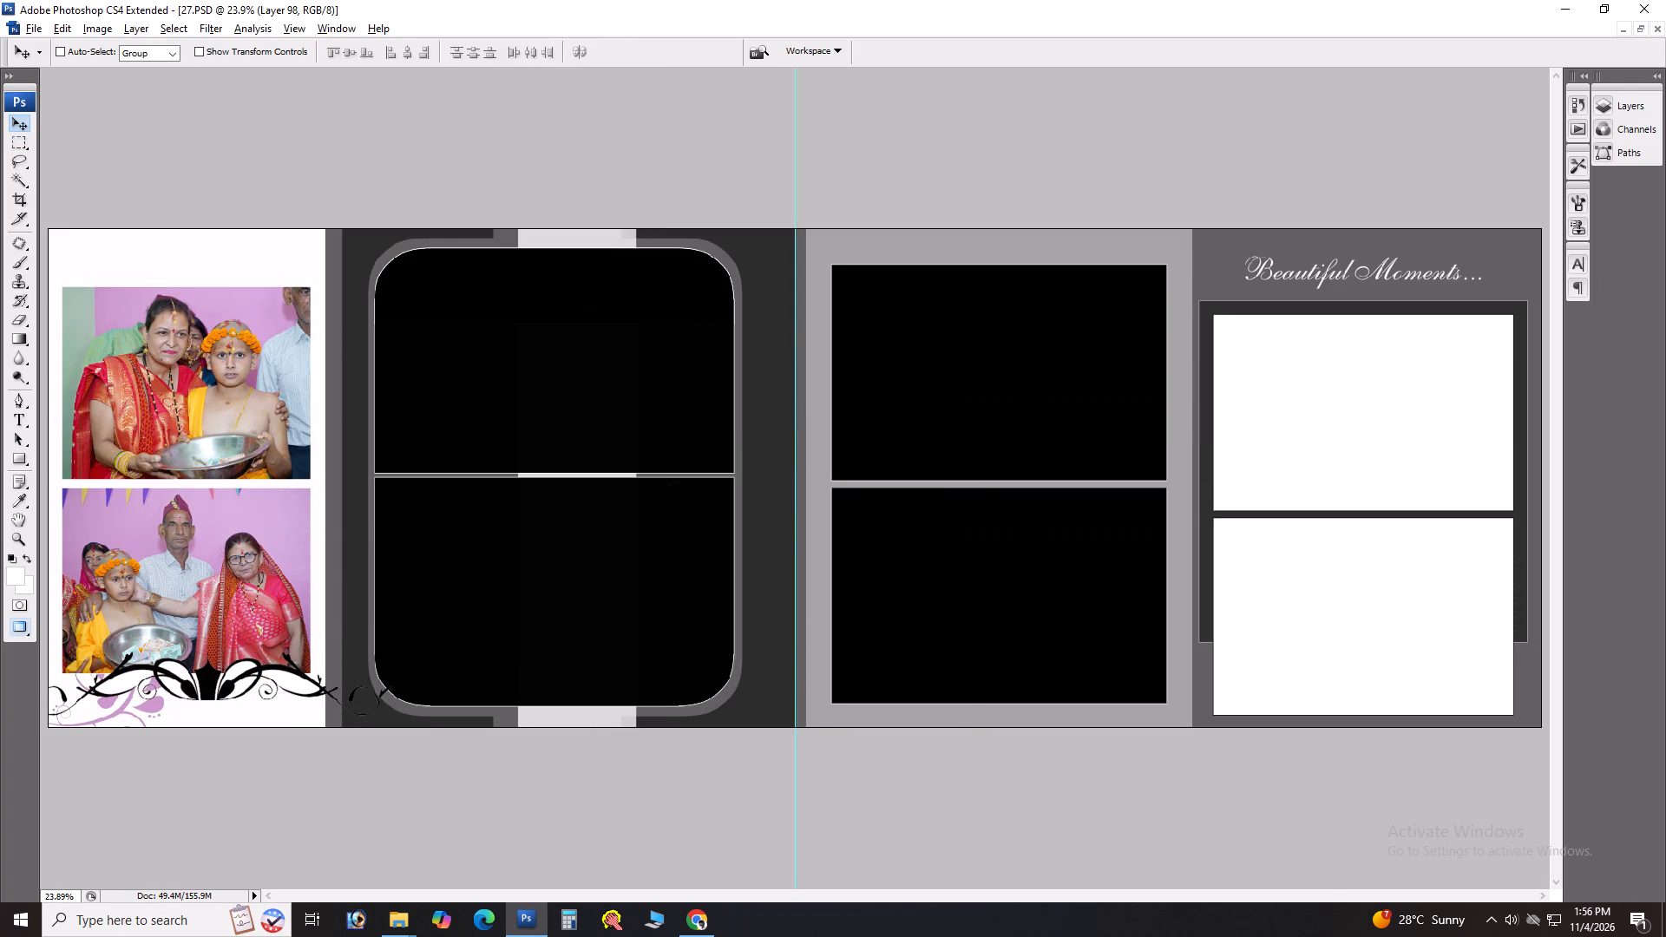
{"action": "key", "text": "ctrl+t"}
{"action": "left_click_drag", "start_coordinate": [393, 655], "coordinate": [307, 688], "text": "alt+shift"}
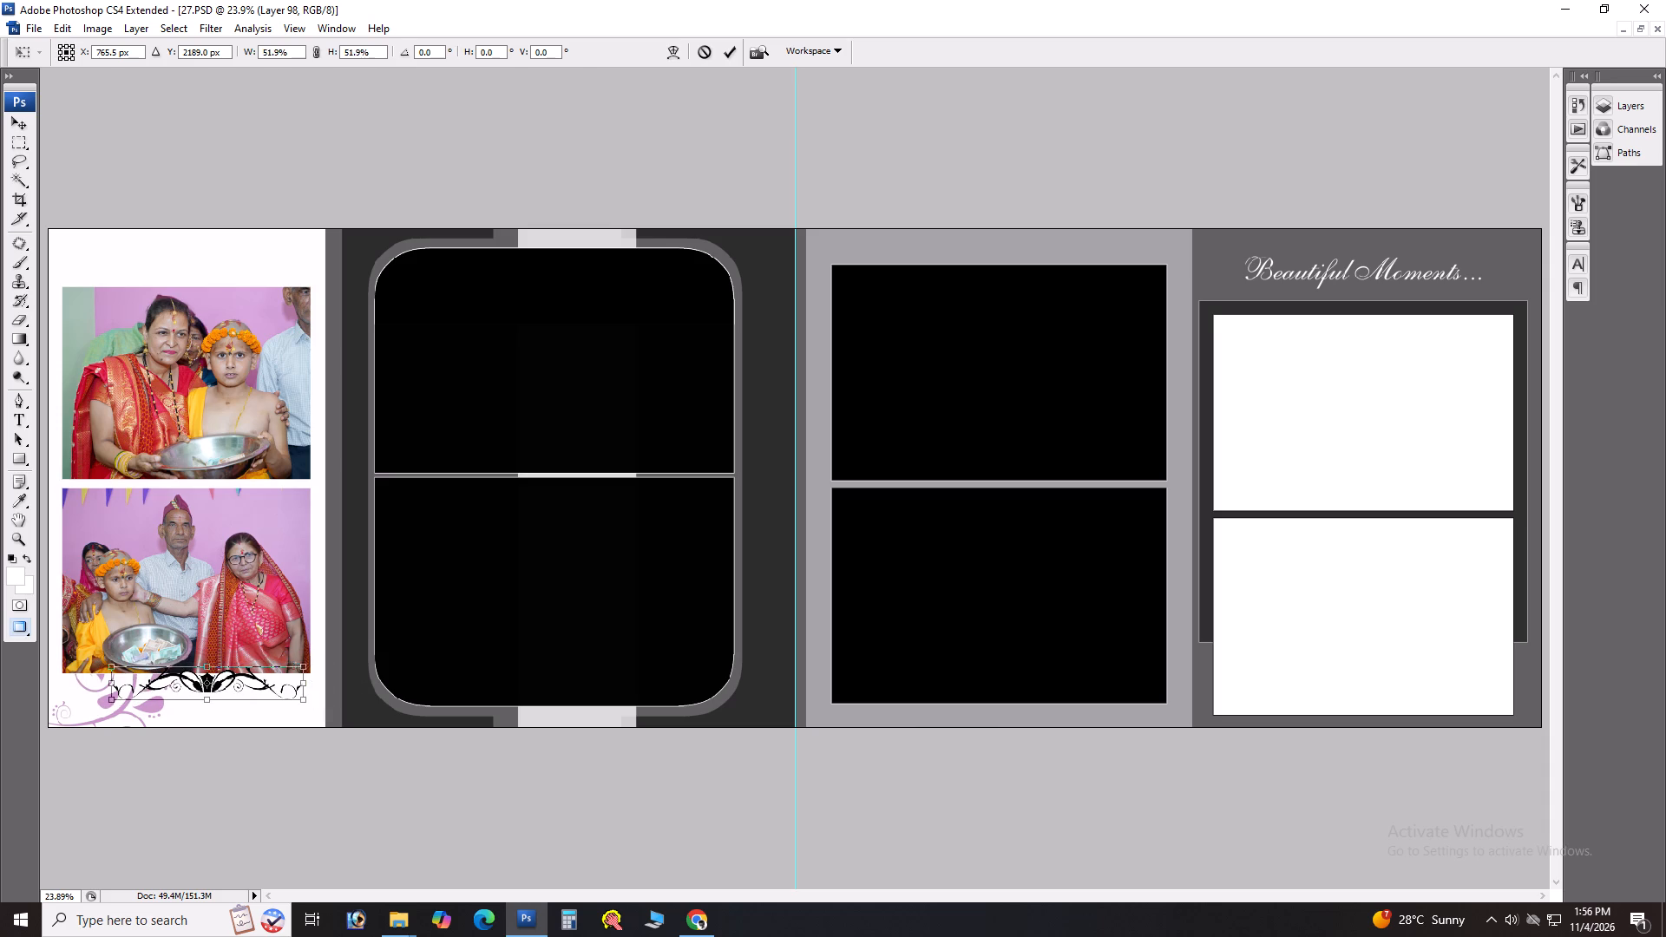
{"action": "key", "text": "Return"}
{"action": "key", "text": "v"}
{"action": "left_click_drag", "start_coordinate": [260, 680], "coordinate": [246, 694]}
Delete the purple swirl from the bottom of the white panel.
{"action": "key", "text": "ctrl+space"}
{"action": "left_click_drag", "start_coordinate": [20, 631], "coordinate": [300, 833], "text": "ctrl"}
{"action": "key", "text": "space"}
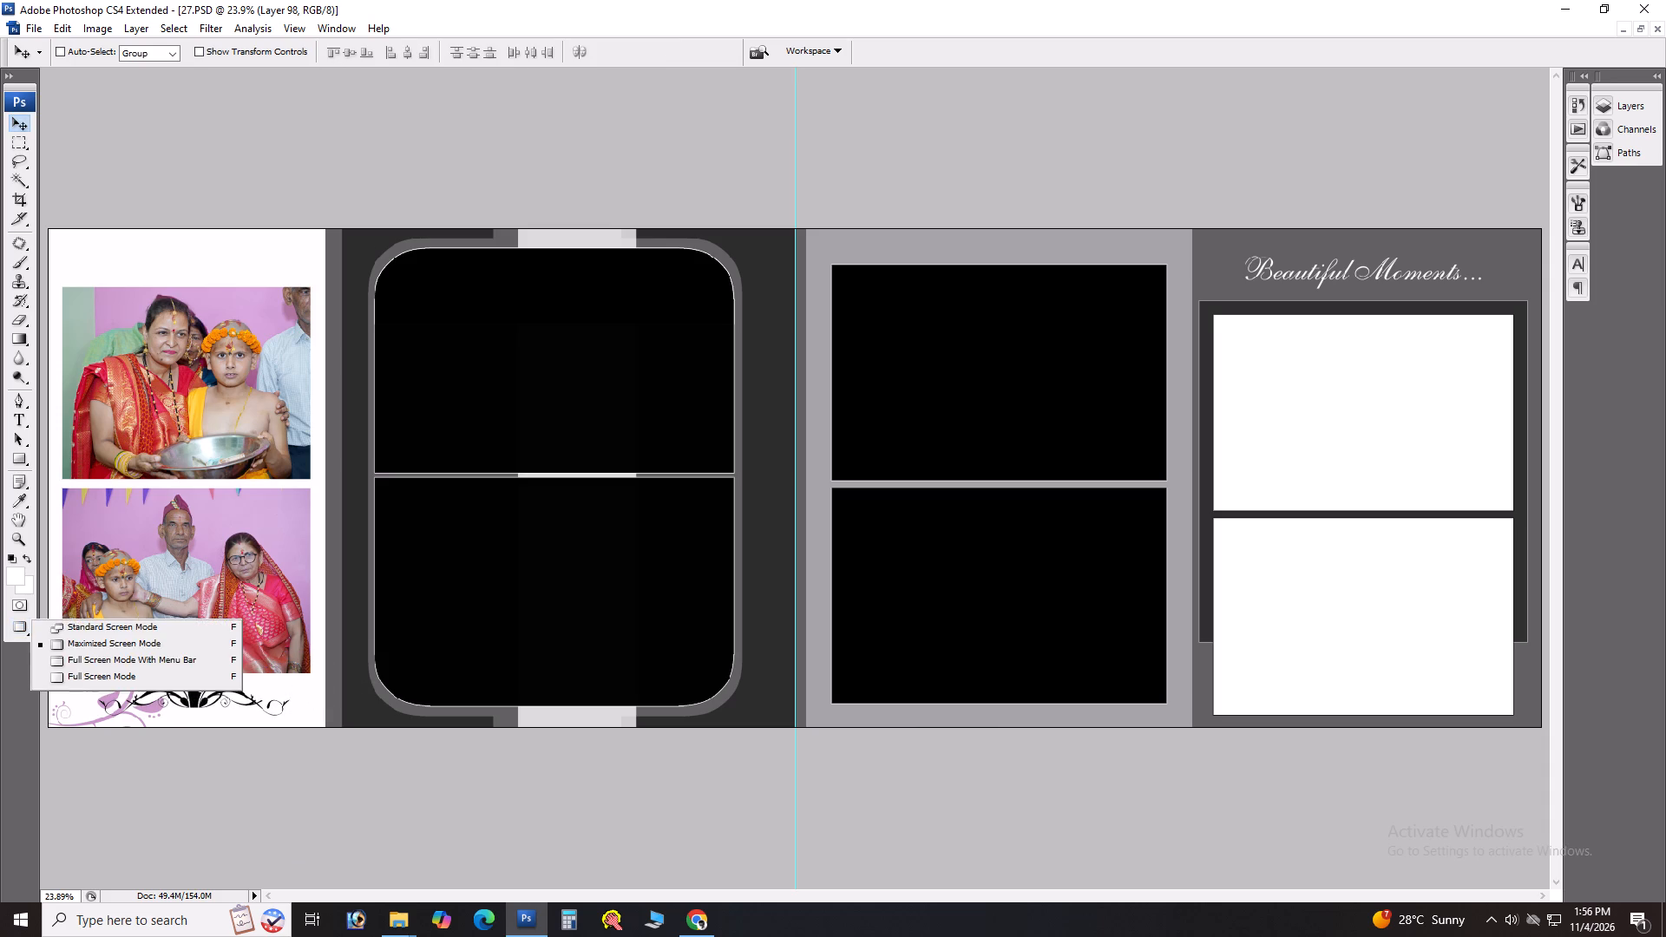
{"action": "left_click", "coordinate": [275, 672]}
{"action": "key", "text": "space"}
{"action": "left_click_drag", "start_coordinate": [256, 639], "coordinate": [73, 815], "text": "ctrl"}
{"action": "right_click", "coordinate": [275, 461]}
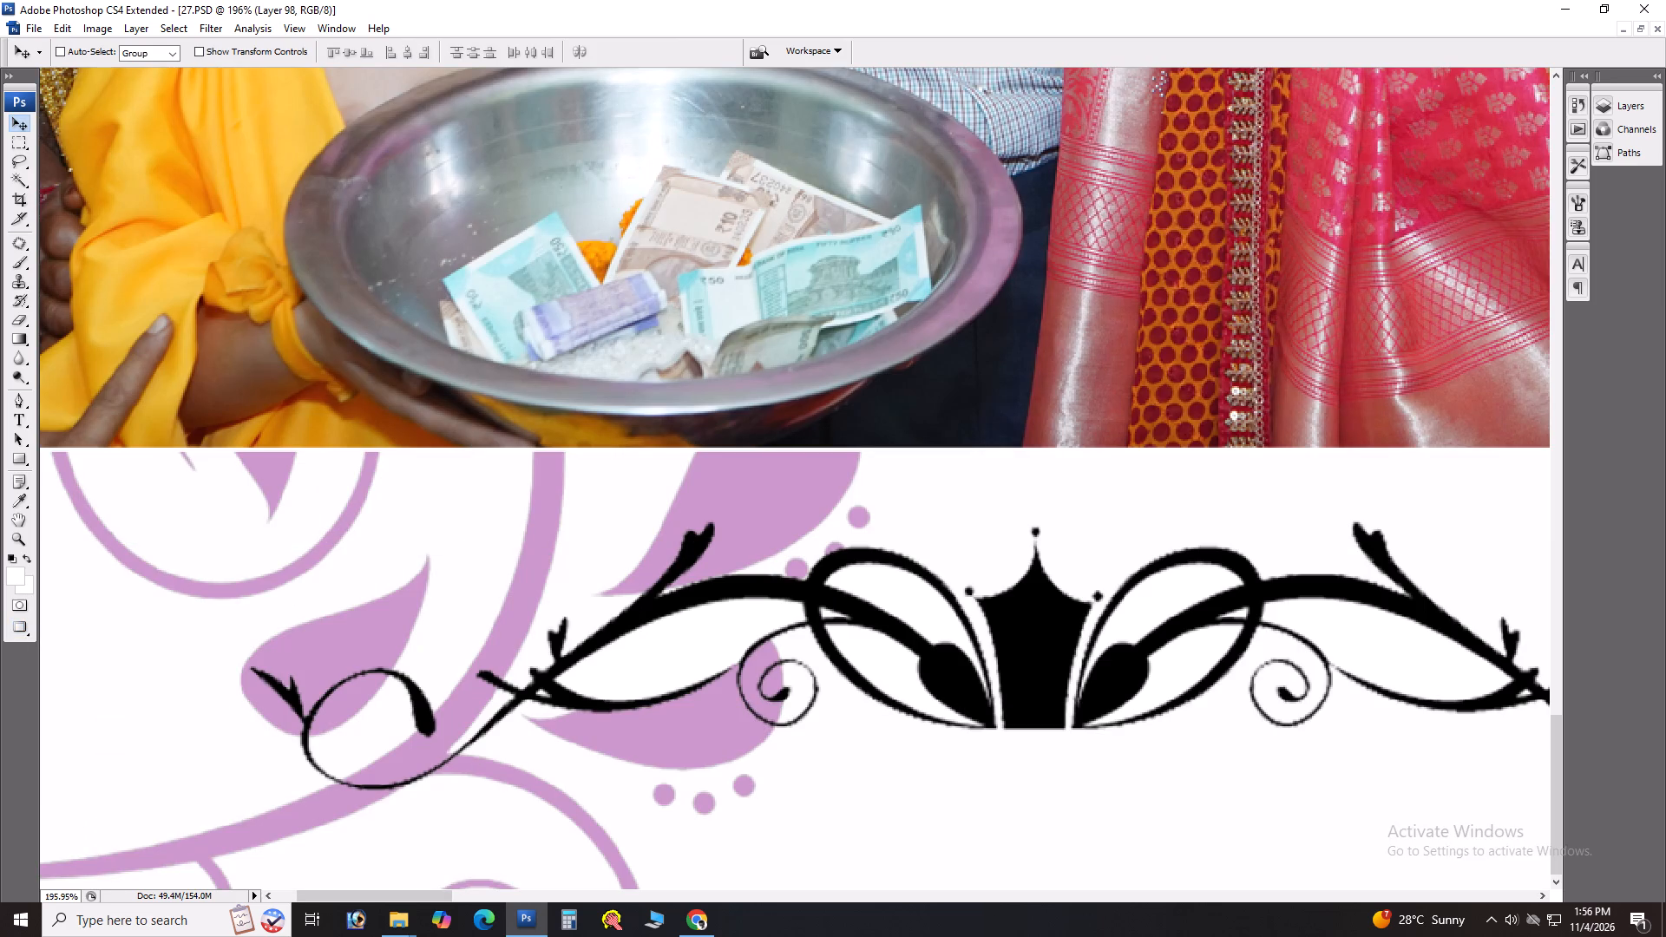
{"action": "left_click", "coordinate": [296, 475]}
{"action": "key", "text": "Delete"}
{"action": "key", "text": "ctrl+0"}
{"action": "key", "text": "ctrl+0"}
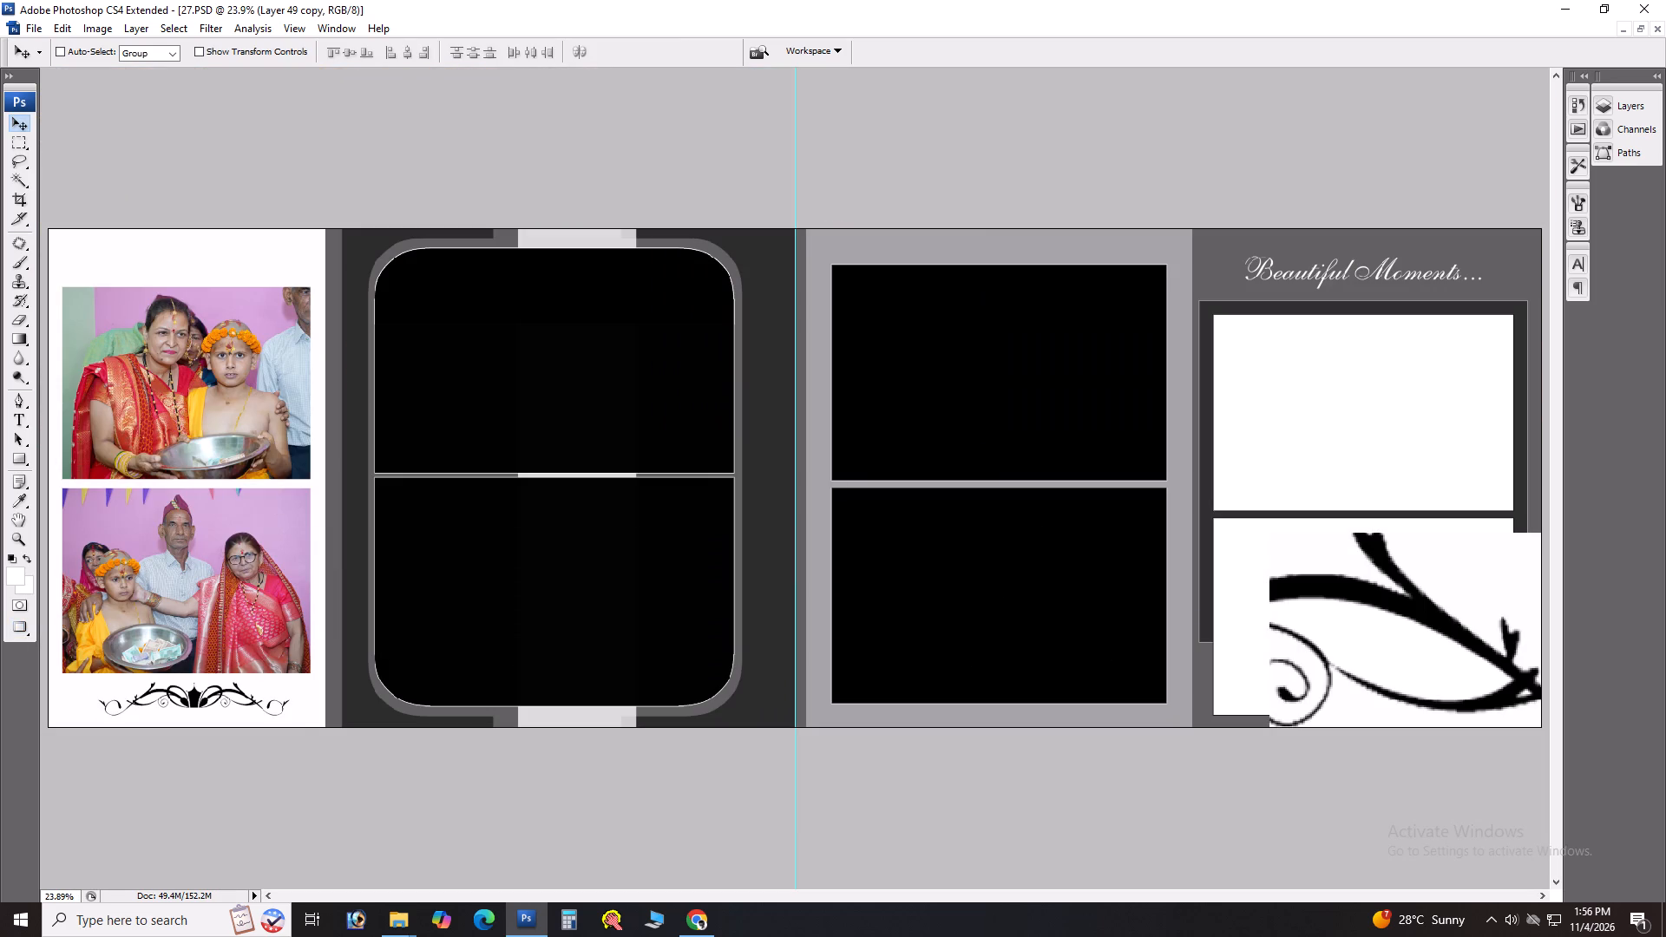
Scale the black ornament down a little more to fit the white strip below the lower photo.
{"action": "left_click_drag", "start_coordinate": [212, 689], "coordinate": [196, 692]}
{"action": "key", "text": "ctrl+alt+z"}
{"action": "right_click", "coordinate": [196, 695]}
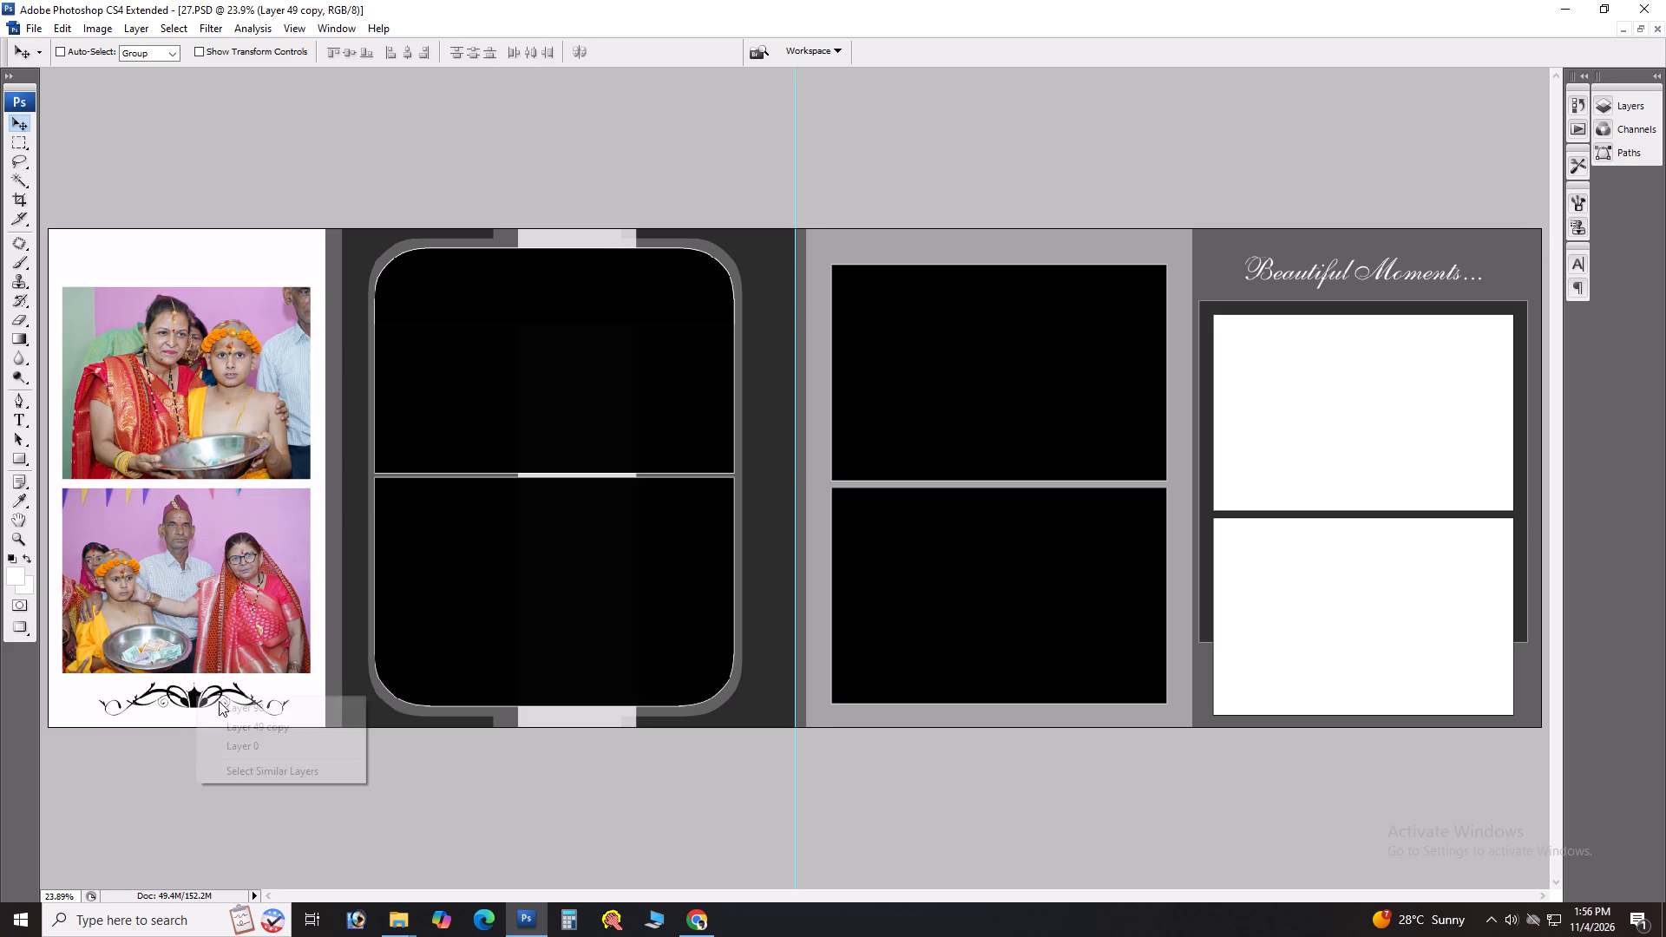
{"action": "left_click", "coordinate": [219, 701]}
{"action": "key", "text": "ctrl+t"}
{"action": "left_click_drag", "start_coordinate": [189, 685], "coordinate": [179, 685]}
{"action": "left_click_drag", "start_coordinate": [177, 700], "coordinate": [167, 700]}
{"action": "left_click_drag", "start_coordinate": [276, 678], "coordinate": [258, 685], "text": "alt+shift"}
{"action": "key", "text": "Return"}
{"action": "key", "text": "v"}
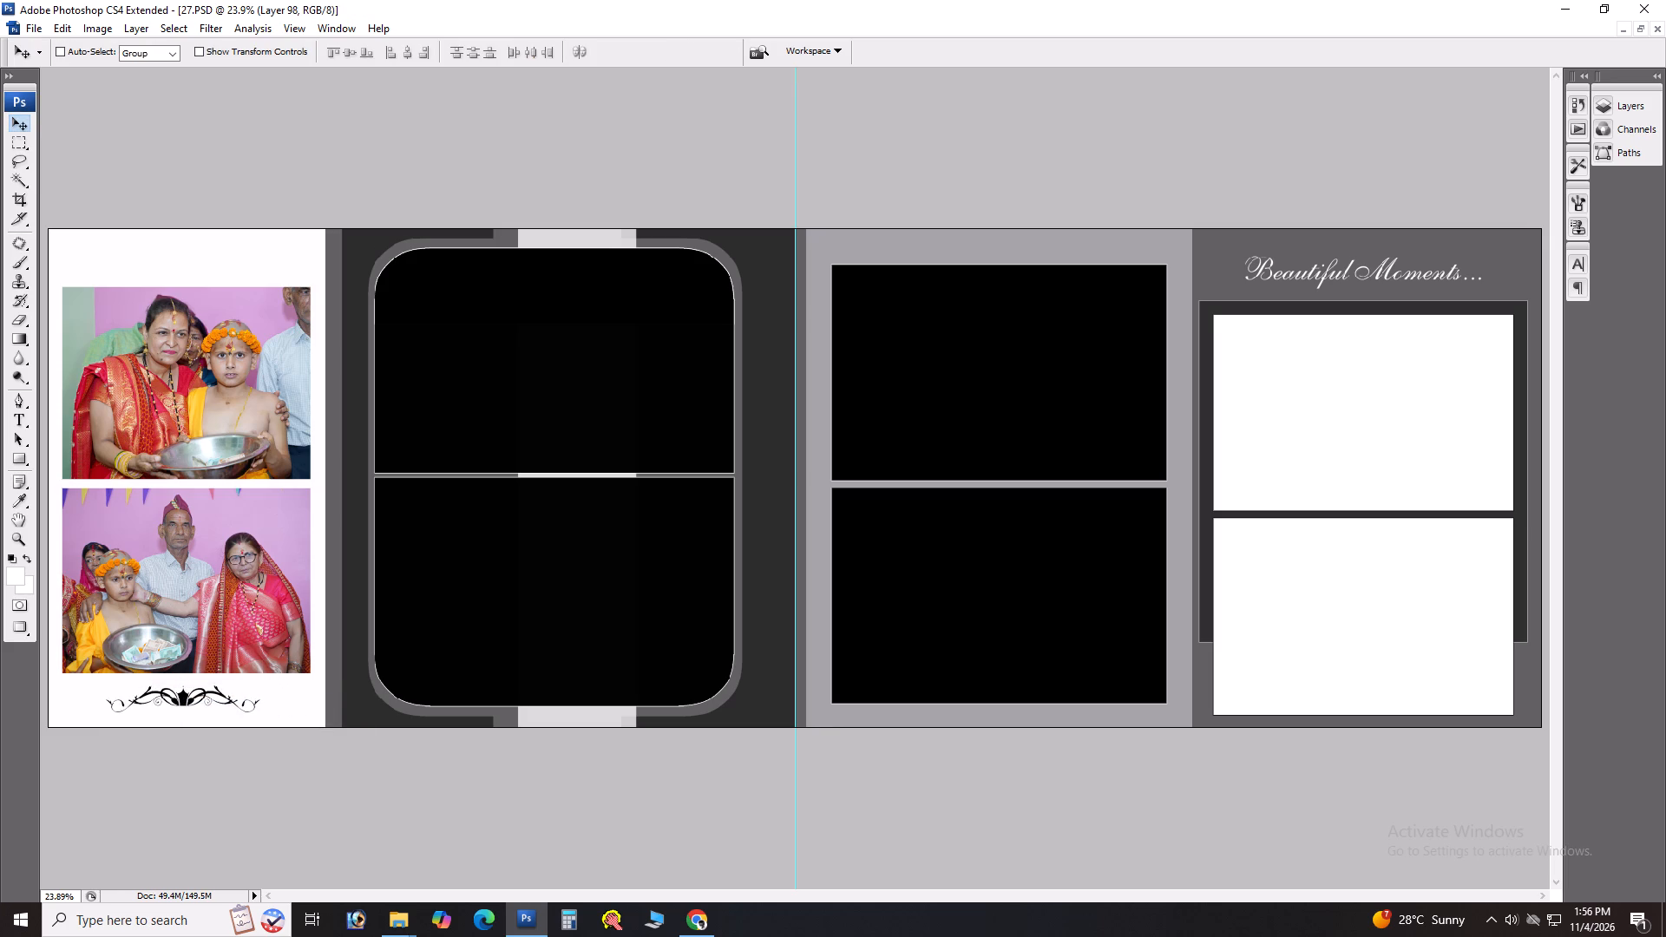
Nudge the black ornament rightward and slightly up to center it beneath the lower photo.
{"action": "key", "text": "Right"}
{"action": "key", "text": "shift+Right"}
{"action": "key", "text": "shift+Right"}
{"action": "key", "text": "shift+Up"}
{"action": "key", "text": "shift+Right"}
{"action": "key", "text": "Right"}
{"action": "key", "text": "Down"}
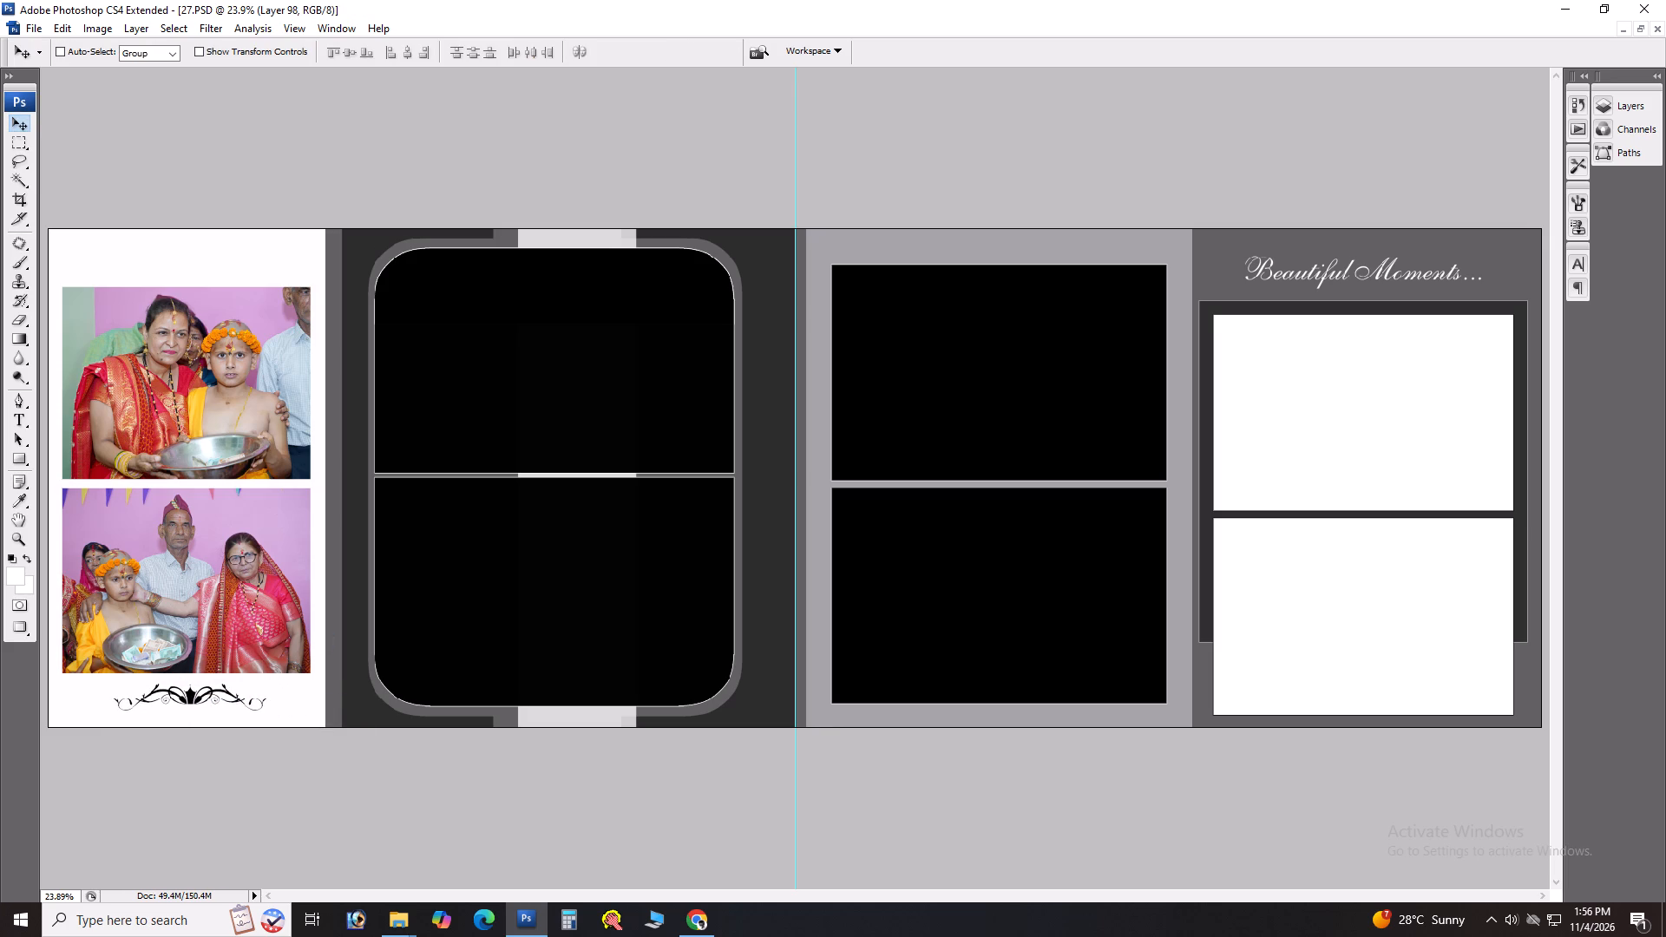
Duplicate the black ornament above the upper photo, rotate the copy 180°, and fine-tune its height in the white strip.
{"action": "left_click_drag", "start_coordinate": [222, 673], "coordinate": [275, 243], "text": "alt+shift"}
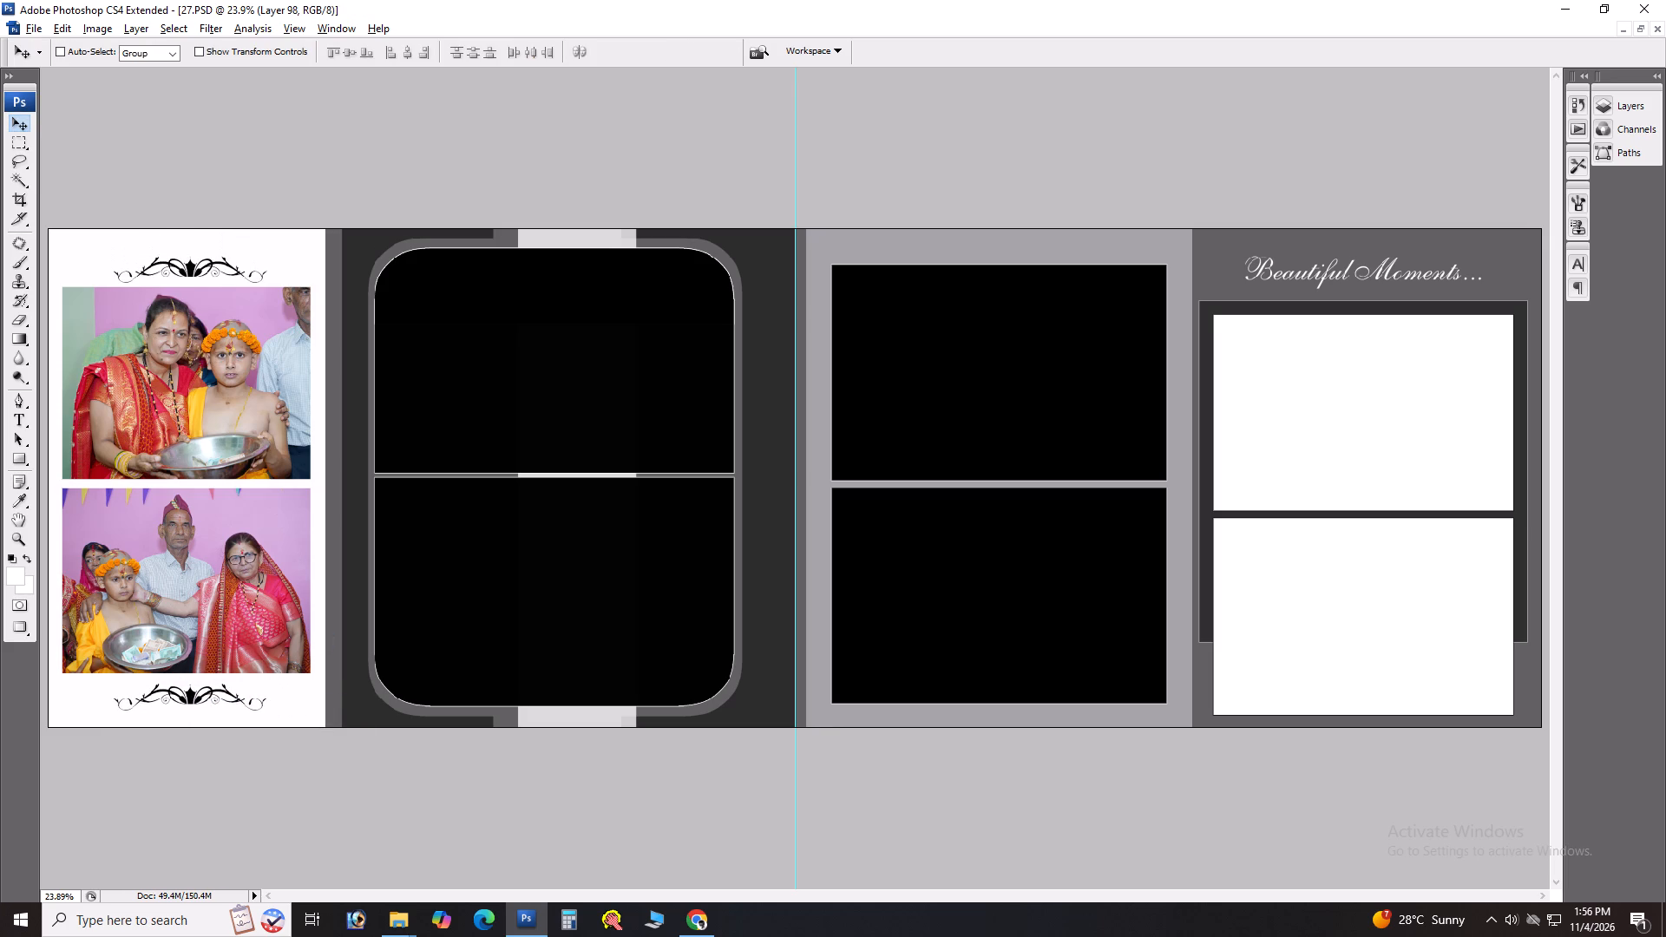
{"action": "left_click_drag", "start_coordinate": [275, 243], "coordinate": [276, 239], "text": "alt+shift"}
{"action": "key", "text": "ctrl+t"}
{"action": "right_click", "coordinate": [267, 241], "text": "ctrl"}
{"action": "left_click", "coordinate": [331, 405]}
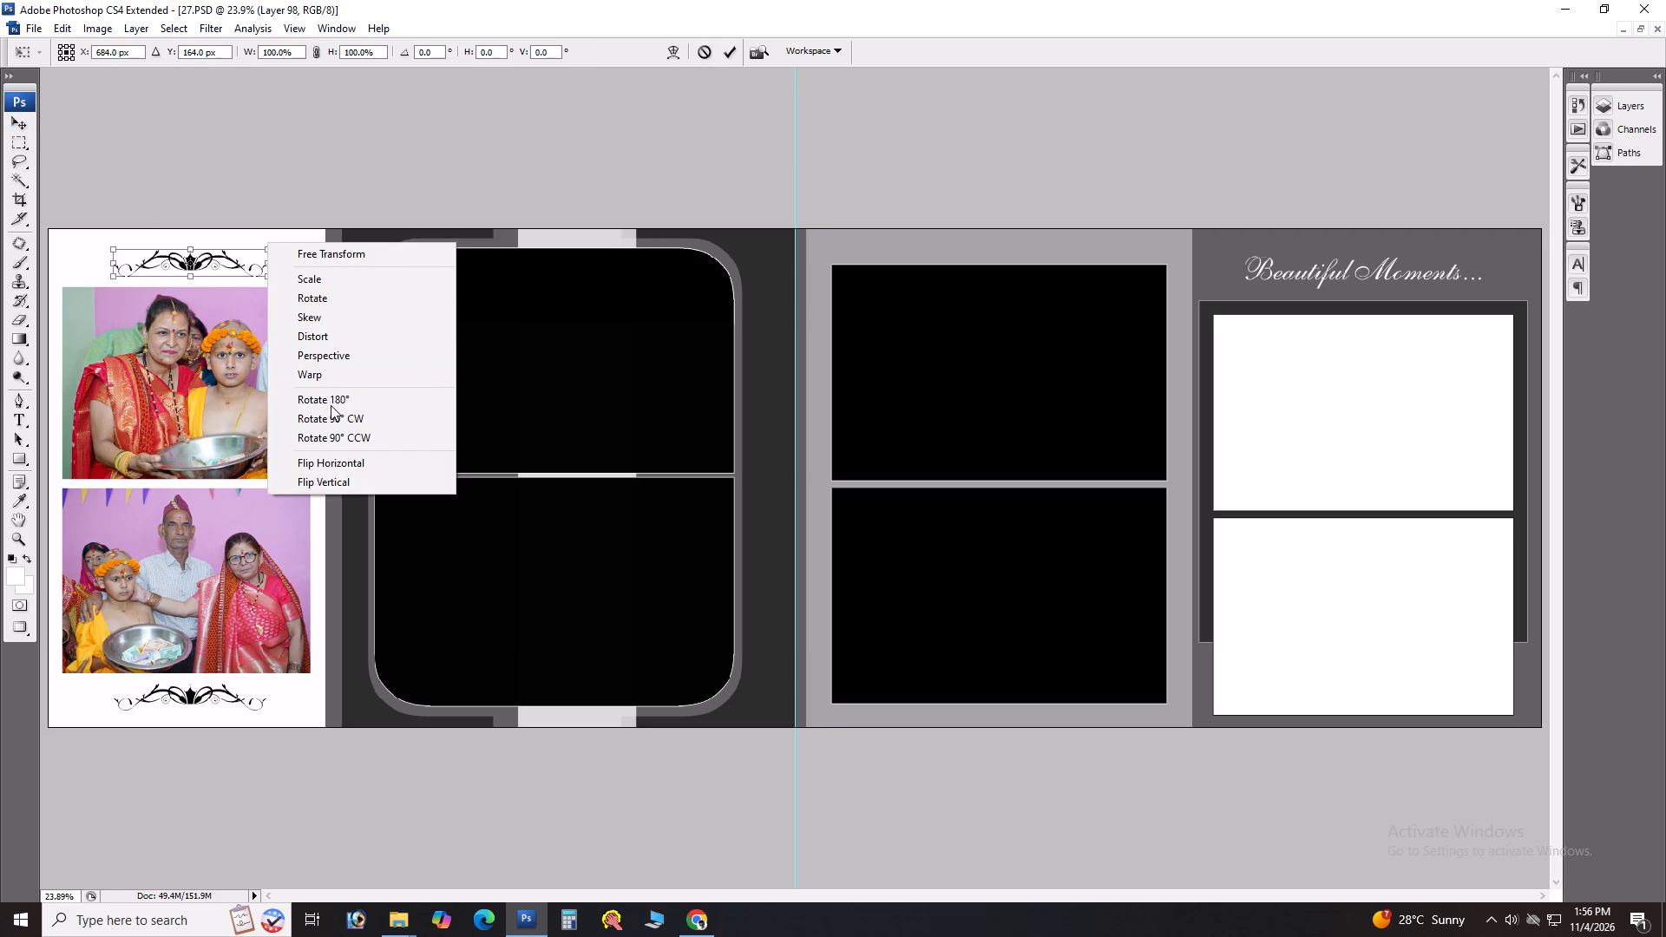
{"action": "key", "text": "Return"}
{"action": "key", "text": "shift+Up"}
{"action": "key", "text": "shift+Up"}
{"action": "key", "text": "shift+Up"}
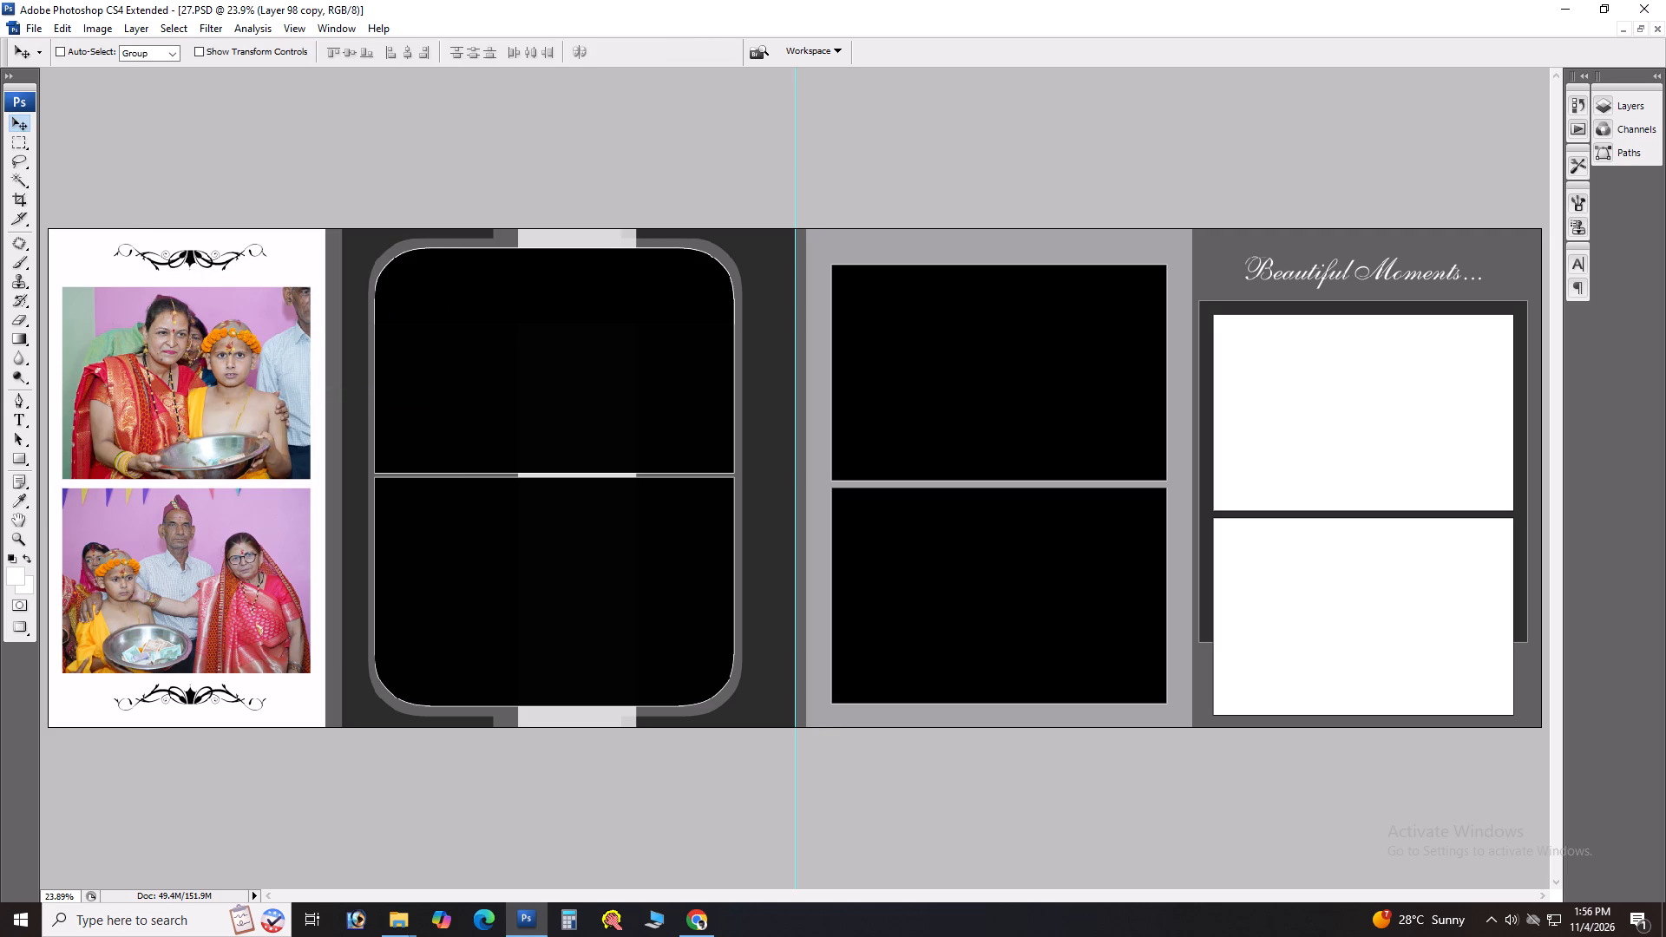
{"action": "key", "text": "shift+Down"}
{"action": "key", "text": "shift+Down"}
{"action": "key", "text": "ctrl+0"}
{"action": "key", "text": "ctrl+0"}
Move the used photo DSC00063 into the okiee folder inside folder 02.
{"action": "key", "text": "alt+Tab"}
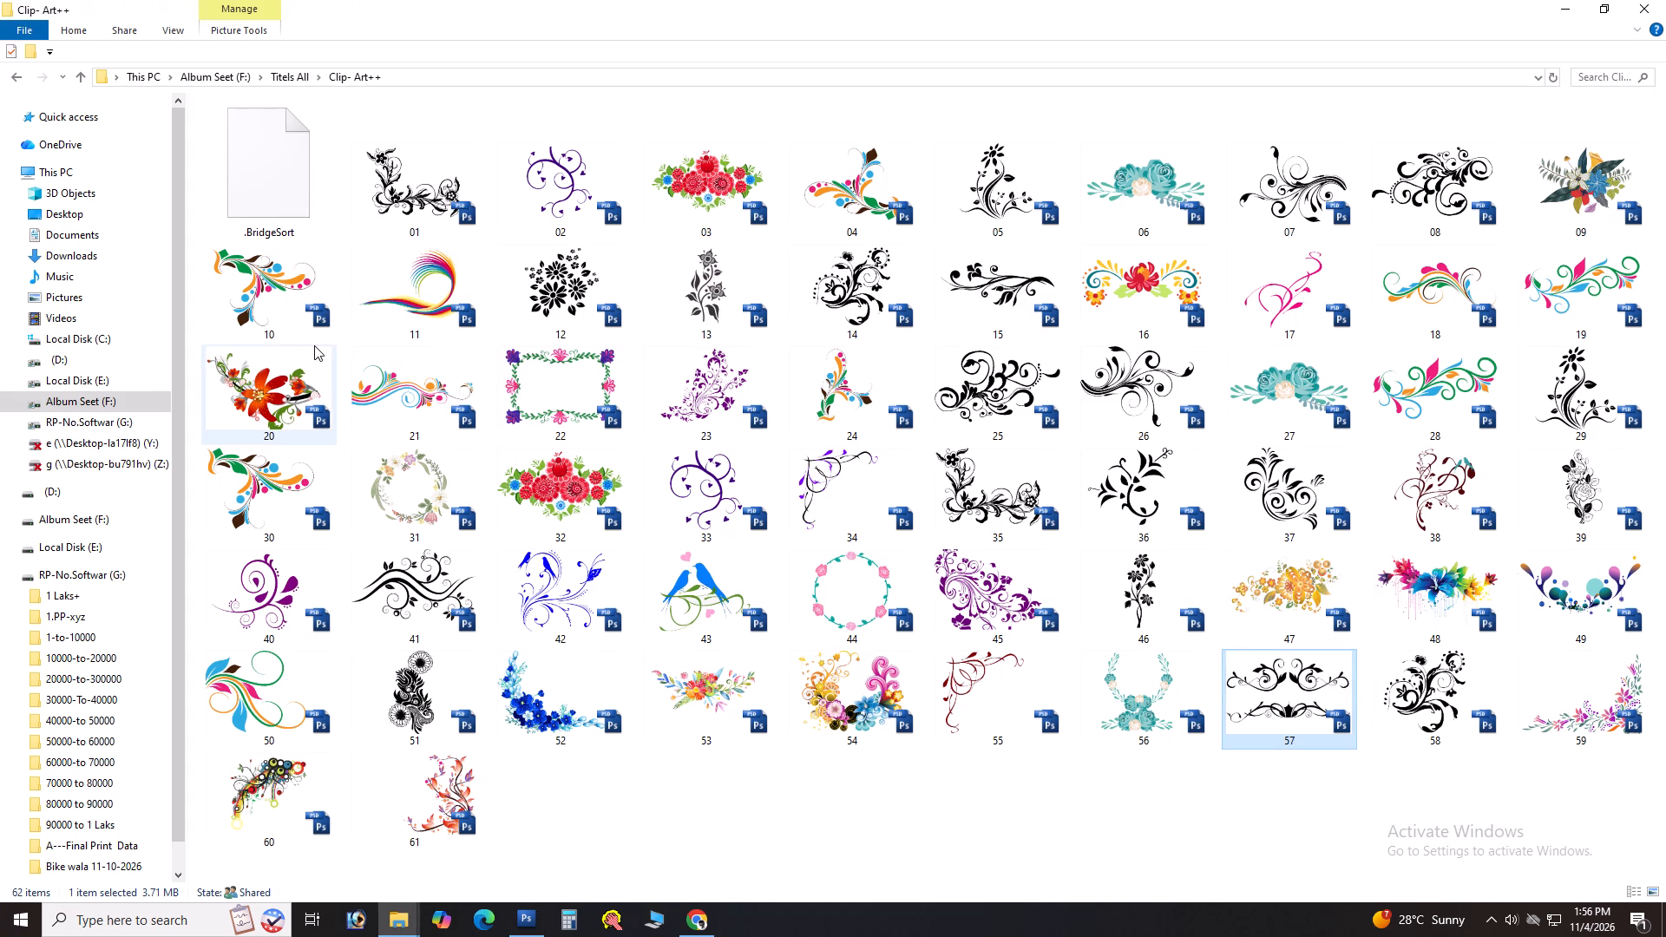
{"action": "key", "text": "alt+Tab"}
{"action": "left_click", "coordinate": [1106, 354], "text": "alt"}
{"action": "left_click_drag", "start_coordinate": [521, 240], "coordinate": [343, 255]}
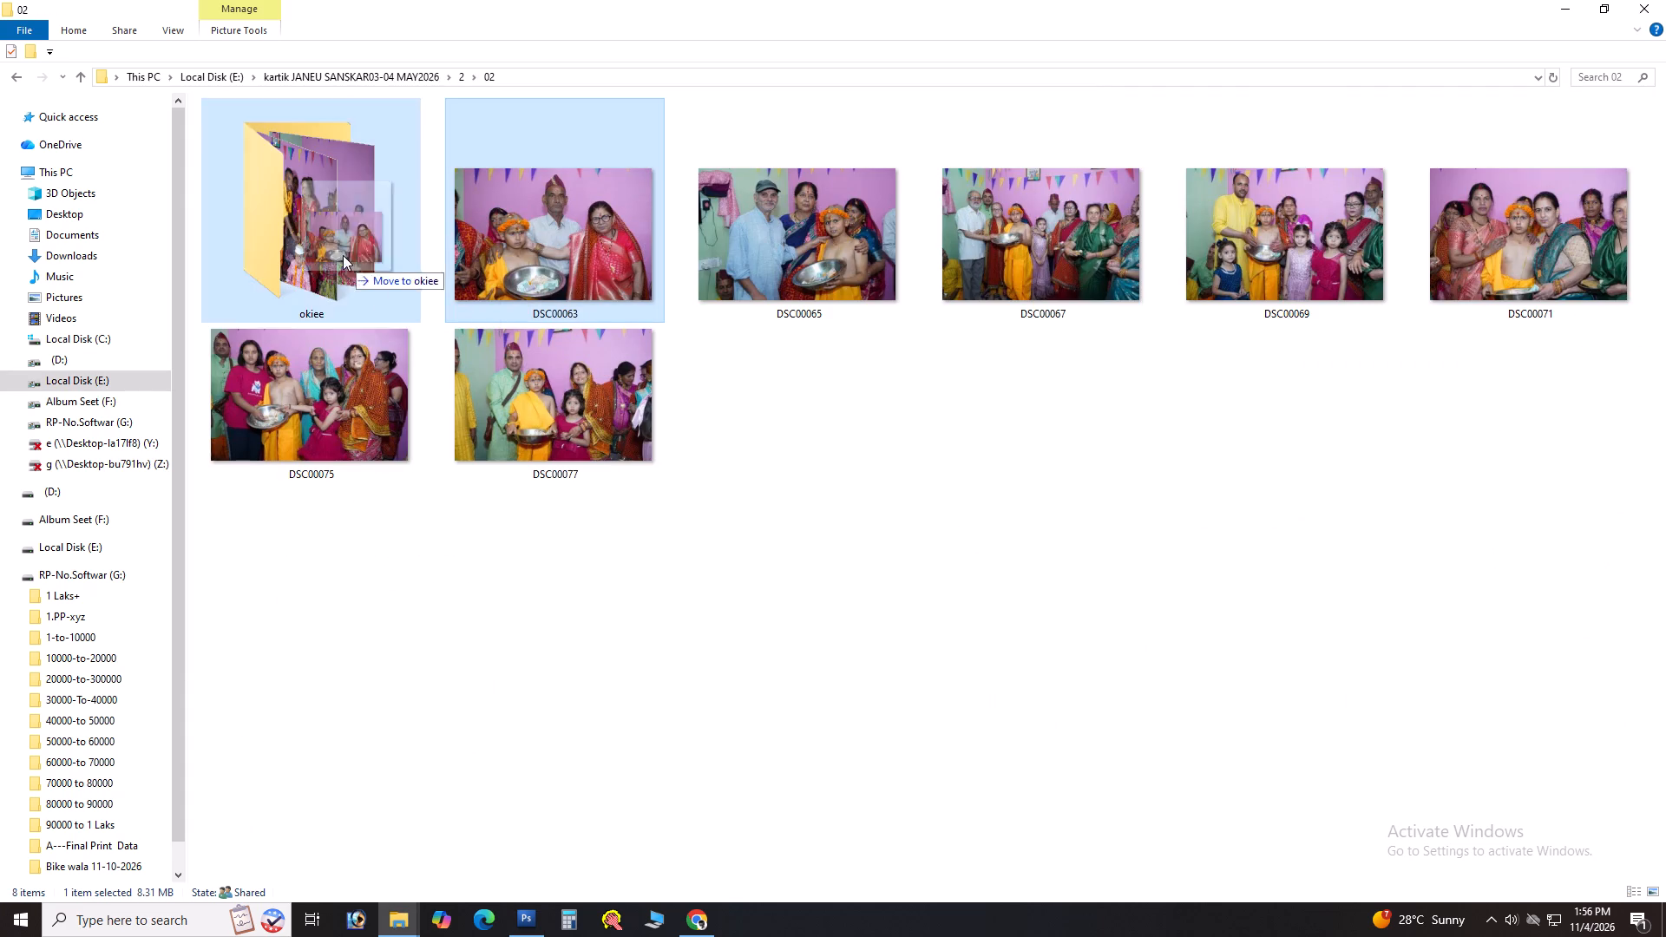
{"action": "left_click_drag", "start_coordinate": [343, 255], "coordinate": [342, 252]}
{"action": "left_click", "coordinate": [725, 448]}
Open photo DSC00065 from folder 02 in Photoshop and run the photo correction action on it.
{"action": "left_click", "coordinate": [557, 285]}
{"action": "left_click_drag", "start_coordinate": [586, 238], "coordinate": [510, 558]}
{"action": "key", "text": "alt+Tab"}
{"action": "key", "text": "alt+Tab"}
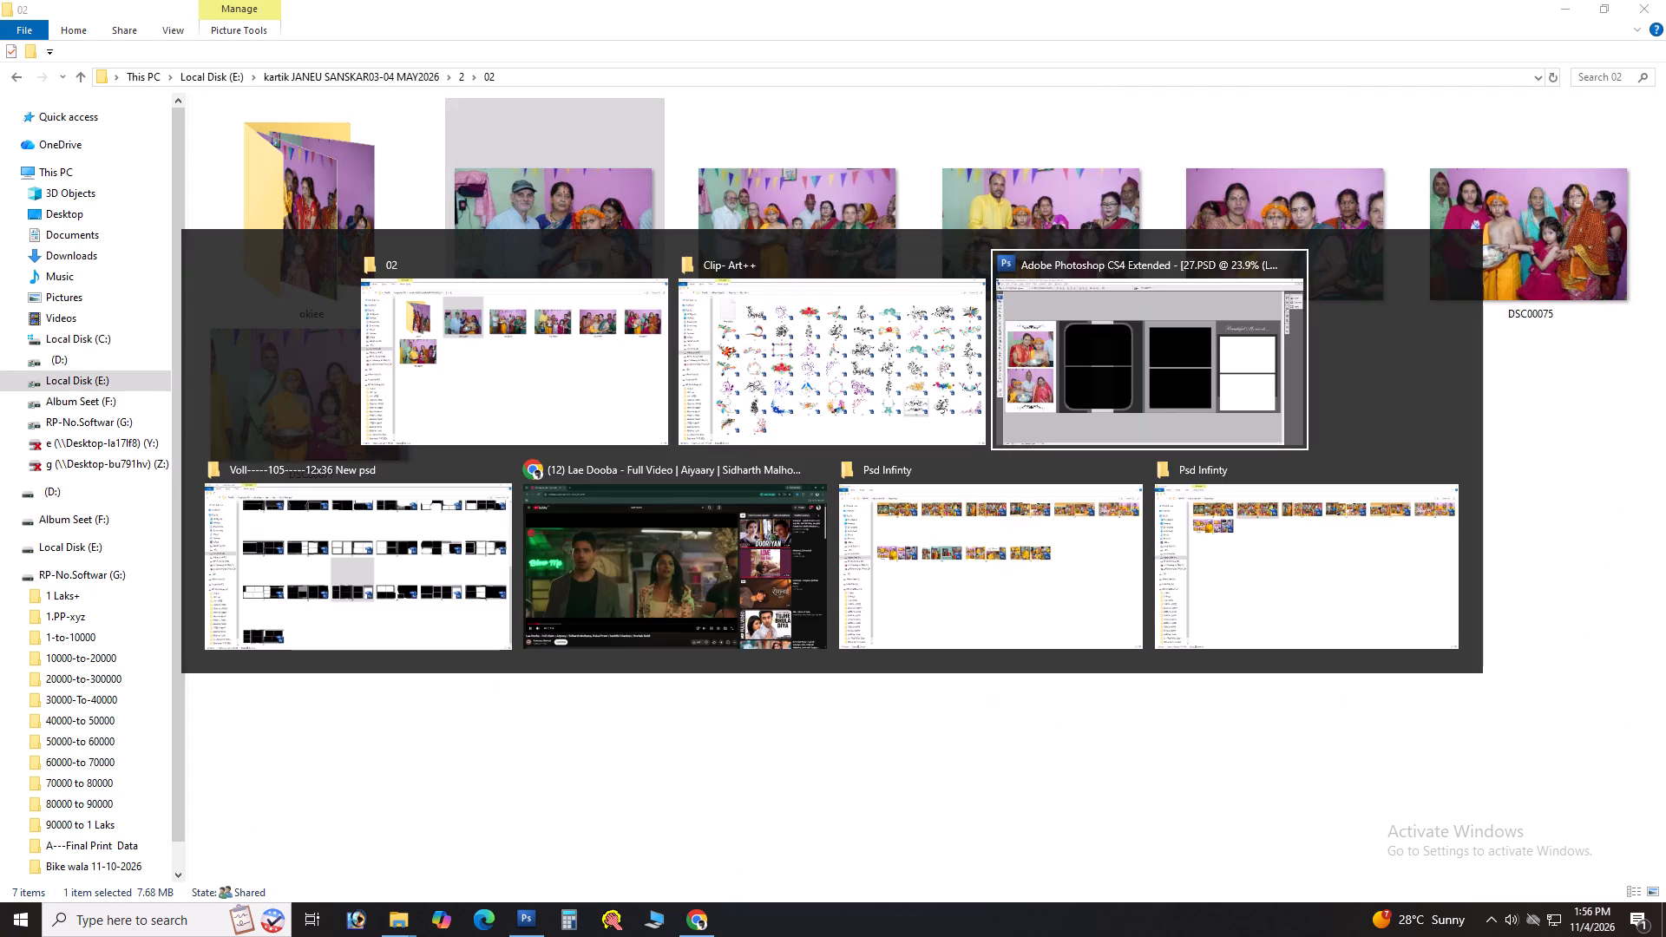
{"action": "left_click_drag", "start_coordinate": [510, 558], "coordinate": [394, 393]}
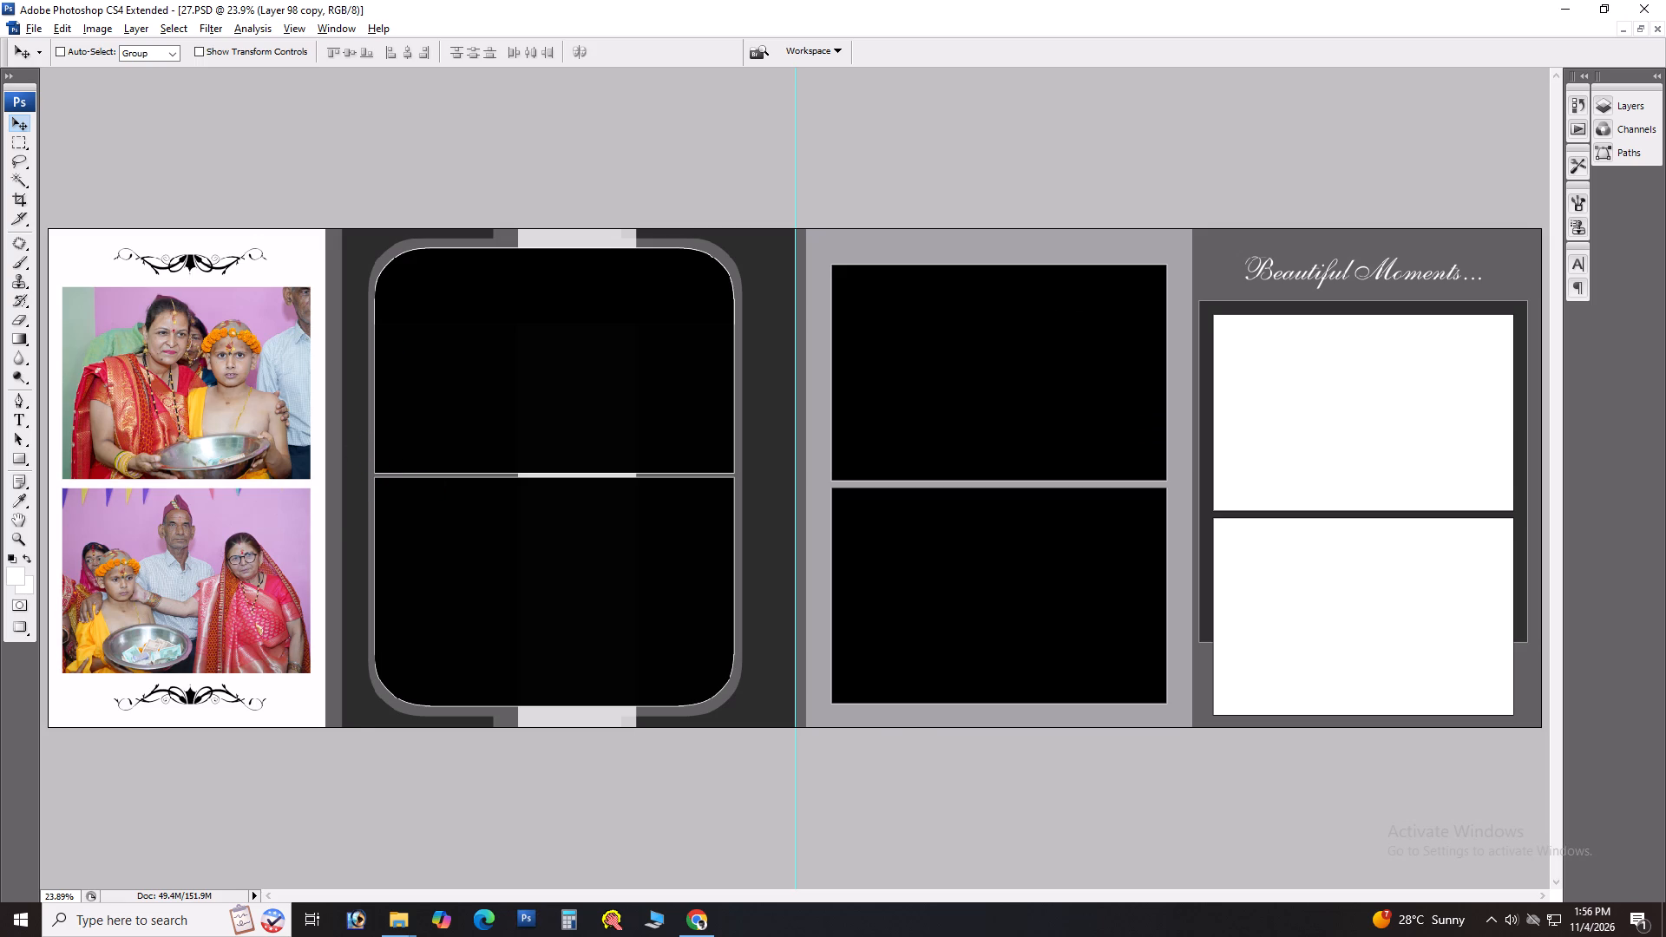
{"action": "key", "text": "F6"}
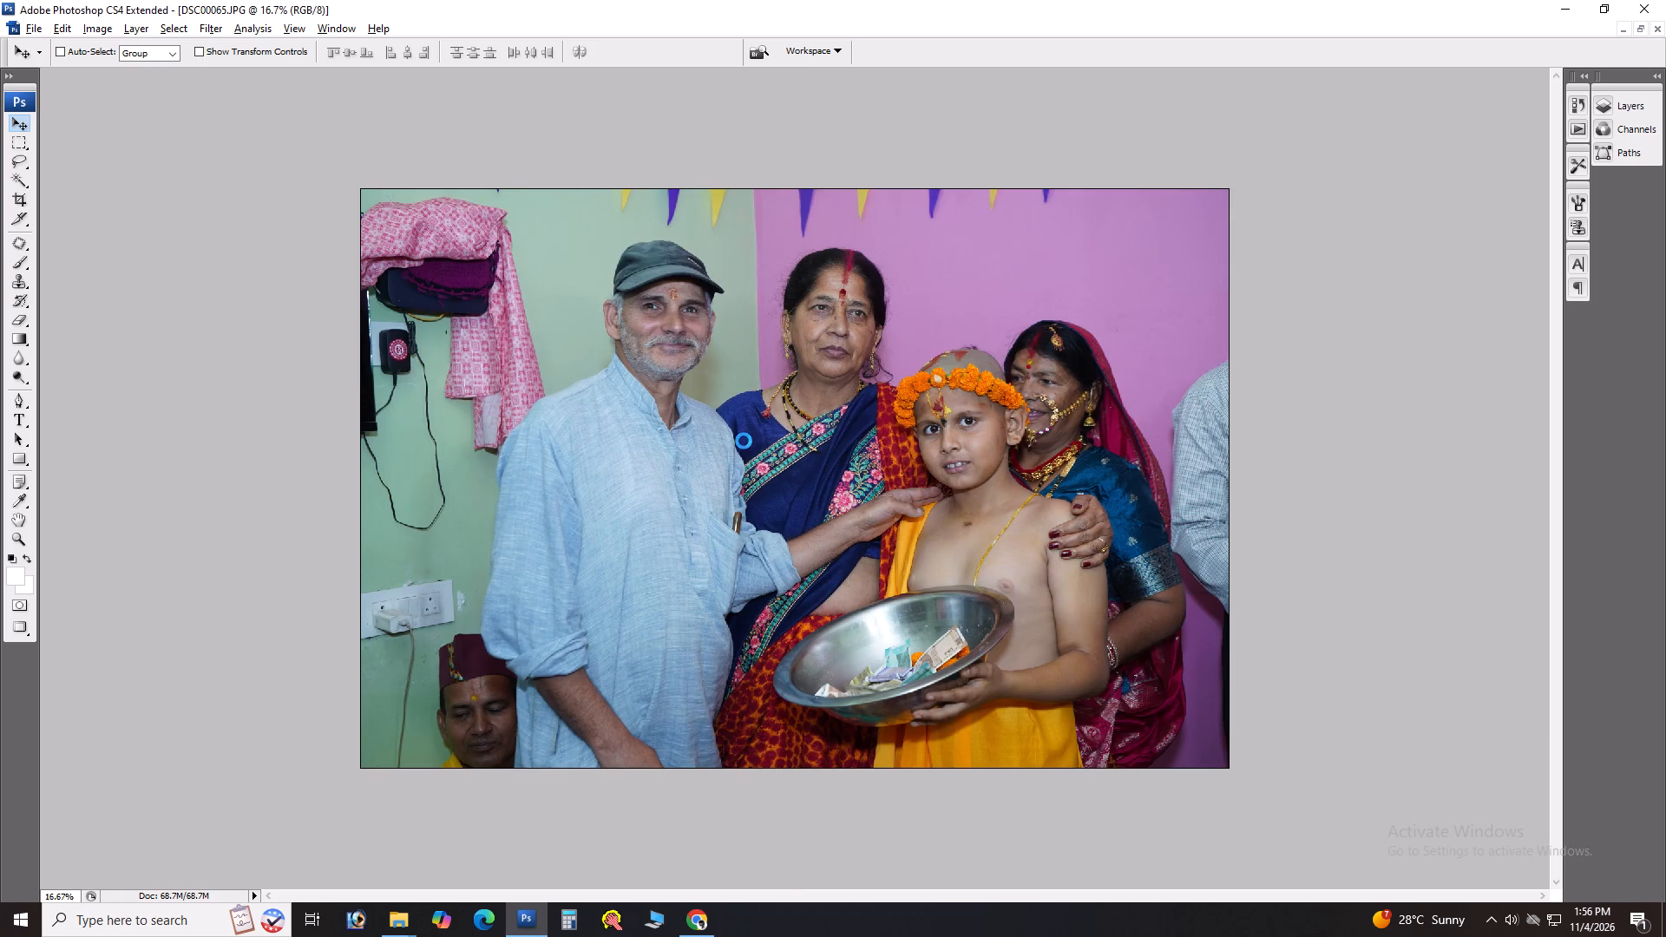
{"action": "key", "text": "ctrl+d"}
{"action": "key", "text": "ctrl+d"}
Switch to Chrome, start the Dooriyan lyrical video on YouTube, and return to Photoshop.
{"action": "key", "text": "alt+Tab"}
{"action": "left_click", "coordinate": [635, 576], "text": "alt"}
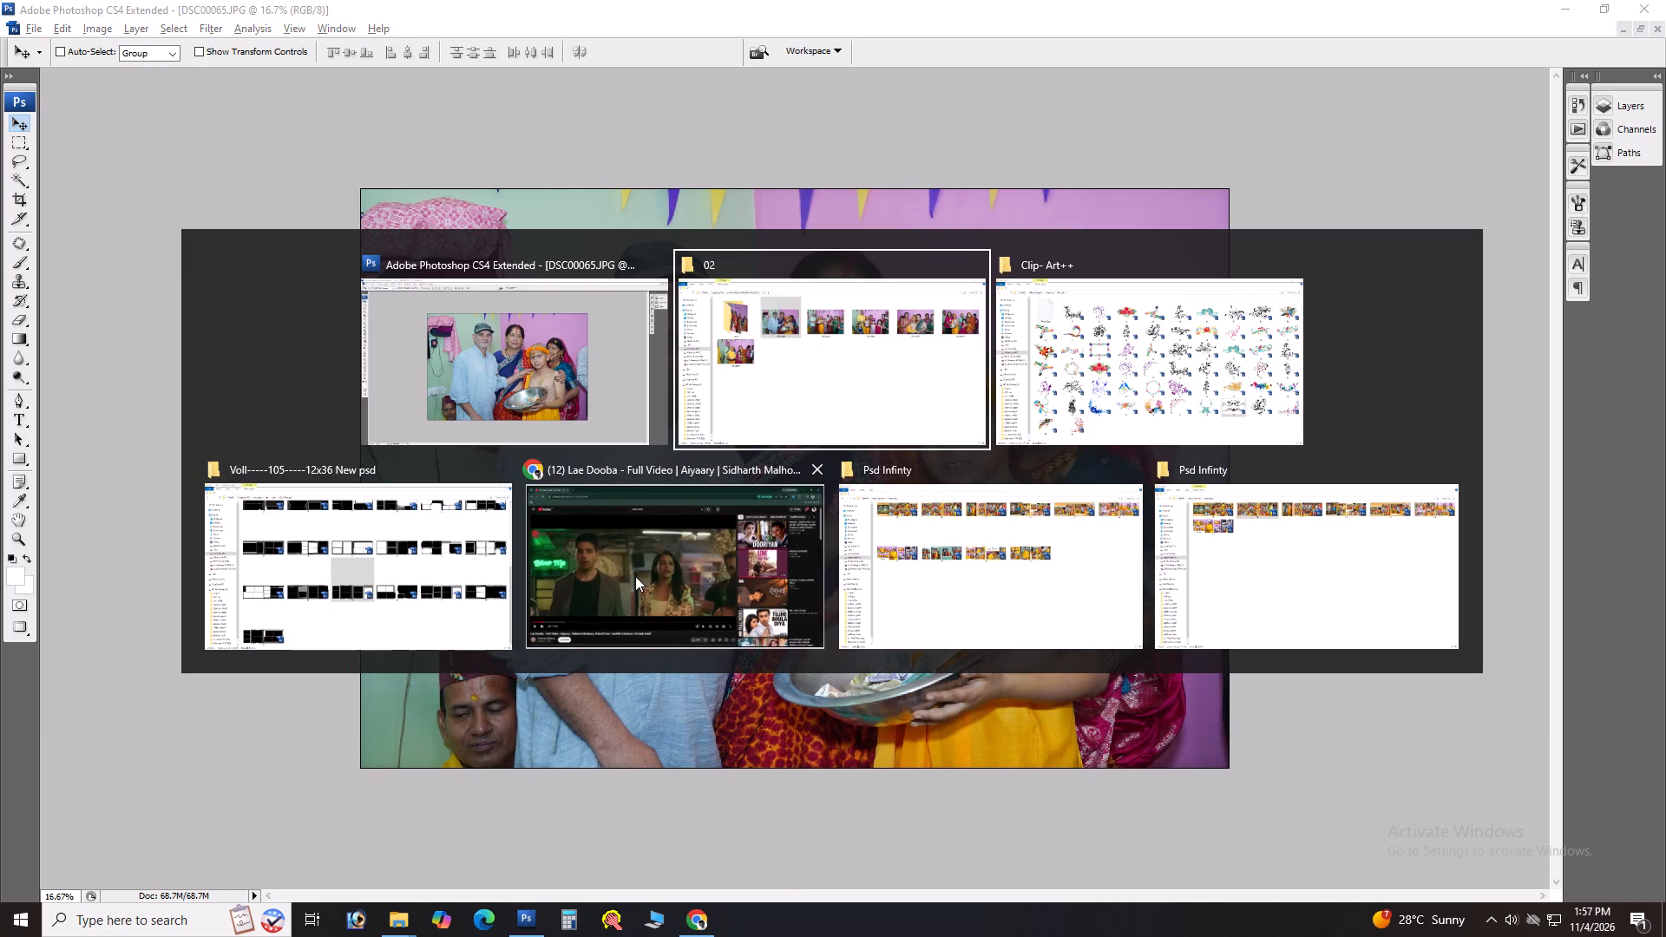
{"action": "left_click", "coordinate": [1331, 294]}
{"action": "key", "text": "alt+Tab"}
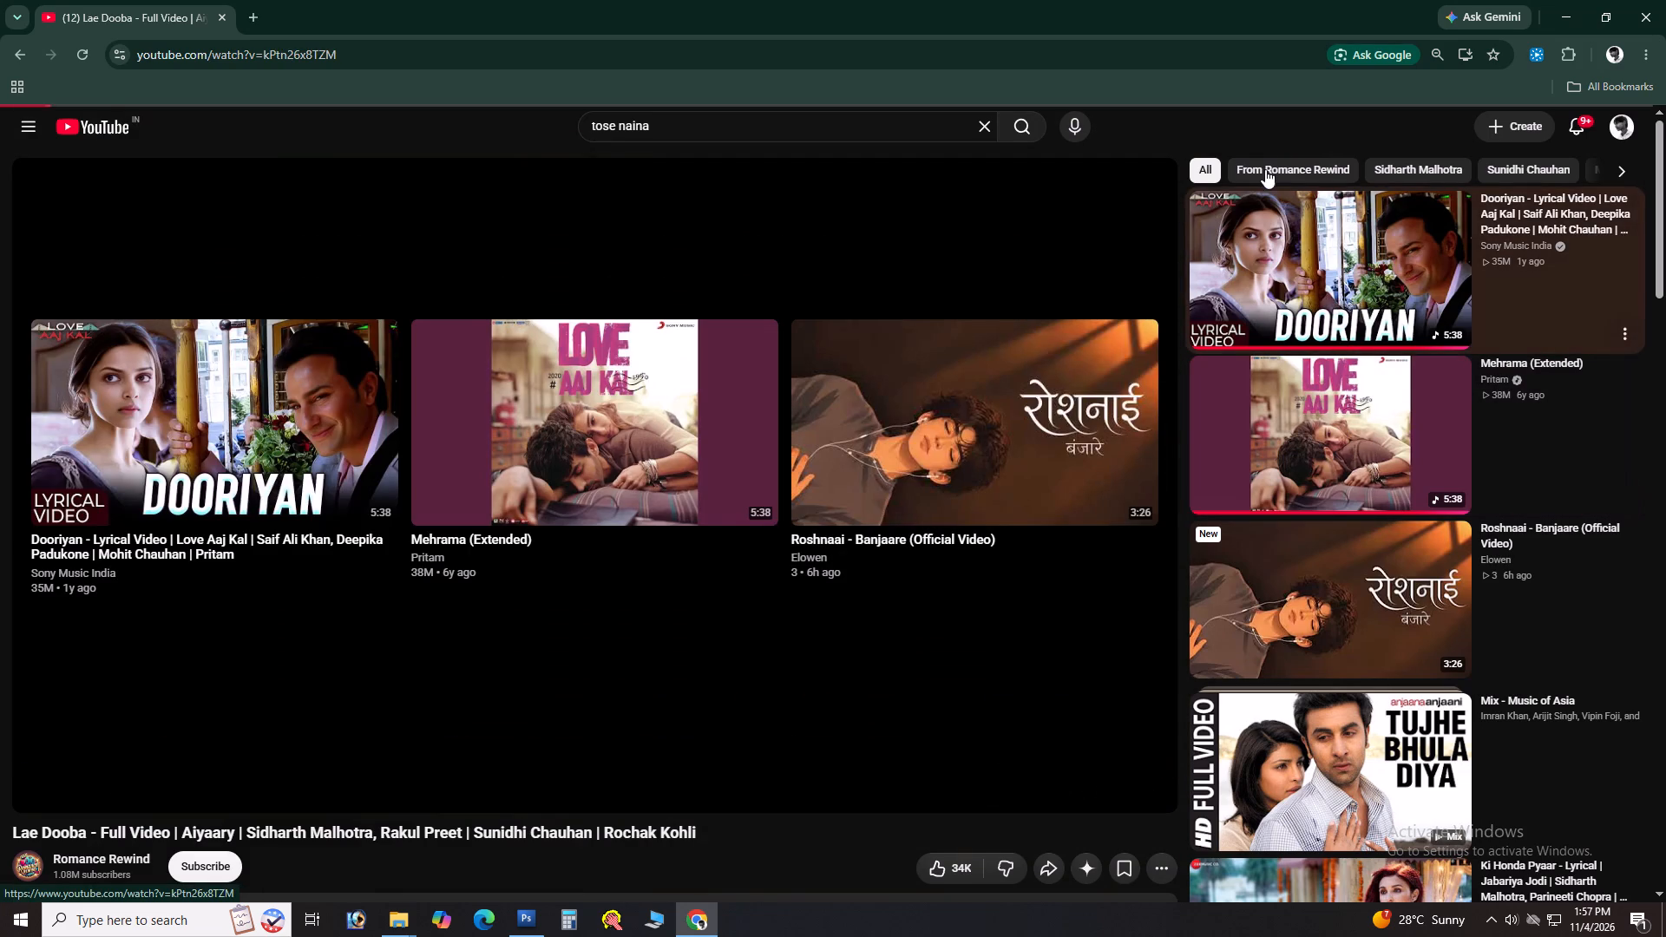
Cut the whole DSC00065 image and close its file without saving.
{"action": "key", "text": "ctrl+a"}
{"action": "key", "text": "ctrl+x"}
{"action": "key", "text": "ctrl+w"}
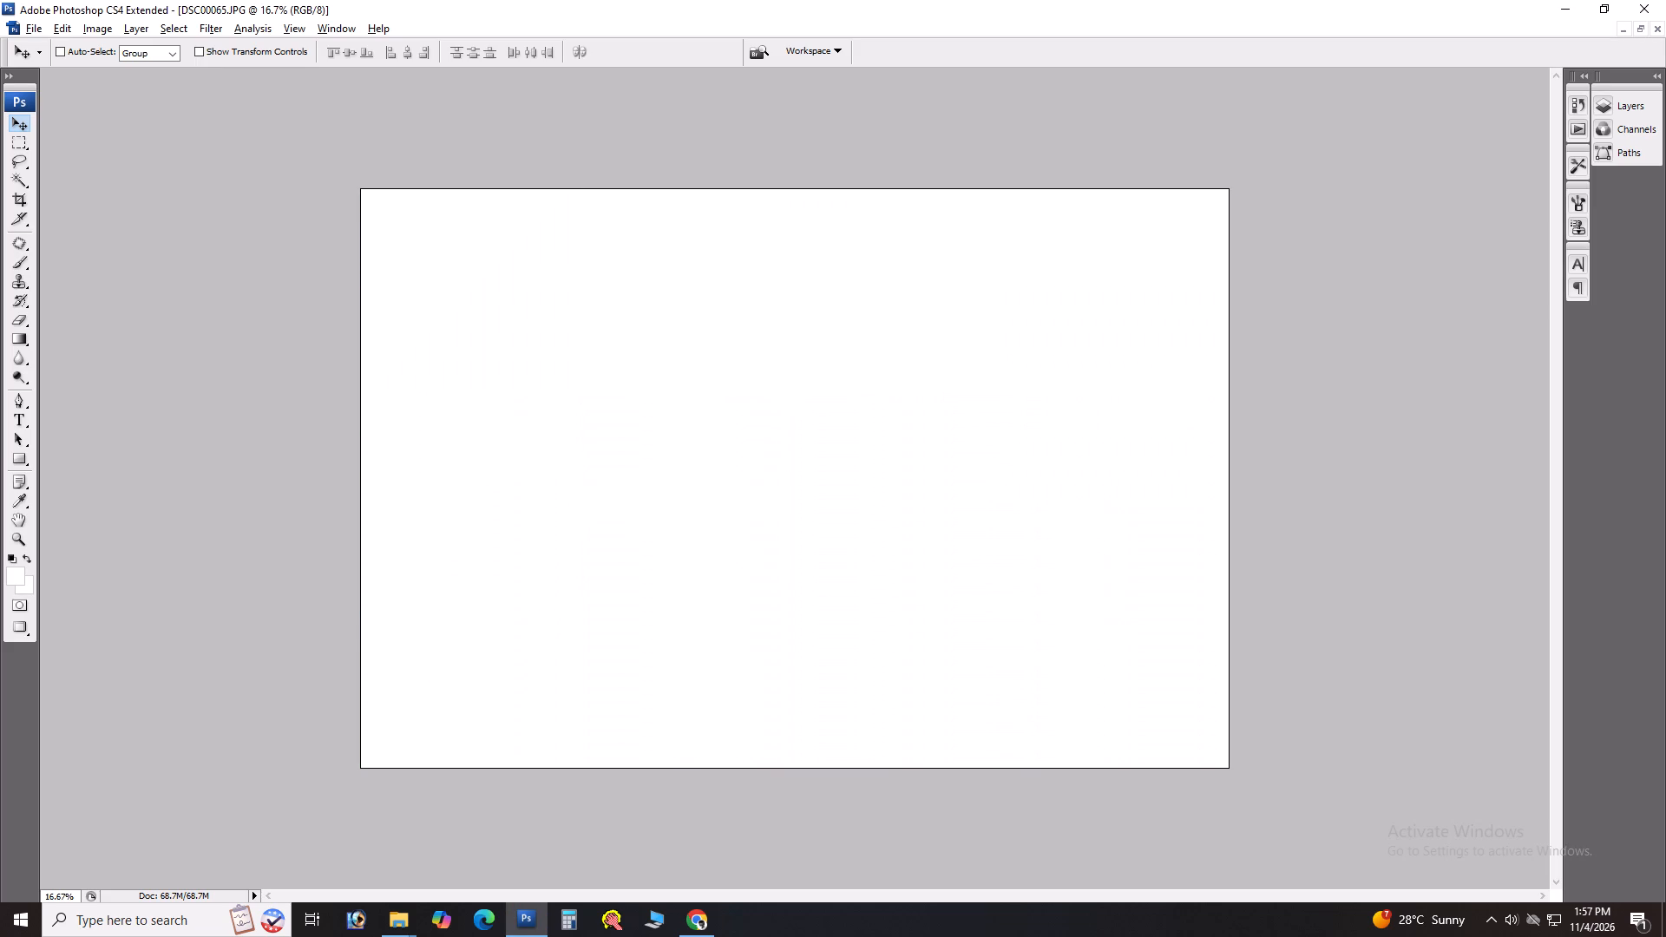
{"action": "key", "text": "Tab"}
{"action": "key", "text": "space"}
{"action": "key", "text": "Escape"}
{"action": "key", "text": "ctrl+w"}
{"action": "key", "text": "Tab"}
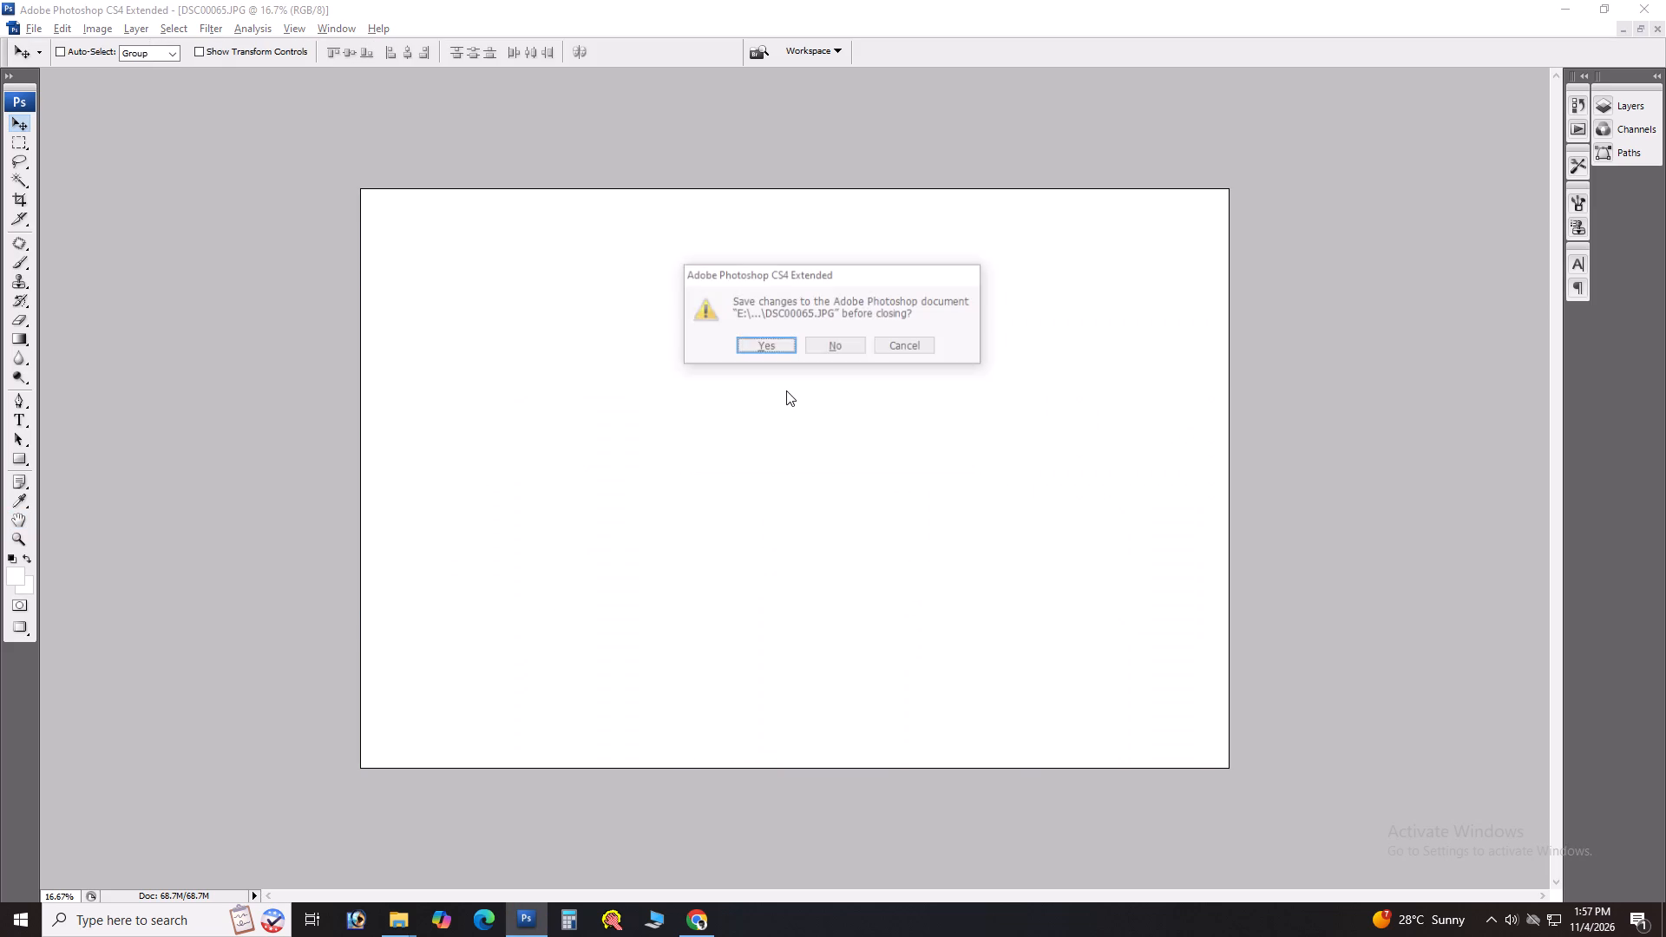
{"action": "key", "text": "Tab"}
{"action": "key", "text": "space"}
Paste the photo above Layer 87, the upper black frame of the rounded panel, and clip it to that frame.
{"action": "key", "text": "v"}
{"action": "key", "text": "v"}
{"action": "key", "text": "v"}
{"action": "key", "text": "v"}
{"action": "right_click_drag", "start_coordinate": [510, 351], "coordinate": [510, 358]}
{"action": "left_click", "coordinate": [524, 368]}
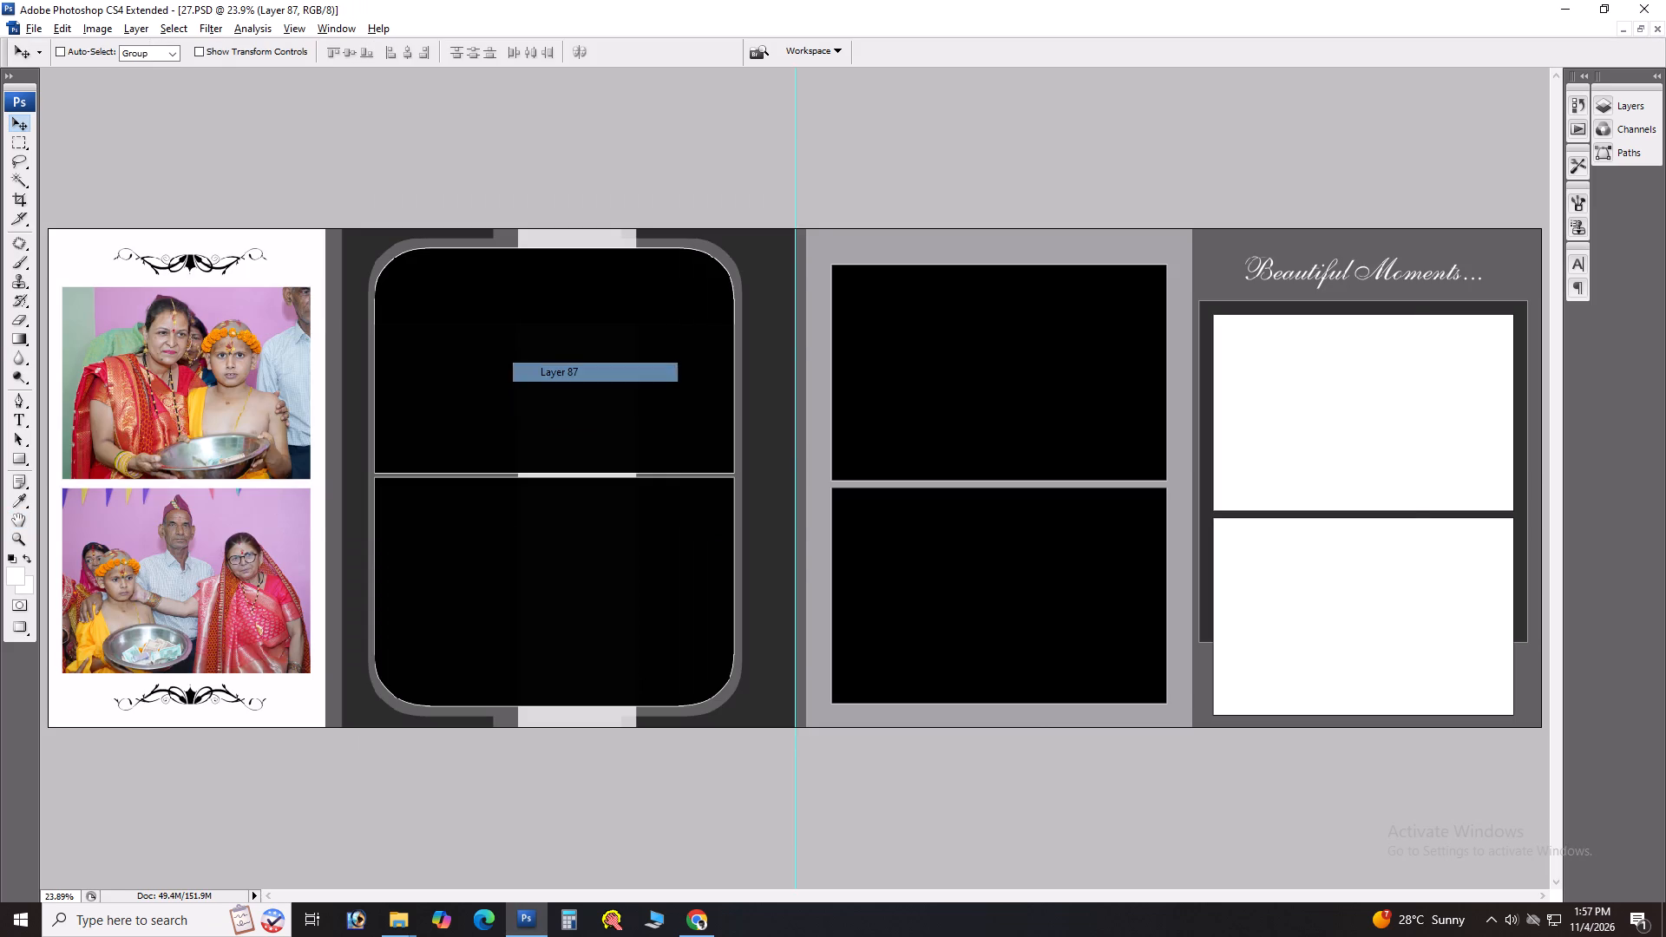
{"action": "key", "text": "ctrl+v"}
{"action": "key", "text": "ctrl+g"}
{"action": "key", "text": "ctrl+t"}
{"action": "key", "text": "ctrl+Return"}
{"action": "key", "text": "ctrl+alt+z"}
{"action": "key", "text": "ctrl+alt+g"}
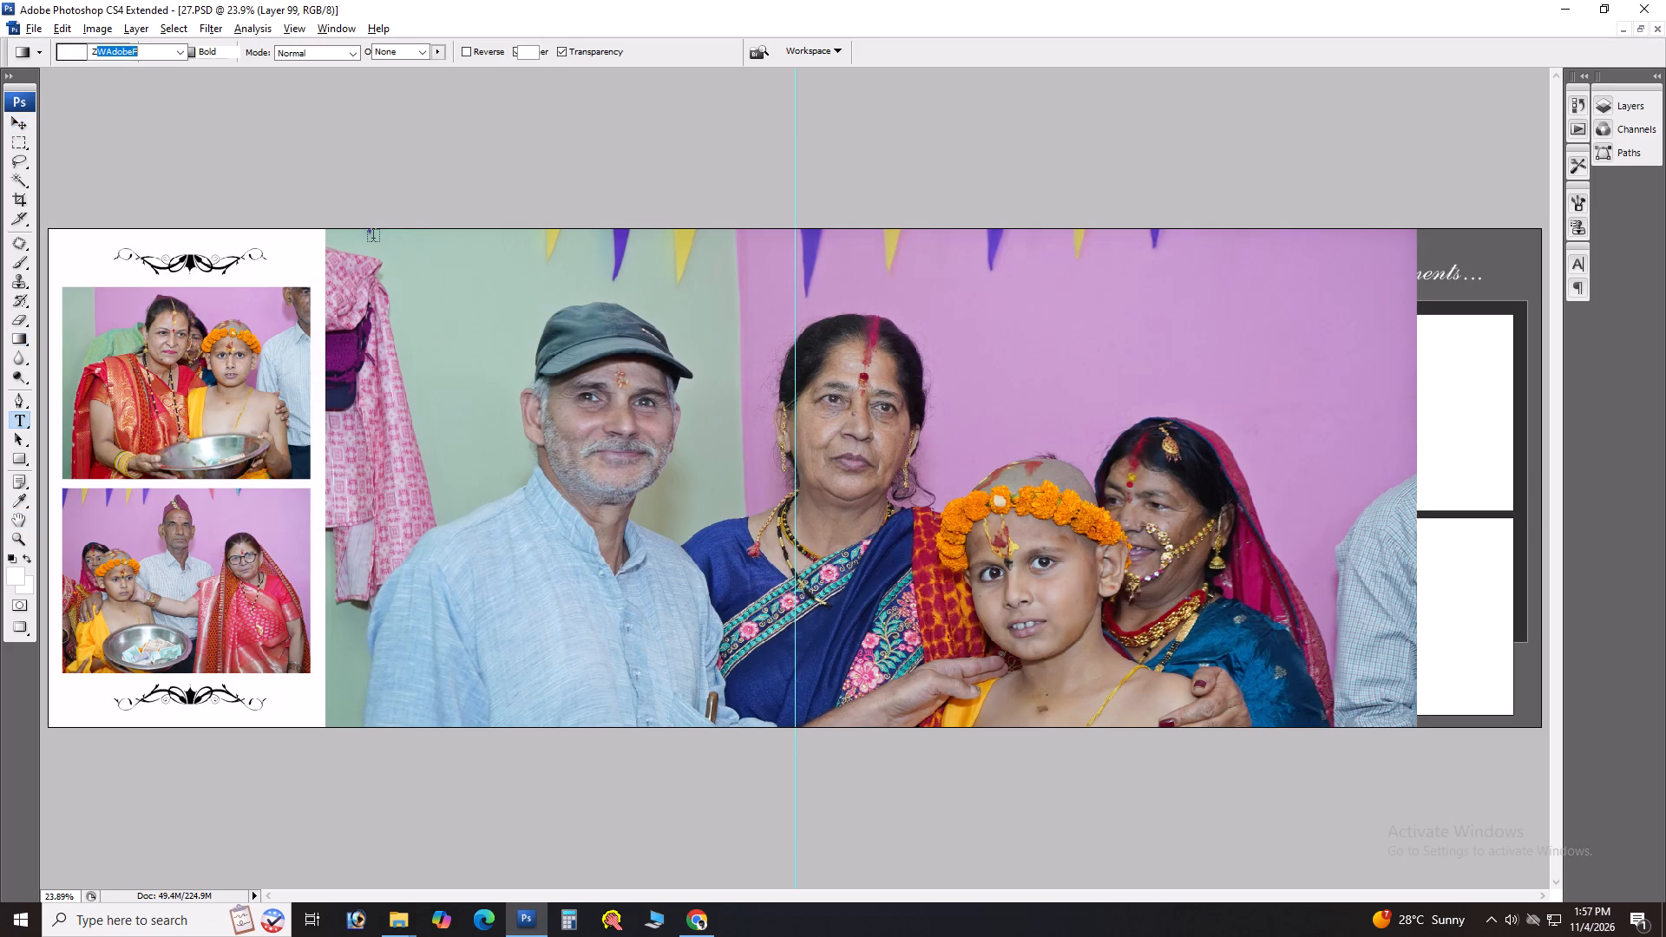
{"action": "key", "text": "Return"}
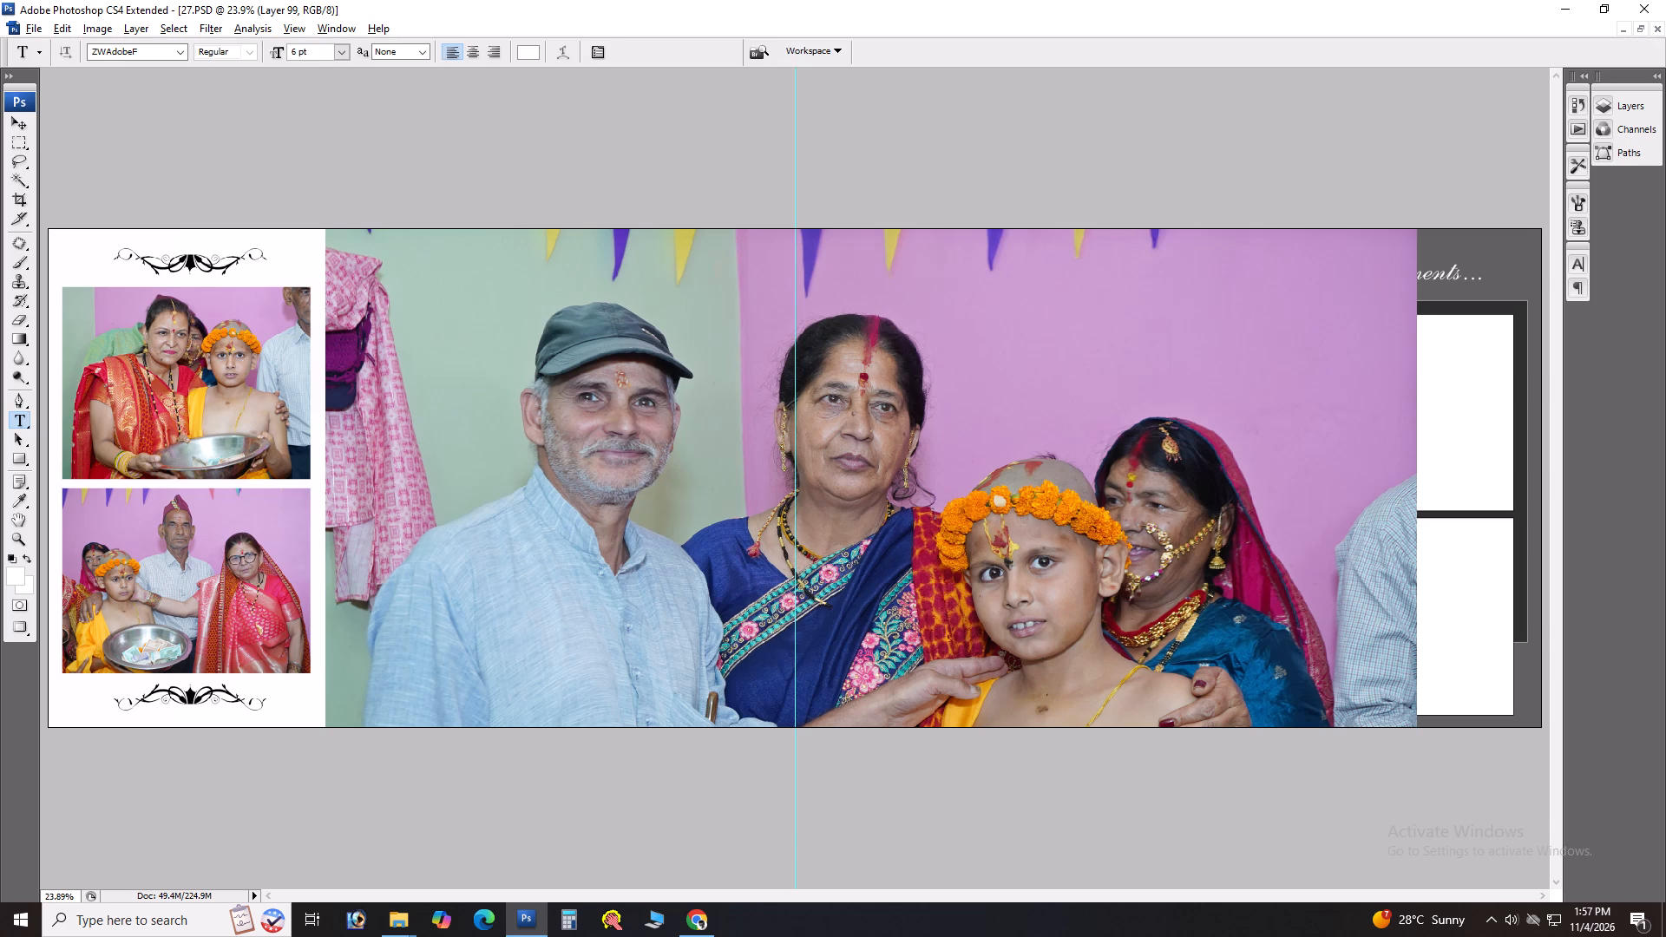
{"action": "key", "text": "ctrl+g"}
Scale the clipped photo to about 31.8% and position it so the whole family group fits the upper rounded frame.
{"action": "key", "text": "ctrl+t"}
{"action": "left_click_drag", "start_coordinate": [172, 229], "coordinate": [173, 229], "text": "alt+shift"}
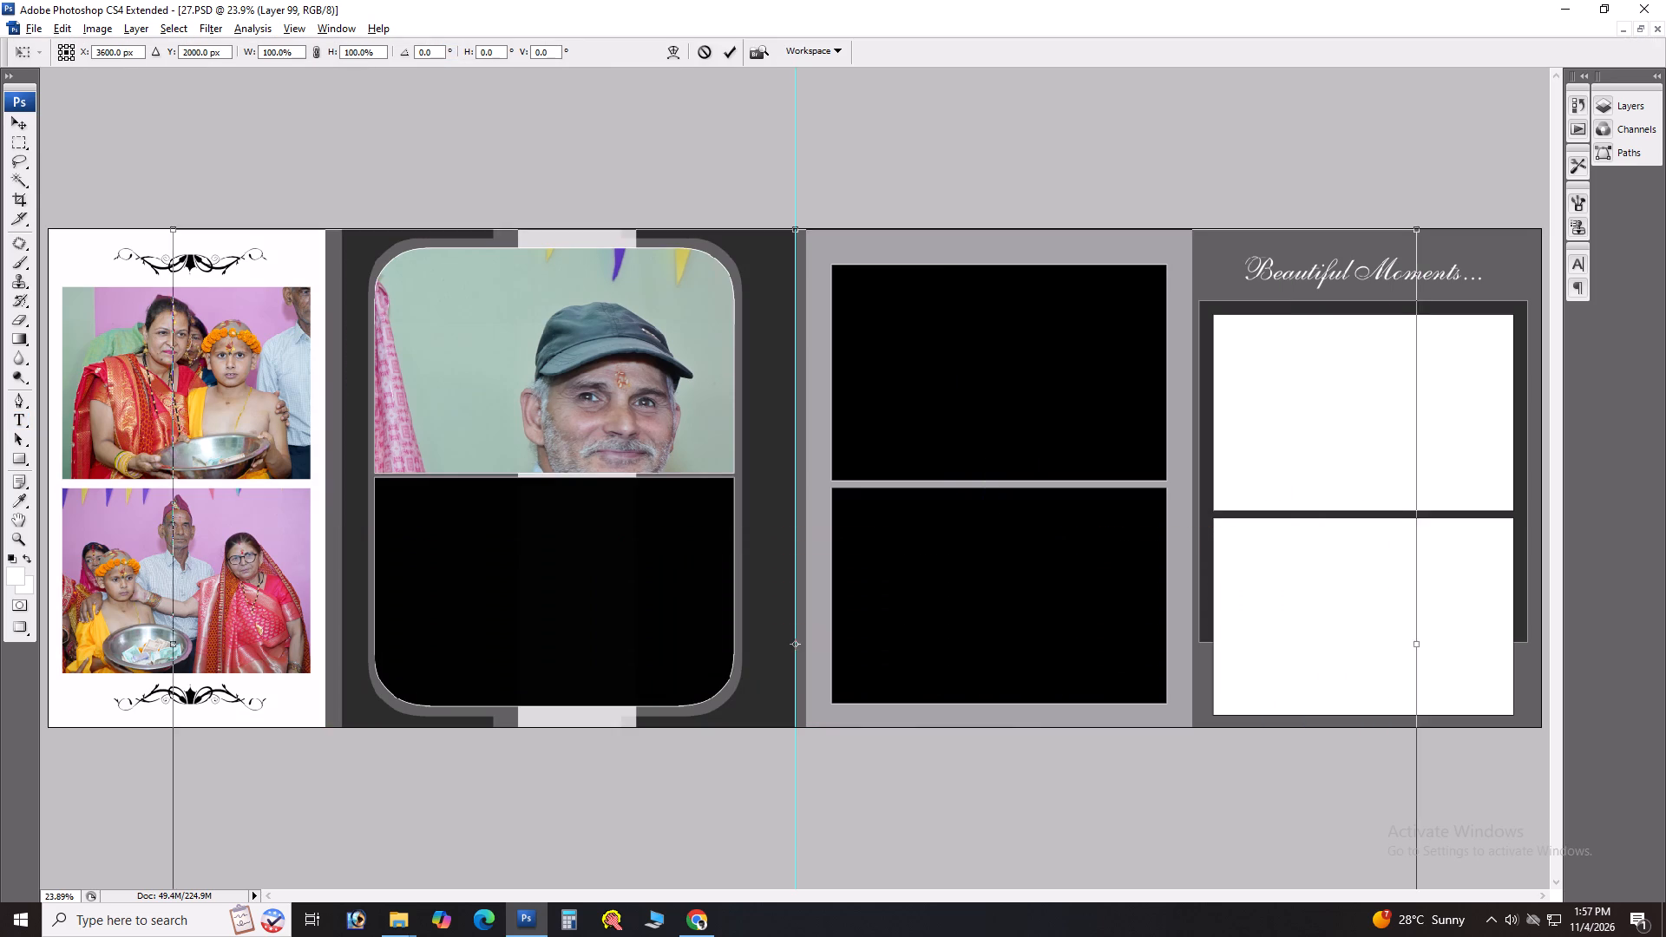
{"action": "left_click_drag", "start_coordinate": [173, 229], "coordinate": [577, 402], "text": "alt+shift"}
{"action": "left_click_drag", "start_coordinate": [793, 537], "coordinate": [571, 305]}
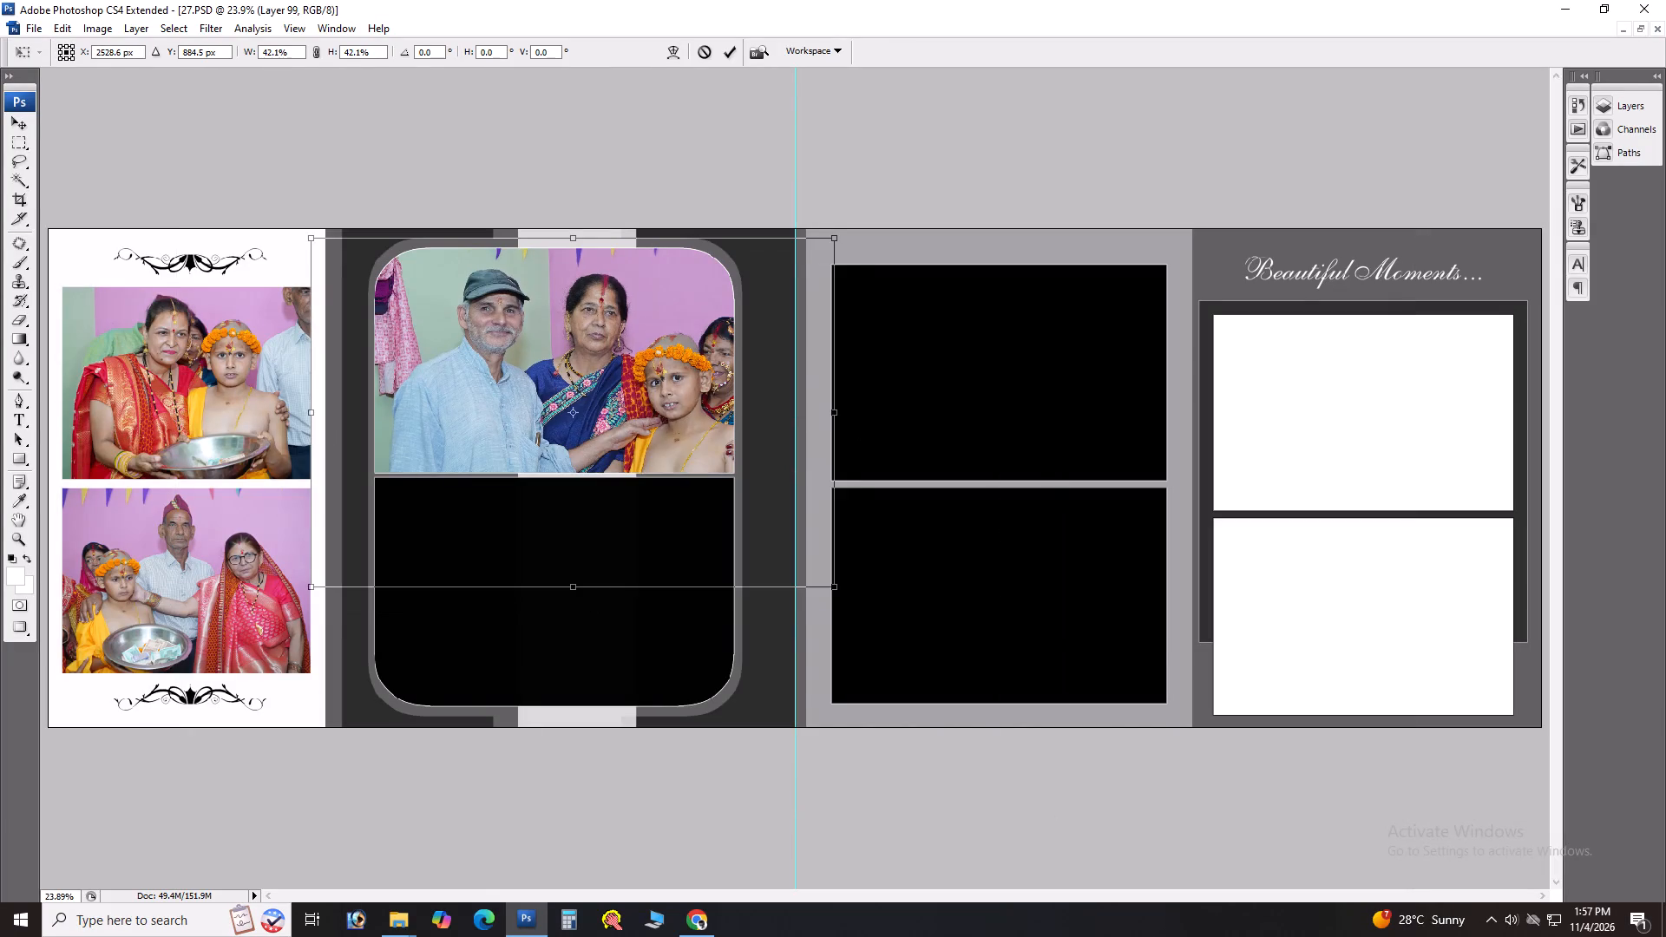
{"action": "left_click_drag", "start_coordinate": [832, 240], "coordinate": [775, 265], "text": "alt+shift"}
{"action": "left_click_drag", "start_coordinate": [601, 410], "coordinate": [581, 365]}
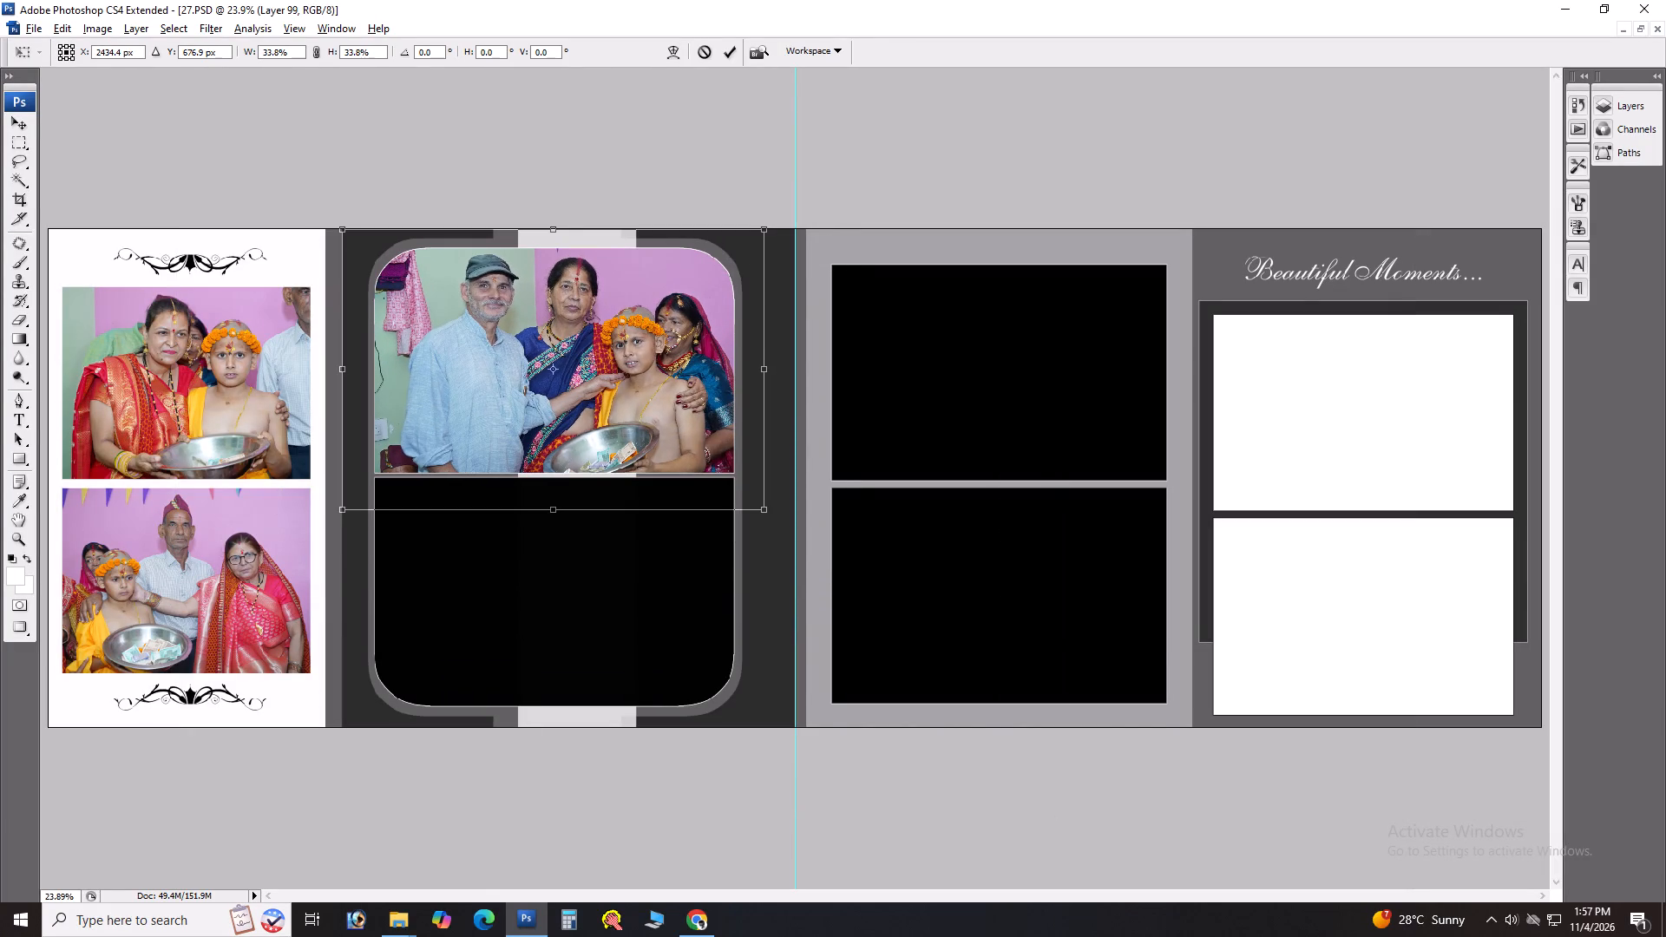
{"action": "left_click_drag", "start_coordinate": [763, 507], "coordinate": [753, 493], "text": "alt+shift"}
{"action": "key", "text": "Return"}
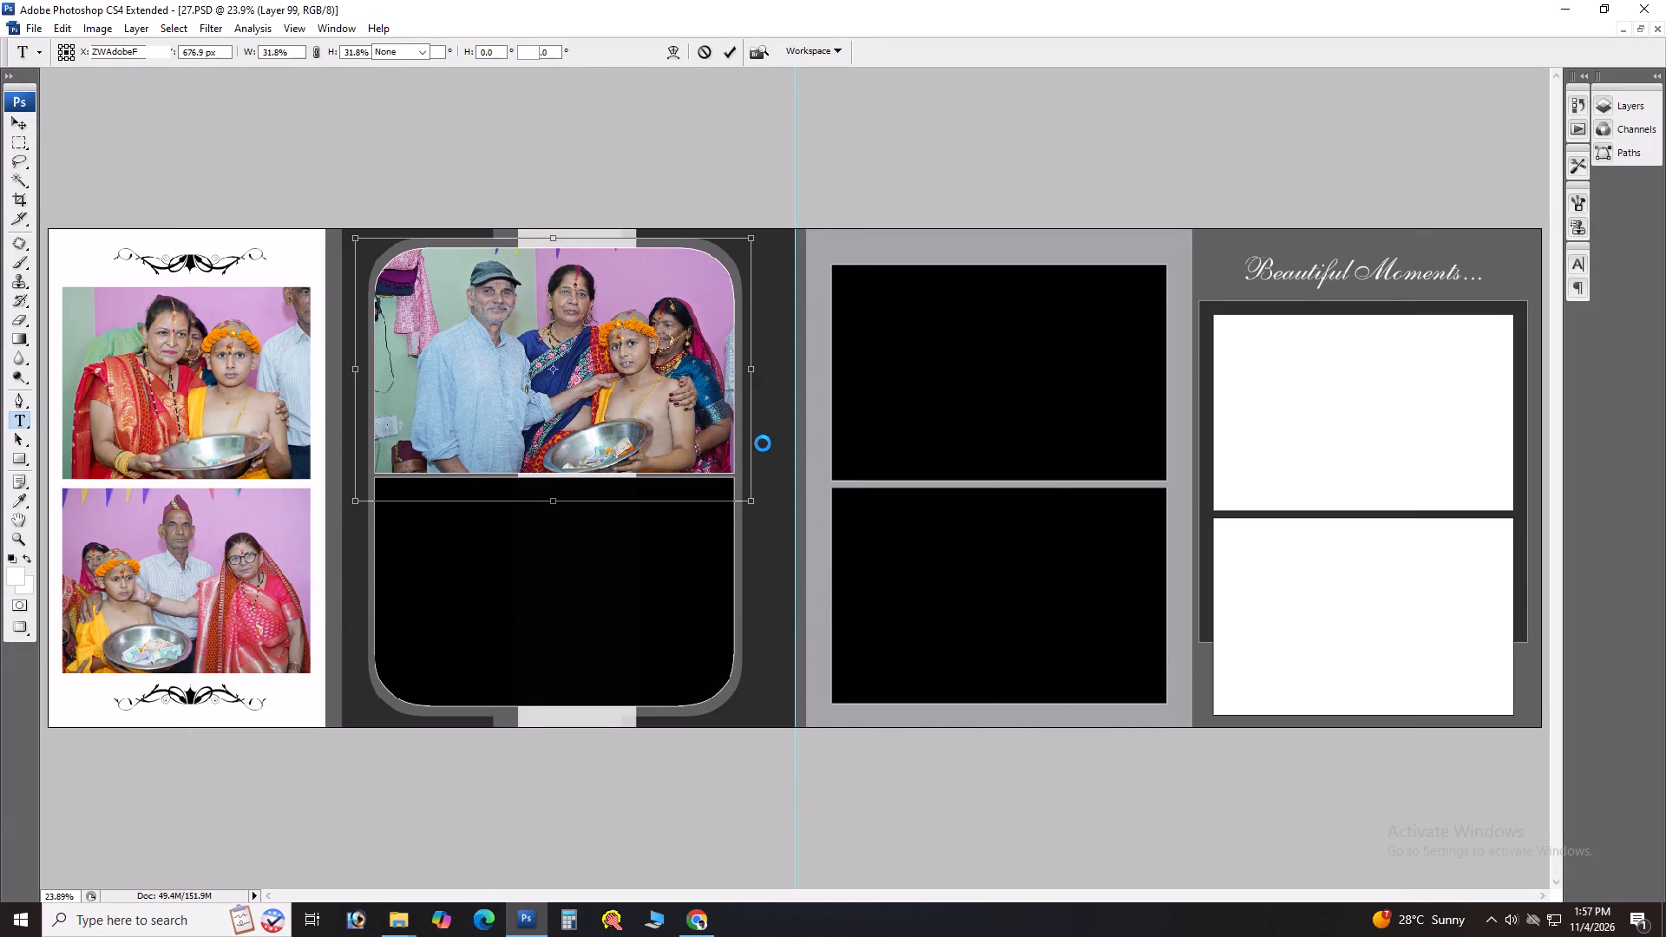
Nudge the family photo sideways and slightly upward to centre the boy's group within the upper rounded frame.
{"action": "key", "text": "shift+Left"}
{"action": "key", "text": "shift+Left"}
{"action": "key", "text": "shift+Left"}
{"action": "key", "text": "shift+Up"}
{"action": "key", "text": "shift+Left"}
{"action": "key", "text": "shift+Up"}
{"action": "key", "text": "shift+Left"}
{"action": "key", "text": "shift+Left"}
{"action": "key", "text": "shift+Left"}
{"action": "type", "text": "vv"}
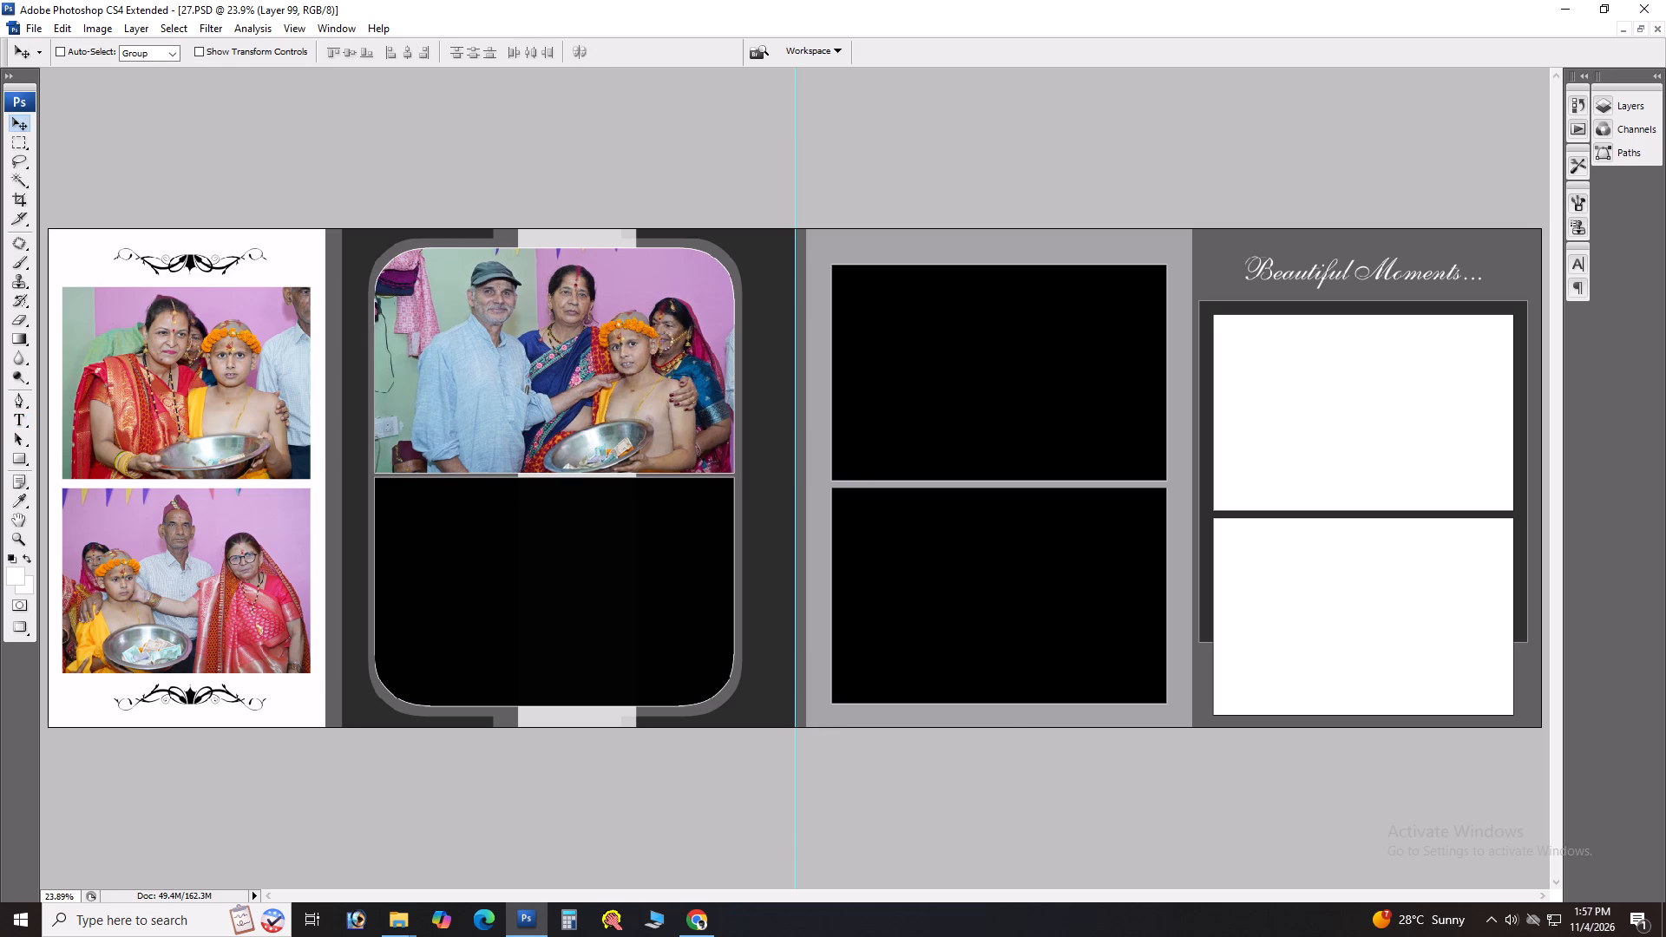
{"action": "key", "text": "shift+Left"}
{"action": "key", "text": "shift+Left"}
{"action": "key", "text": "shift+Left"}
{"action": "key", "text": "shift+Up"}
{"action": "key", "text": "shift+Left"}
{"action": "key", "text": "shift+Left"}
{"action": "key", "text": "shift+Left"}
{"action": "key", "text": "Left"}
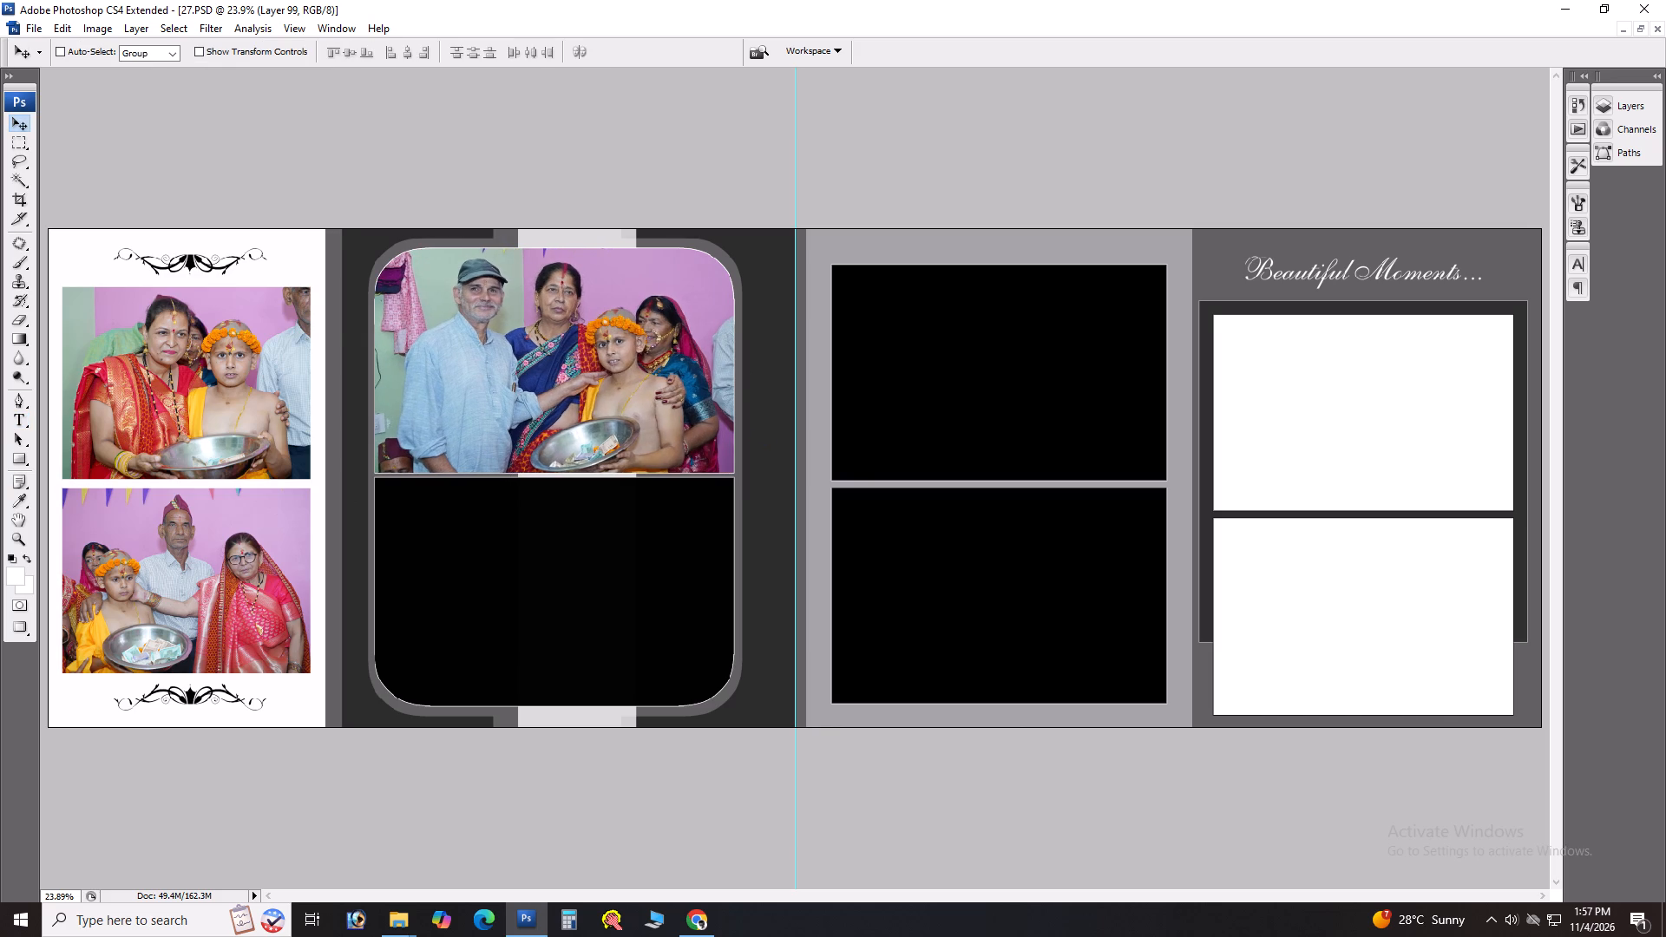
Switch to the photo folder 02 in File Explorer and move the used photo DSC00065 into the okiee folder.
{"action": "key", "text": "alt+Tab"}
{"action": "key", "text": "alt+Tab"}
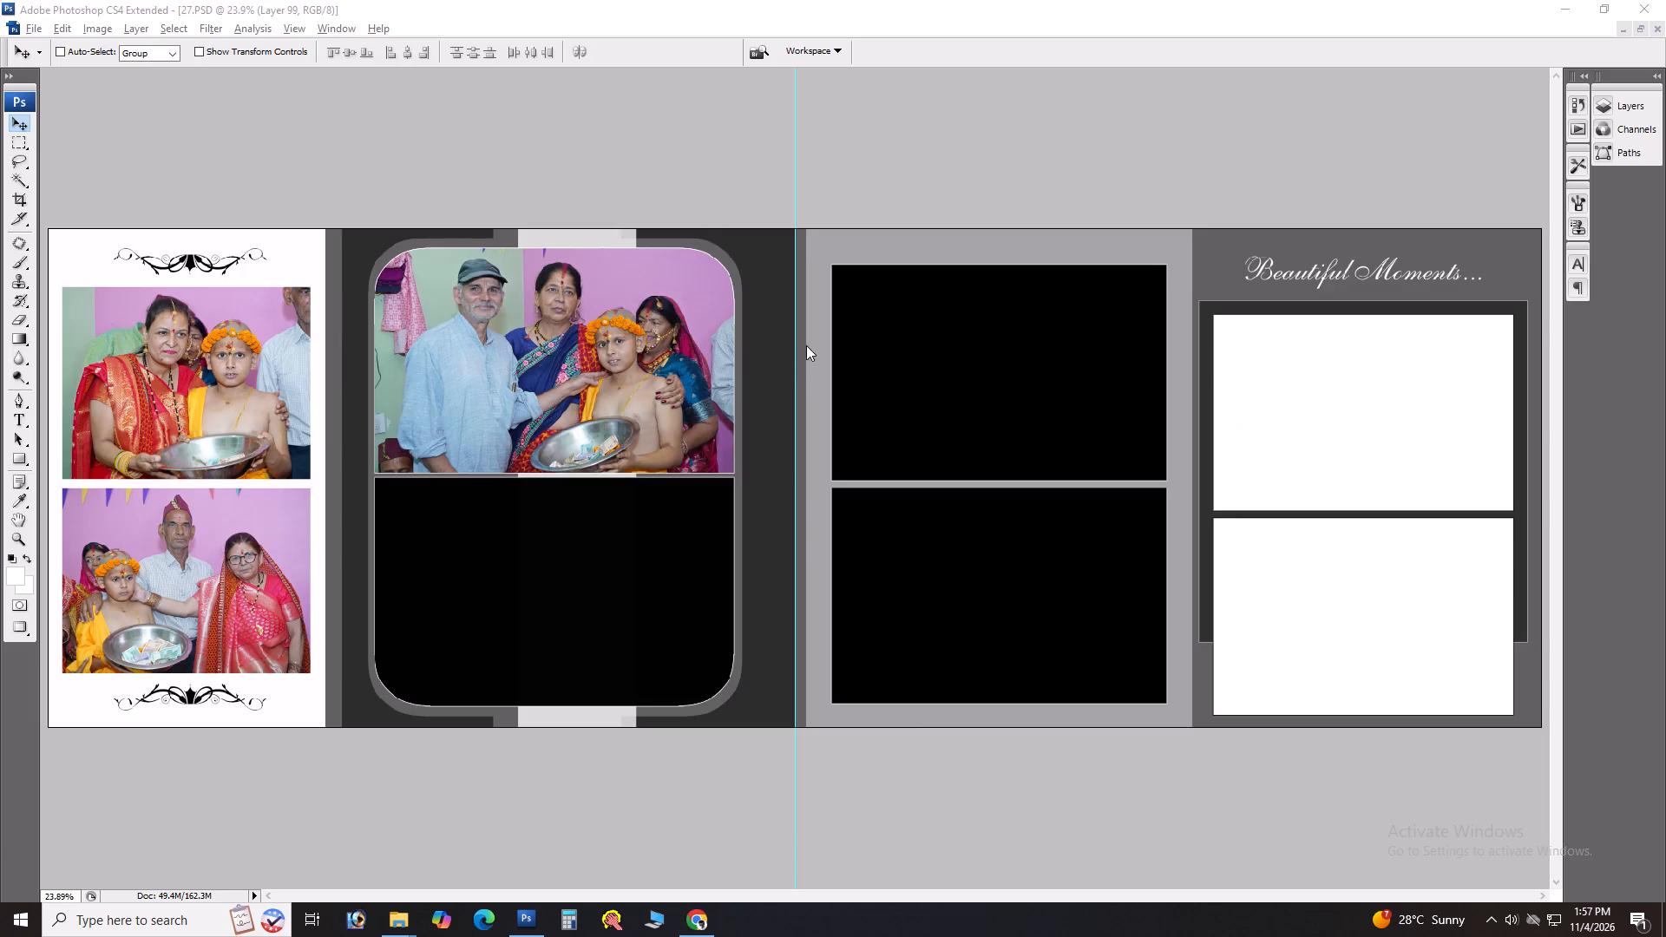
{"action": "key", "text": "alt+Tab"}
{"action": "key", "text": "alt+Tab"}
{"action": "key", "text": "alt+Tab"}
{"action": "left_click_drag", "start_coordinate": [602, 246], "coordinate": [364, 274]}
Open DSC00067 from the folder in Photoshop and brighten it with the photo-correction action.
{"action": "left_click", "coordinate": [572, 253]}
{"action": "left_click_drag", "start_coordinate": [578, 209], "coordinate": [596, 370]}
{"action": "key", "text": "alt+Tab"}
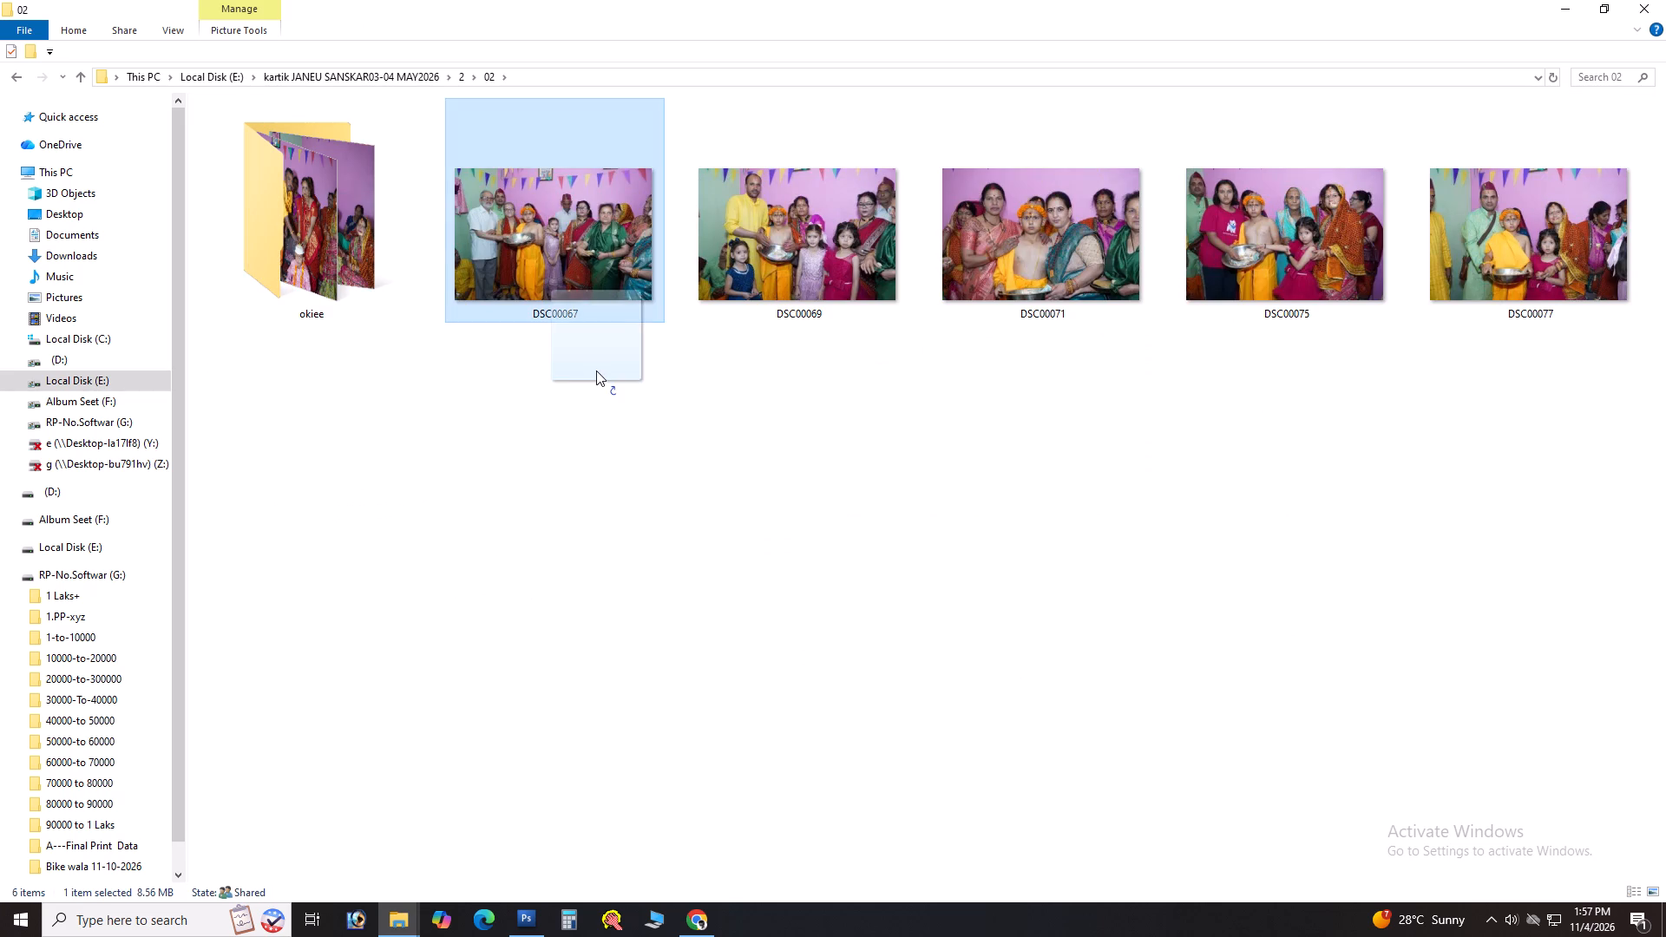
{"action": "left_click_drag", "start_coordinate": [596, 370], "coordinate": [523, 369]}
{"action": "key", "text": "alt+Tab"}
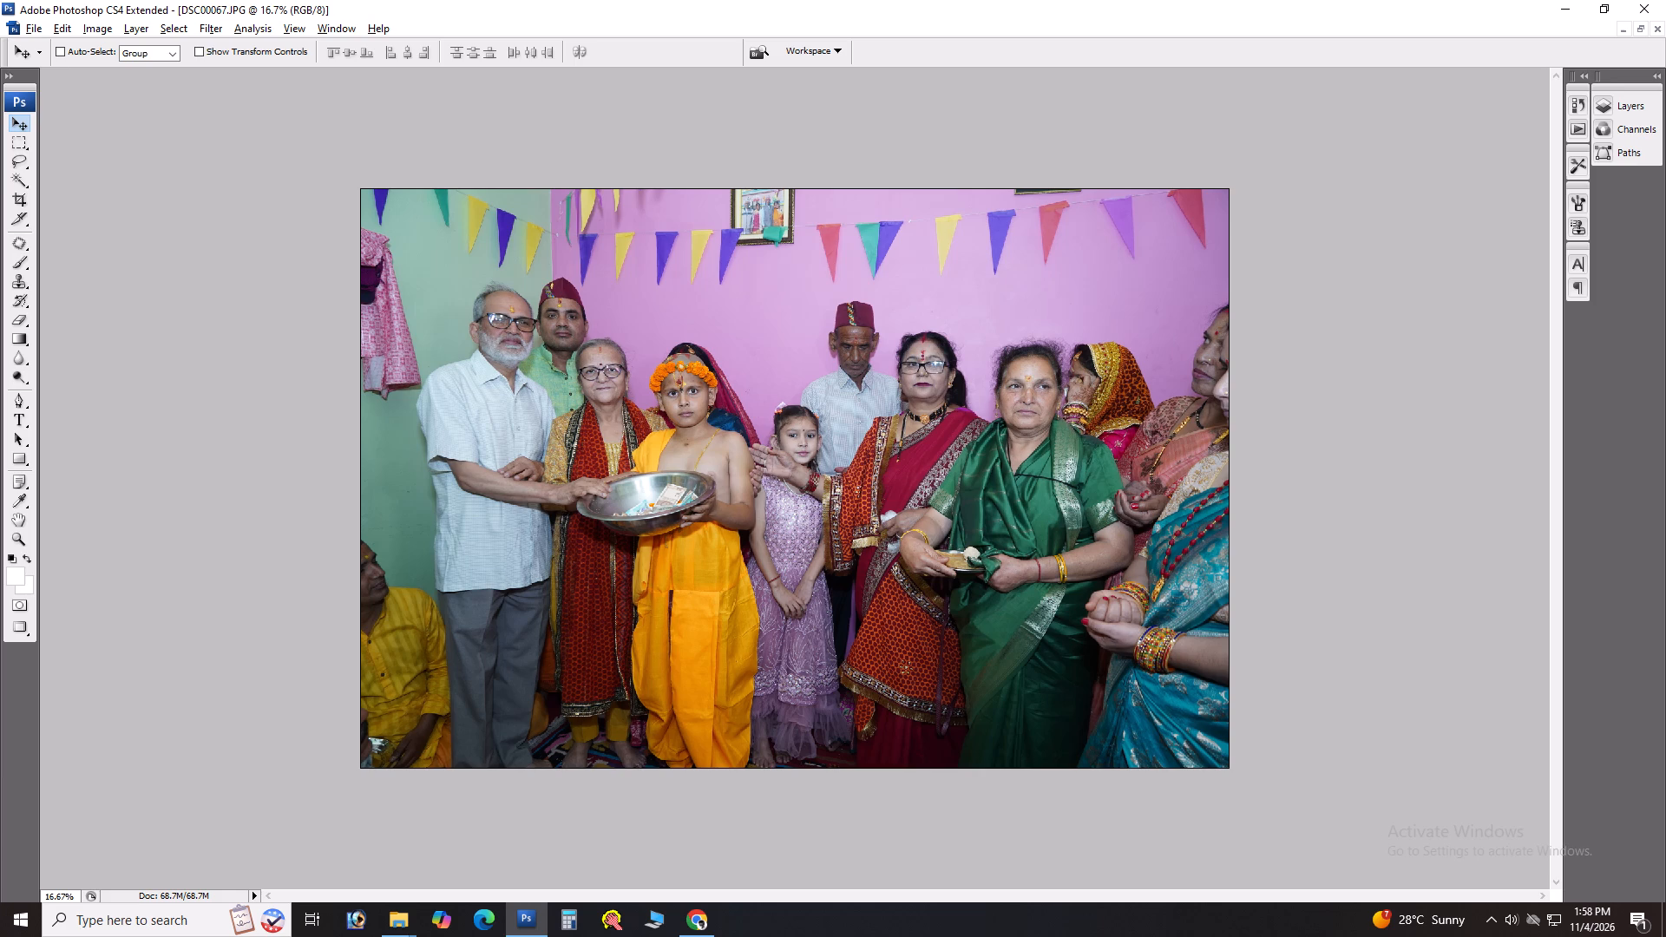
{"action": "key", "text": "F6"}
Cut the whole DSC00067 image and close its file without saving.
{"action": "key", "text": "ctrl+d"}
{"action": "key", "text": "ctrl+a"}
{"action": "key", "text": "ctrl+x"}
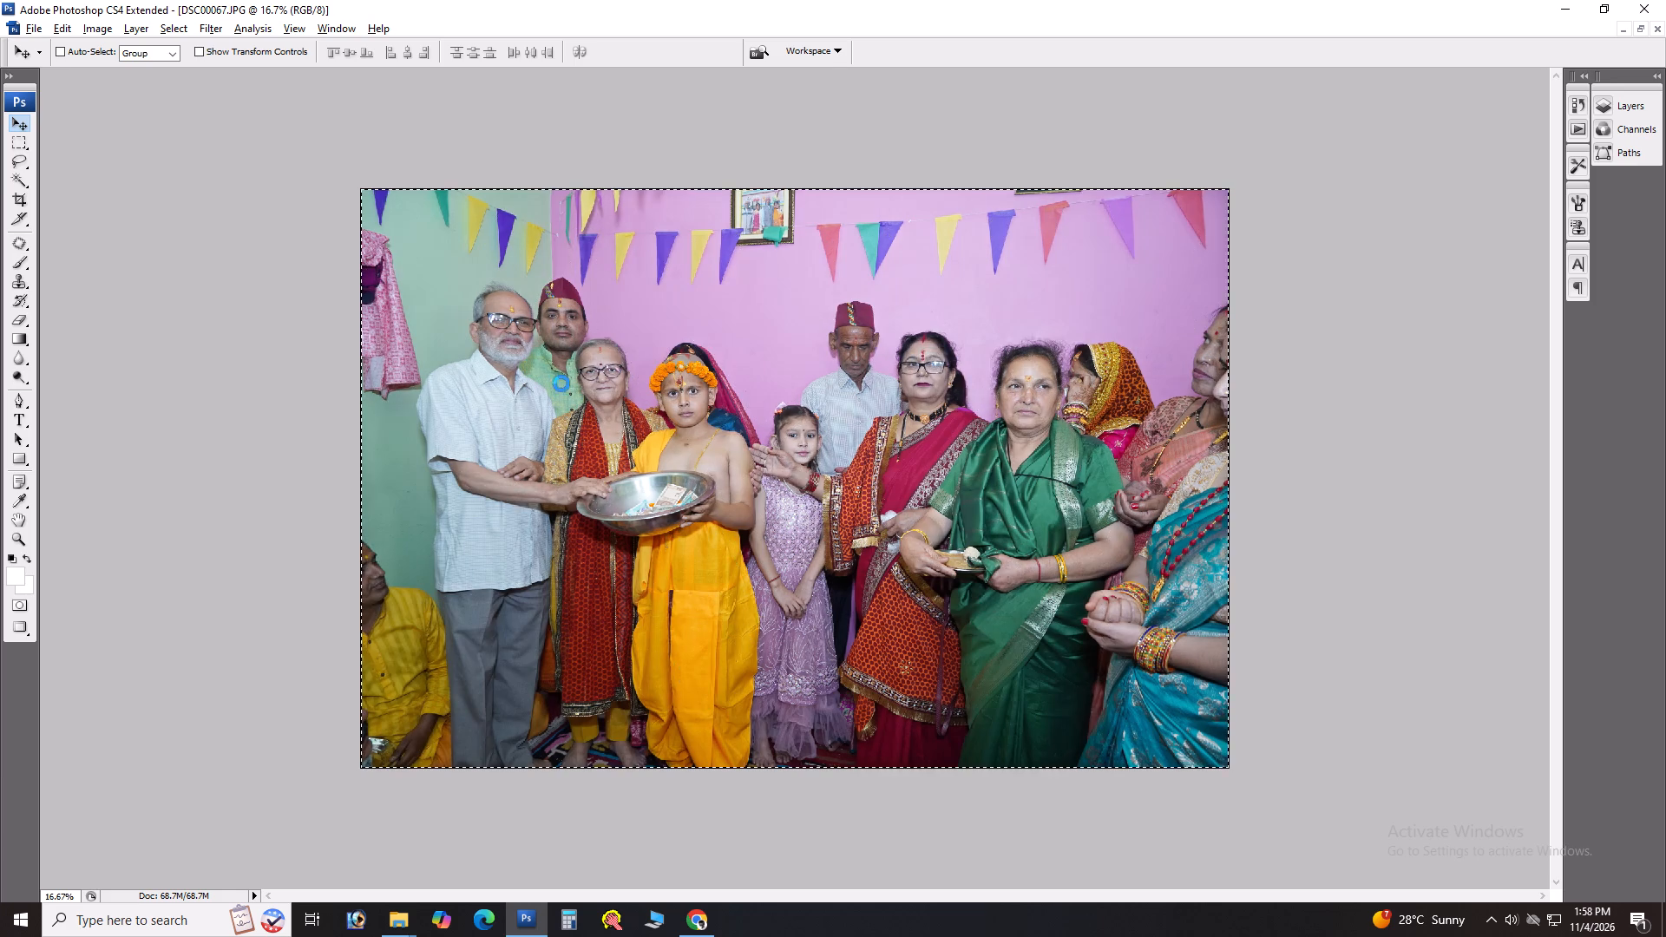
{"action": "key", "text": "ctrl+w"}
{"action": "key", "text": "Tab"}
{"action": "key", "text": "space"}
Paste the photo above the lower black frame of the rounded panel and clip it to that frame.
{"action": "key", "text": "v"}
{"action": "key", "text": "v"}
{"action": "key", "text": "v"}
{"action": "type", "text": "vv"}
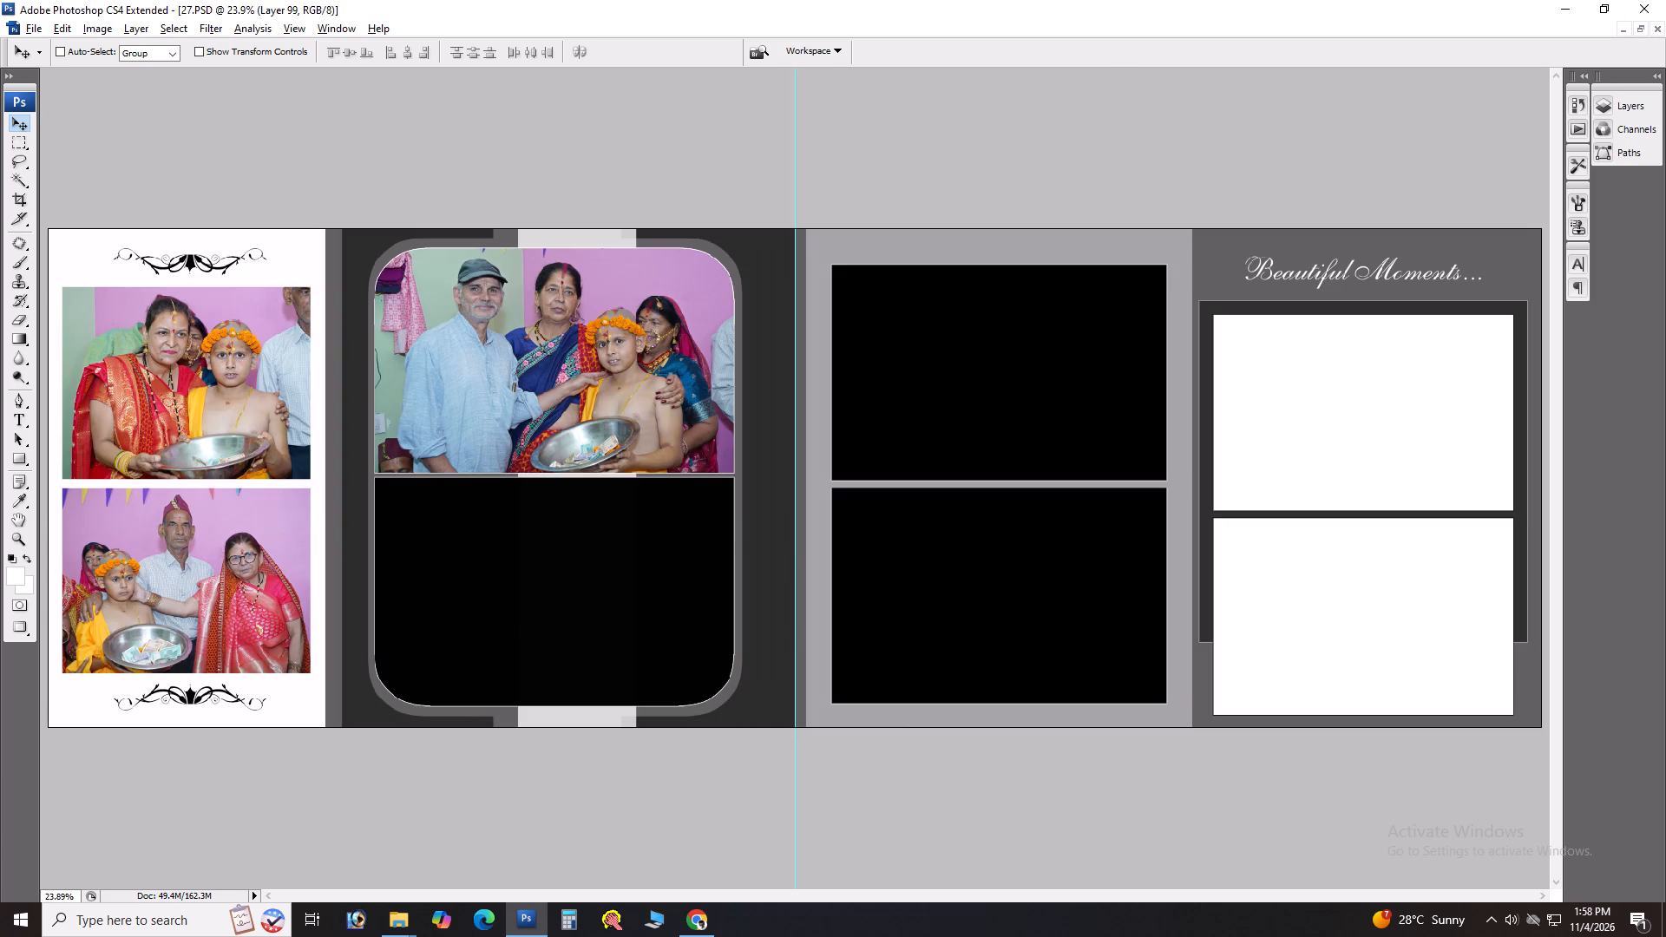
{"action": "right_click", "coordinate": [619, 563]}
{"action": "left_click", "coordinate": [622, 568]}
{"action": "key", "text": "ctrl+v"}
{"action": "key", "text": "ctrl+g"}
Scale the clipped photo to about 34.9% and position it so the family group fills the lower rounded frame.
{"action": "key", "text": "ctrl+t"}
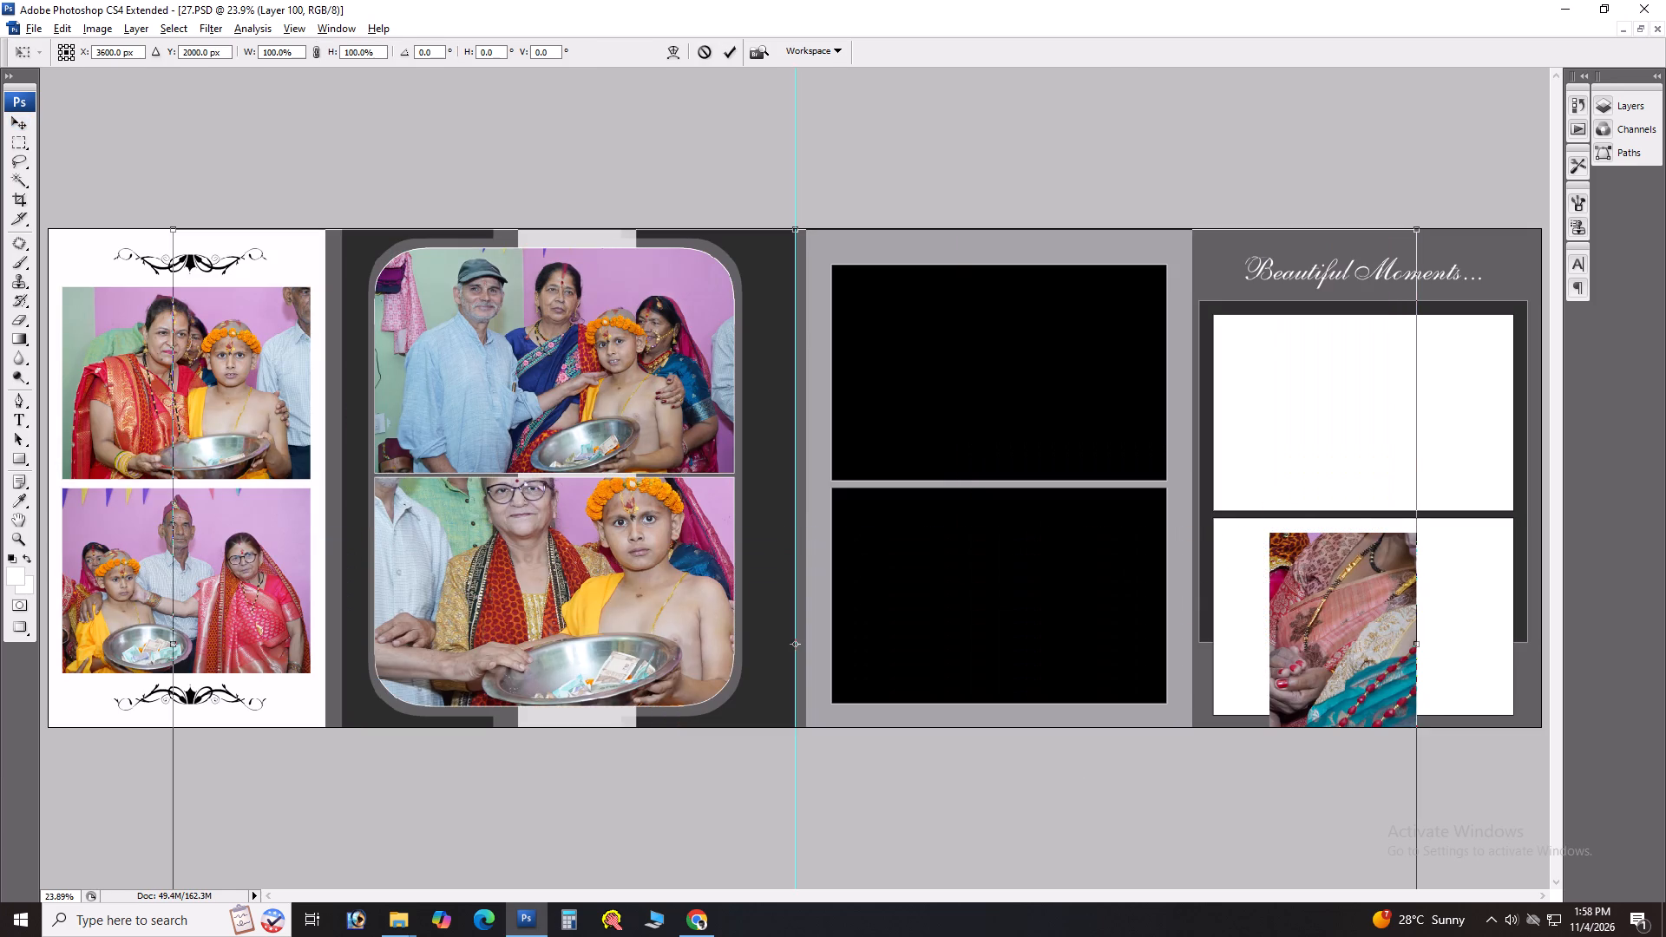
{"action": "left_click_drag", "start_coordinate": [176, 225], "coordinate": [621, 521], "text": "alt+shift"}
{"action": "left_click_drag", "start_coordinate": [751, 581], "coordinate": [640, 562]}
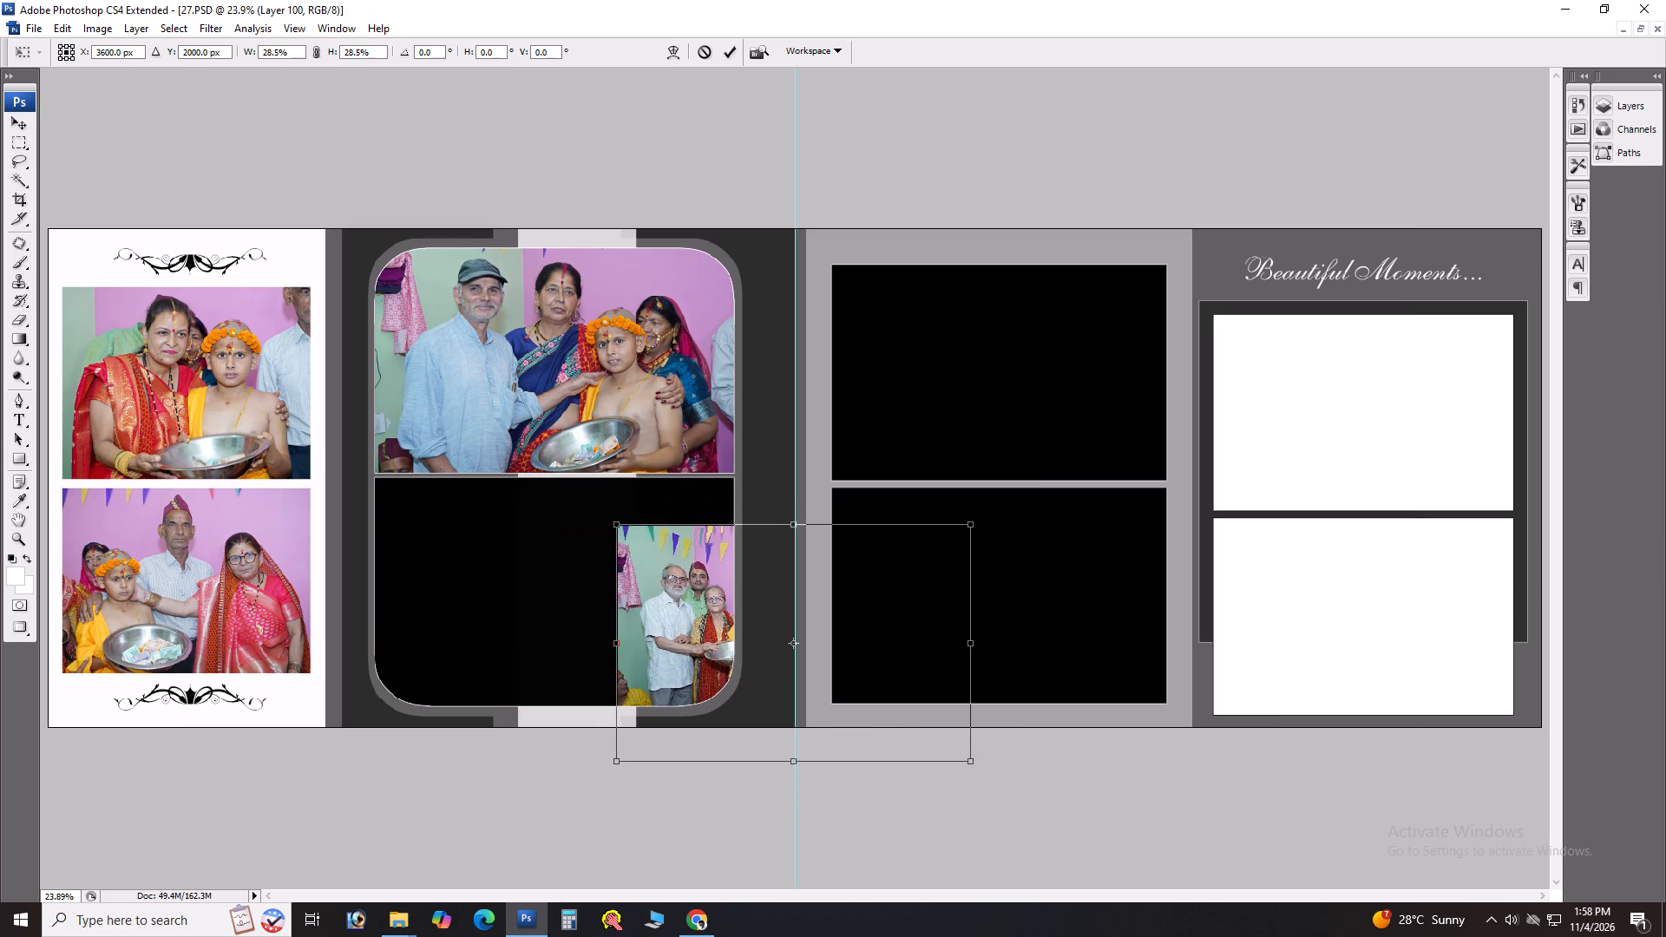
{"action": "left_click_drag", "start_coordinate": [640, 562], "coordinate": [500, 522]}
{"action": "left_click_drag", "start_coordinate": [717, 467], "coordinate": [766, 455], "text": "alt+shift"}
{"action": "left_click_drag", "start_coordinate": [649, 531], "coordinate": [676, 524]}
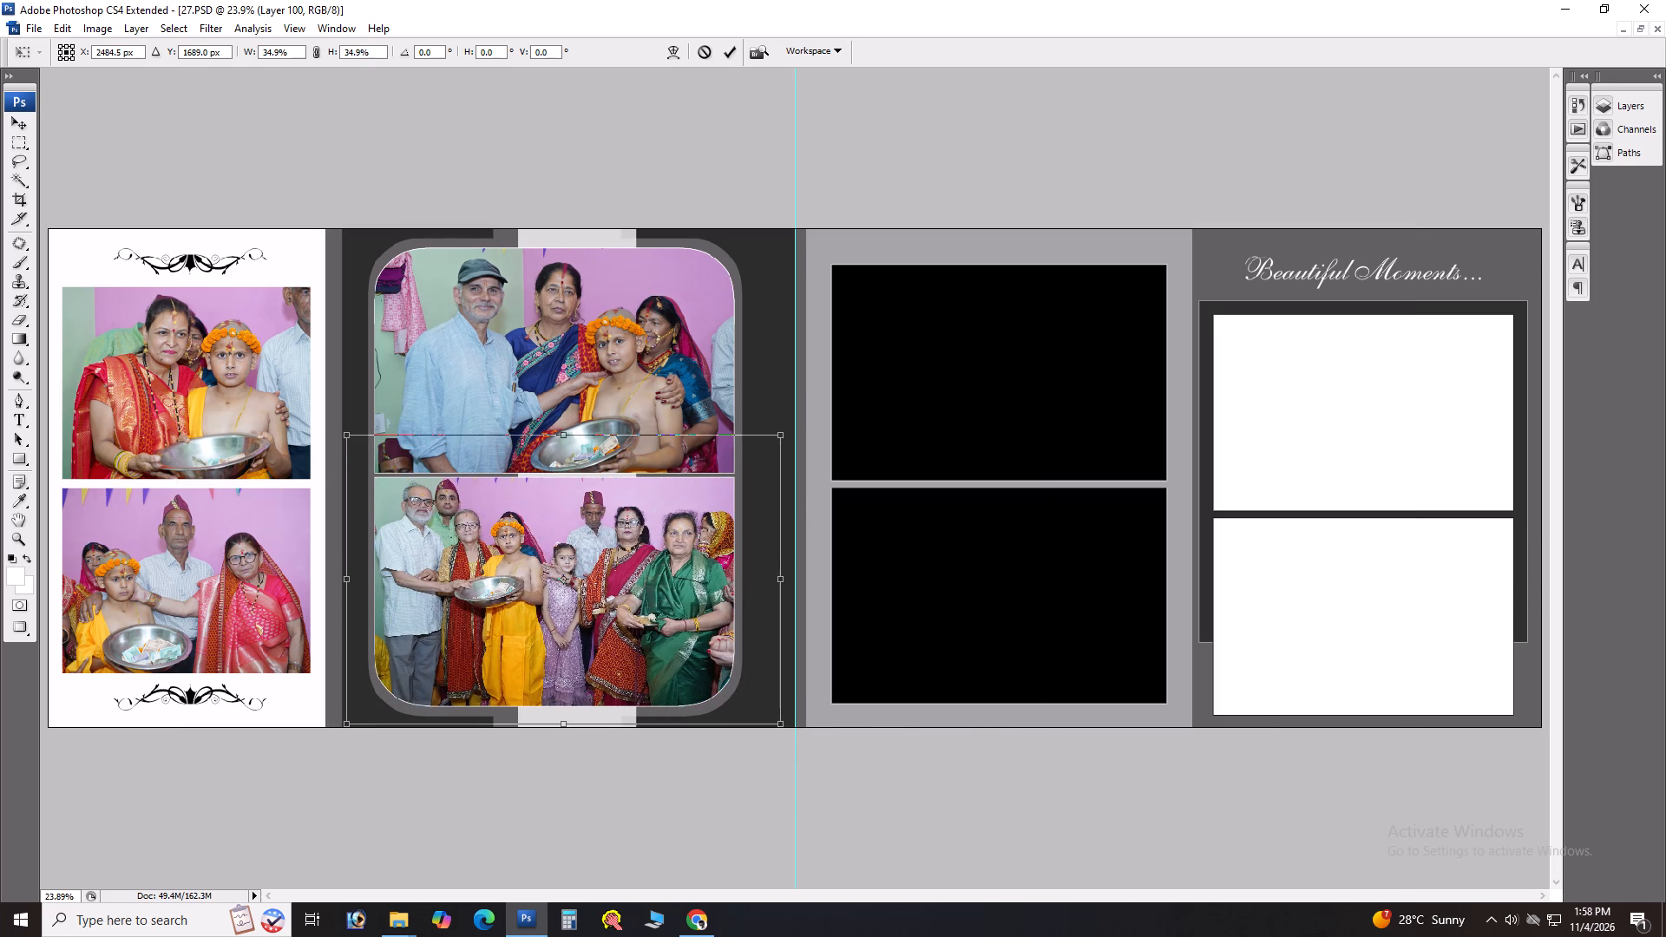
{"action": "key", "text": "Return"}
{"action": "key", "text": "shift+Right"}
{"action": "key", "text": "shift+Down"}
{"action": "key", "text": "shift+Down"}
{"action": "key", "text": "shift+Left"}
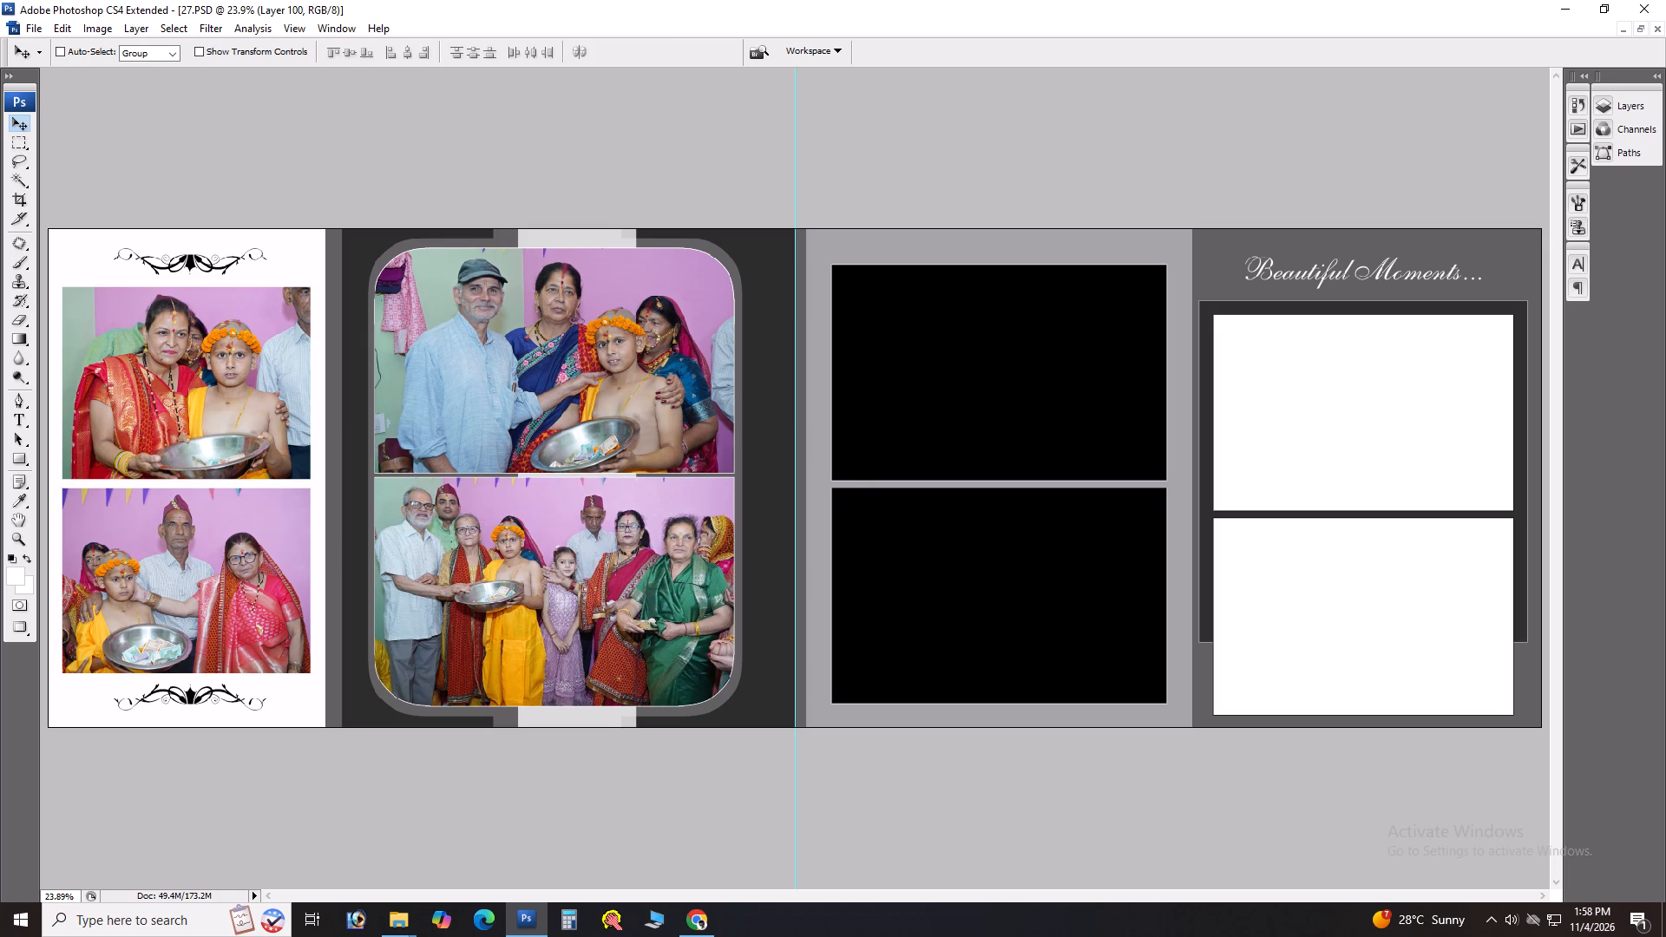
{"action": "key", "text": "Left"}
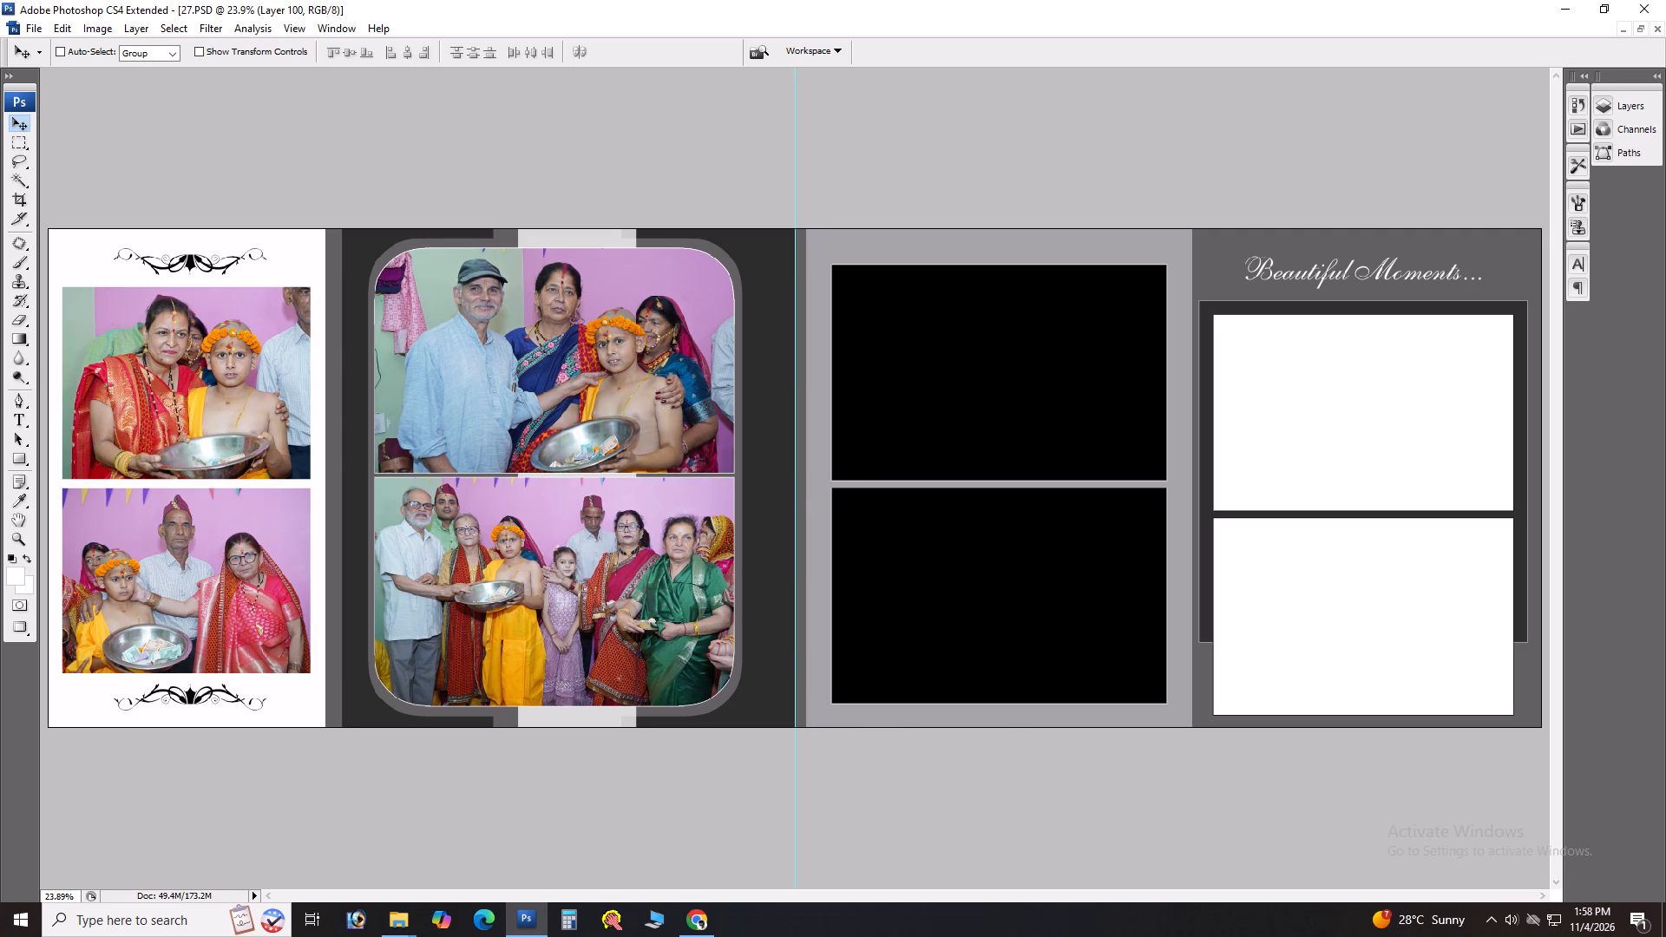
Switch to File Explorer and move the used photo DSC00067 into the okiee folder.
{"action": "key", "text": "alt+Tab"}
{"action": "left_click_drag", "start_coordinate": [554, 278], "coordinate": [318, 285]}
{"action": "key", "text": "alt+Tab"}
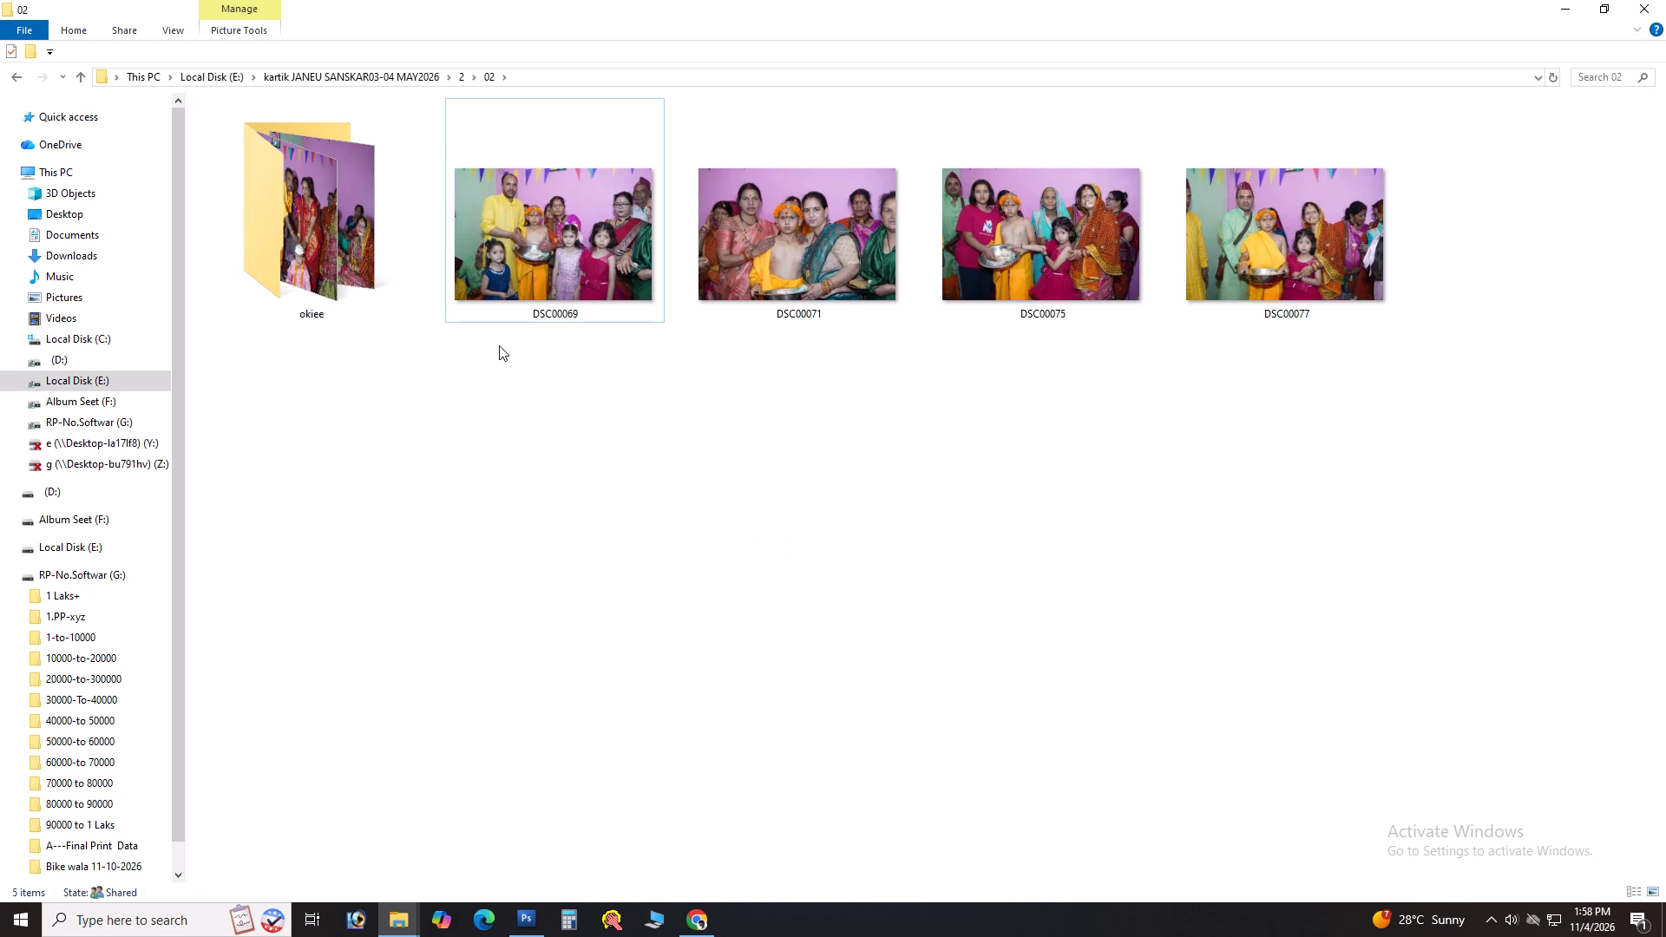
Switch to Chrome, pause the Dooriyan lyrical video, and return to Photoshop.
{"action": "key", "text": "alt+Tab"}
{"action": "key", "text": "space"}
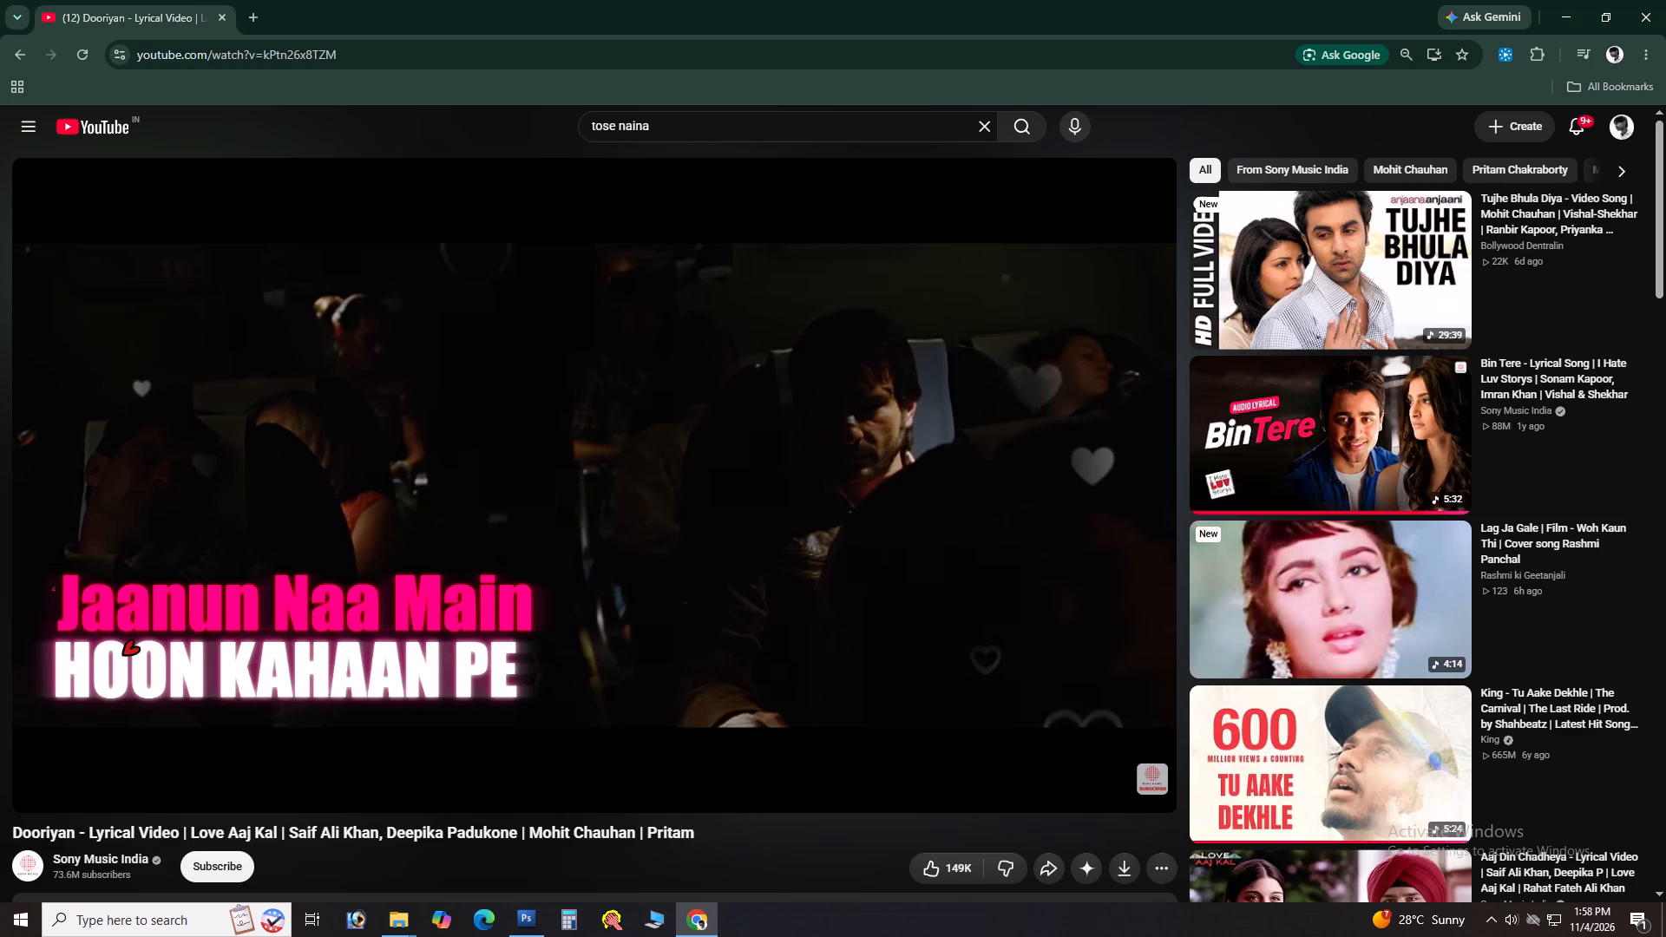
{"action": "key", "text": "alt+Tab"}
{"action": "key", "text": "alt+Tab"}
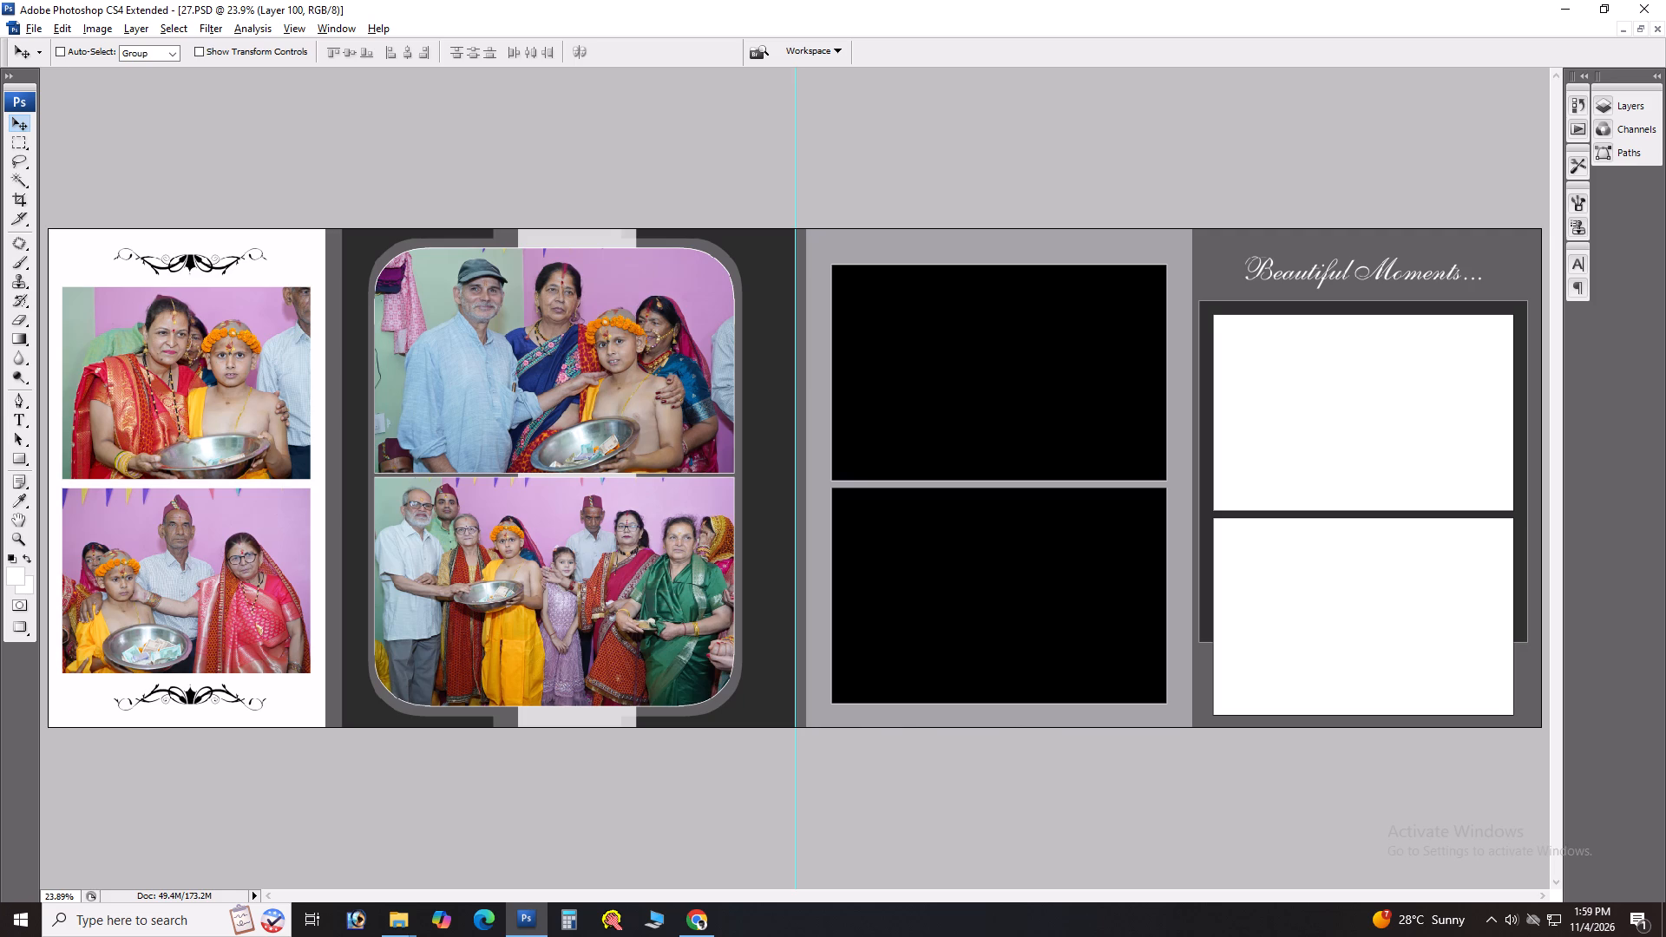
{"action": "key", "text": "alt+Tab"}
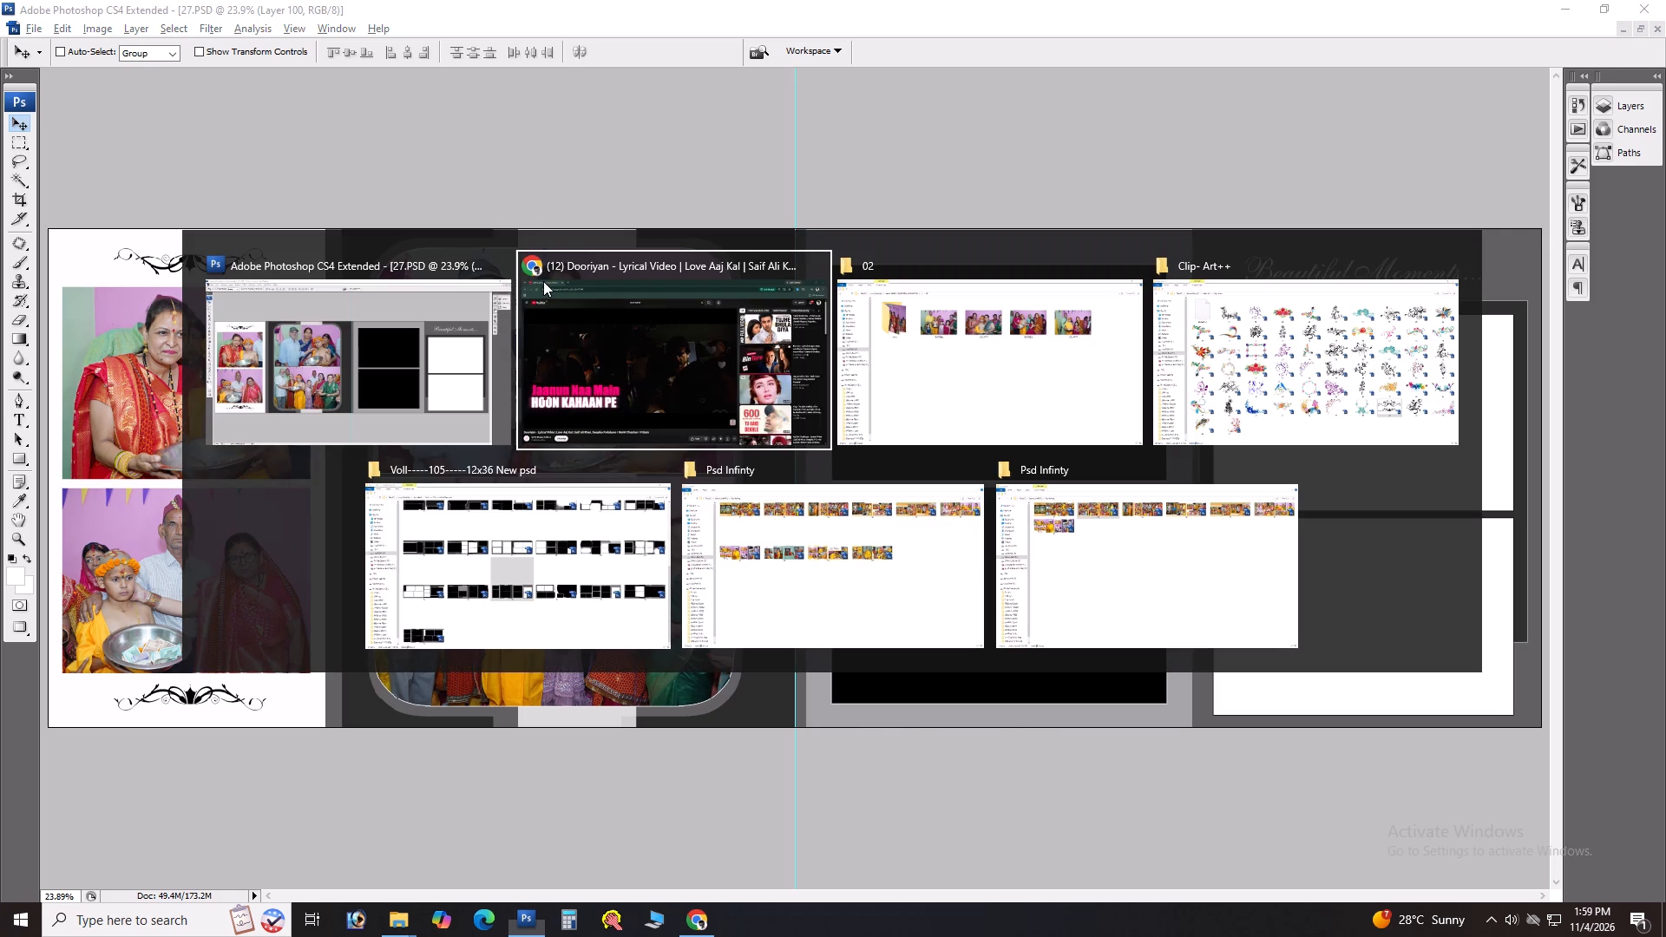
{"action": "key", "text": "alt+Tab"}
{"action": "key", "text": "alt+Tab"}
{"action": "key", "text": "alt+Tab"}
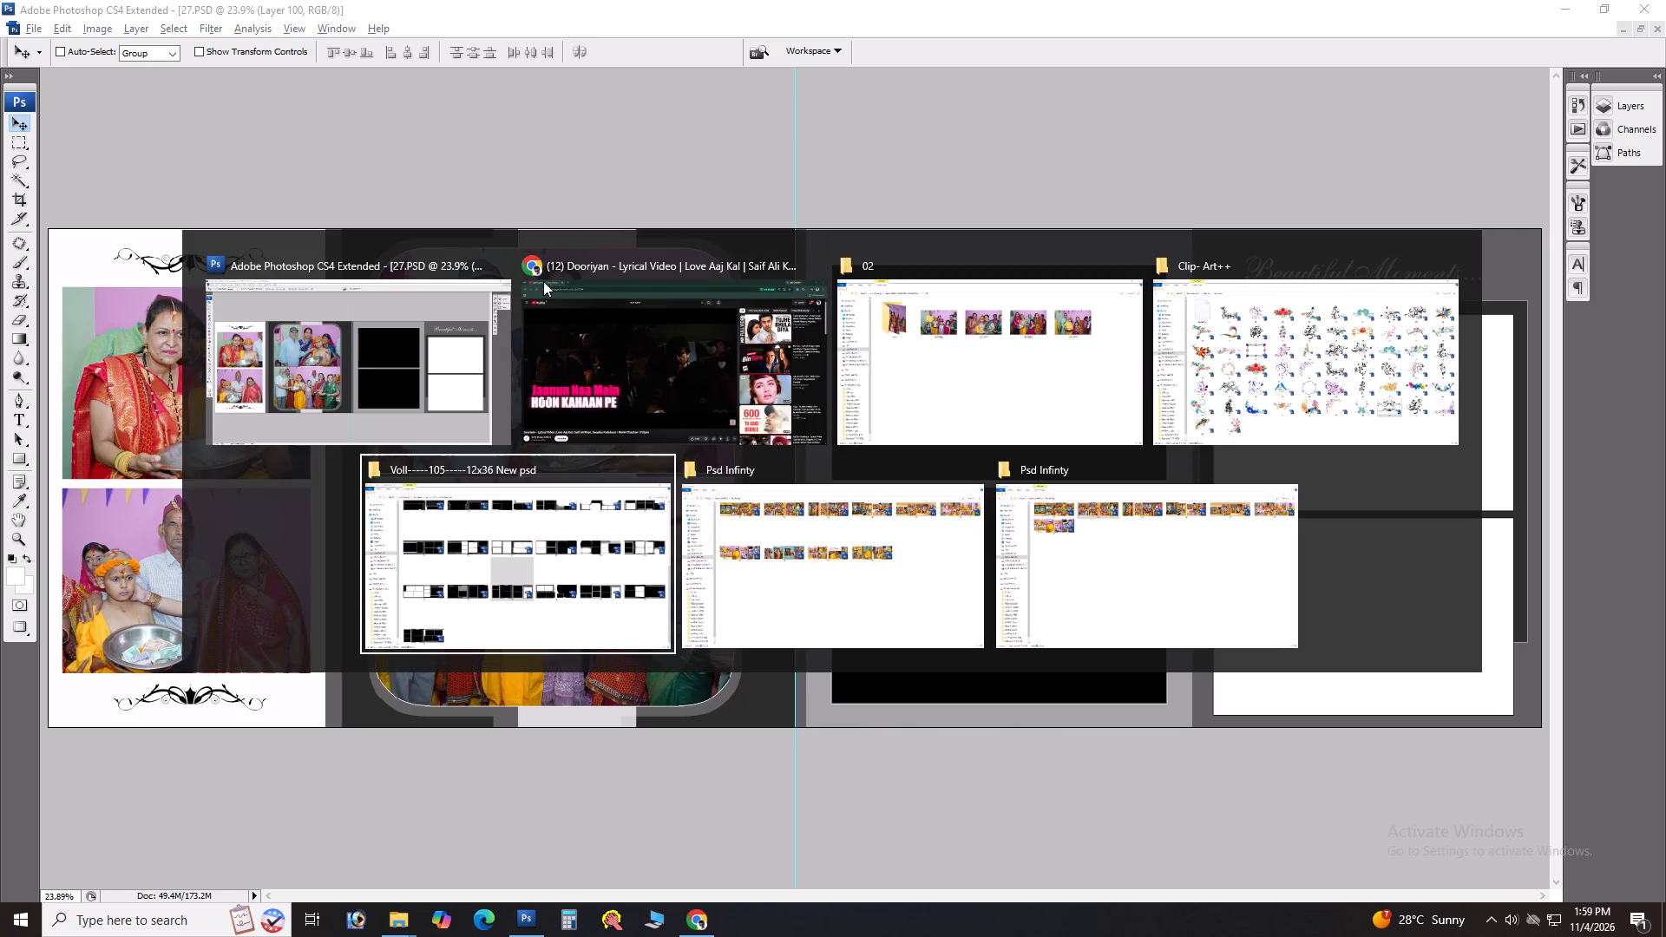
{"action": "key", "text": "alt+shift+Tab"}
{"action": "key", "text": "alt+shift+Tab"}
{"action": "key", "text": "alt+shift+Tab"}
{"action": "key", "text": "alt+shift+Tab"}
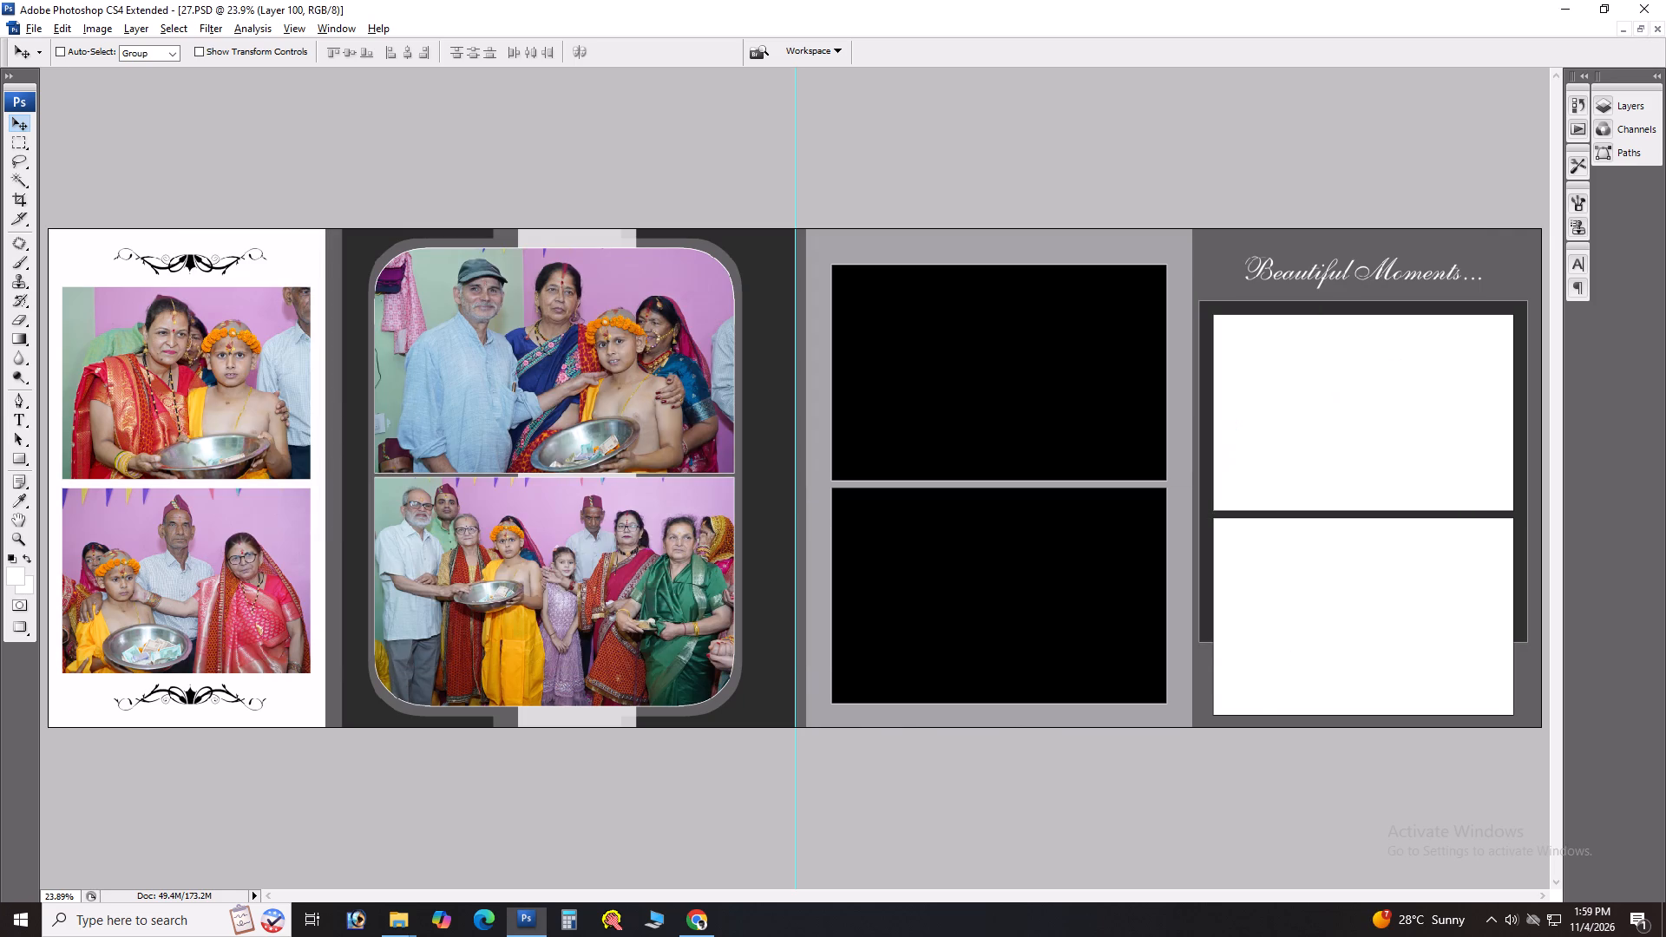
Duplicate the 27.PSD document and save the duplicate as a layered PSD named 19 in the Psd Infinty folder.
{"action": "key", "text": "ctrl+alt+s"}
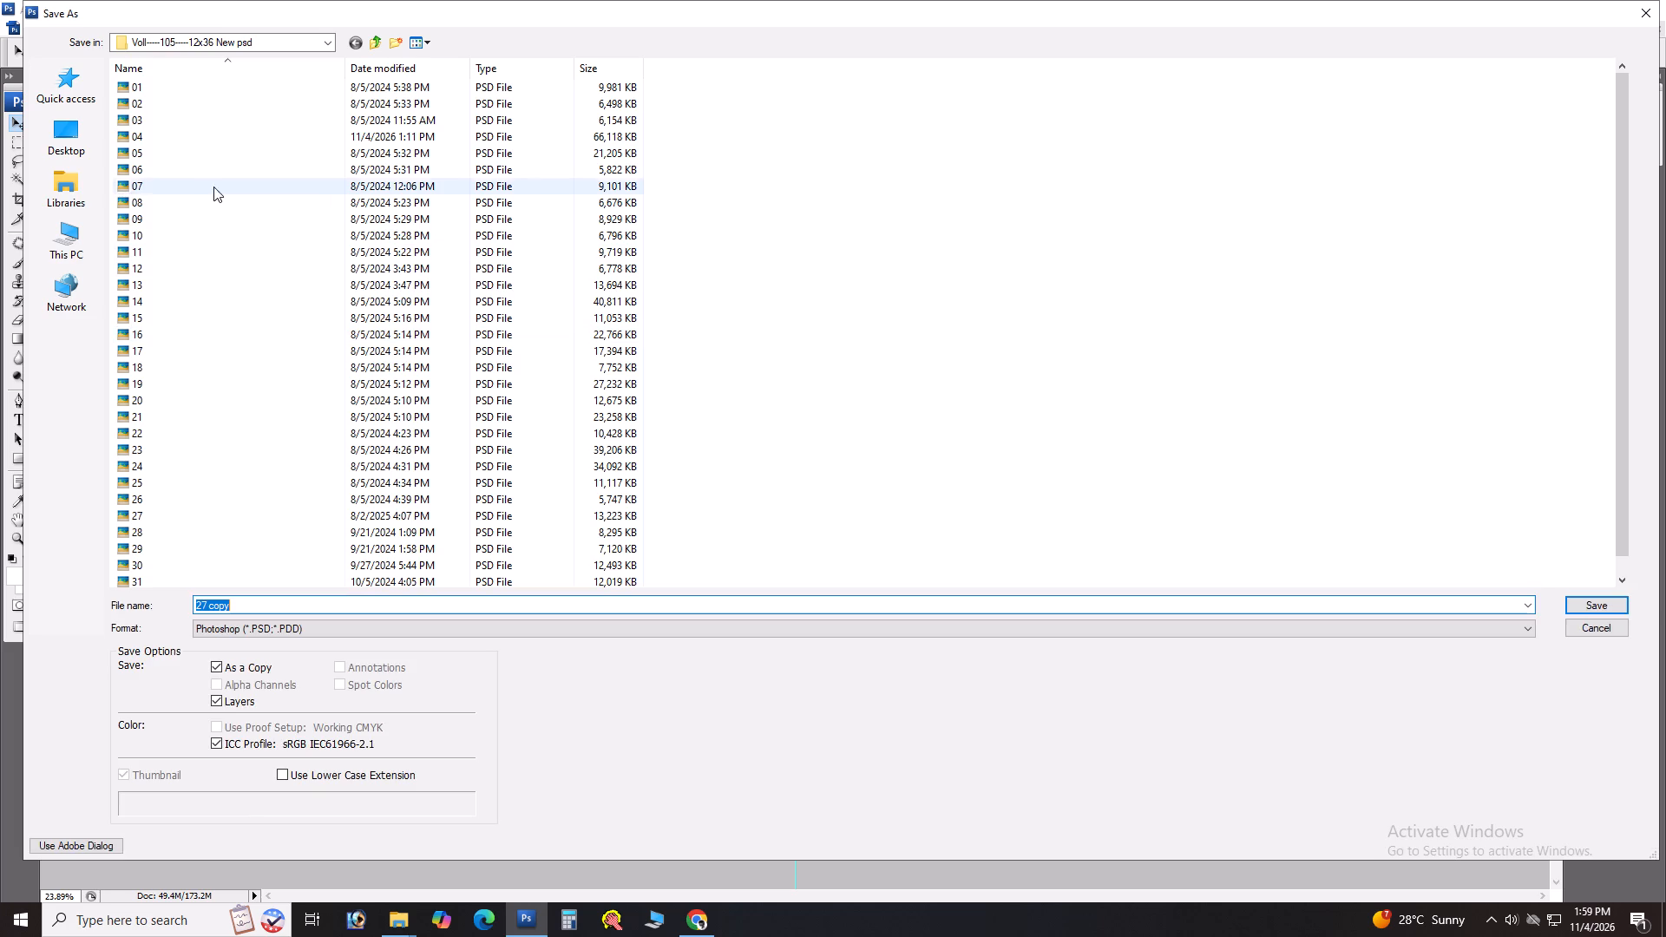
{"action": "key", "text": "Escape"}
{"action": "key", "text": "alt+i"}
{"action": "key", "text": "alt+d"}
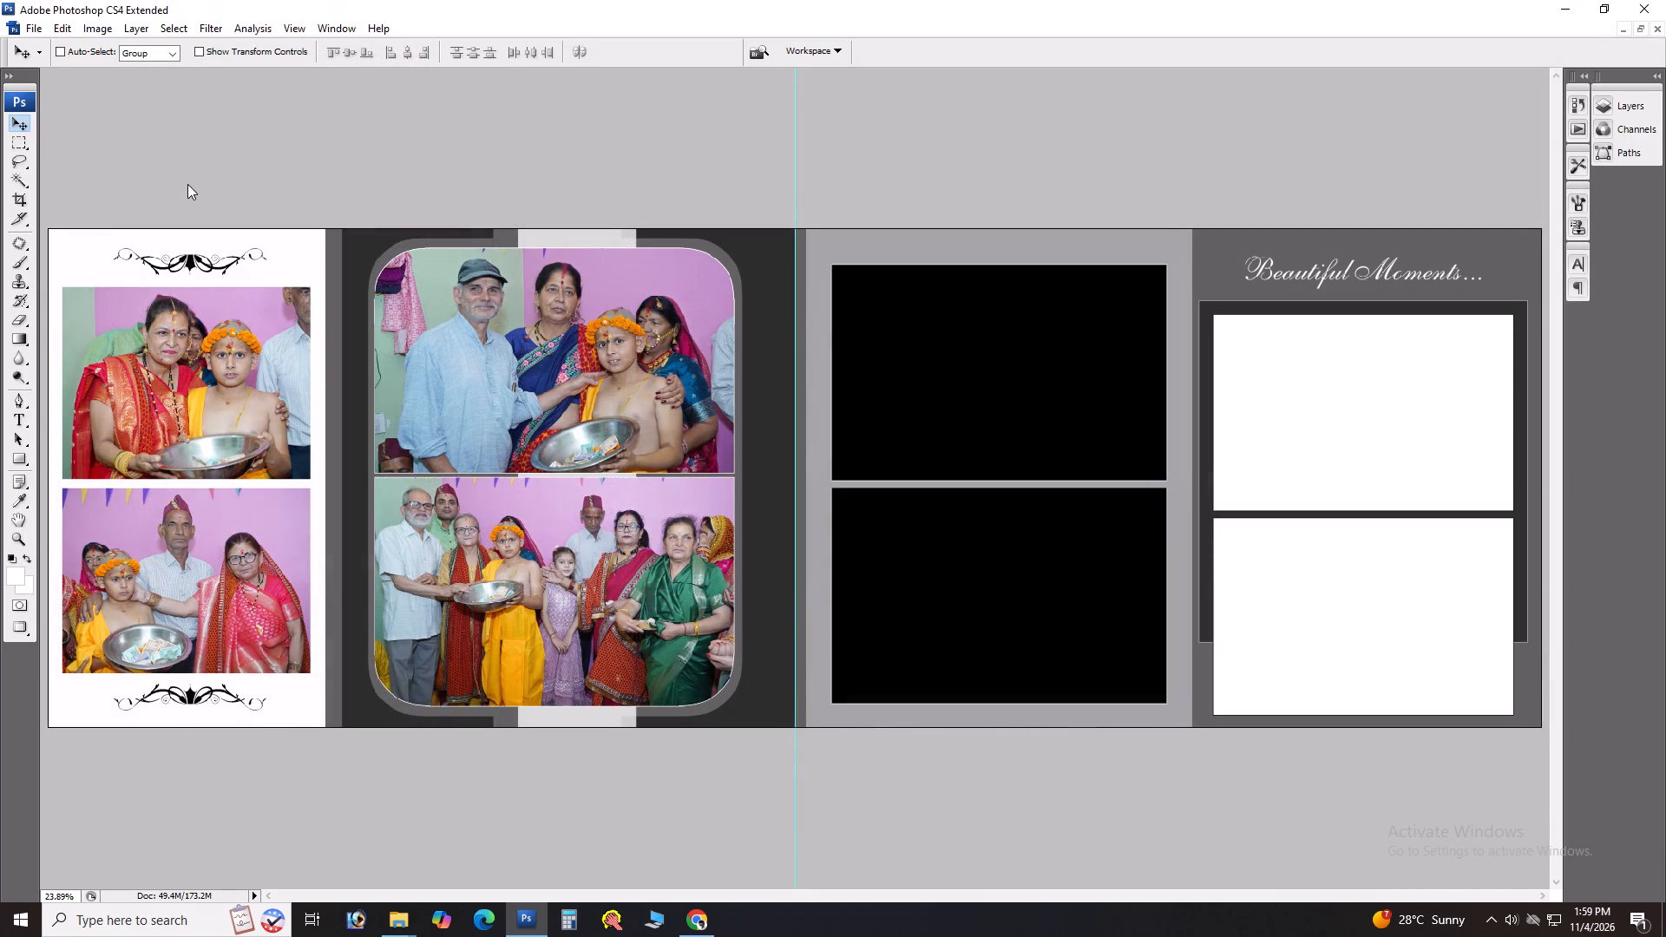
{"action": "key", "text": "ctrl+alt+s"}
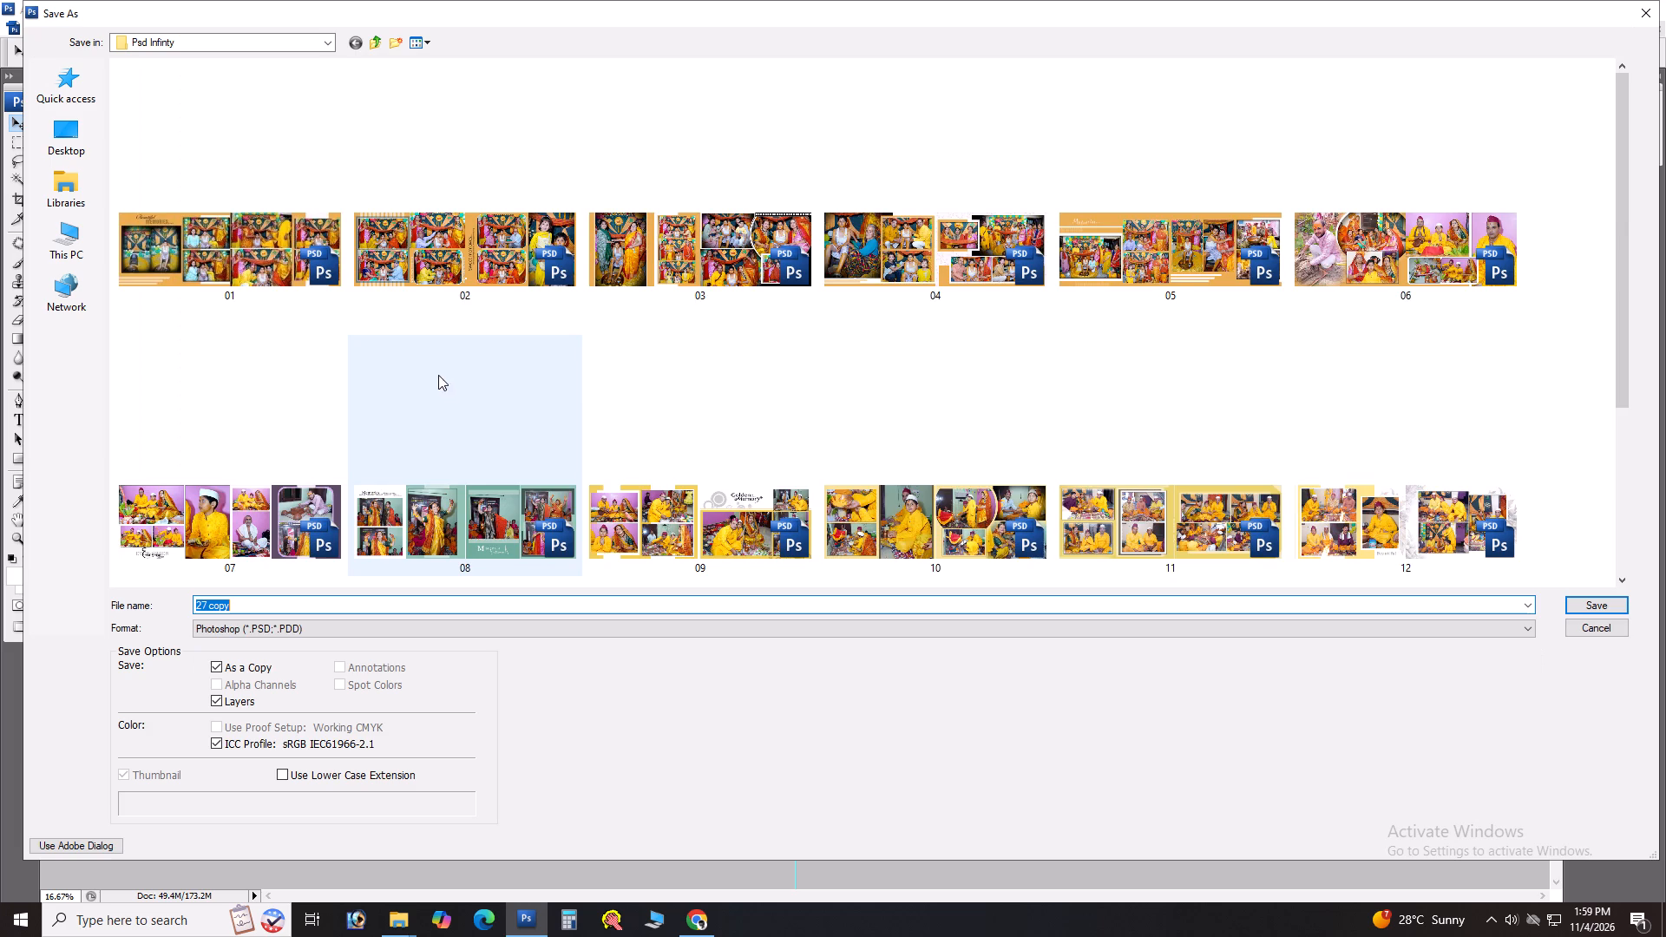
{"action": "scroll", "coordinate": [437, 374], "scroll_direction": "down", "scroll_amount": 7}
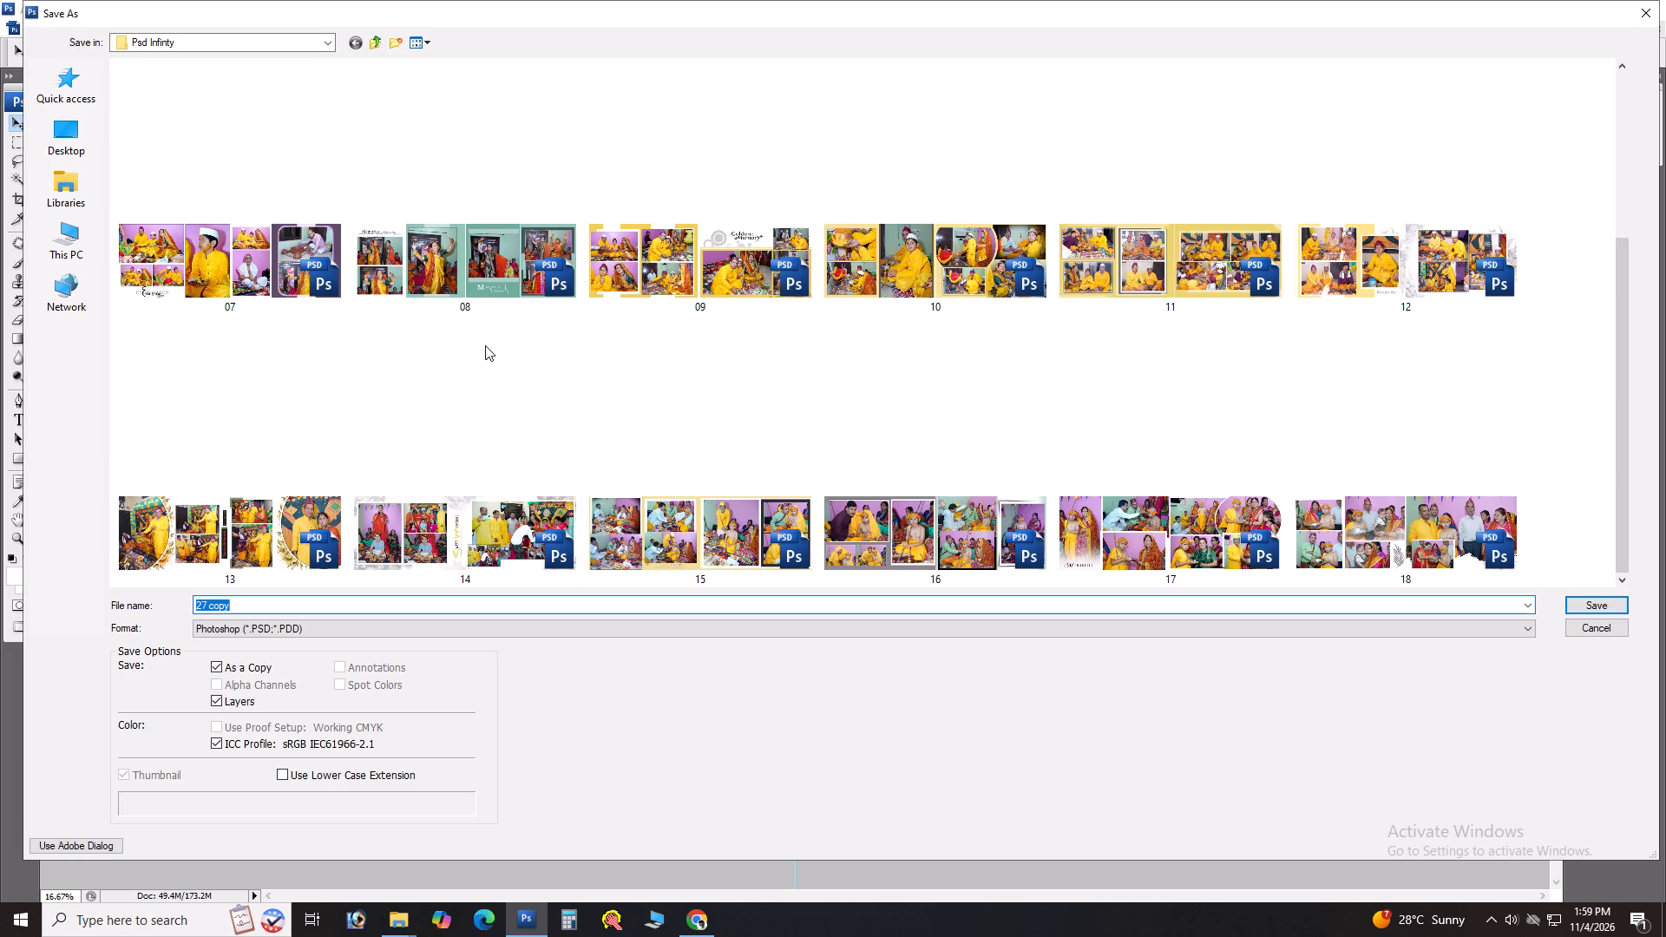
{"action": "type", "text": "19"}
{"action": "key", "text": "Return"}
{"action": "key", "text": "Return"}
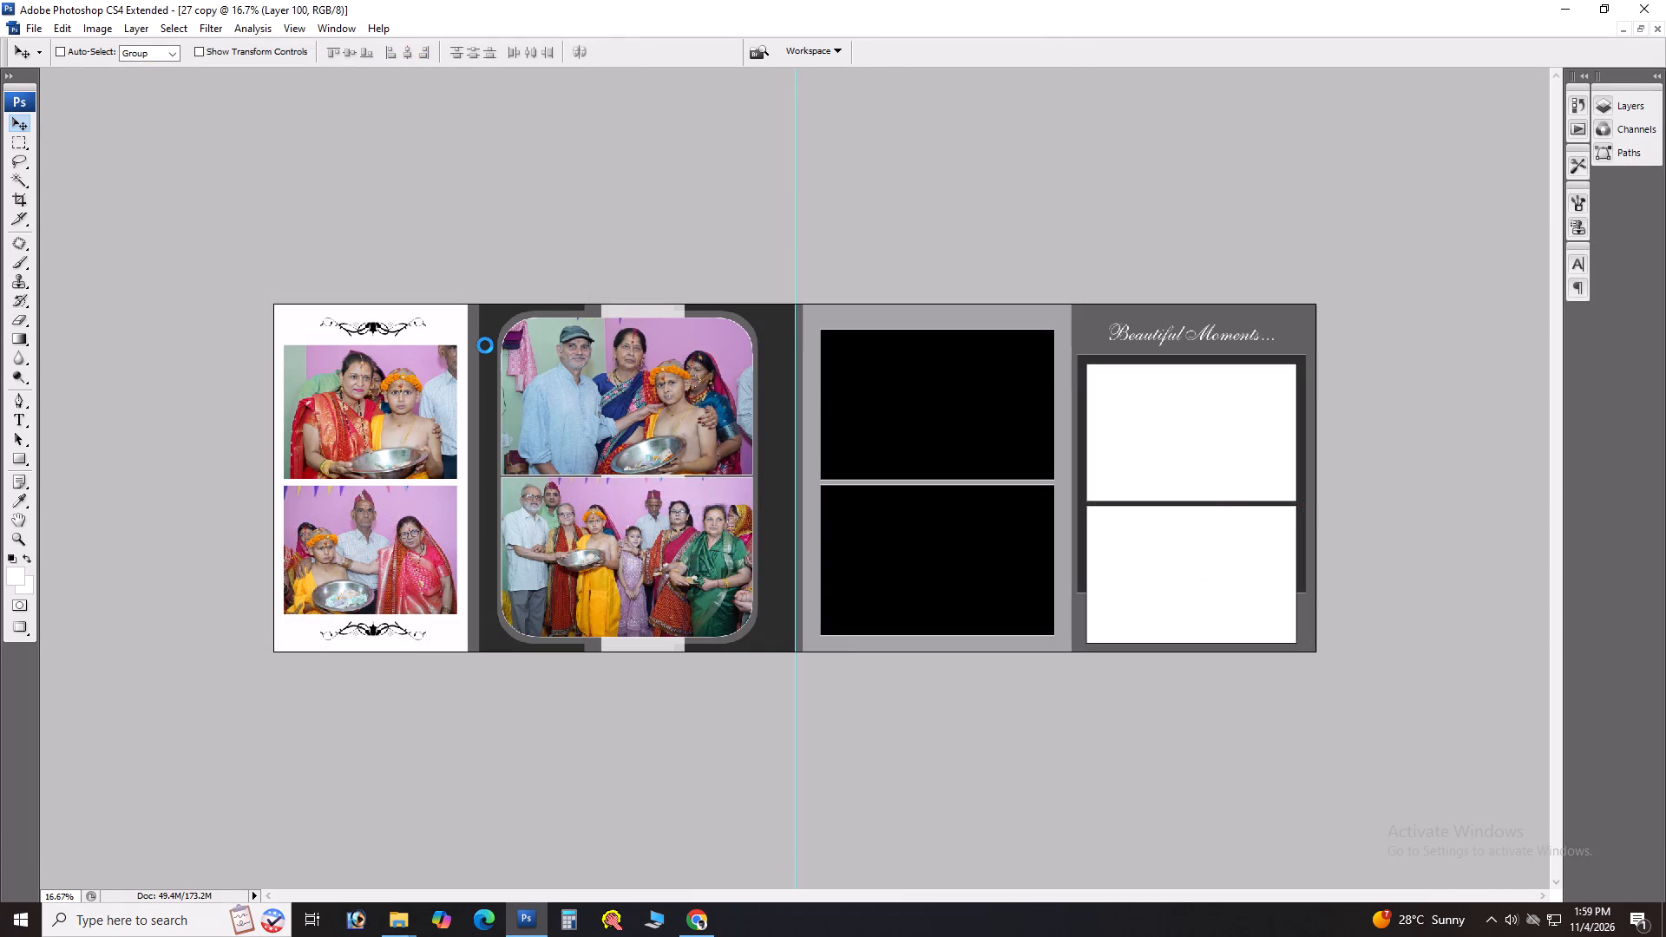
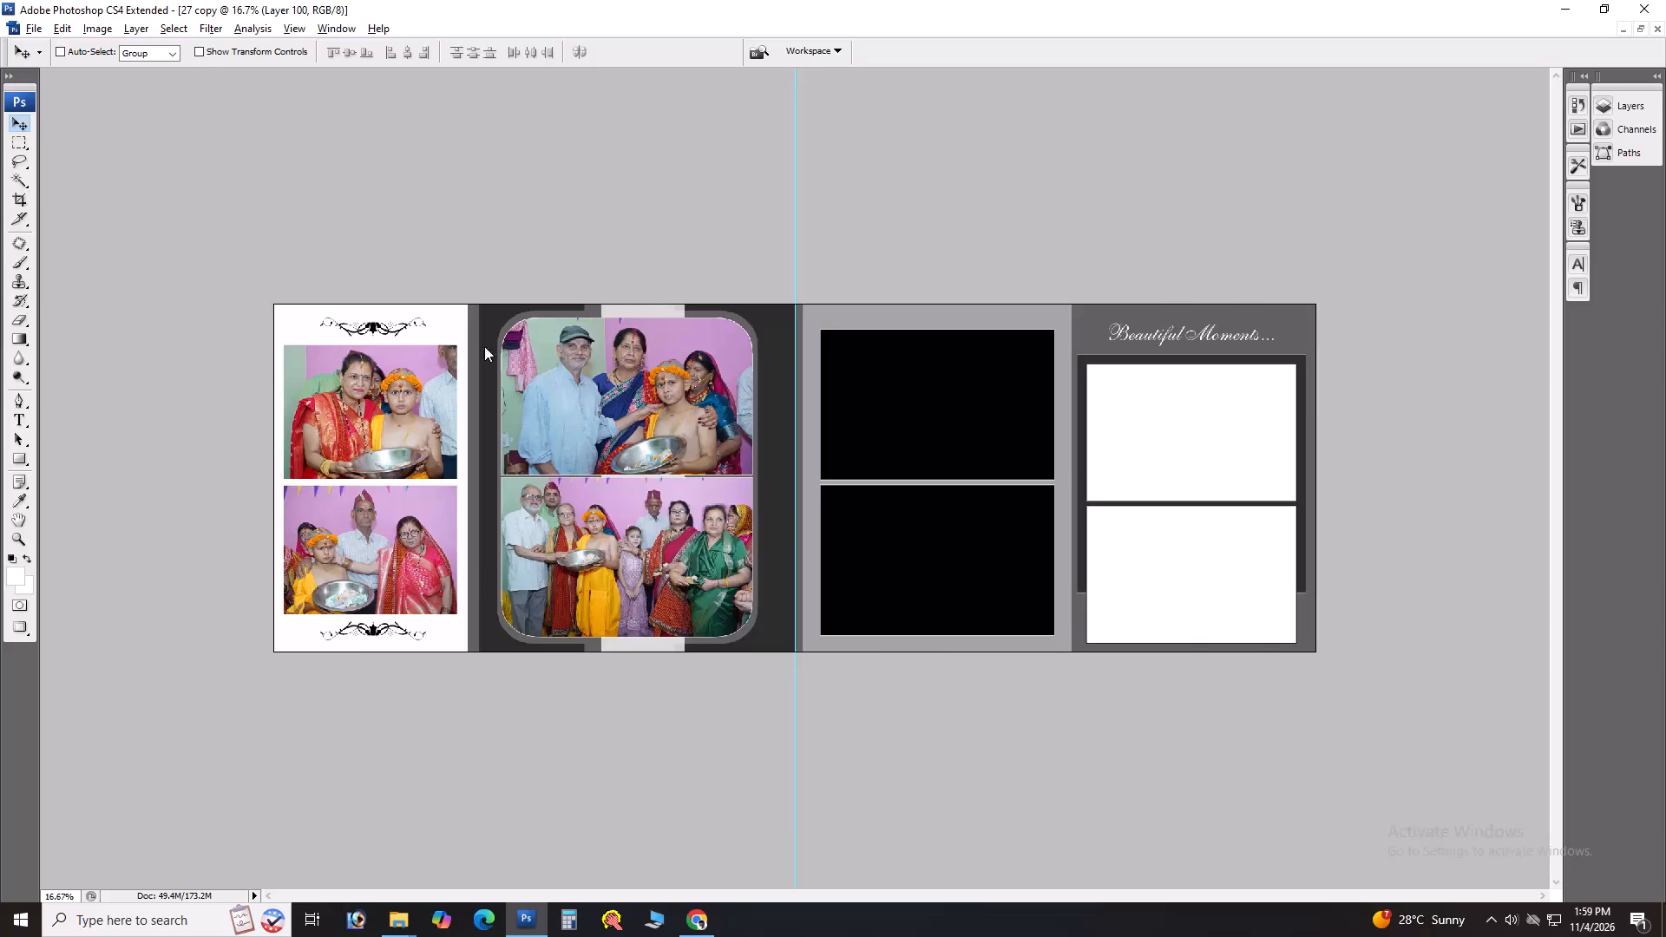
Switch to File Explorer and open photo DSC00069 from folder 02 in Photoshop.
{"action": "key", "text": "alt+Tab"}
{"action": "key", "text": "alt+Tab"}
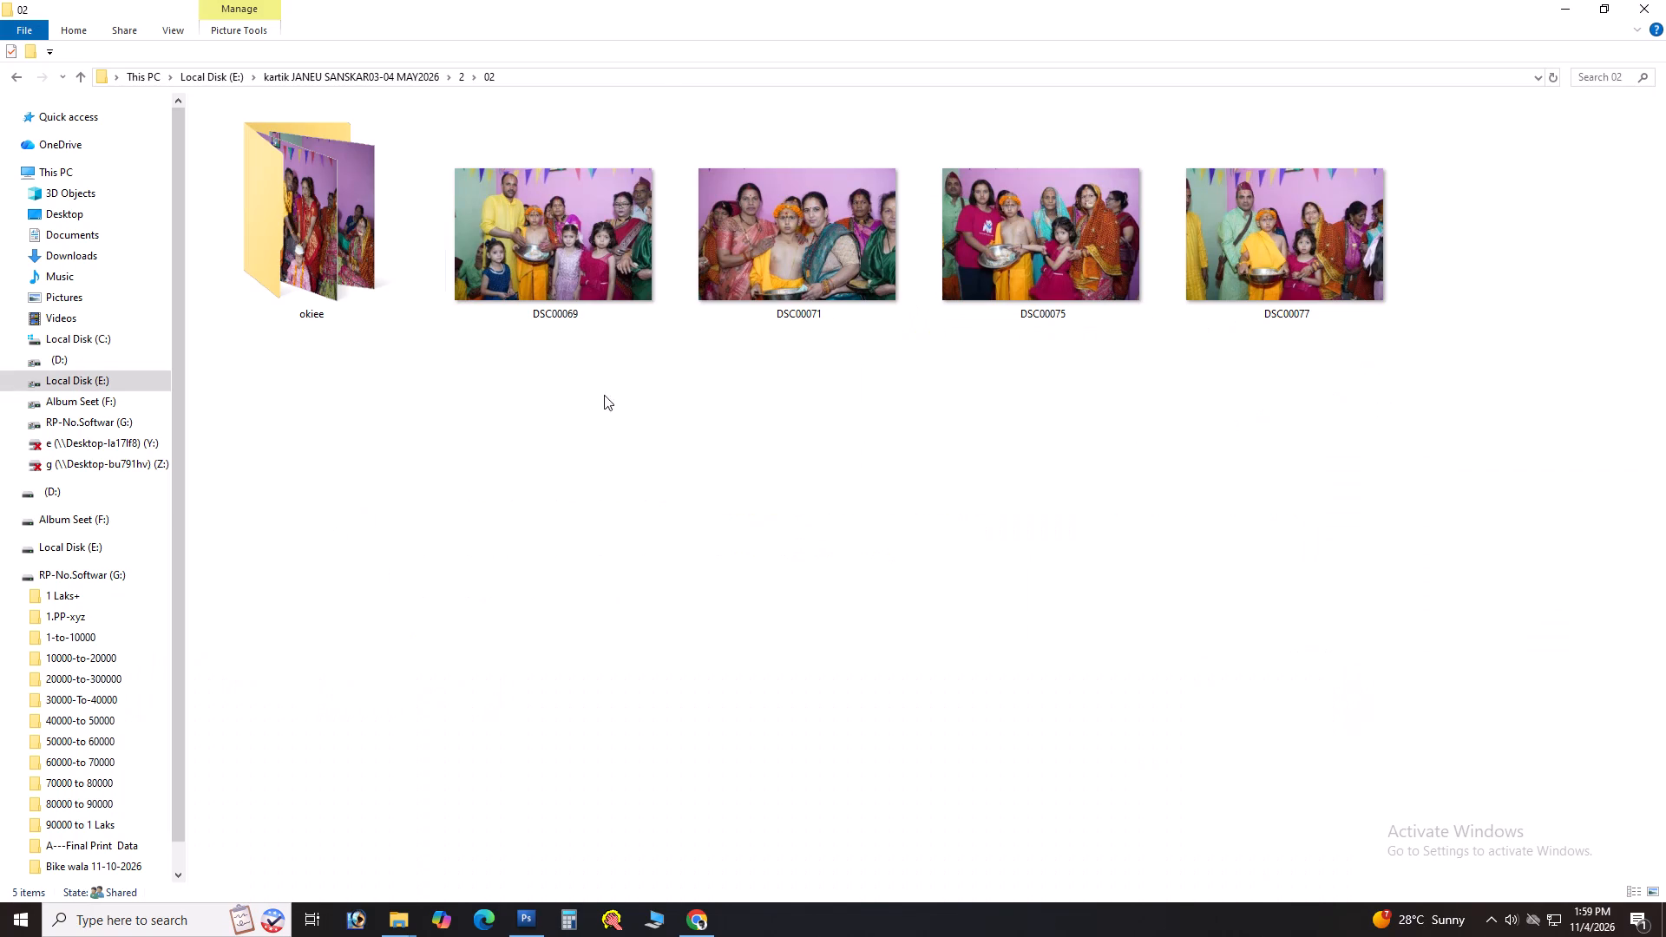
{"action": "left_click", "coordinate": [607, 219]}
{"action": "left_click_drag", "start_coordinate": [581, 226], "coordinate": [824, 444]}
{"action": "key", "text": "alt+Tab"}
{"action": "key", "text": "alt+Tab"}
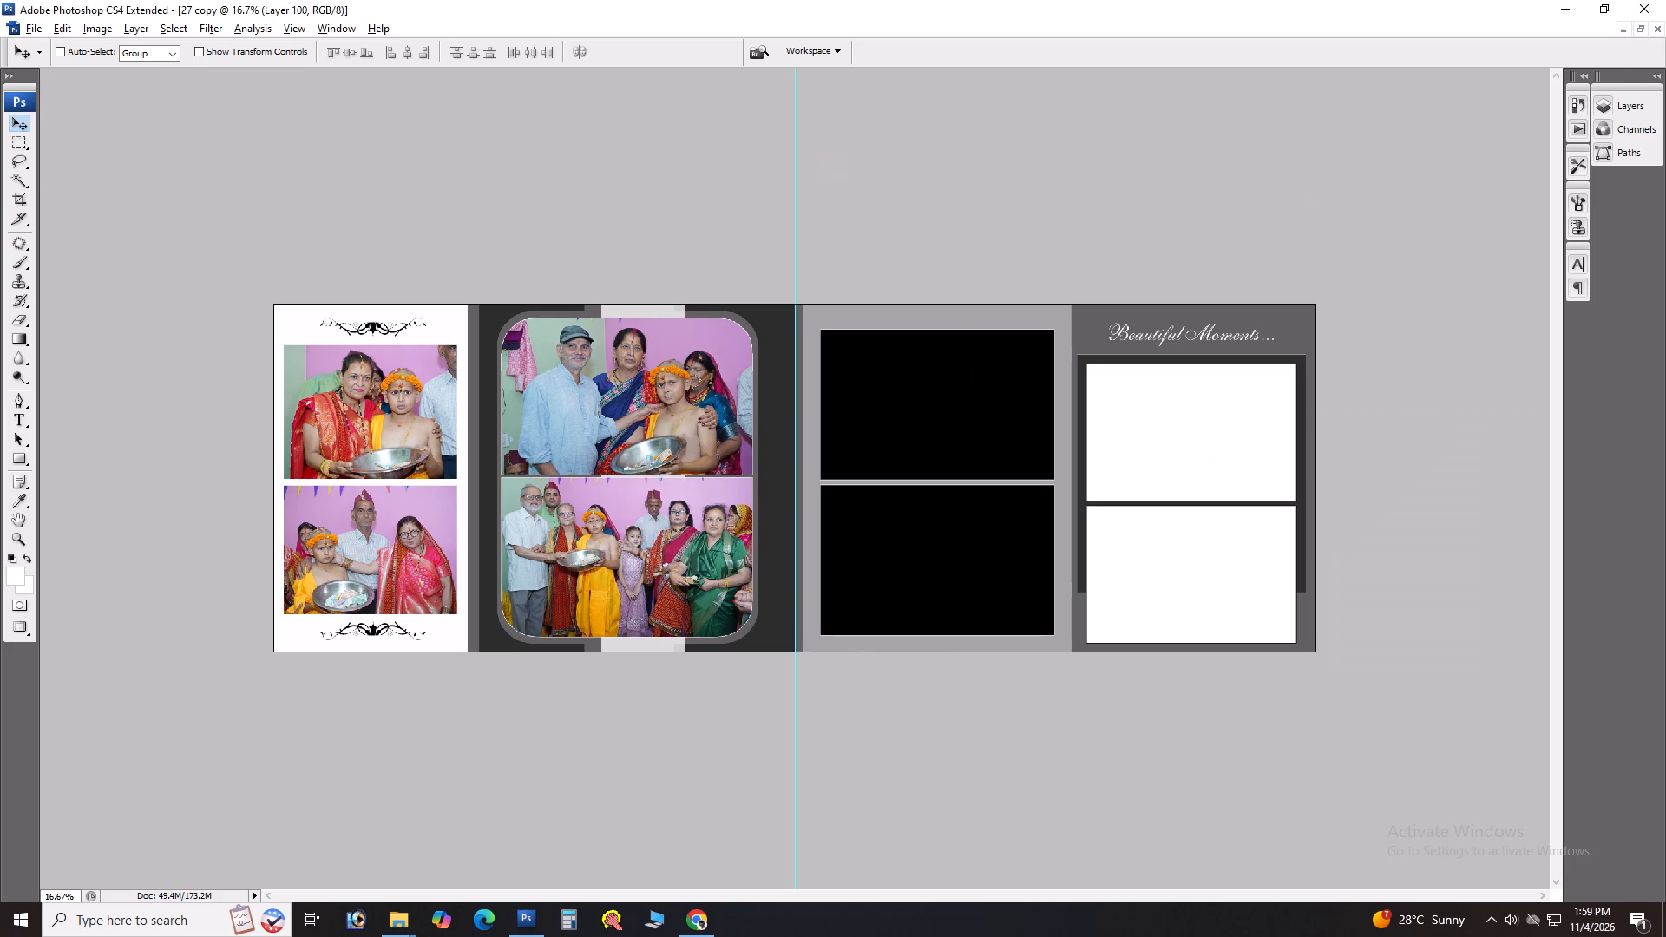
{"action": "left_click_drag", "start_coordinate": [824, 444], "coordinate": [683, 423]}
Run the brightening correction action on DSC00069 and clear the selection it leaves.
{"action": "key", "text": "F6"}
{"action": "key", "text": "ctrl+d"}
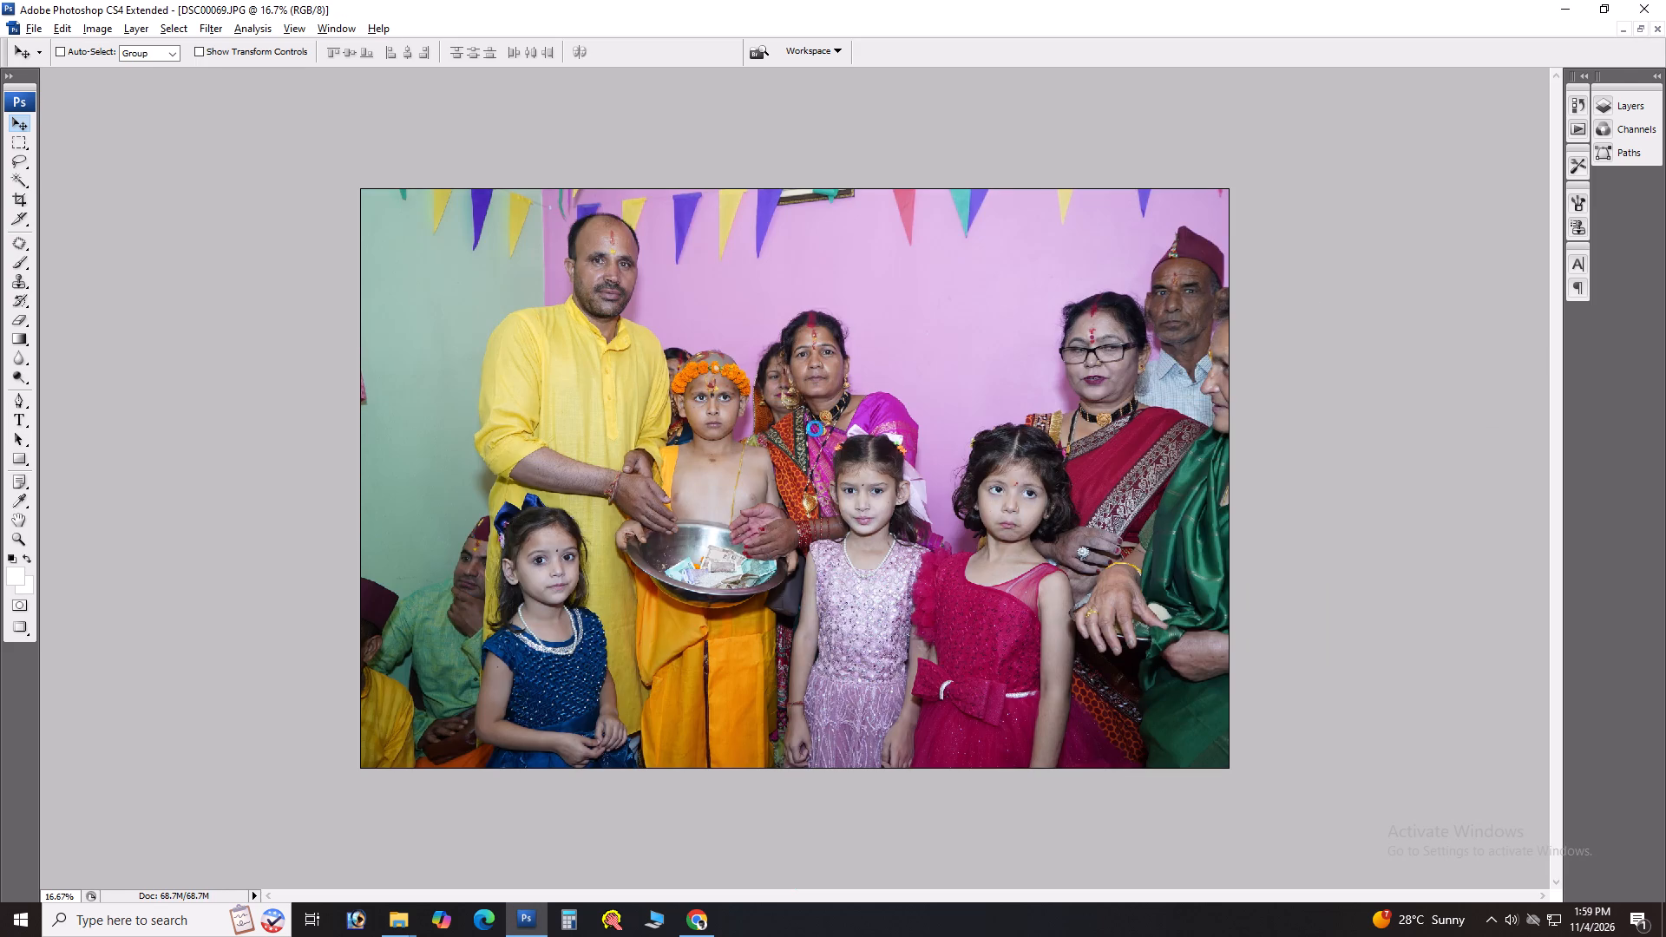
{"action": "key", "text": "space"}
Deepen the shadows of DSC00069 with Levels by raising the black input, and compare before and after.
{"action": "key", "text": "ctrl+l"}
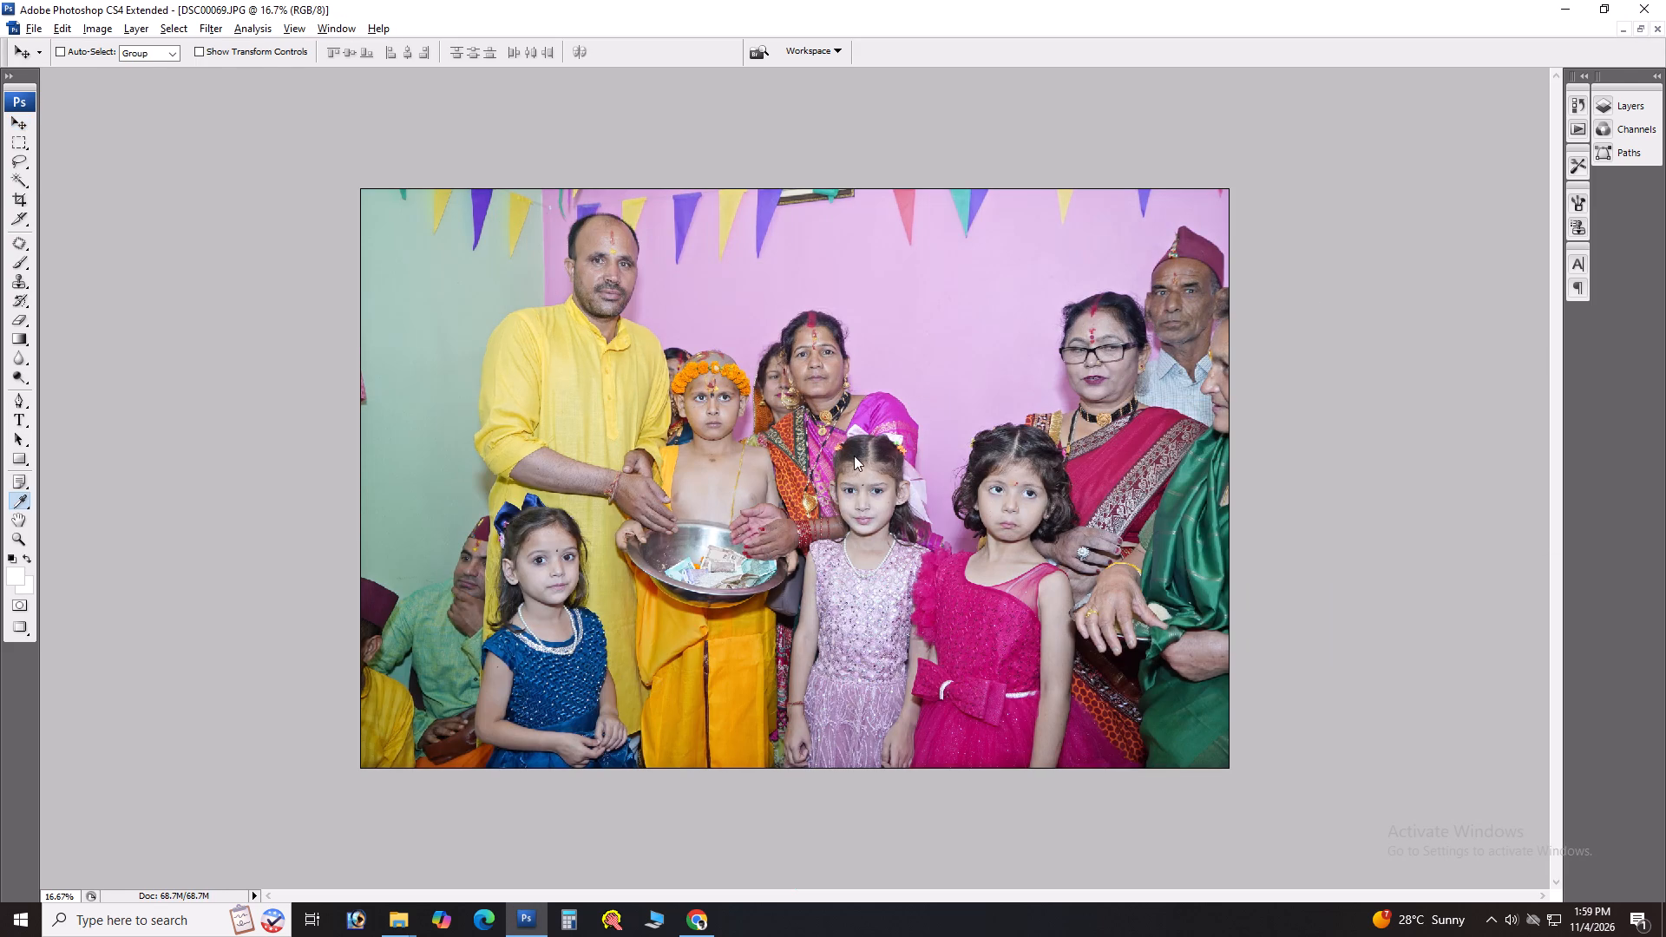
{"action": "key", "text": "Tab"}
{"action": "left_click_drag", "start_coordinate": [1293, 741], "coordinate": [1274, 741]}
{"action": "scroll", "coordinate": [1316, 708], "scroll_direction": "up", "scroll_amount": 6}
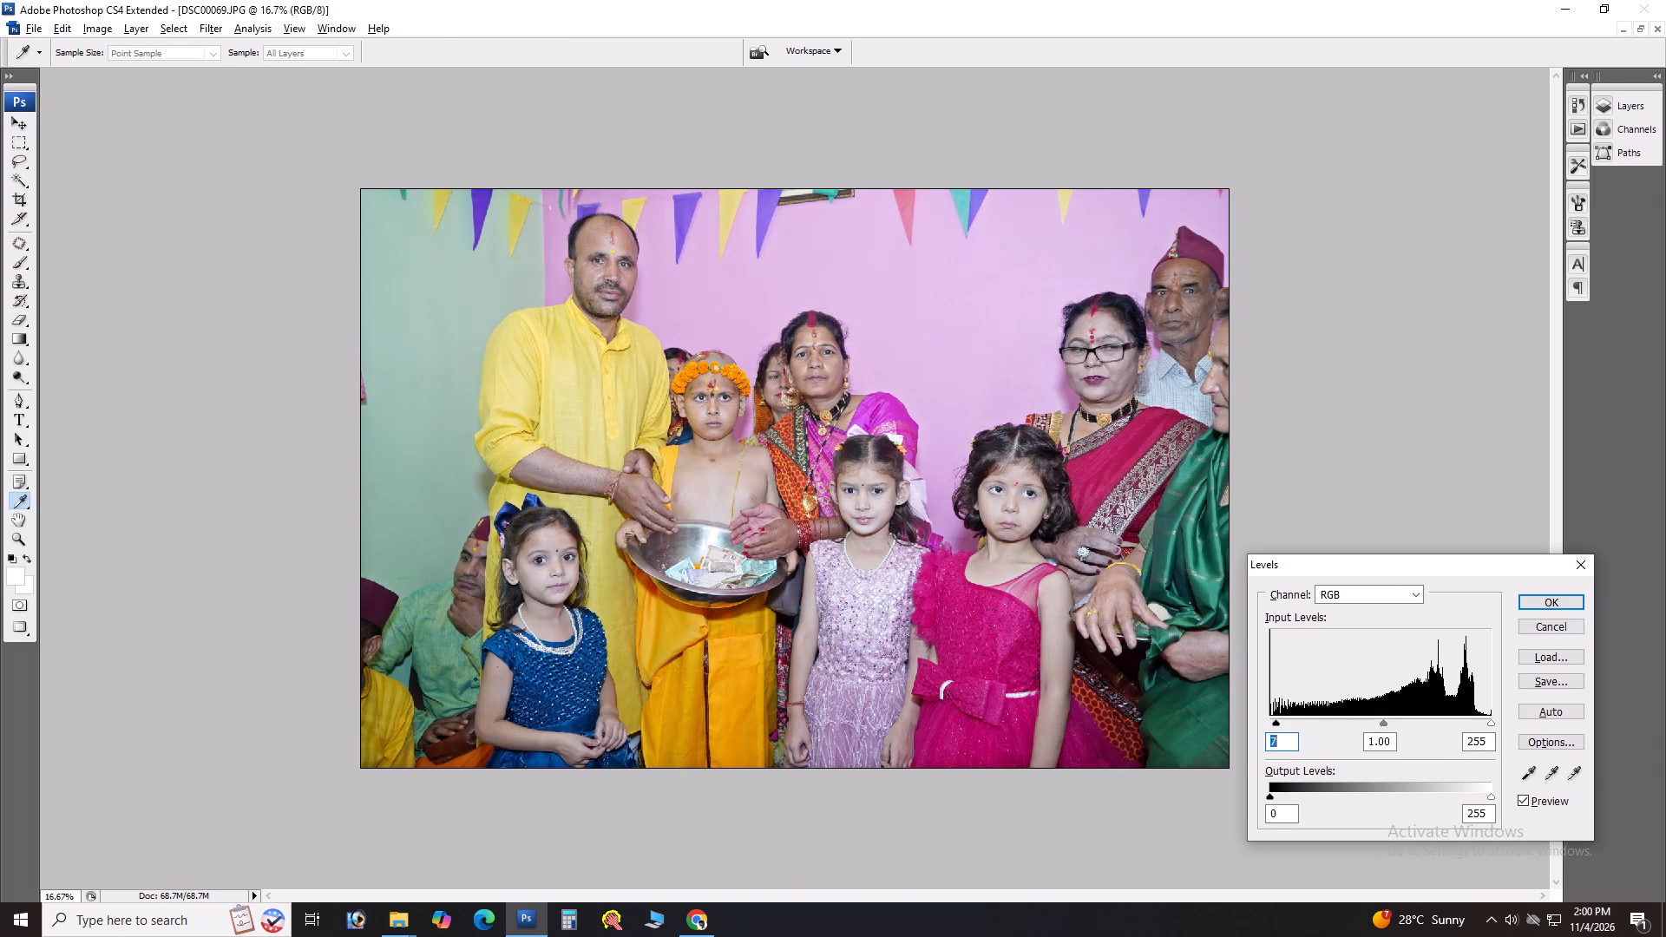
{"action": "scroll", "coordinate": [1316, 708], "scroll_direction": "up", "scroll_amount": 8}
{"action": "key", "text": "Return"}
{"action": "key", "text": "ctrl+alt+z"}
{"action": "key", "text": "ctrl+z"}
{"action": "key", "text": "ctrl+z"}
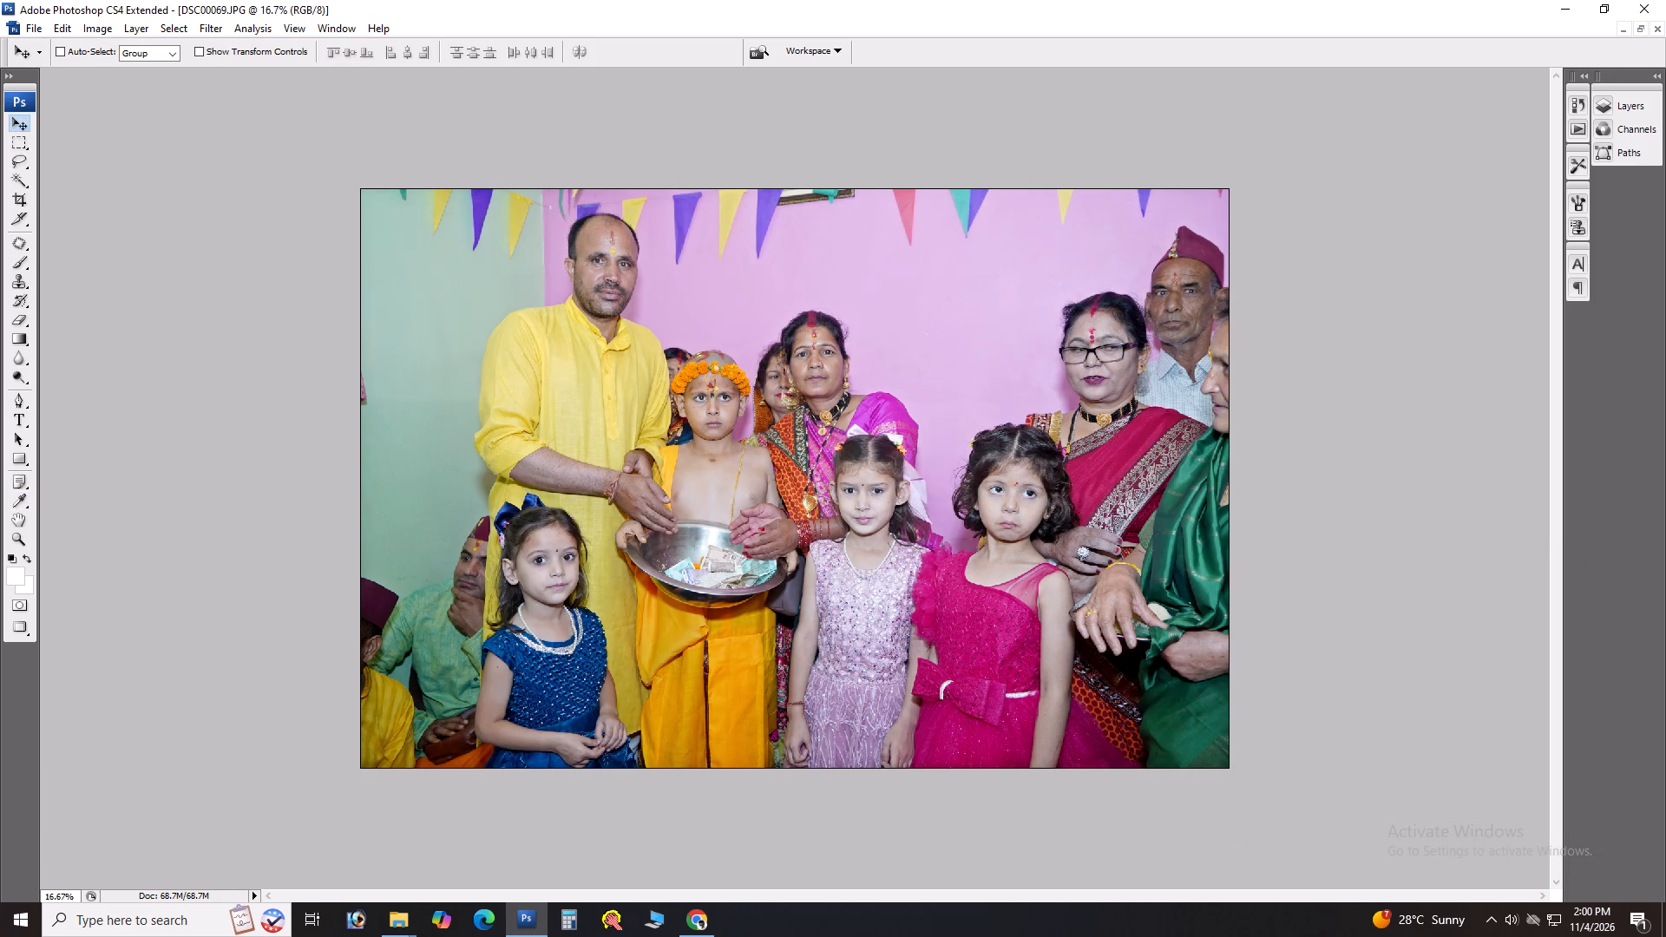
{"action": "key", "text": "ctrl+z"}
Cut the whole corrected photo and close DSC00069 without saving.
{"action": "key", "text": "ctrl+a"}
{"action": "key", "text": "ctrl+x"}
{"action": "key", "text": "ctrl+w"}
{"action": "key", "text": "Tab"}
{"action": "key", "text": "space"}
Paste the photo above Shape 6 copy 4, the upper black frame, and clip it to that frame.
{"action": "key", "text": "v"}
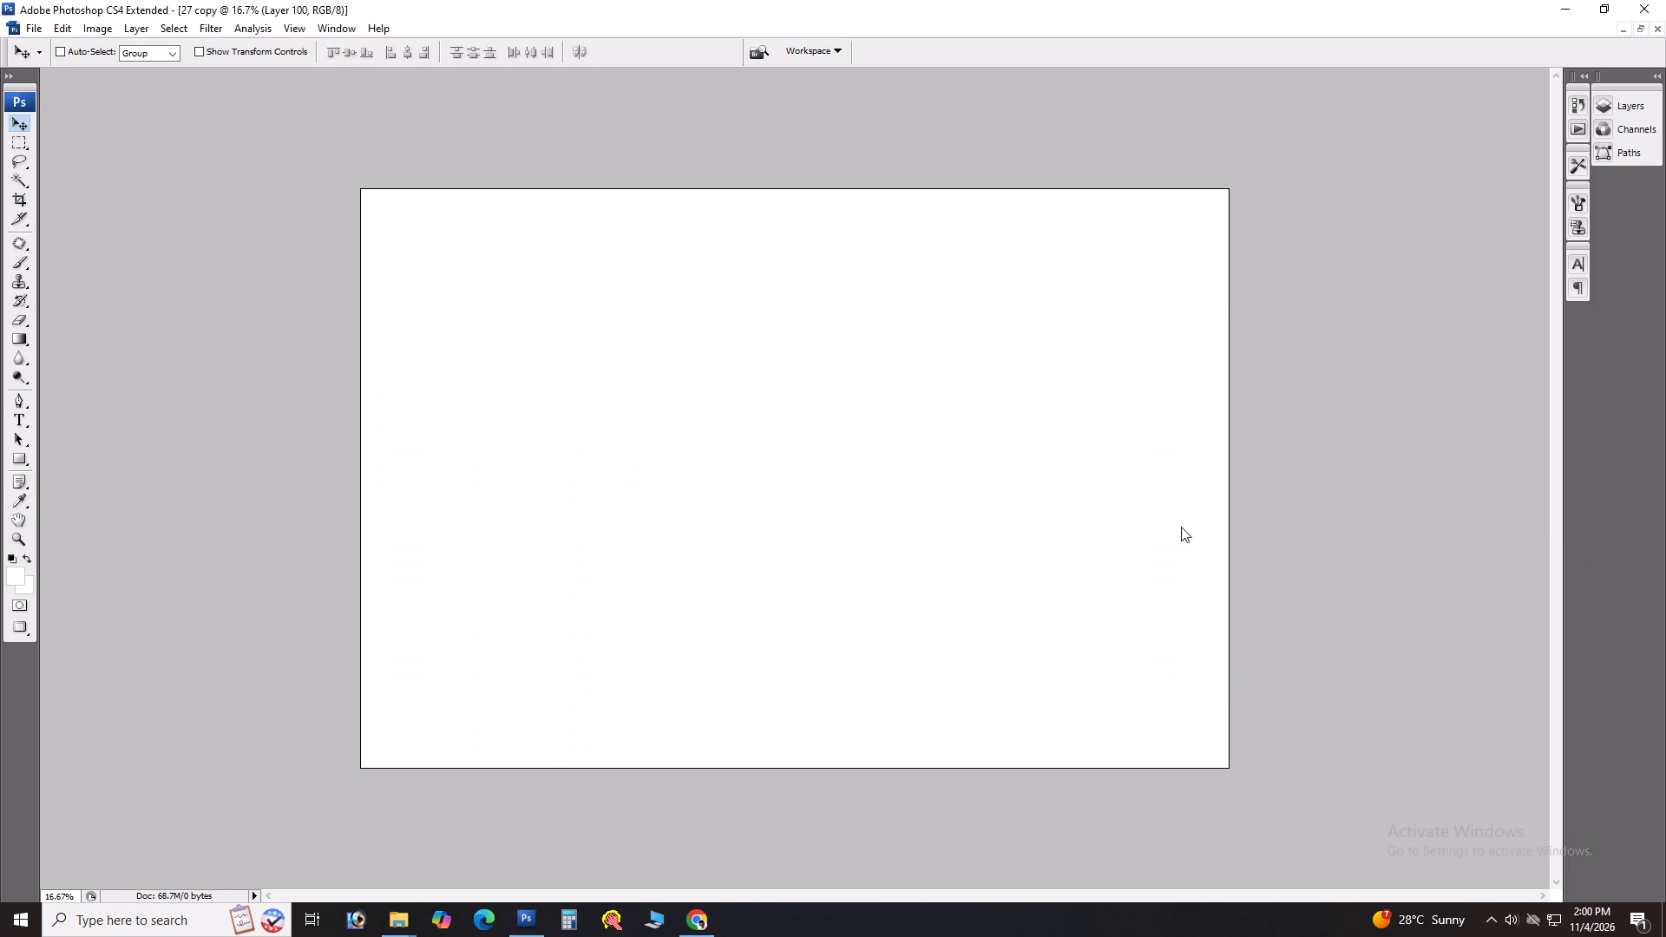
{"action": "key", "text": "v"}
{"action": "key", "text": "v"}
{"action": "key", "text": "v"}
{"action": "key", "text": "v"}
{"action": "right_click", "coordinate": [960, 410]}
{"action": "left_click", "coordinate": [961, 410]}
{"action": "right_click", "coordinate": [981, 415]}
{"action": "left_click", "coordinate": [1024, 435]}
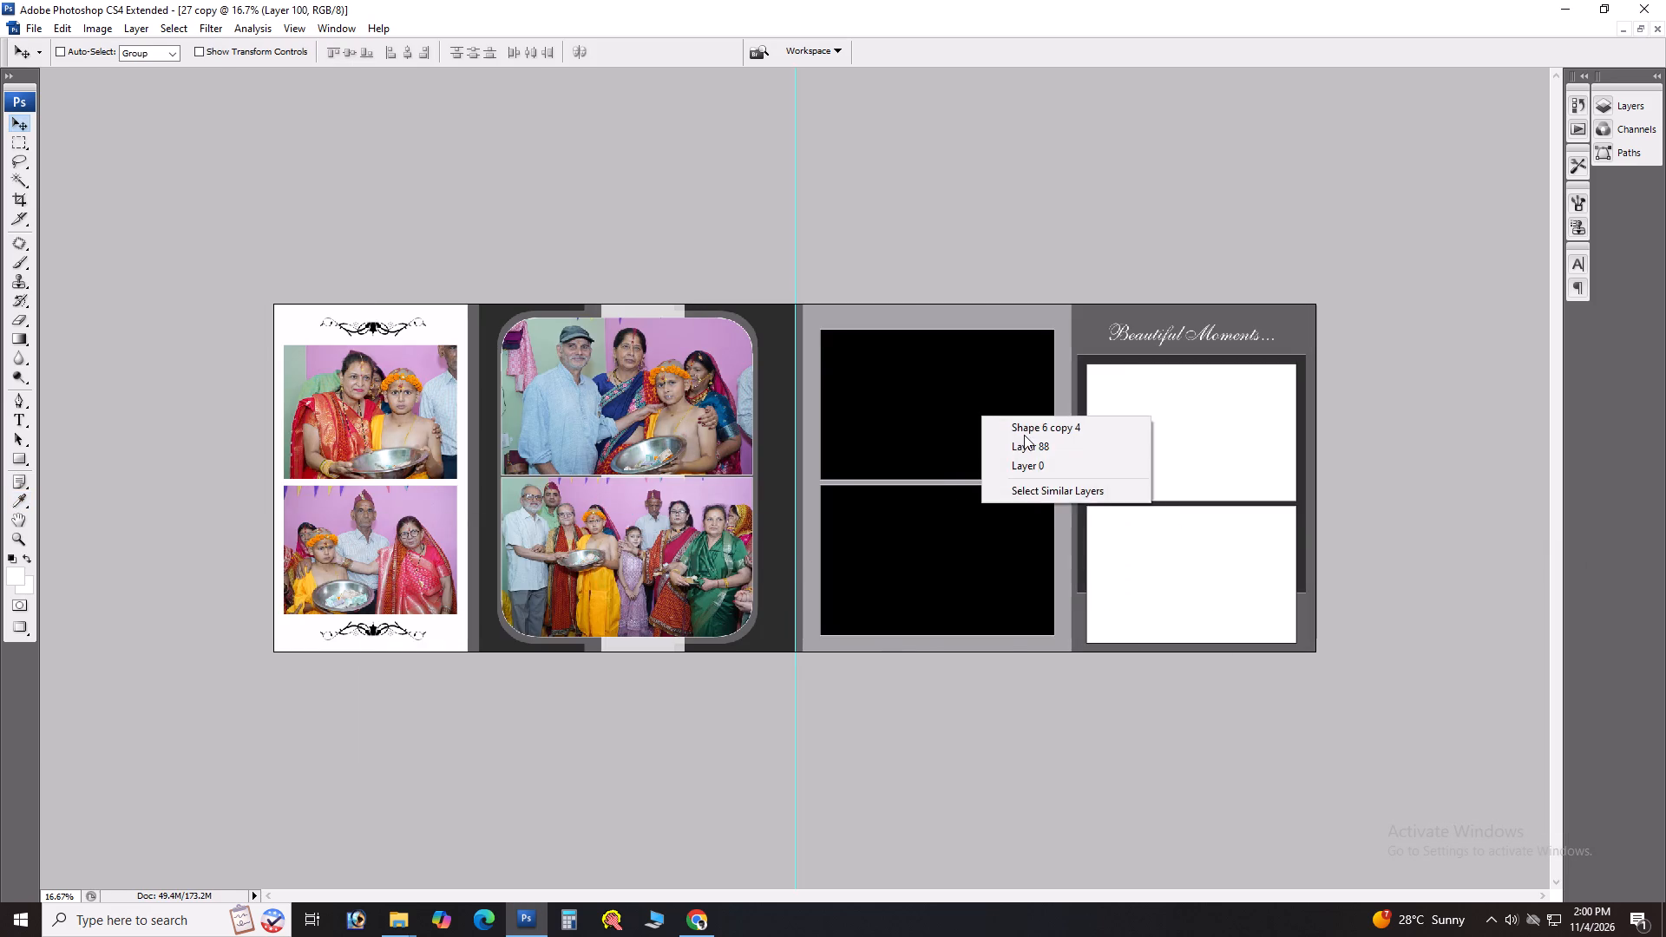
{"action": "key", "text": "ctrl+v"}
{"action": "key", "text": "ctrl+g"}
Scale down and position the clipped photo so the family group with children fills the upper black frame.
{"action": "key", "text": "ctrl+t"}
{"action": "left_click_drag", "start_coordinate": [1226, 296], "coordinate": [1001, 415], "text": "alt+shift"}
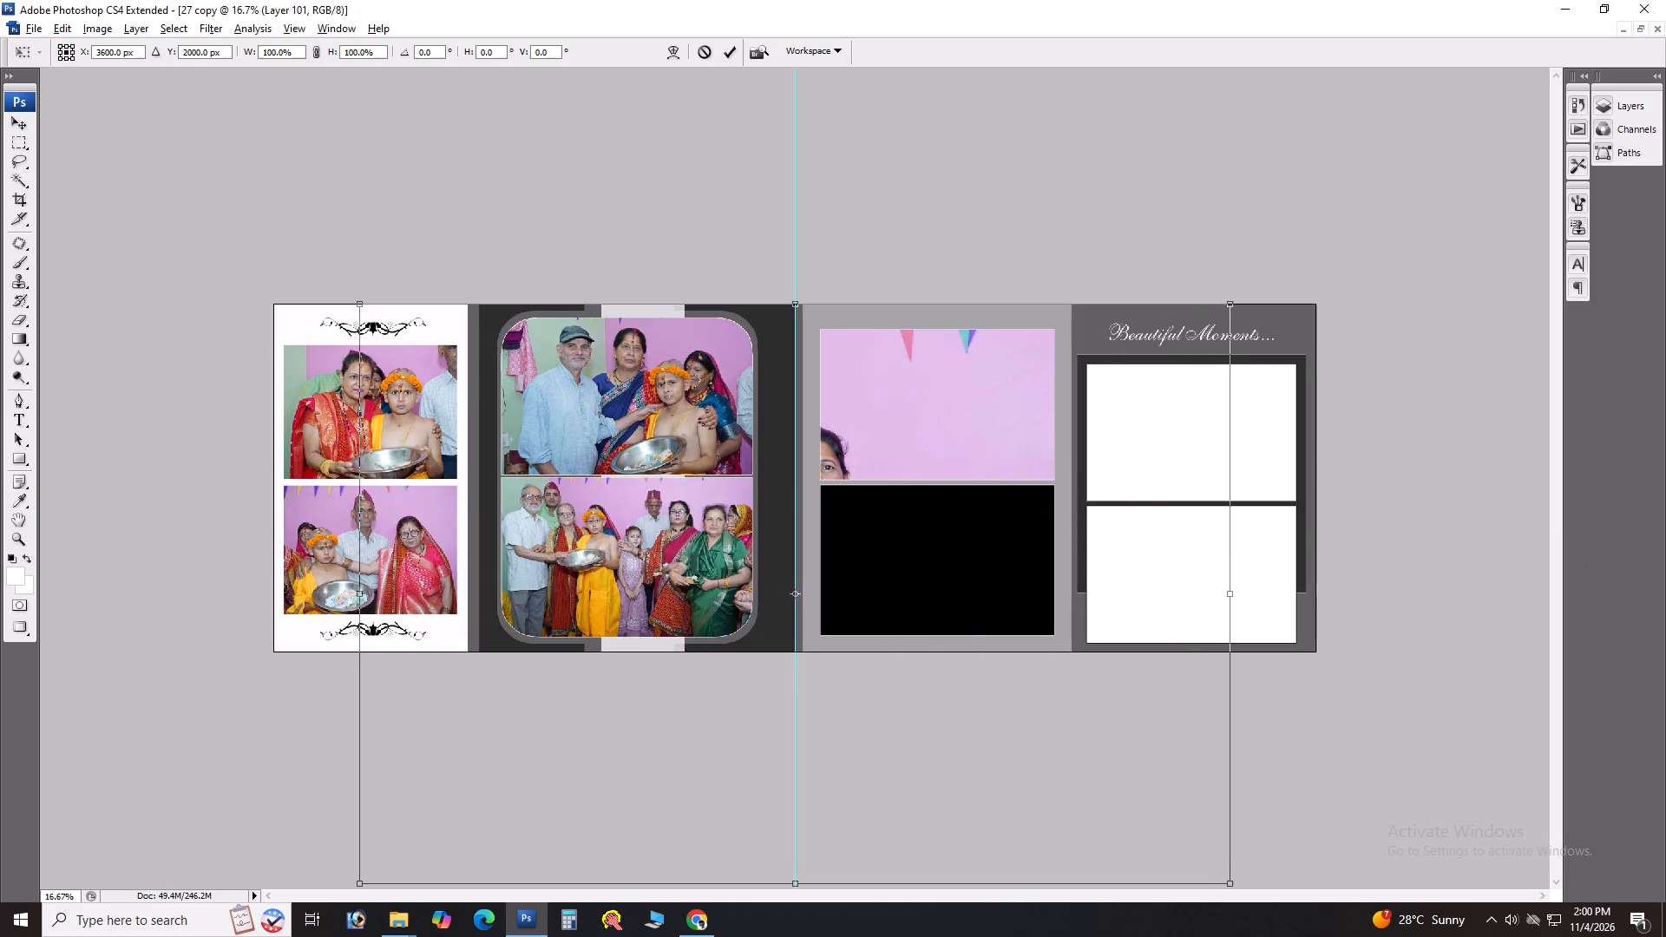
{"action": "left_click_drag", "start_coordinate": [1001, 415], "coordinate": [882, 487], "text": "alt+shift"}
{"action": "left_click_drag", "start_coordinate": [834, 551], "coordinate": [987, 391]}
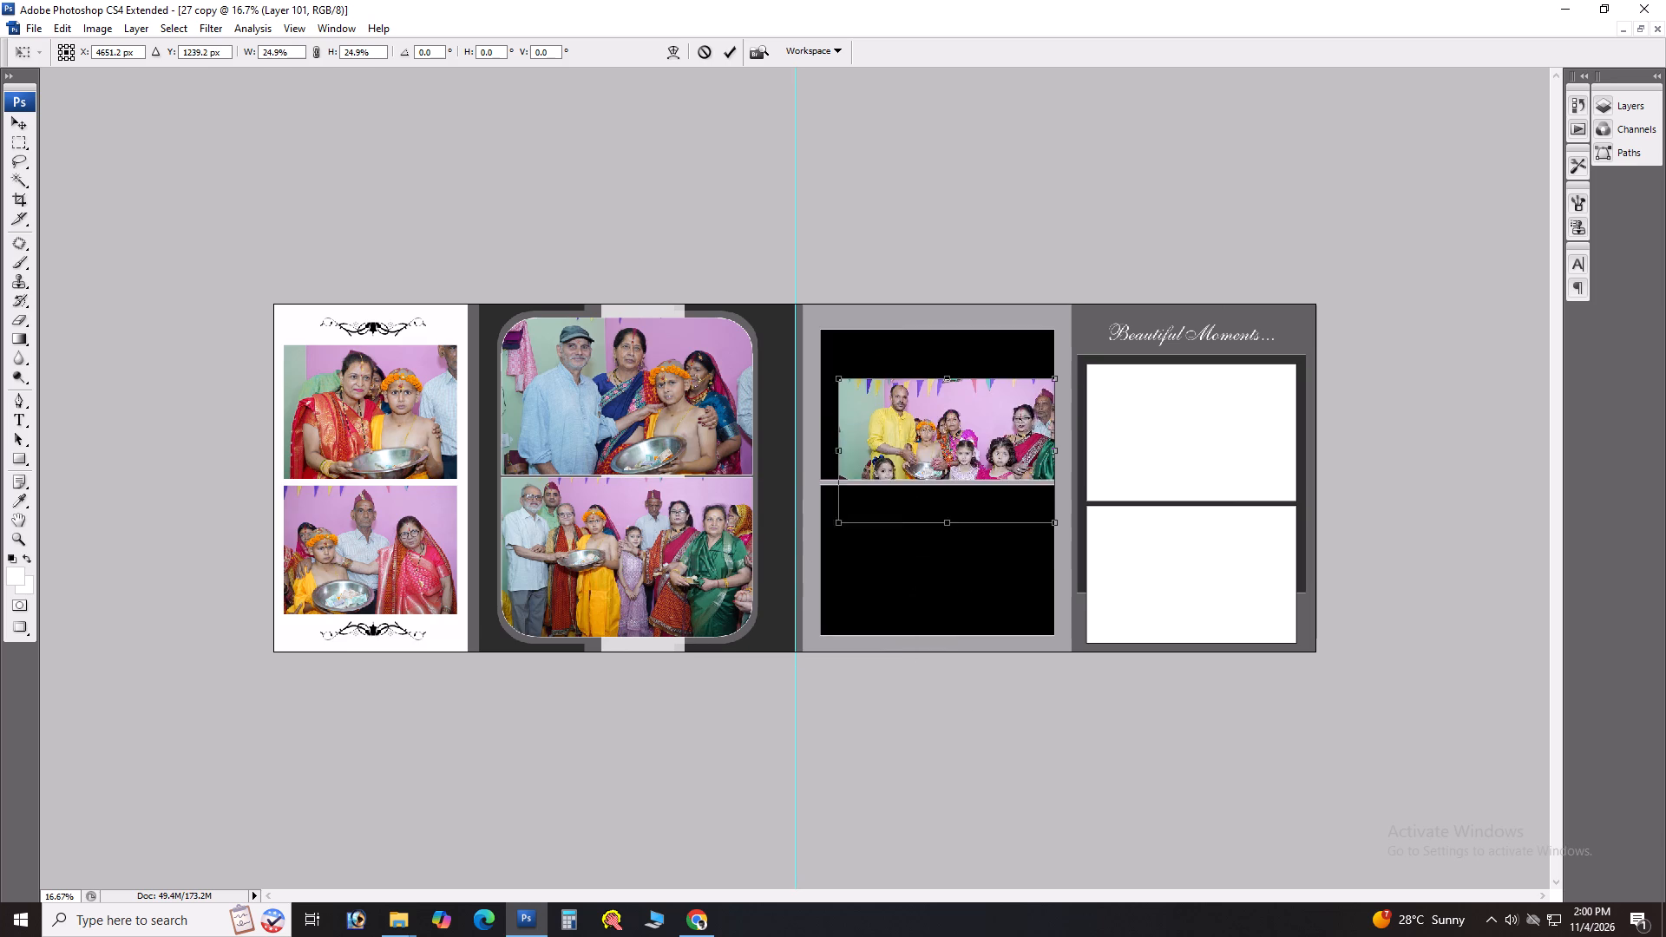
{"action": "left_click_drag", "start_coordinate": [987, 391], "coordinate": [953, 357]}
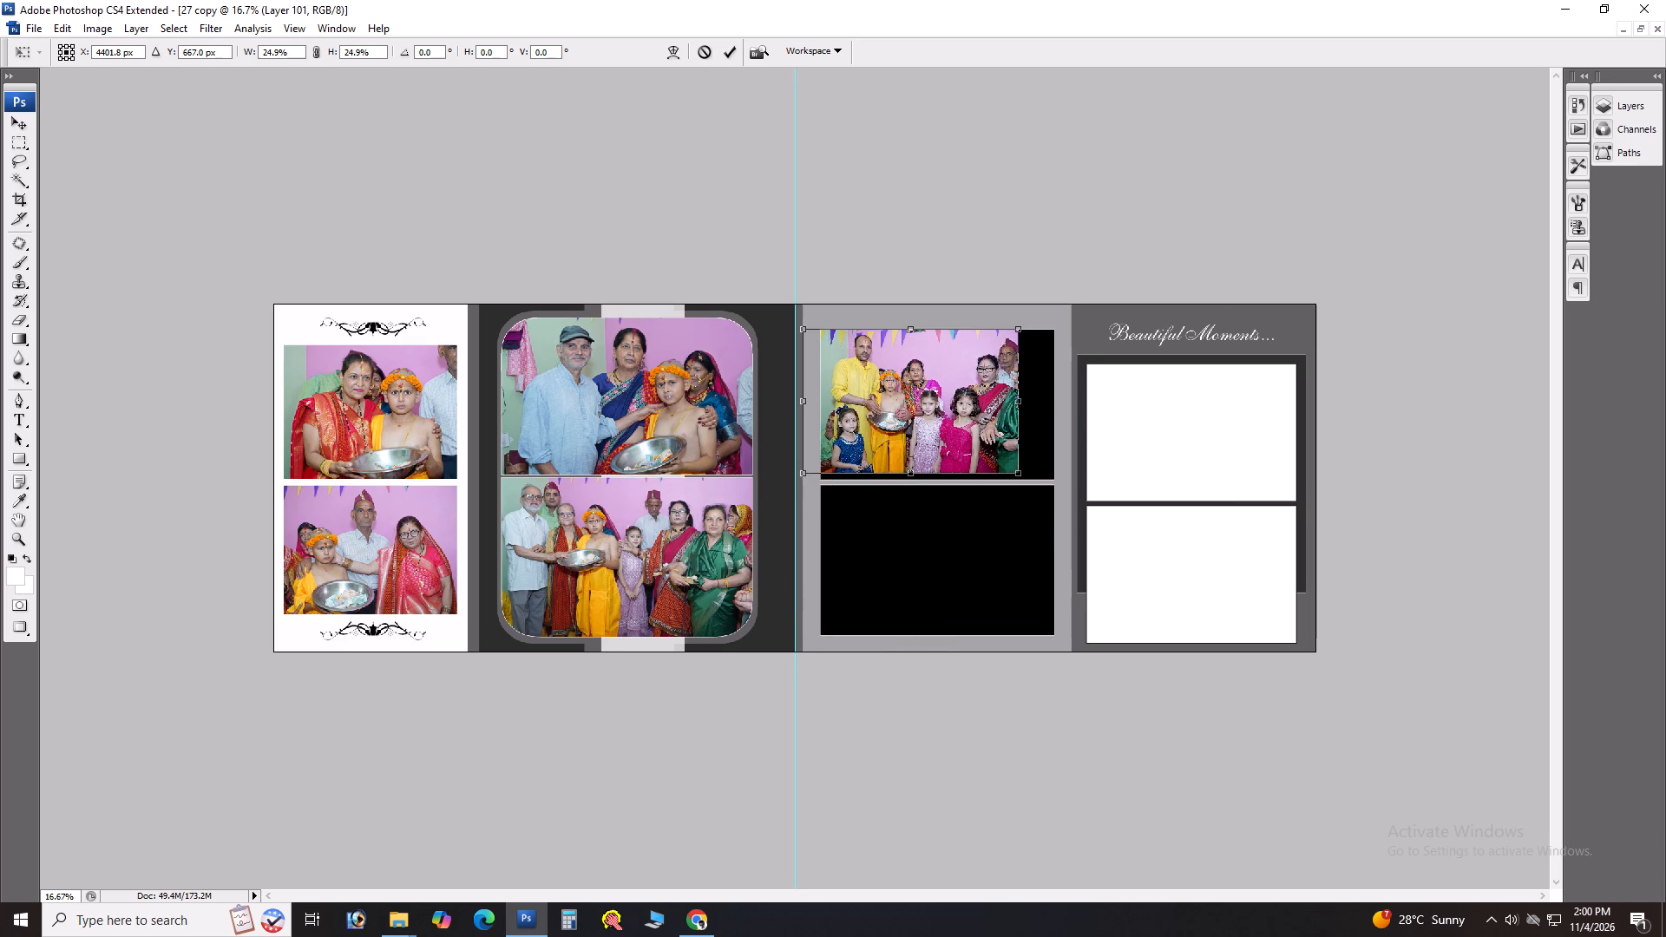
{"action": "left_click_drag", "start_coordinate": [1013, 468], "coordinate": [1047, 505], "text": "shift"}
{"action": "key", "text": "Return"}
{"action": "key", "text": "shift+Left"}
{"action": "key", "text": "shift+Left"}
{"action": "key", "text": "shift+Left"}
{"action": "key", "text": "shift+Up"}
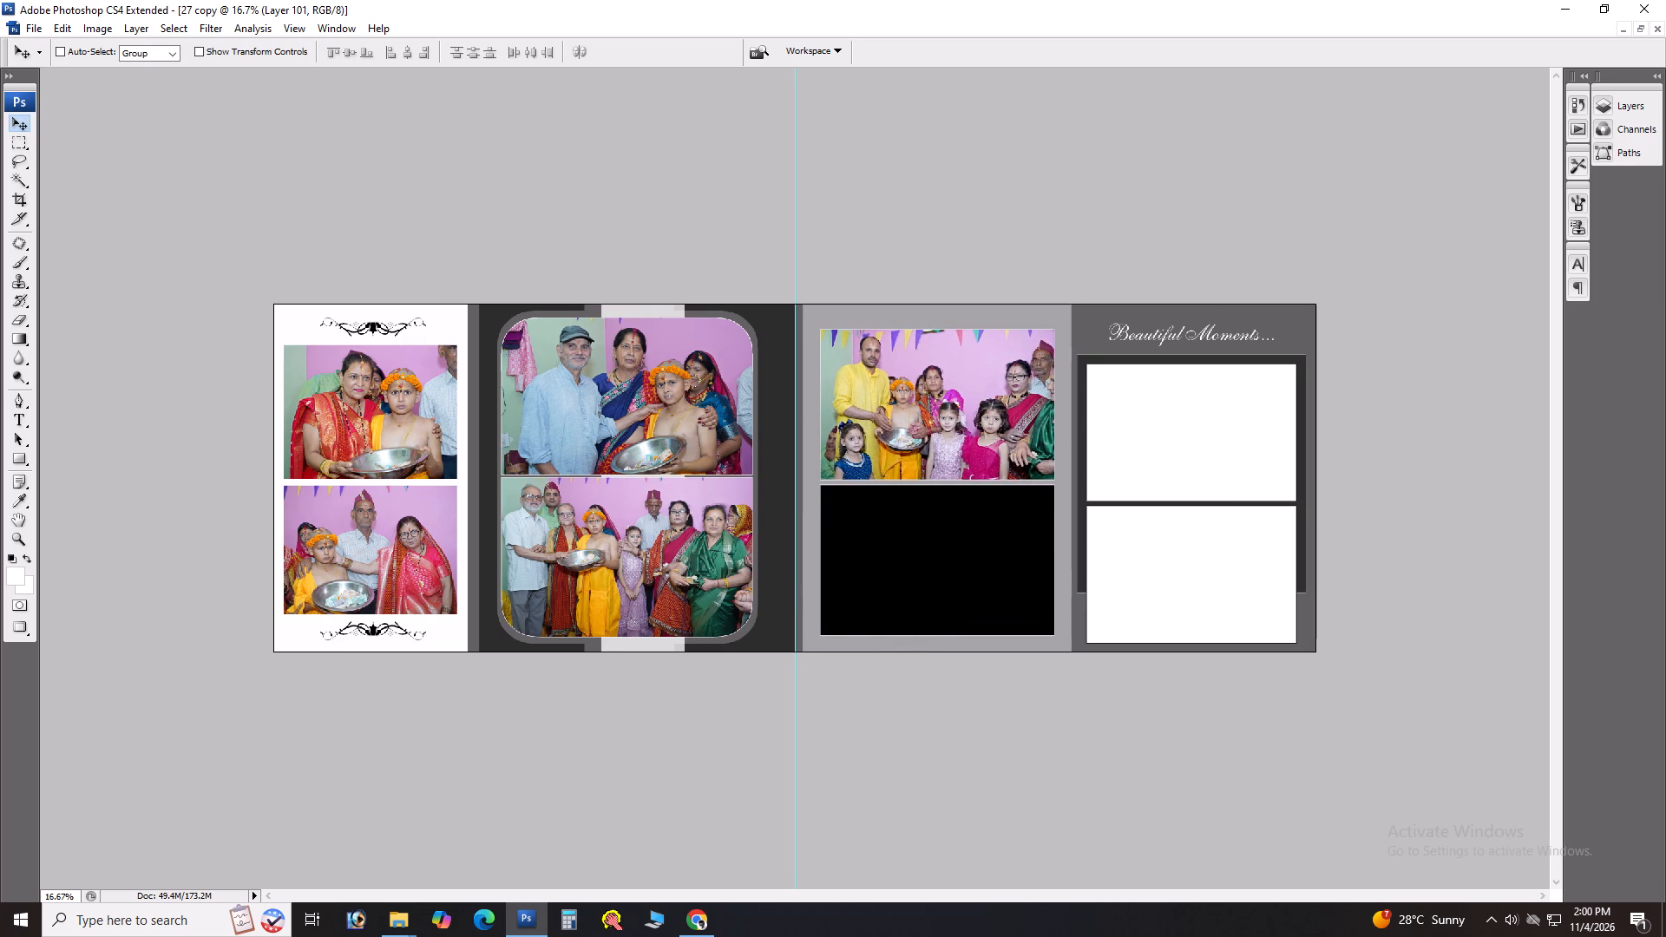
{"action": "key", "text": "shift+Left"}
{"action": "key", "text": "Left"}
{"action": "key", "text": "shift+Right"}
{"action": "key", "text": "Right"}
Switch to File Explorer and move the used photo DSC00069 into the okiee folder.
{"action": "key", "text": "alt+Tab"}
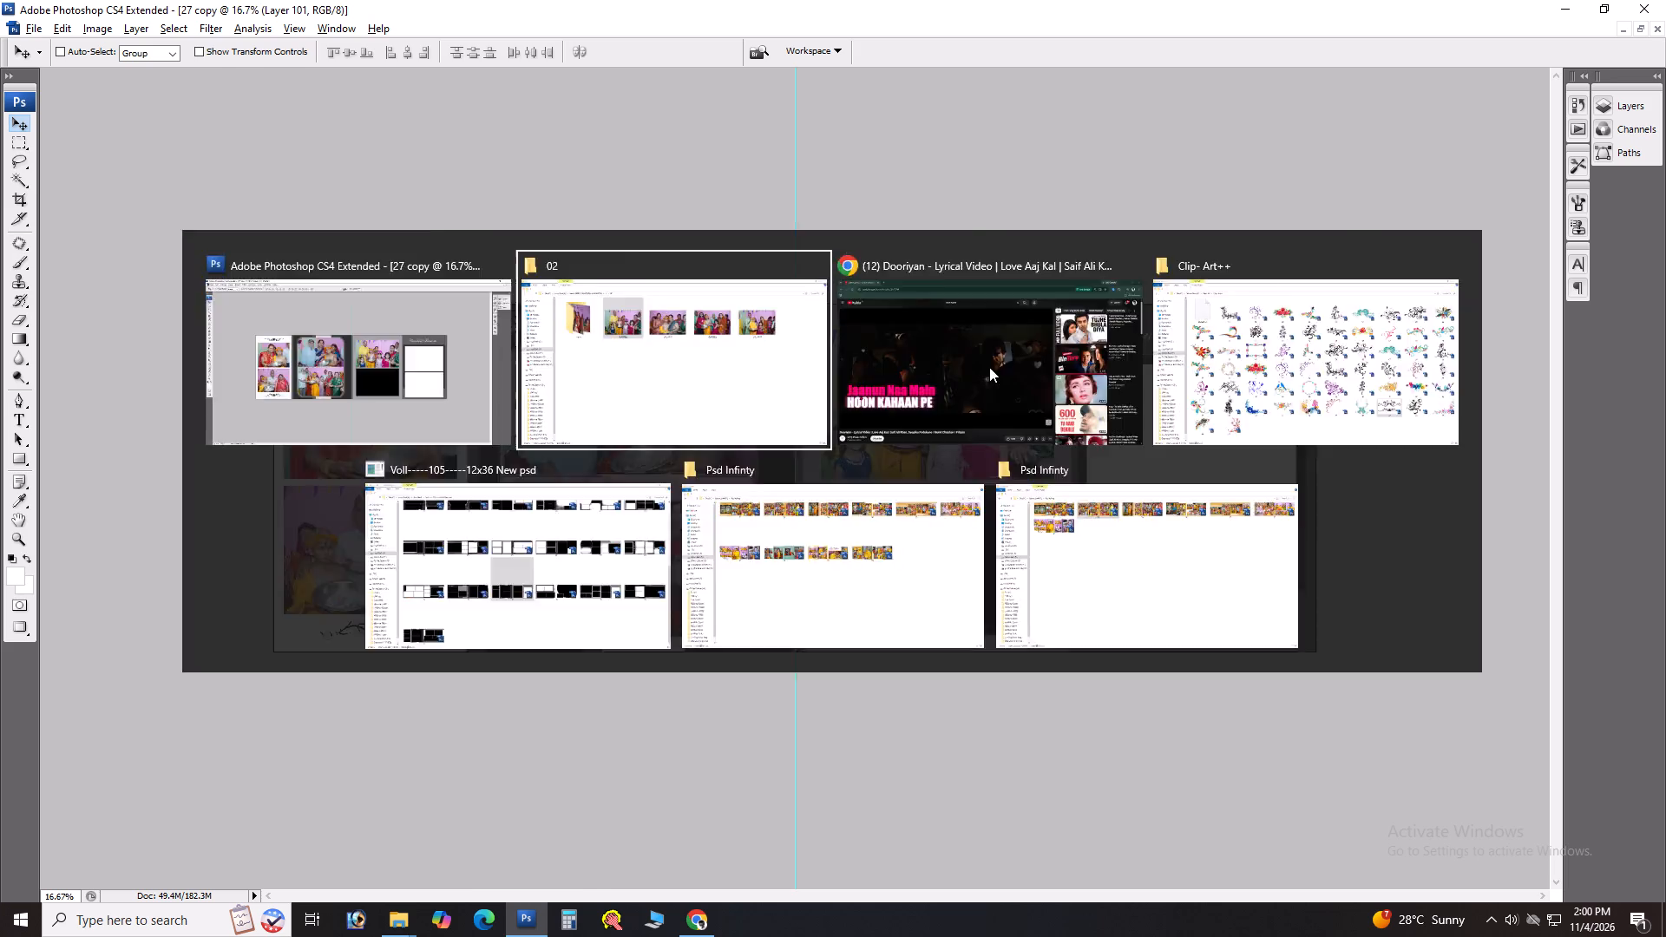
{"action": "left_click_drag", "start_coordinate": [568, 291], "coordinate": [339, 240]}
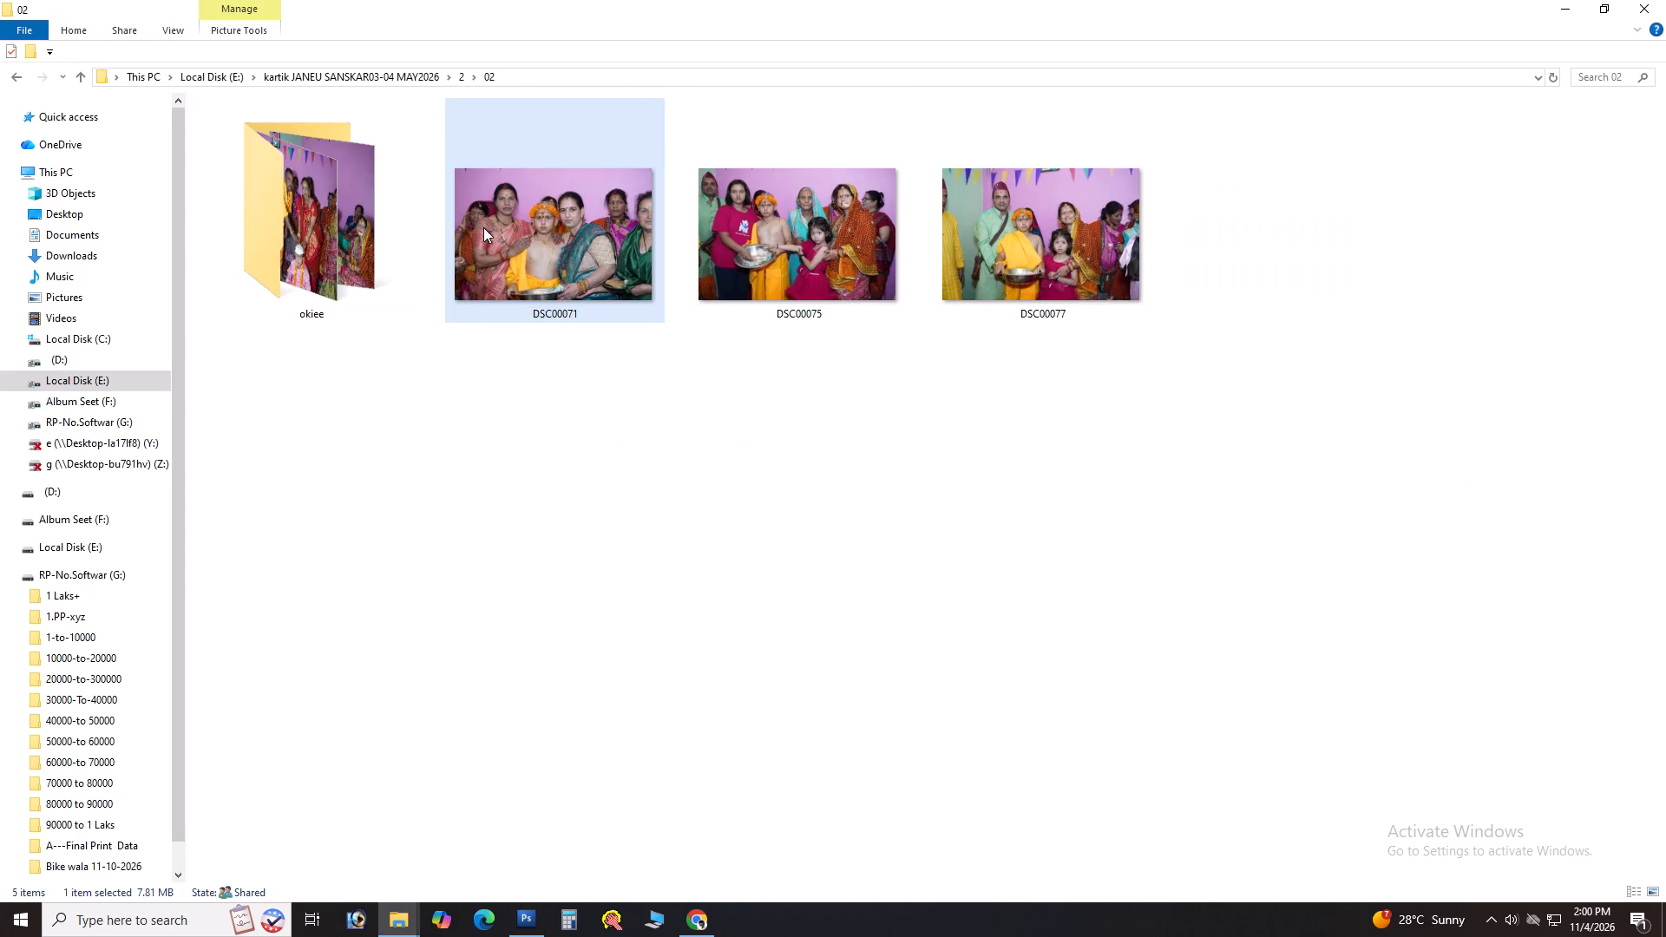
Open photo DSC00071 from folder 02 in Photoshop.
{"action": "left_click", "coordinate": [483, 227]}
{"action": "left_click_drag", "start_coordinate": [529, 331], "coordinate": [829, 547]}
{"action": "key", "text": "alt+Tab"}
{"action": "key", "text": "alt+Tab"}
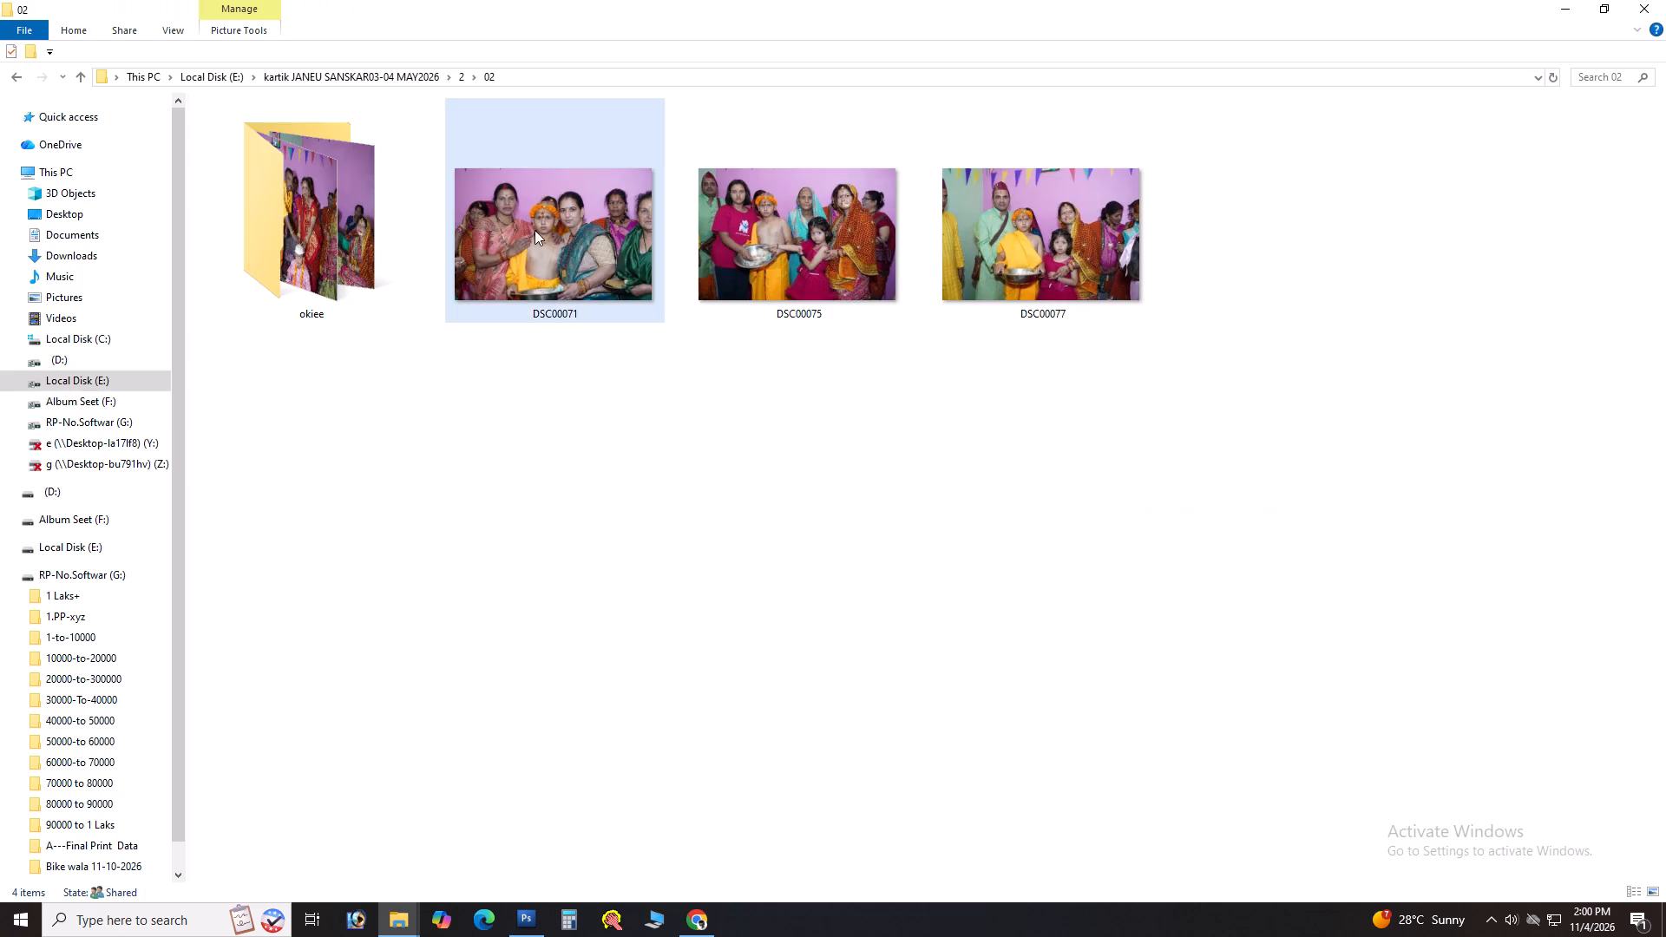
{"action": "left_click_drag", "start_coordinate": [535, 230], "coordinate": [628, 441]}
{"action": "key", "text": "alt+Tab"}
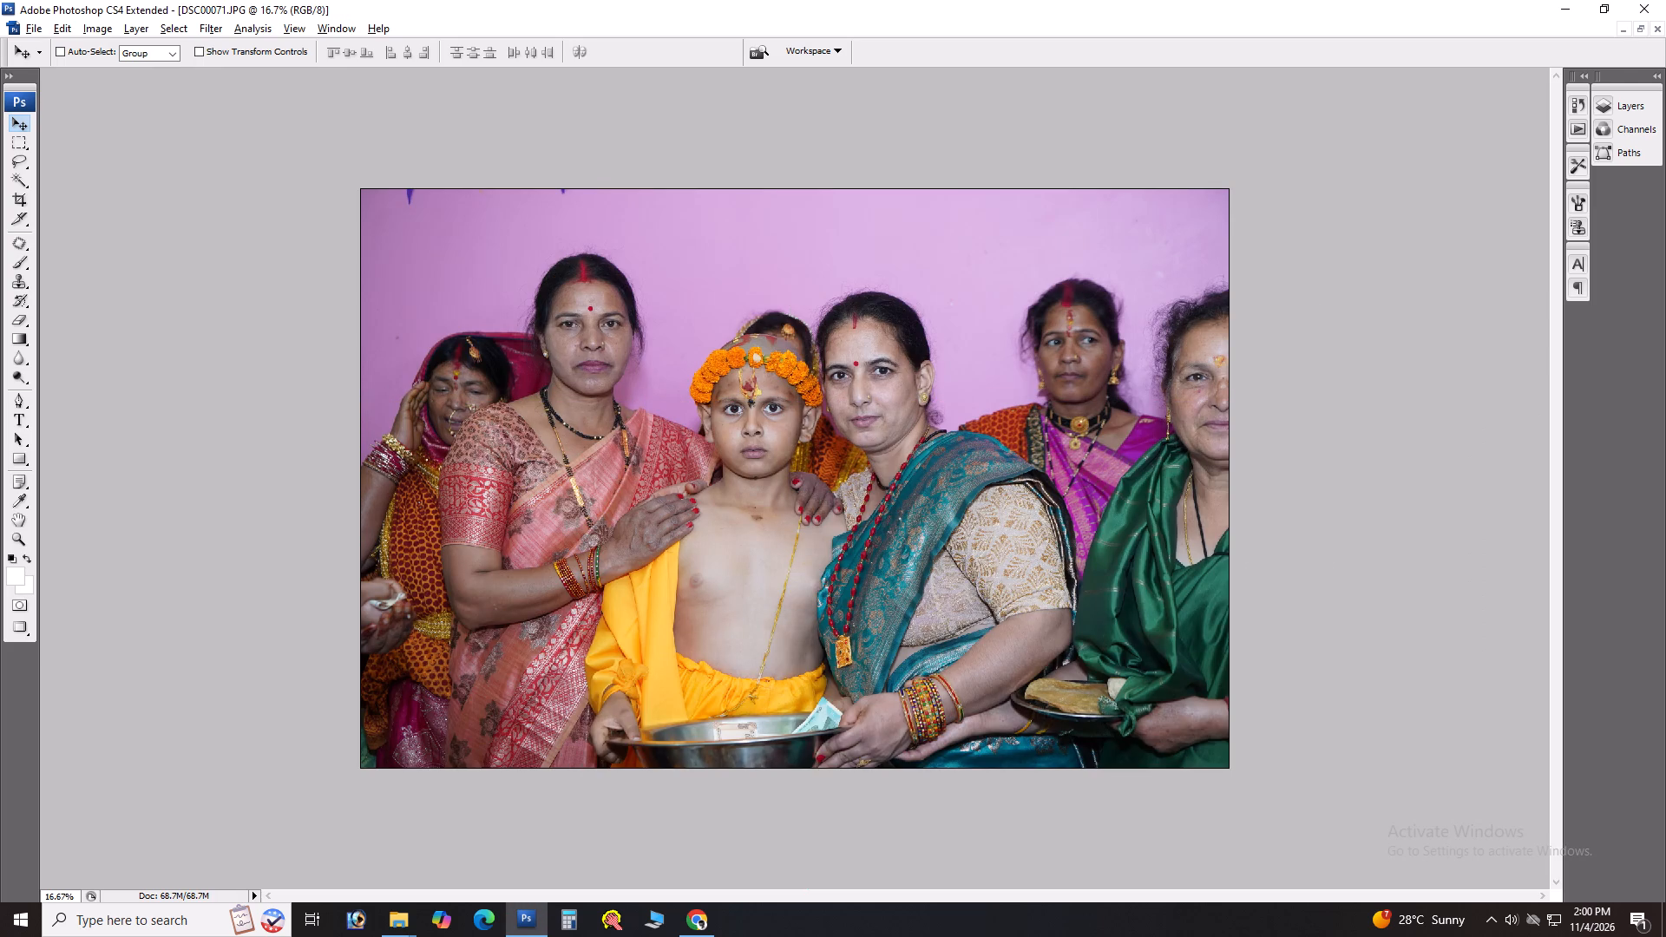
Run the brightening correction action on DSC00071 and clear its selection, leaving Levels unapplied.
{"action": "key", "text": "F6"}
{"action": "key", "text": "ctrl+d"}
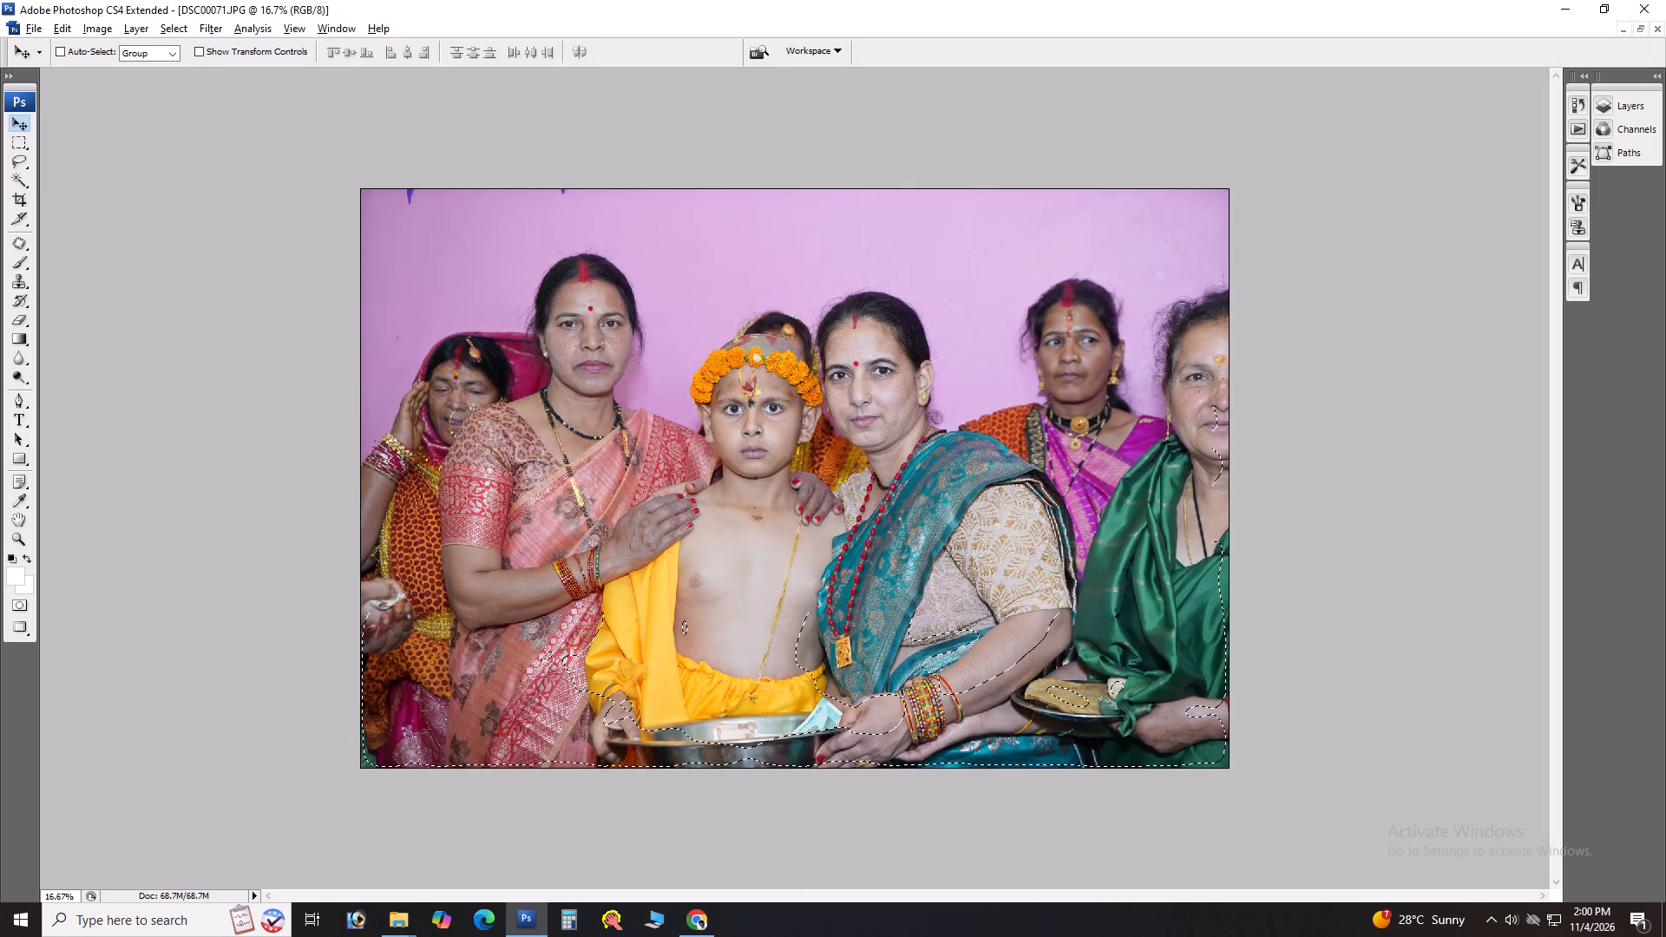
{"action": "key", "text": "ctrl+l"}
{"action": "key", "text": "Escape"}
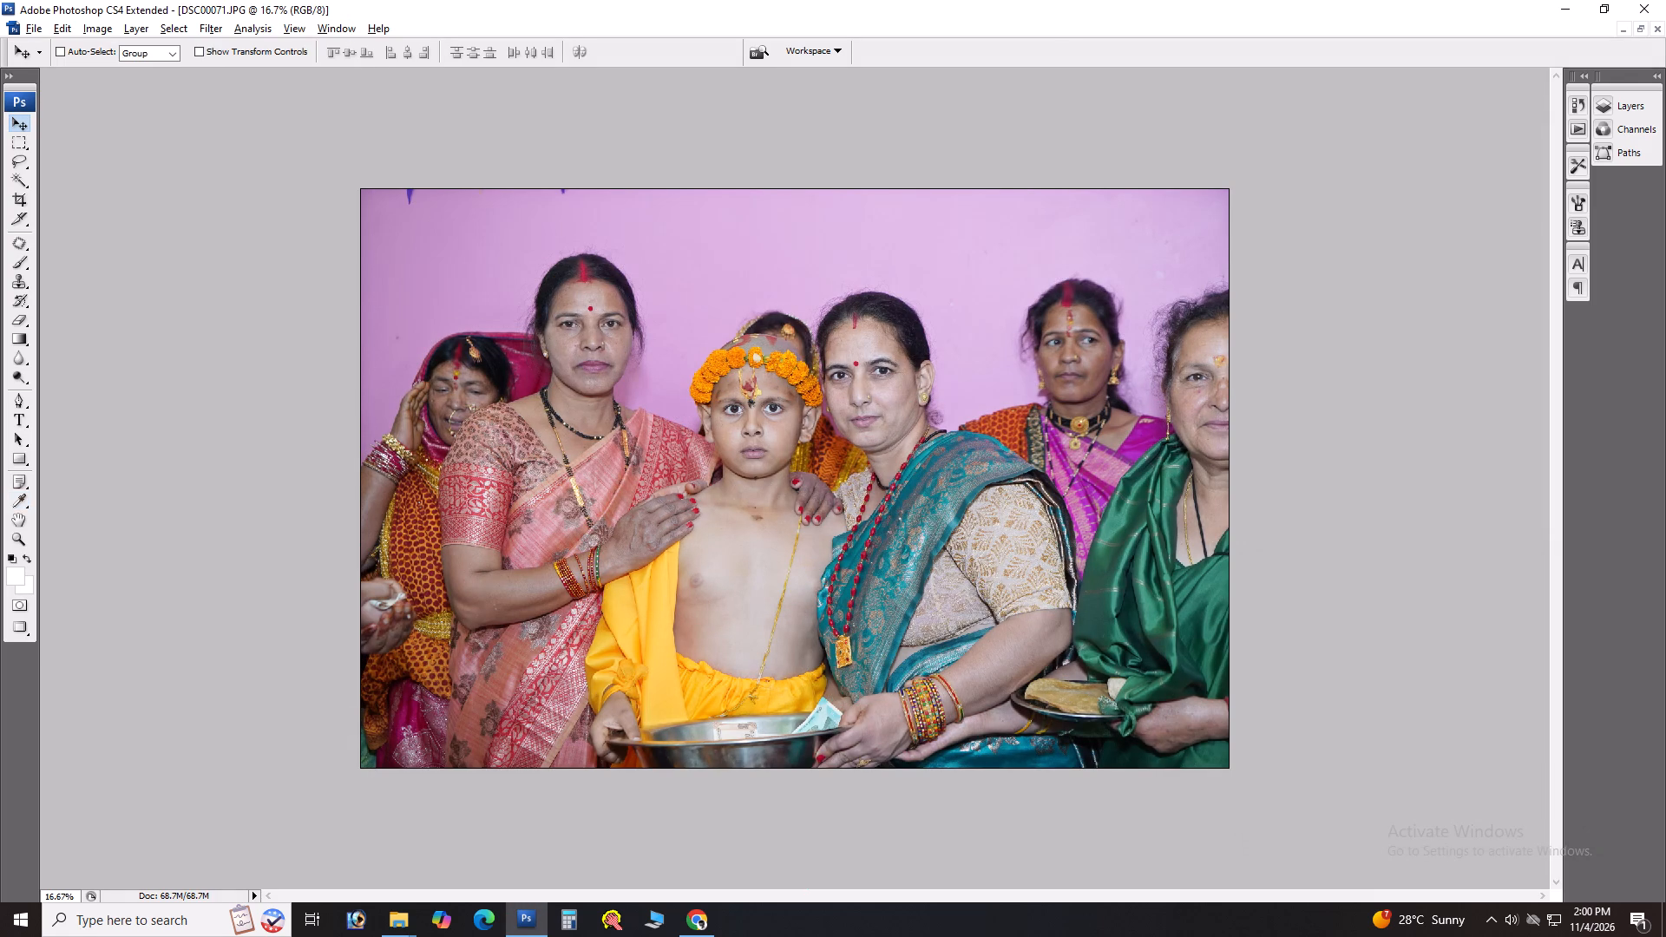
Cut the whole corrected photo and close DSC00071 without saving.
{"action": "key", "text": "ctrl+a"}
{"action": "key", "text": "ctrl+x"}
{"action": "key", "text": "ctrl+w"}
{"action": "key", "text": "Tab"}
{"action": "key", "text": "space"}
Paste the photo above the lower black frame and clip it to that frame.
{"action": "key", "text": "v"}
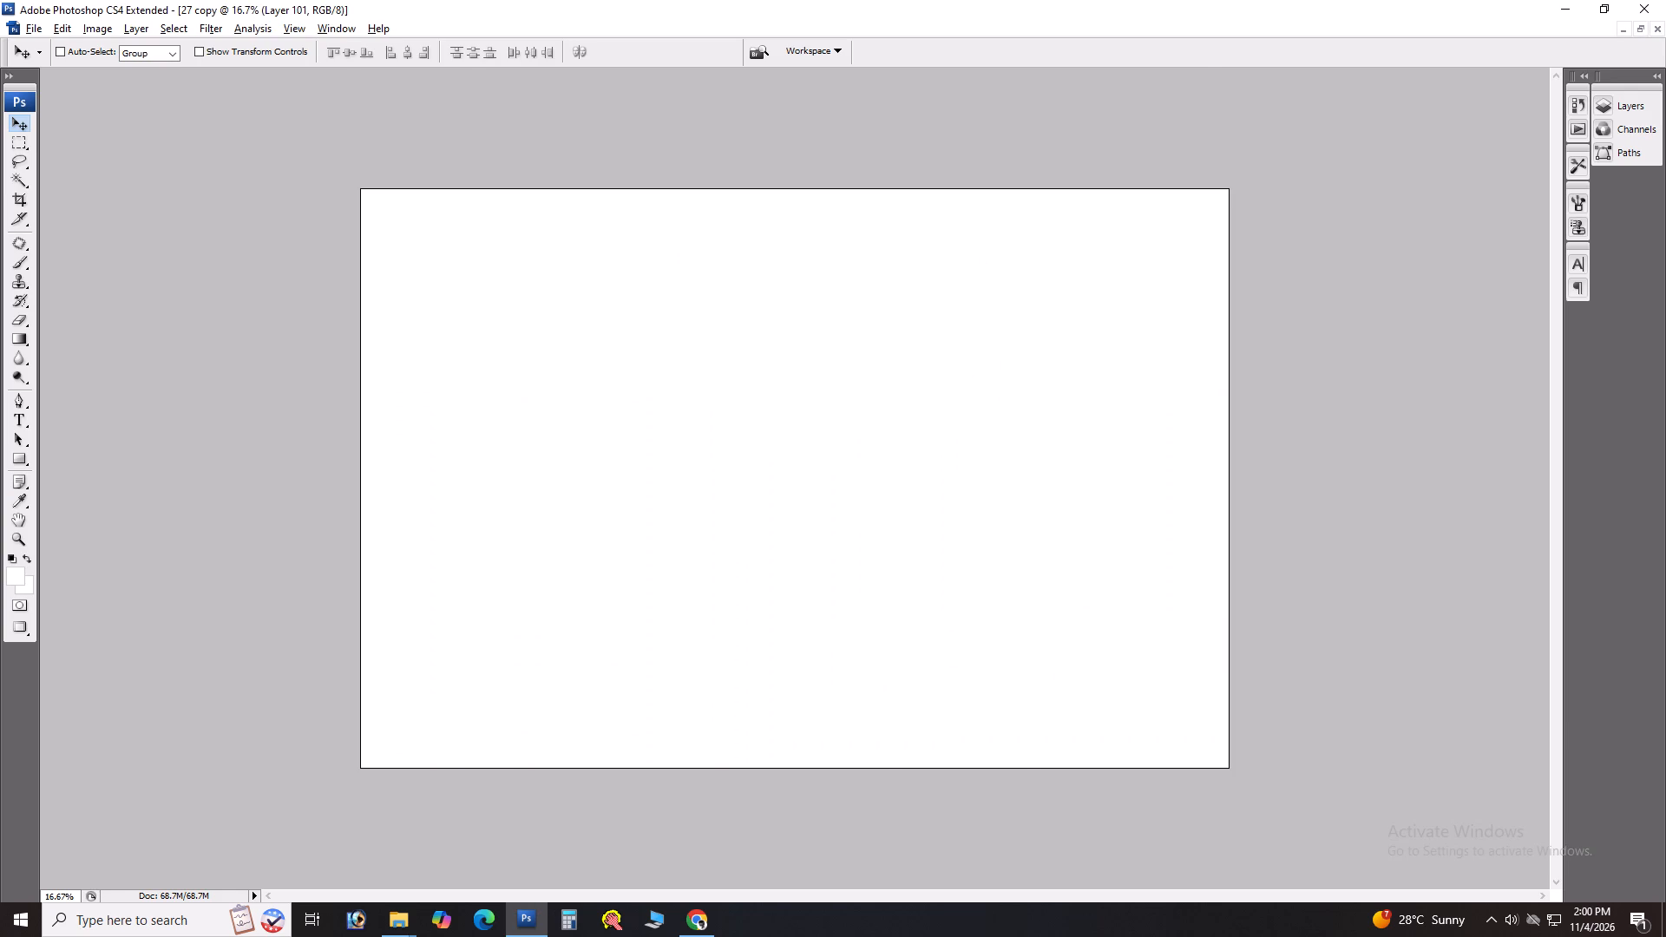
{"action": "key", "text": "v"}
{"action": "right_click", "coordinate": [985, 603]}
{"action": "left_click", "coordinate": [1018, 619]}
{"action": "key", "text": "ctrl+v"}
{"action": "key", "text": "ctrl+g"}
Scale the clipped photo to 31.0% and place the boy and women over the lower black frame.
{"action": "key", "text": "ctrl+t"}
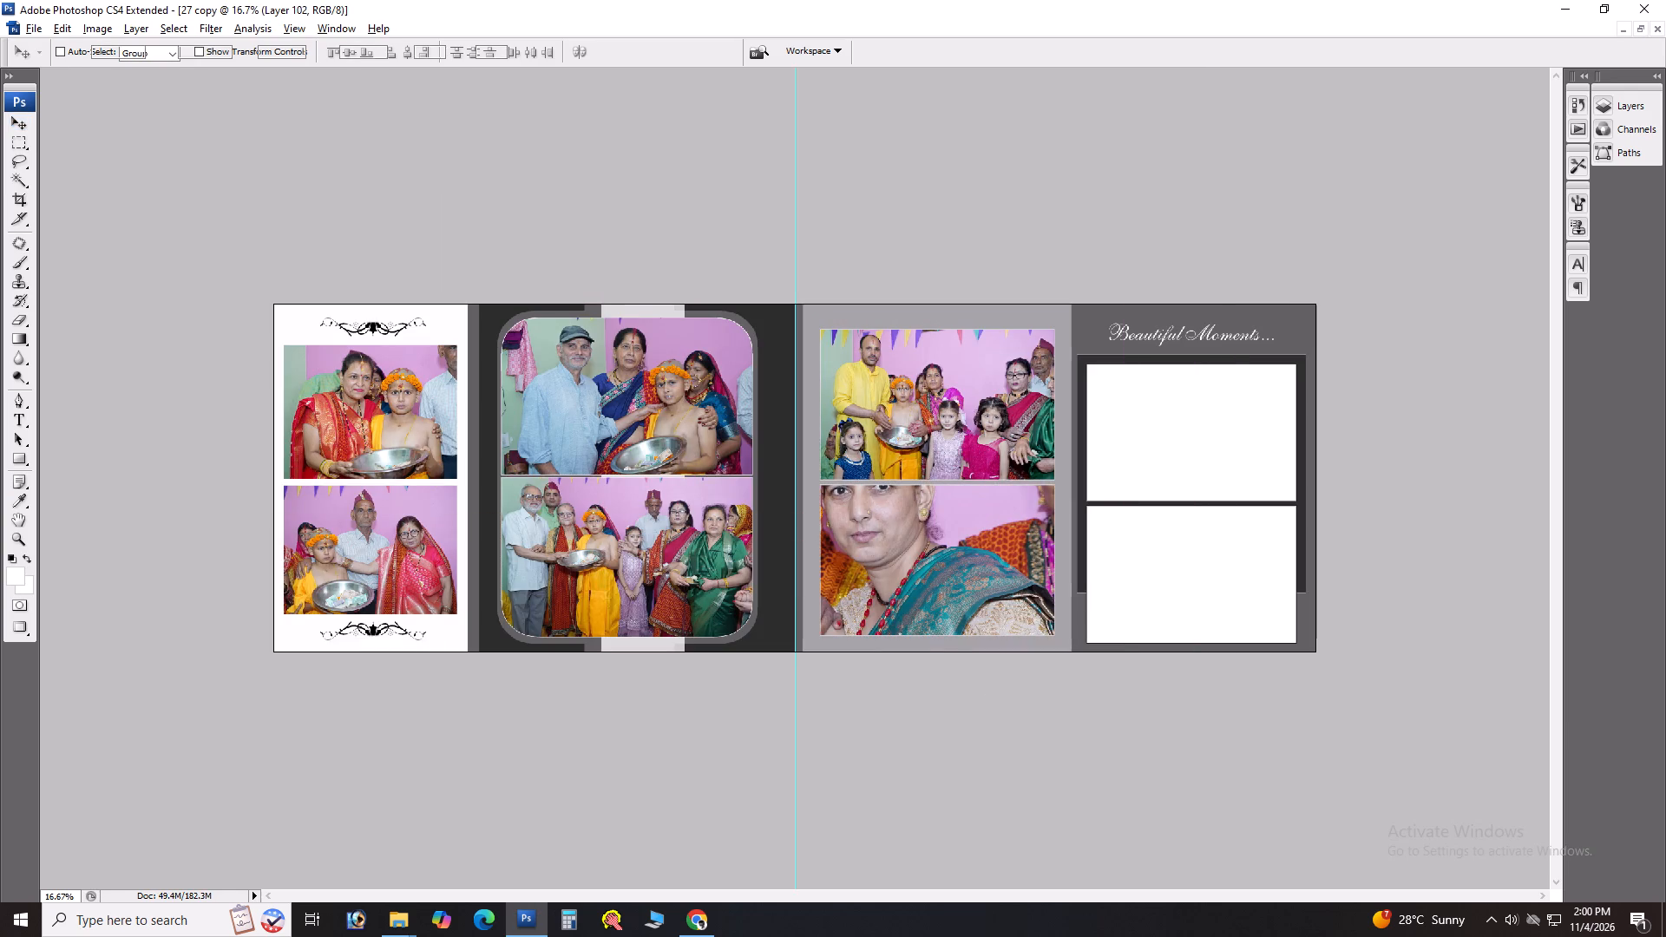
{"action": "left_click_drag", "start_coordinate": [1227, 298], "coordinate": [920, 488], "text": "alt+shift"}
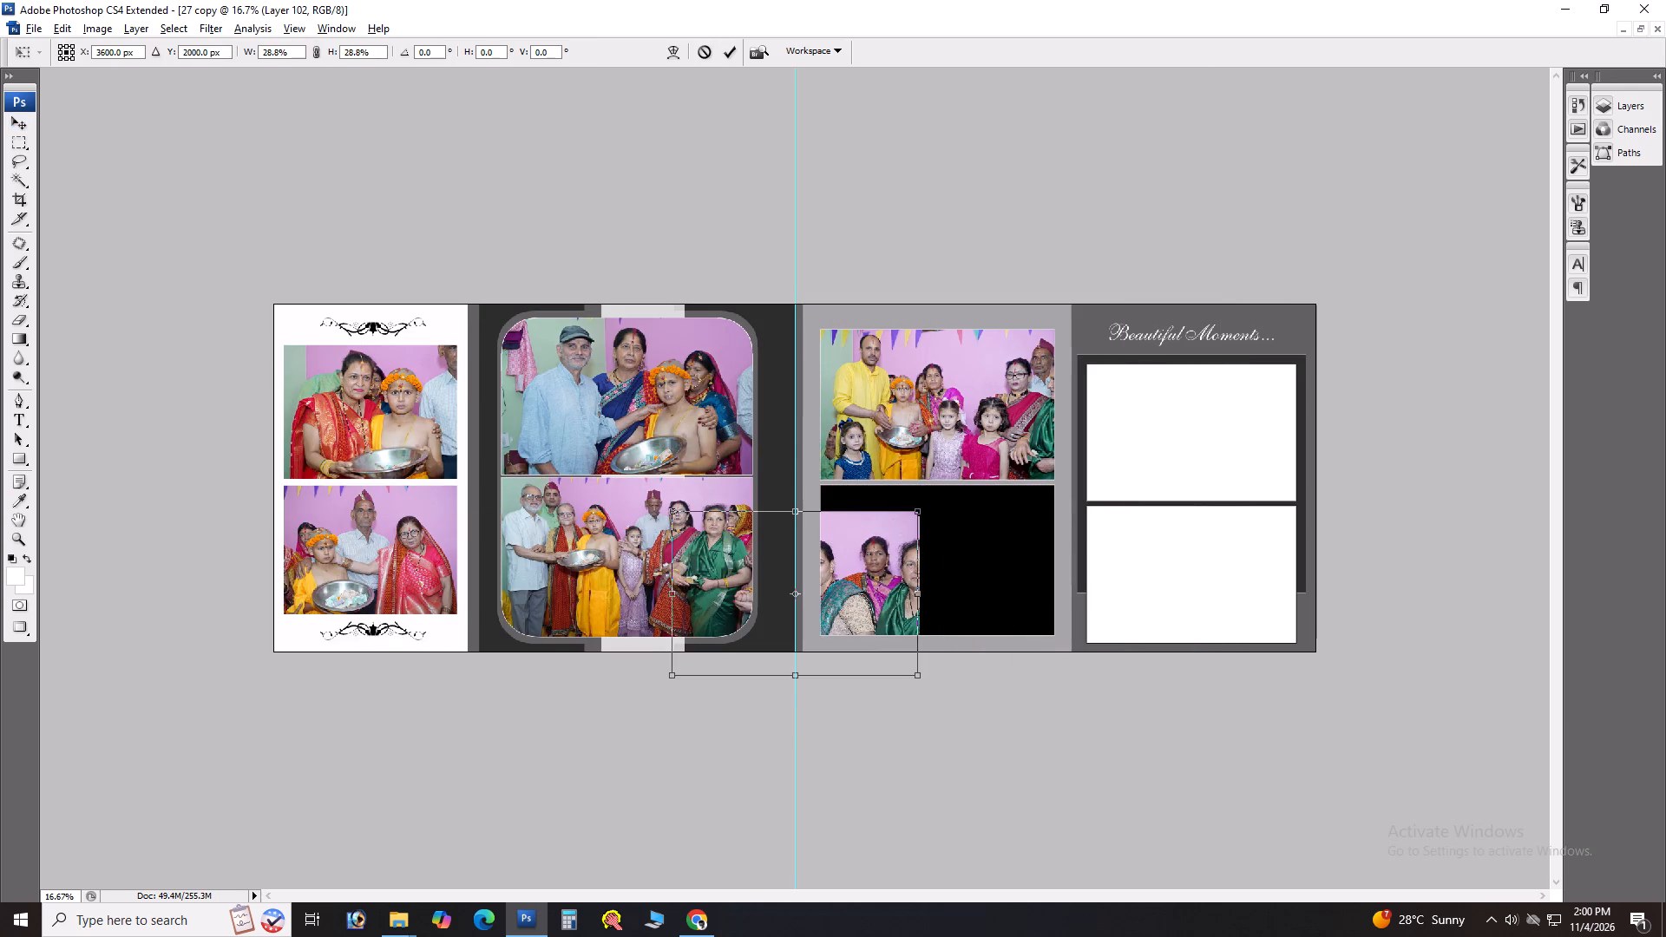
{"action": "left_click_drag", "start_coordinate": [920, 488], "coordinate": [921, 488], "text": "alt+shift"}
{"action": "left_click_drag", "start_coordinate": [846, 554], "coordinate": [991, 519]}
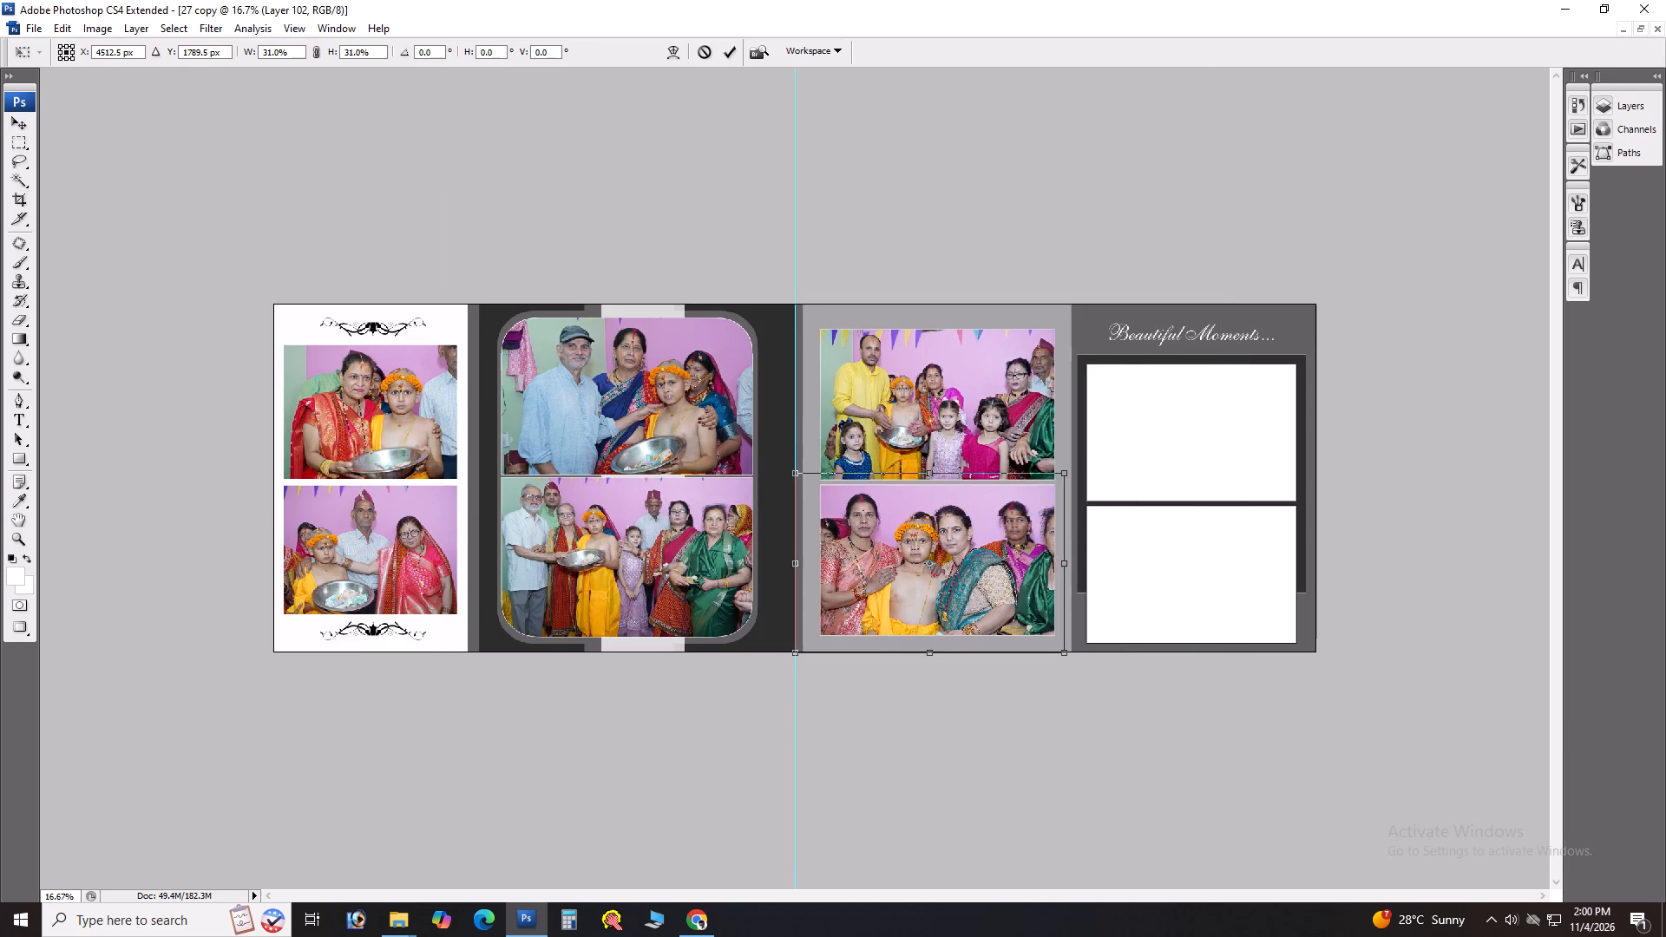
{"action": "left_click_drag", "start_coordinate": [991, 519], "coordinate": [1019, 513]}
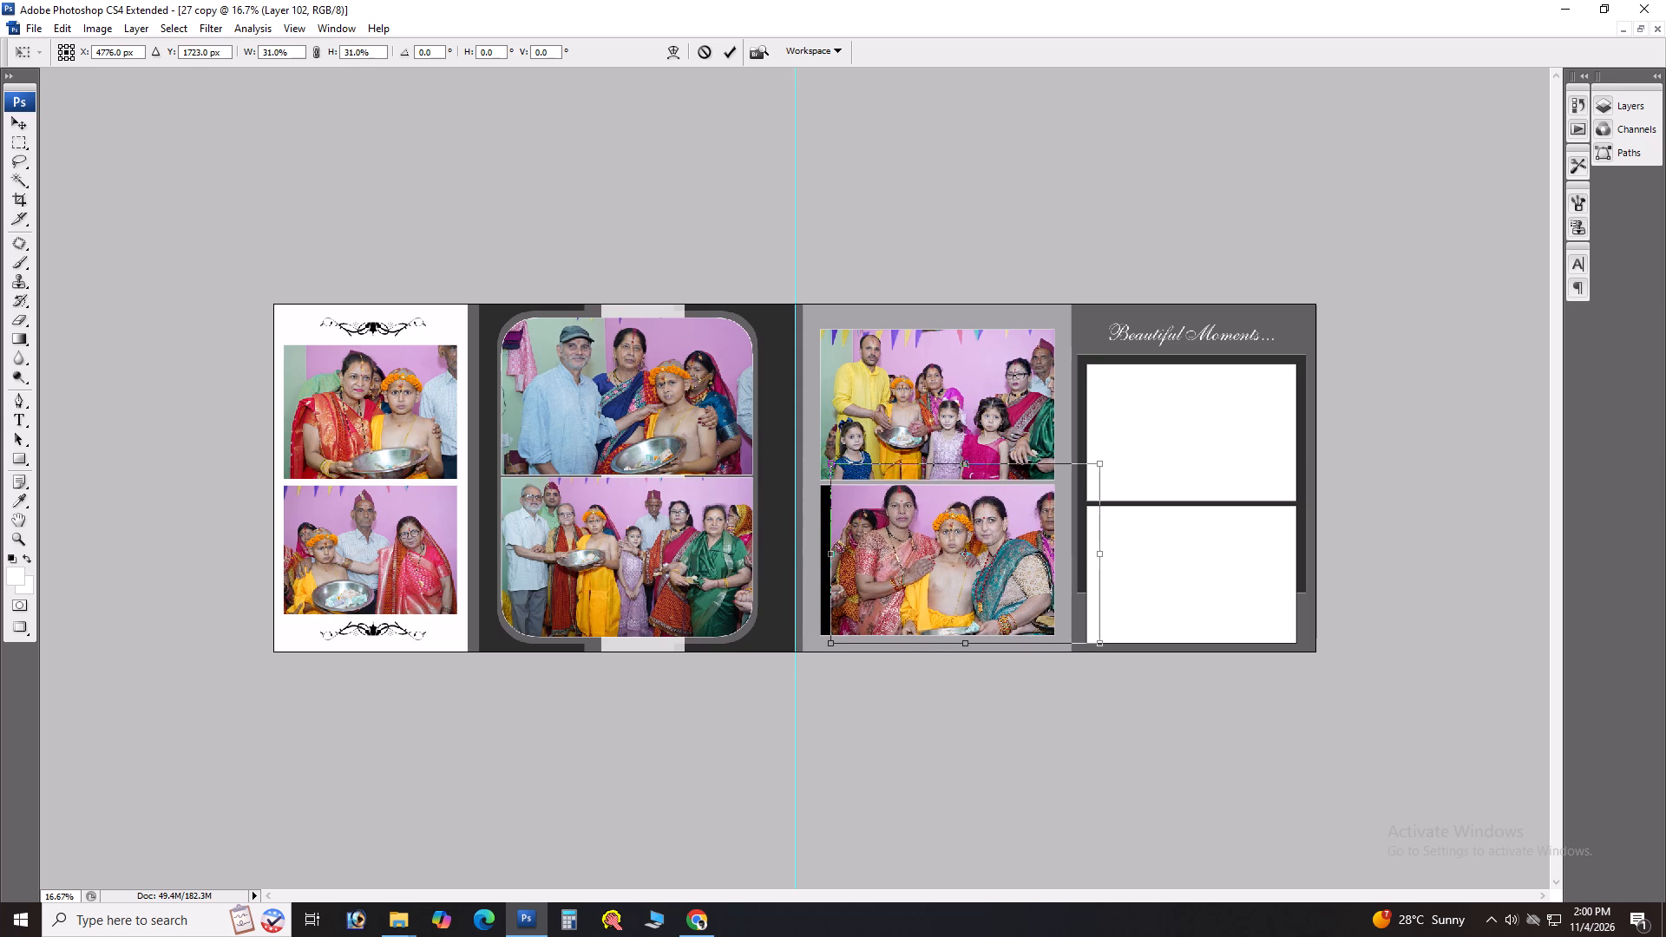
{"action": "left_click_drag", "start_coordinate": [1019, 513], "coordinate": [1020, 513]}
{"action": "key", "text": "Return"}
Nudge the clipped photo down and left to cover the black gap along the lower frame's left edge.
{"action": "key", "text": "shift+Down"}
{"action": "key", "text": "shift+Down"}
{"action": "key", "text": "shift+Down"}
{"action": "key", "text": "shift+Down"}
{"action": "key", "text": "shift+Left"}
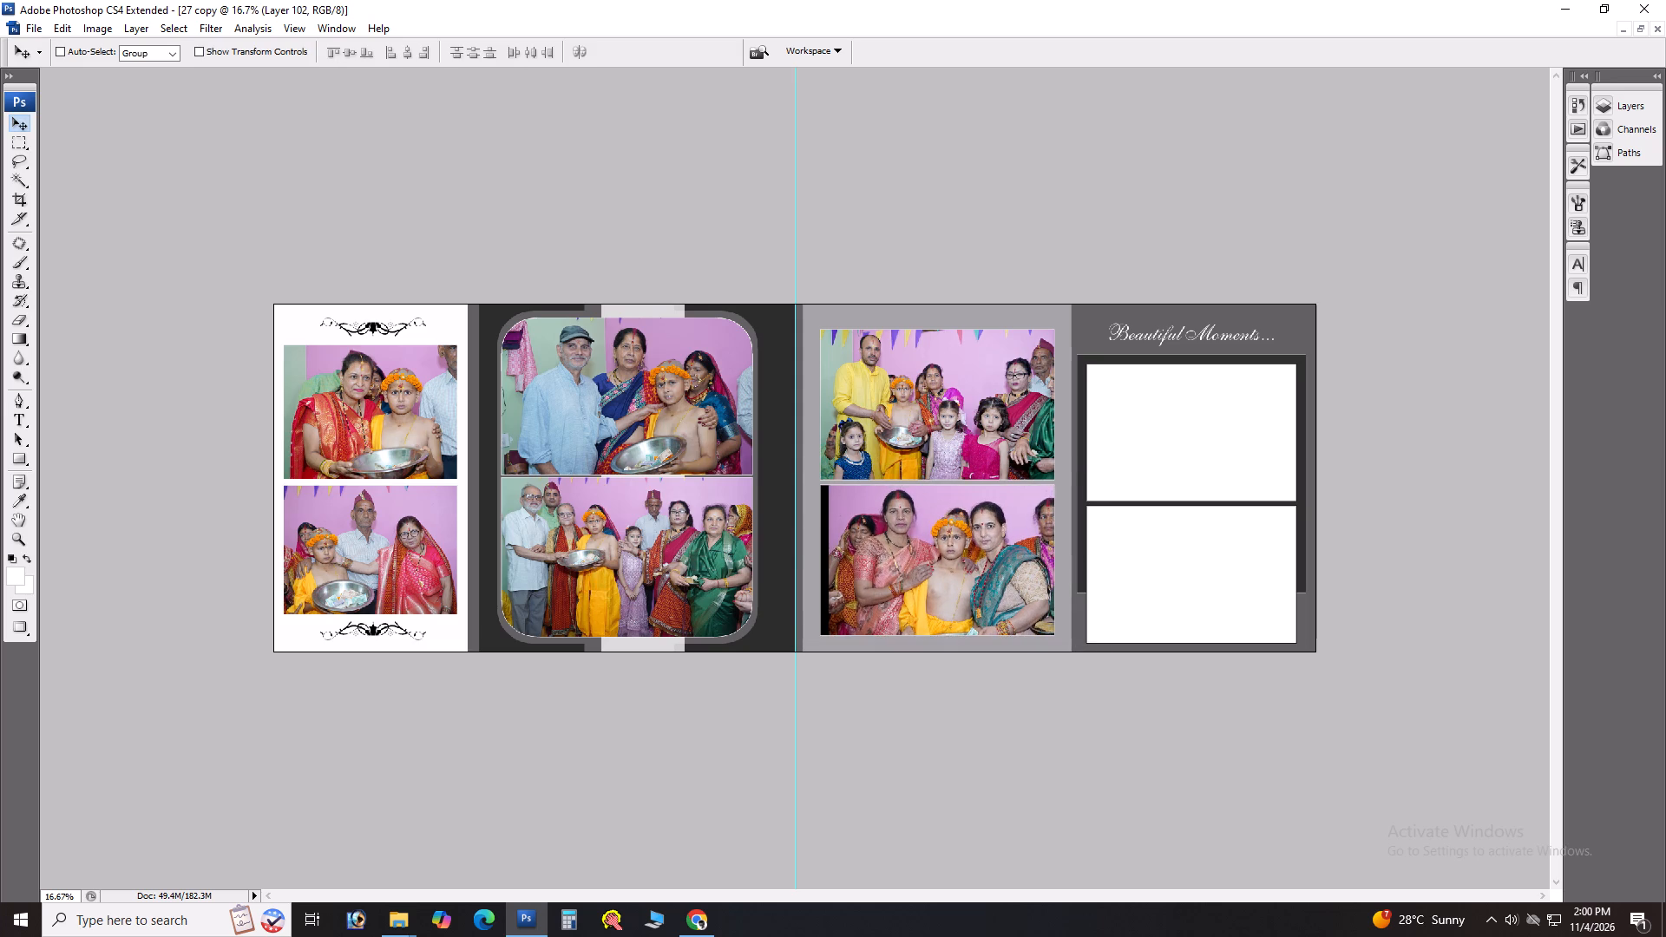
{"action": "key", "text": "shift+Left"}
{"action": "key", "text": "shift+Left"}
{"action": "key", "text": "Left"}
{"action": "key", "text": "Left"}
{"action": "key", "text": "Left"}
{"action": "key", "text": "Left"}
{"action": "key", "text": "Left"}
{"action": "key", "text": "Left"}
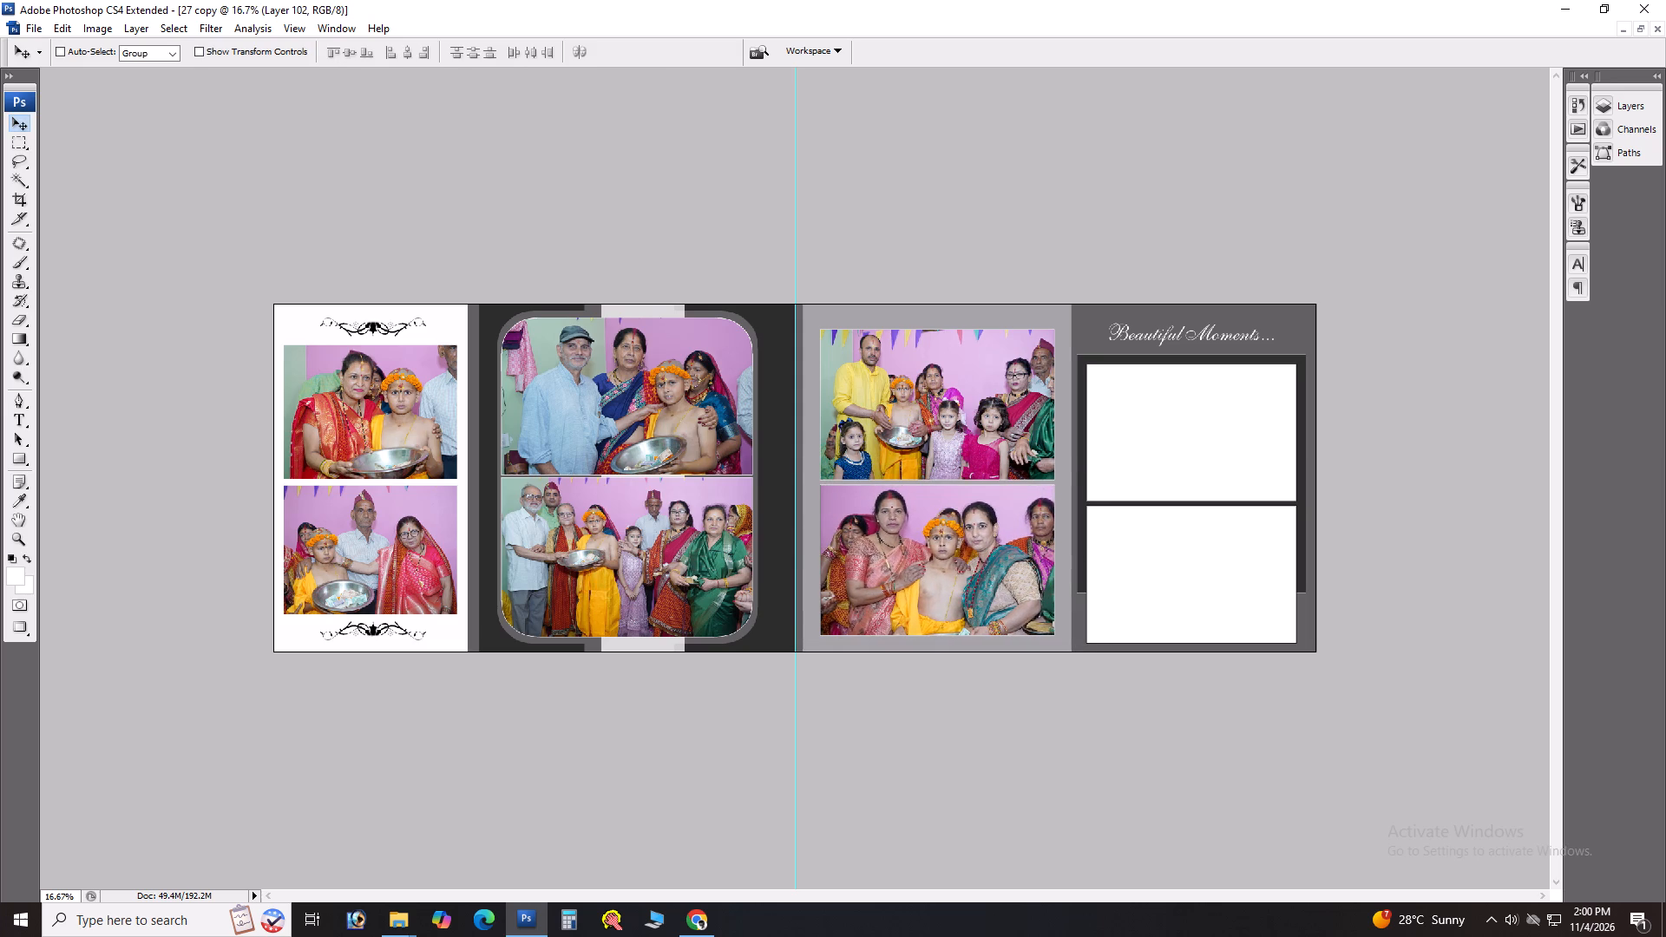
{"action": "key", "text": "Down"}
Enlarge the lower frame's photo slightly and nudge it left and up to fill the frame completely.
{"action": "key", "text": "ctrl+t"}
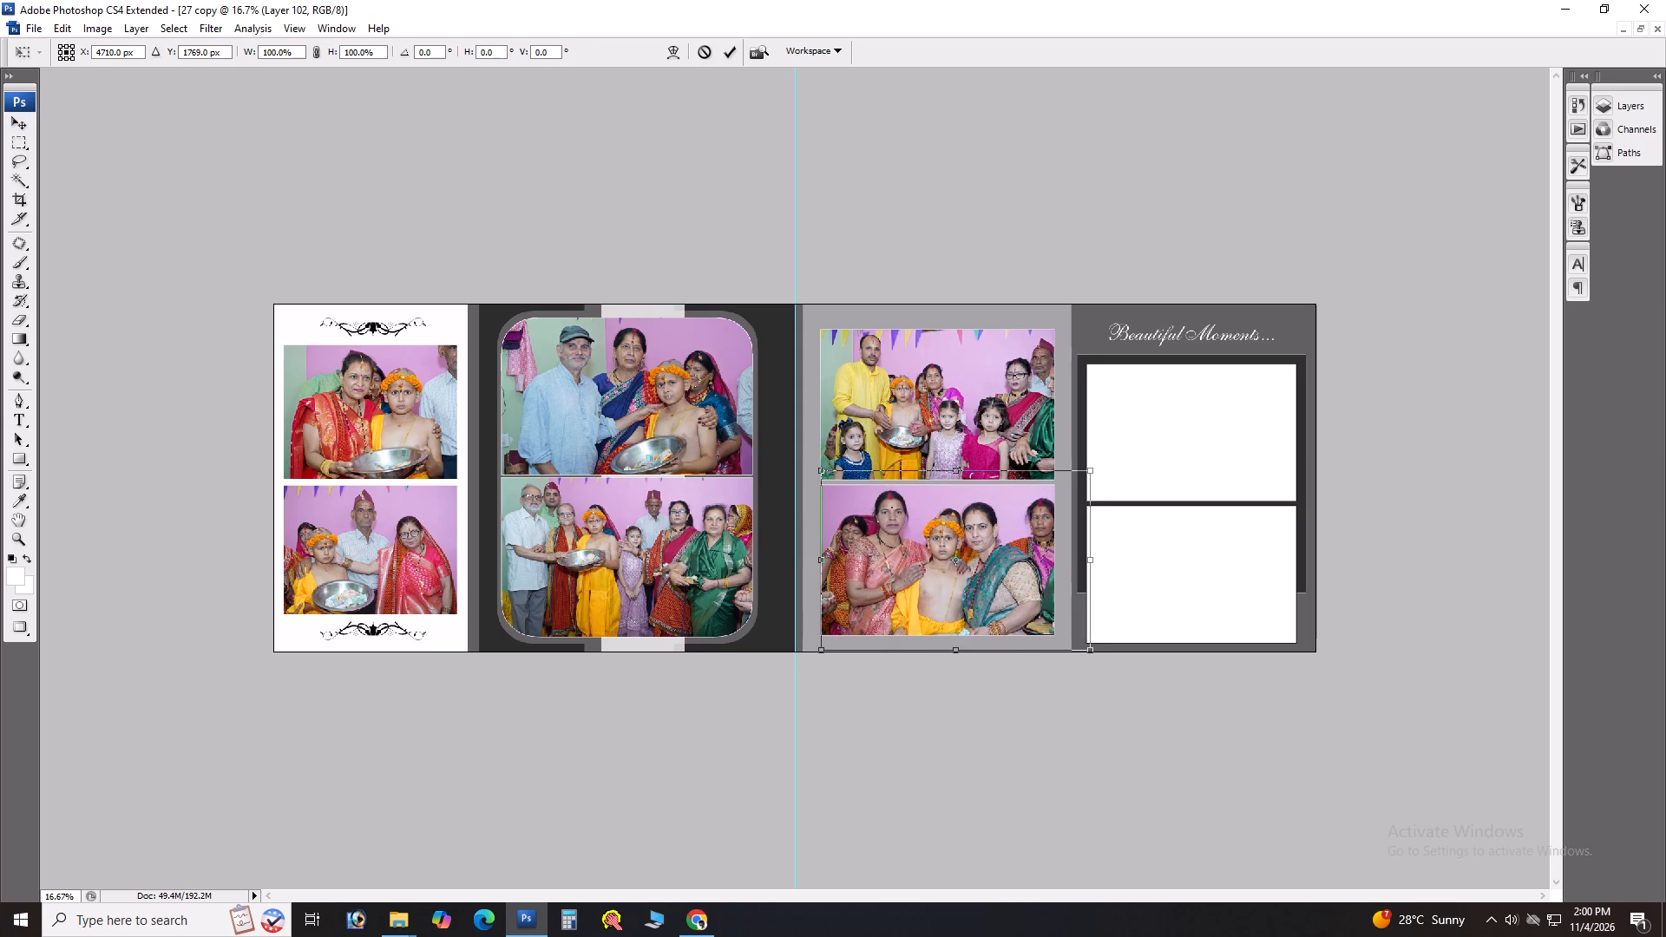
{"action": "left_click_drag", "start_coordinate": [1090, 650], "coordinate": [1094, 658], "text": "shift"}
{"action": "key", "text": "Return"}
{"action": "key", "text": "Left"}
{"action": "key", "text": "Left"}
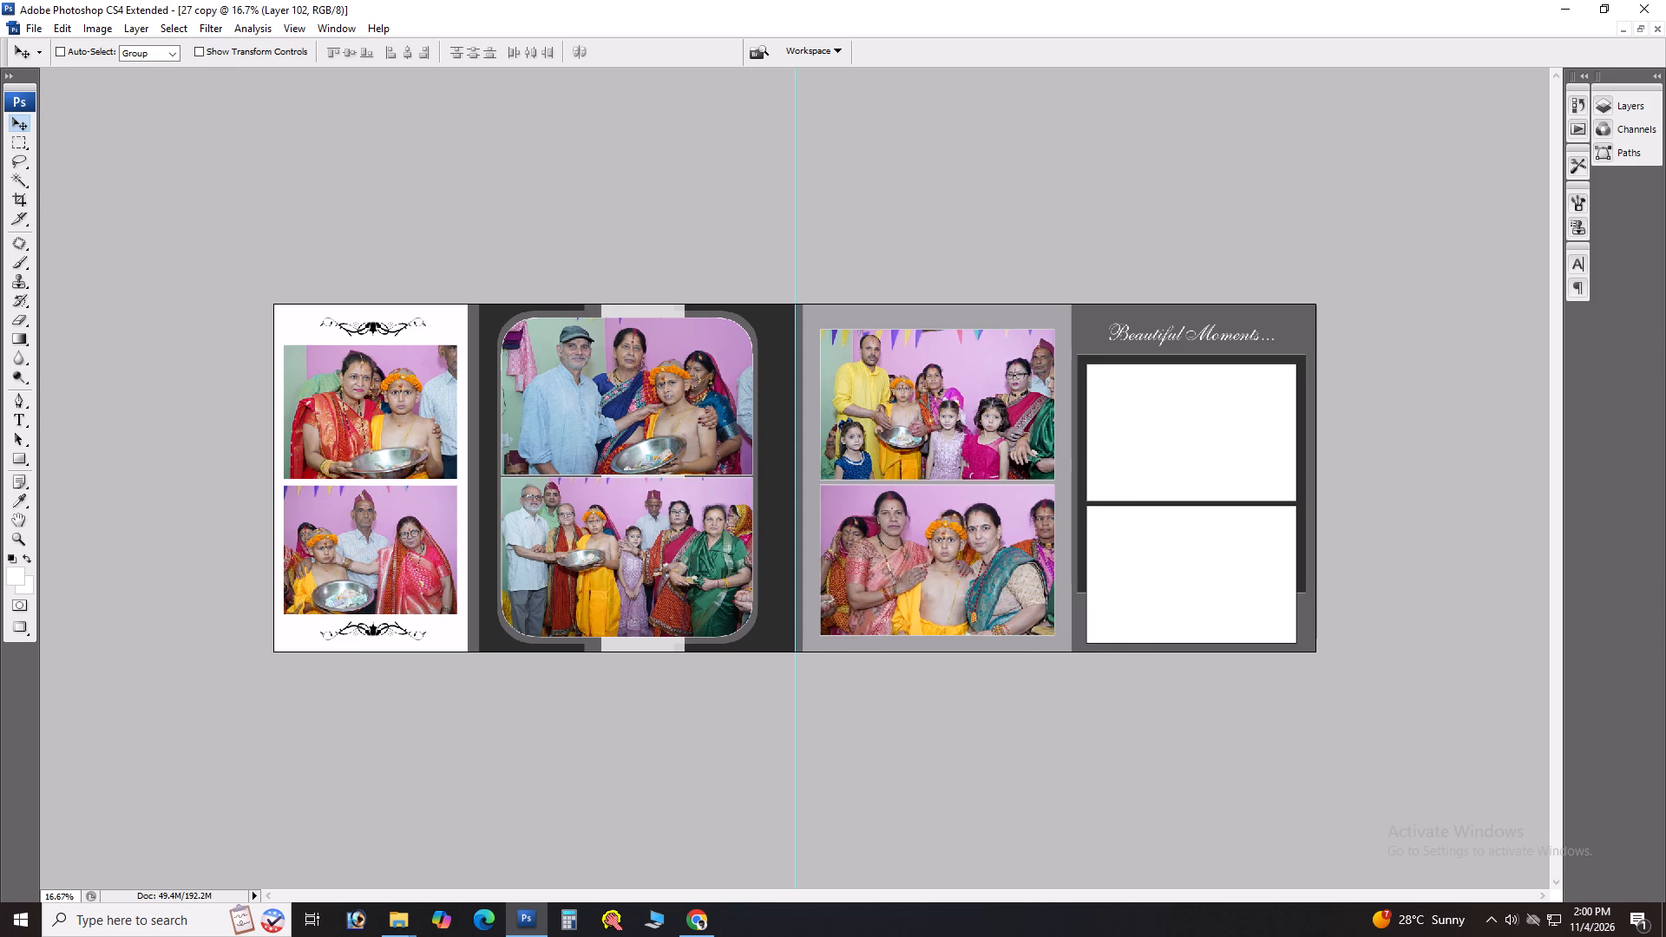
{"action": "key", "text": "Up"}
Switch to File Explorer and move the used photo DSC00071 into the okiee folder.
{"action": "key", "text": "alt+Tab"}
{"action": "left_click_drag", "start_coordinate": [600, 280], "coordinate": [298, 336]}
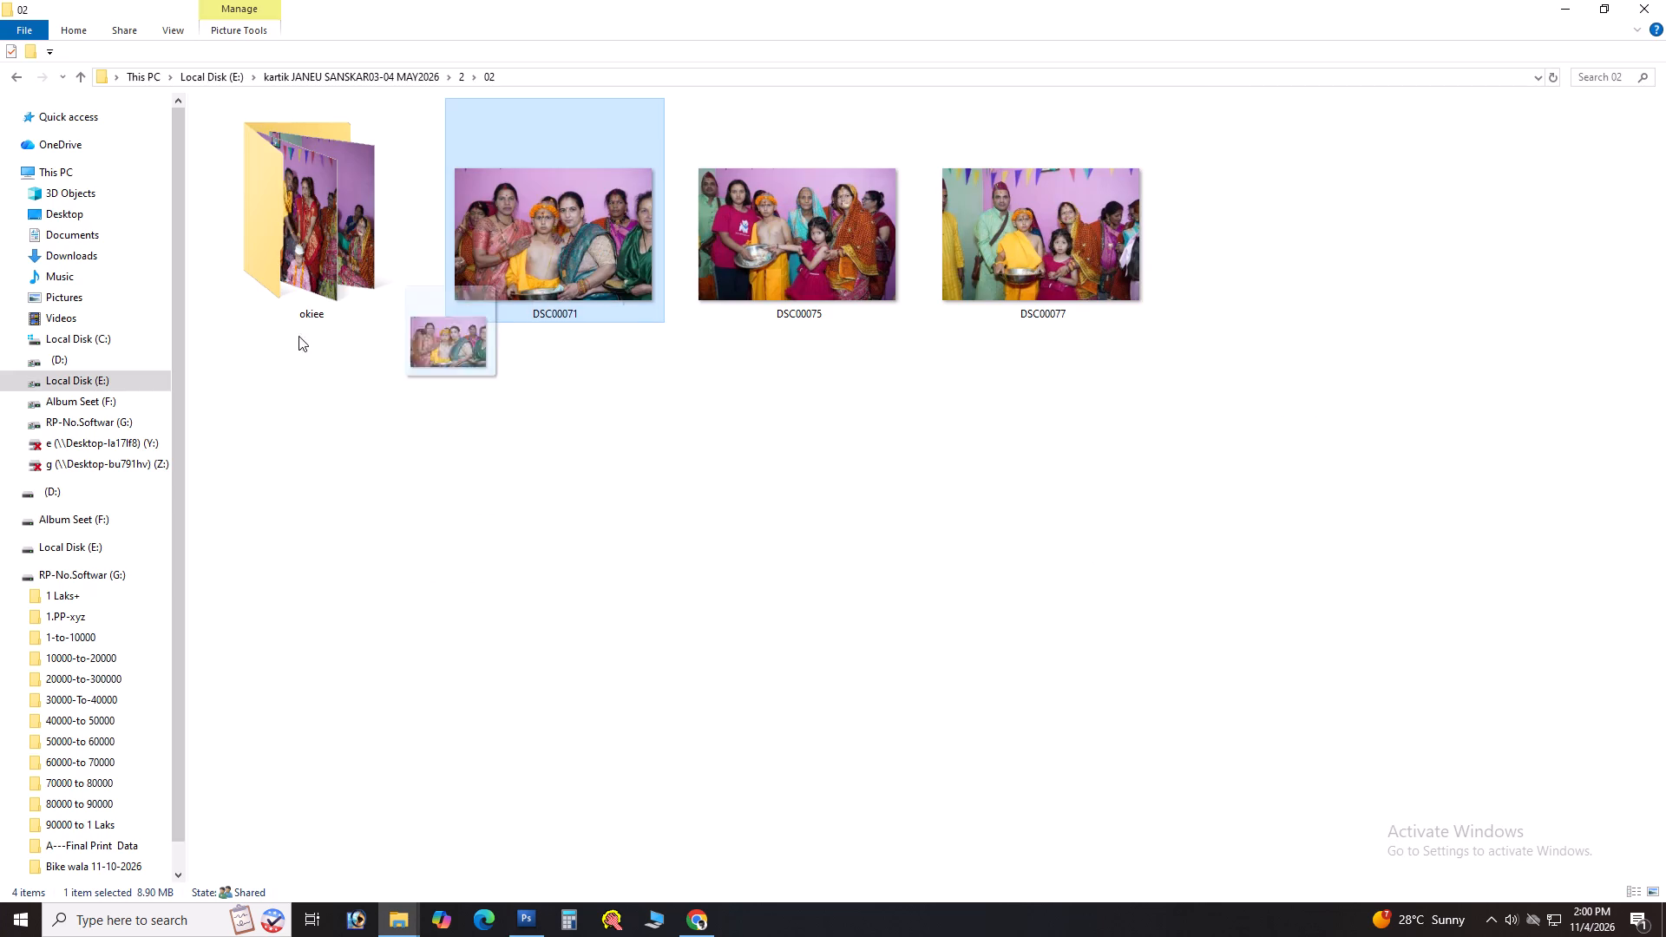
{"action": "left_click_drag", "start_coordinate": [298, 336], "coordinate": [273, 257]}
Open photo DSC00075 from folder 02 in Photoshop.
{"action": "left_click", "coordinate": [556, 271]}
{"action": "left_click_drag", "start_coordinate": [588, 188], "coordinate": [767, 449]}
{"action": "key", "text": "alt+Tab"}
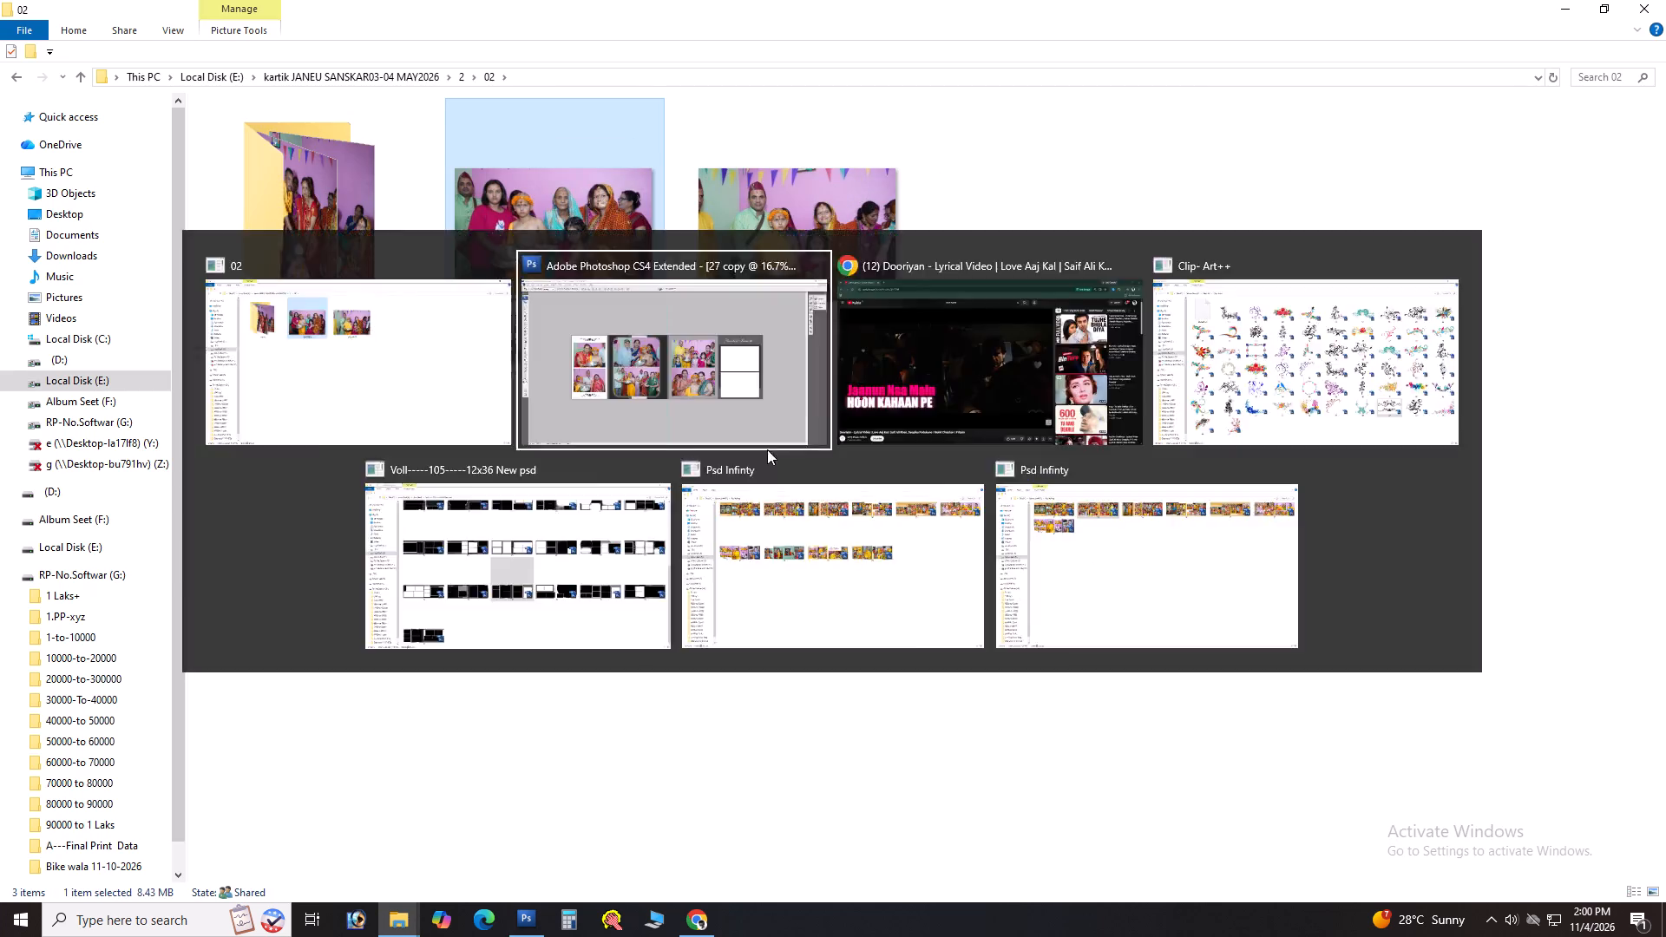
{"action": "left_click_drag", "start_coordinate": [767, 449], "coordinate": [962, 432]}
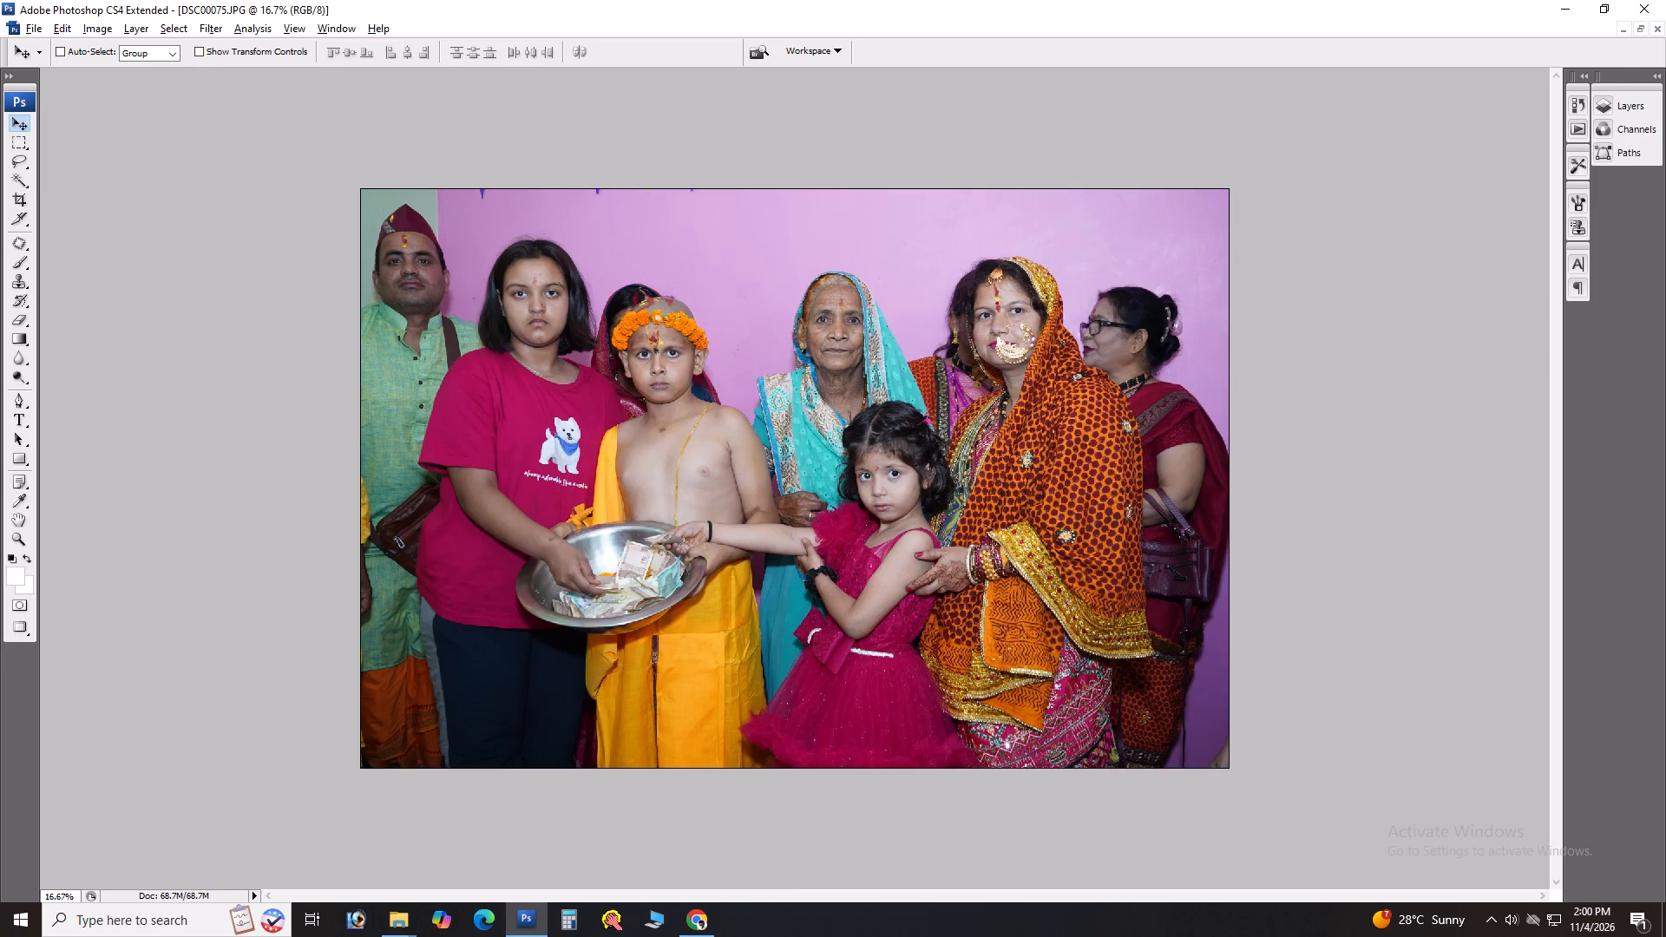
Run the brightening correction action on DSC00075 and clear the selection it leaves.
{"action": "key", "text": "F6"}
{"action": "key", "text": "ctrl+d"}
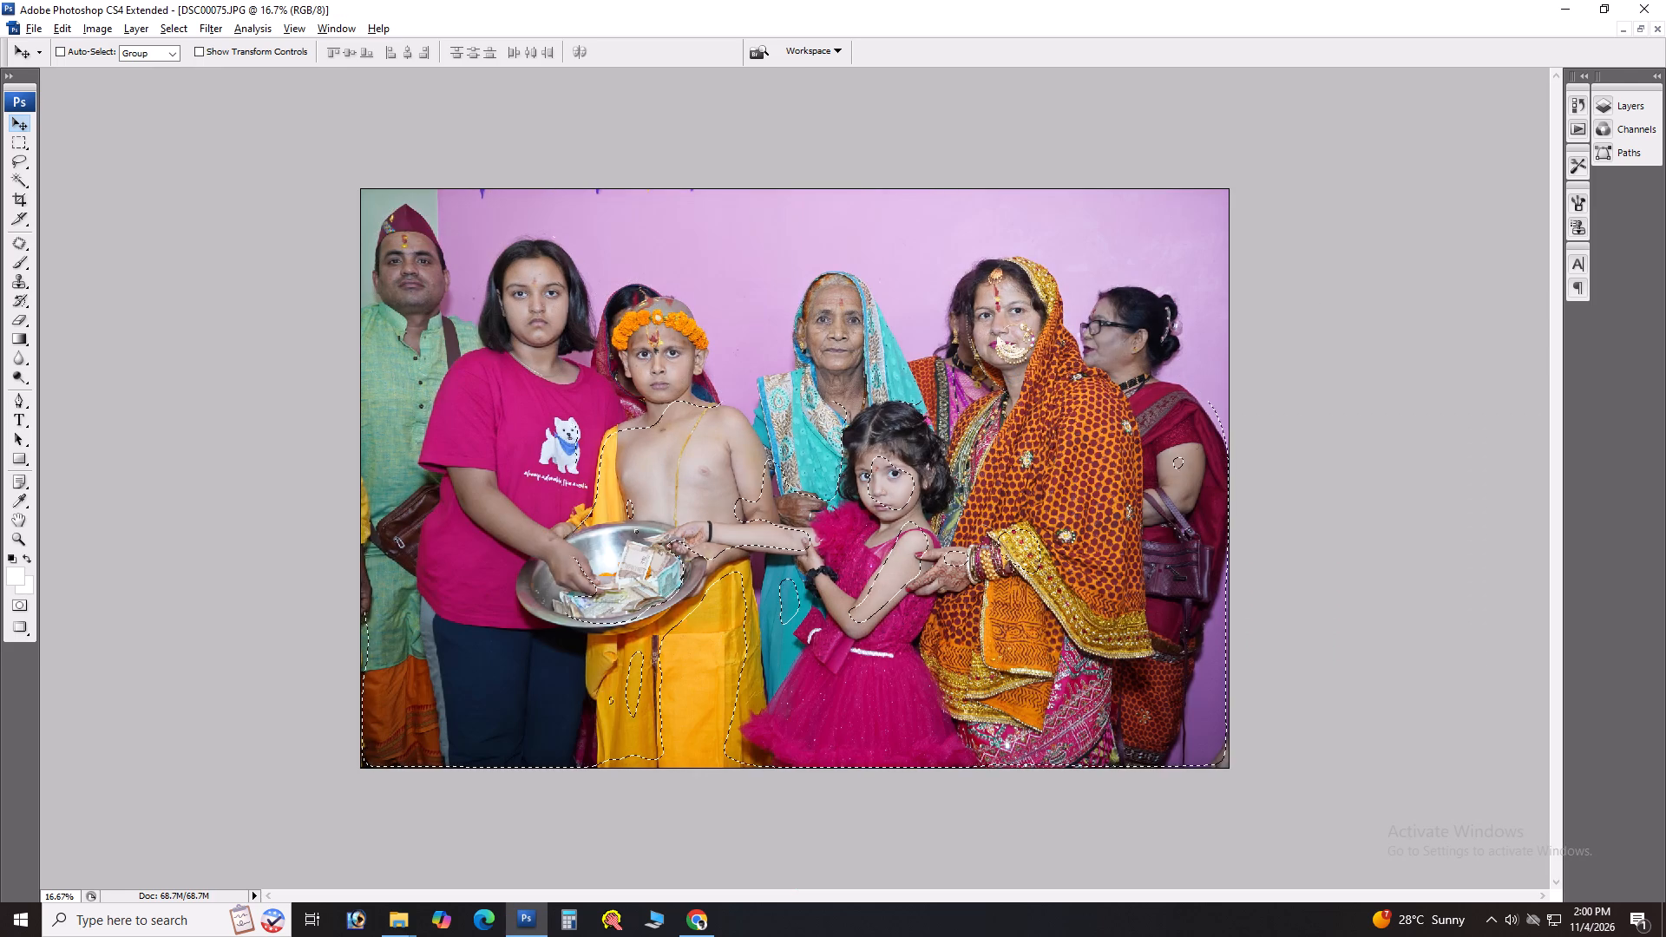
Cut the whole corrected photo and close DSC00075 without saving.
{"action": "key", "text": "ctrl+a"}
{"action": "key", "text": "ctrl+x"}
{"action": "key", "text": "ctrl+w"}
{"action": "key", "text": "Tab"}
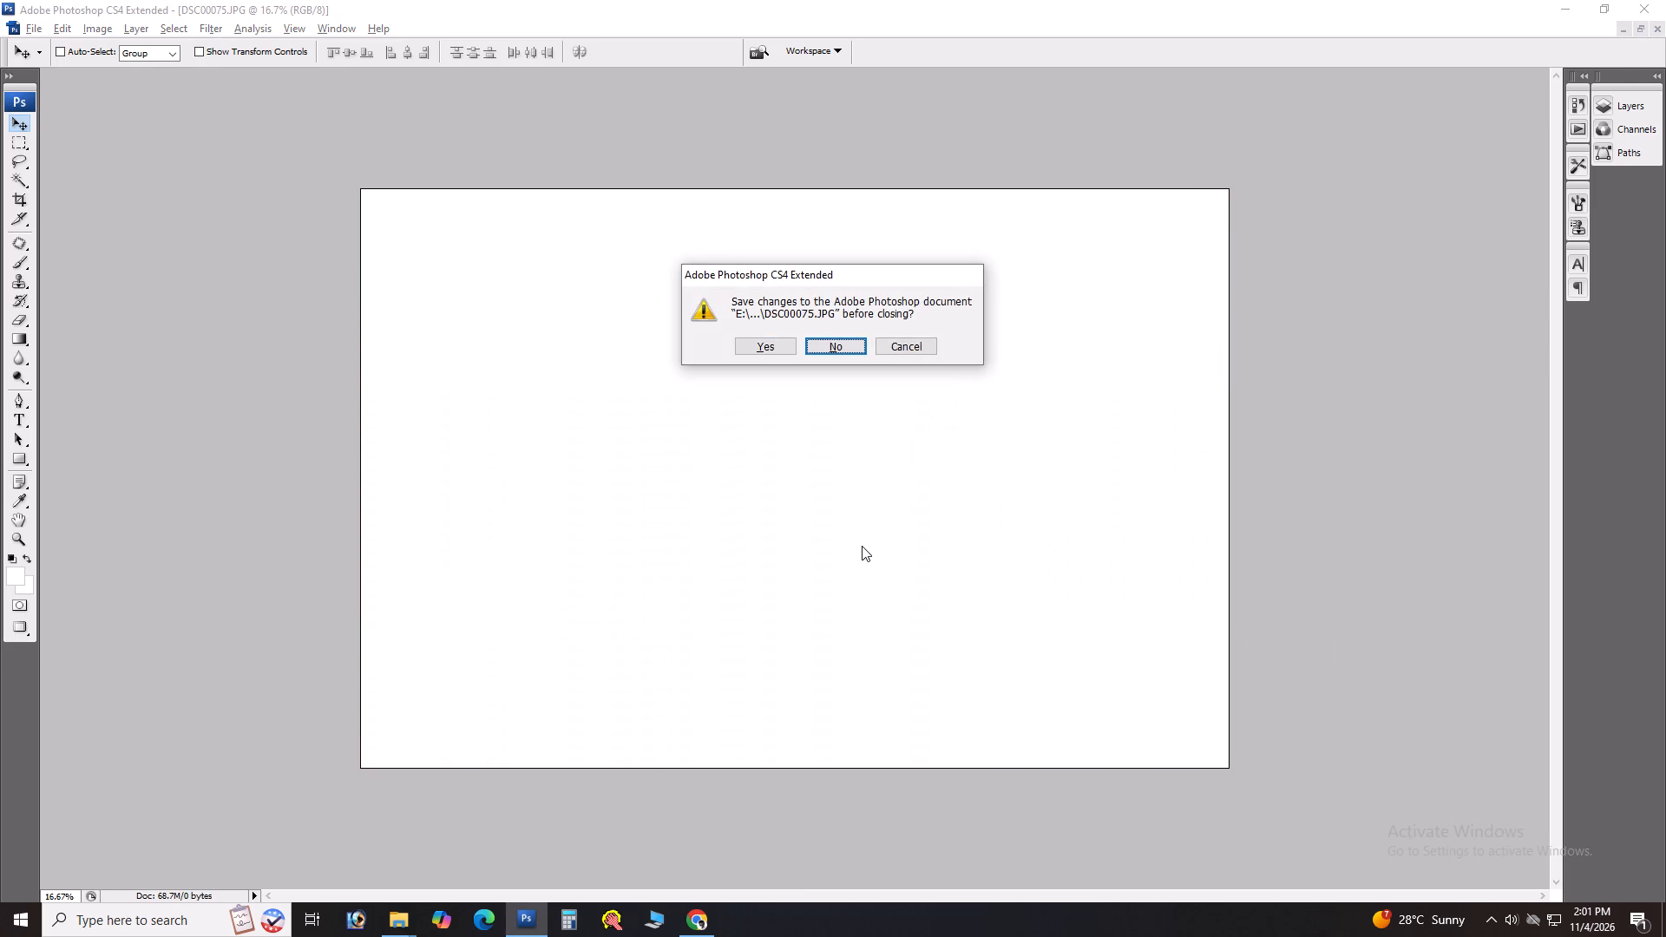
{"action": "key", "text": "space"}
Paste the photo above the upper white frame under Beautiful Moments and clip it to that frame.
{"action": "key", "text": "v"}
{"action": "key", "text": "v"}
{"action": "key", "text": "v"}
{"action": "right_click", "coordinate": [1088, 410]}
{"action": "left_click", "coordinate": [1136, 429]}
{"action": "key", "text": "ctrl+v"}
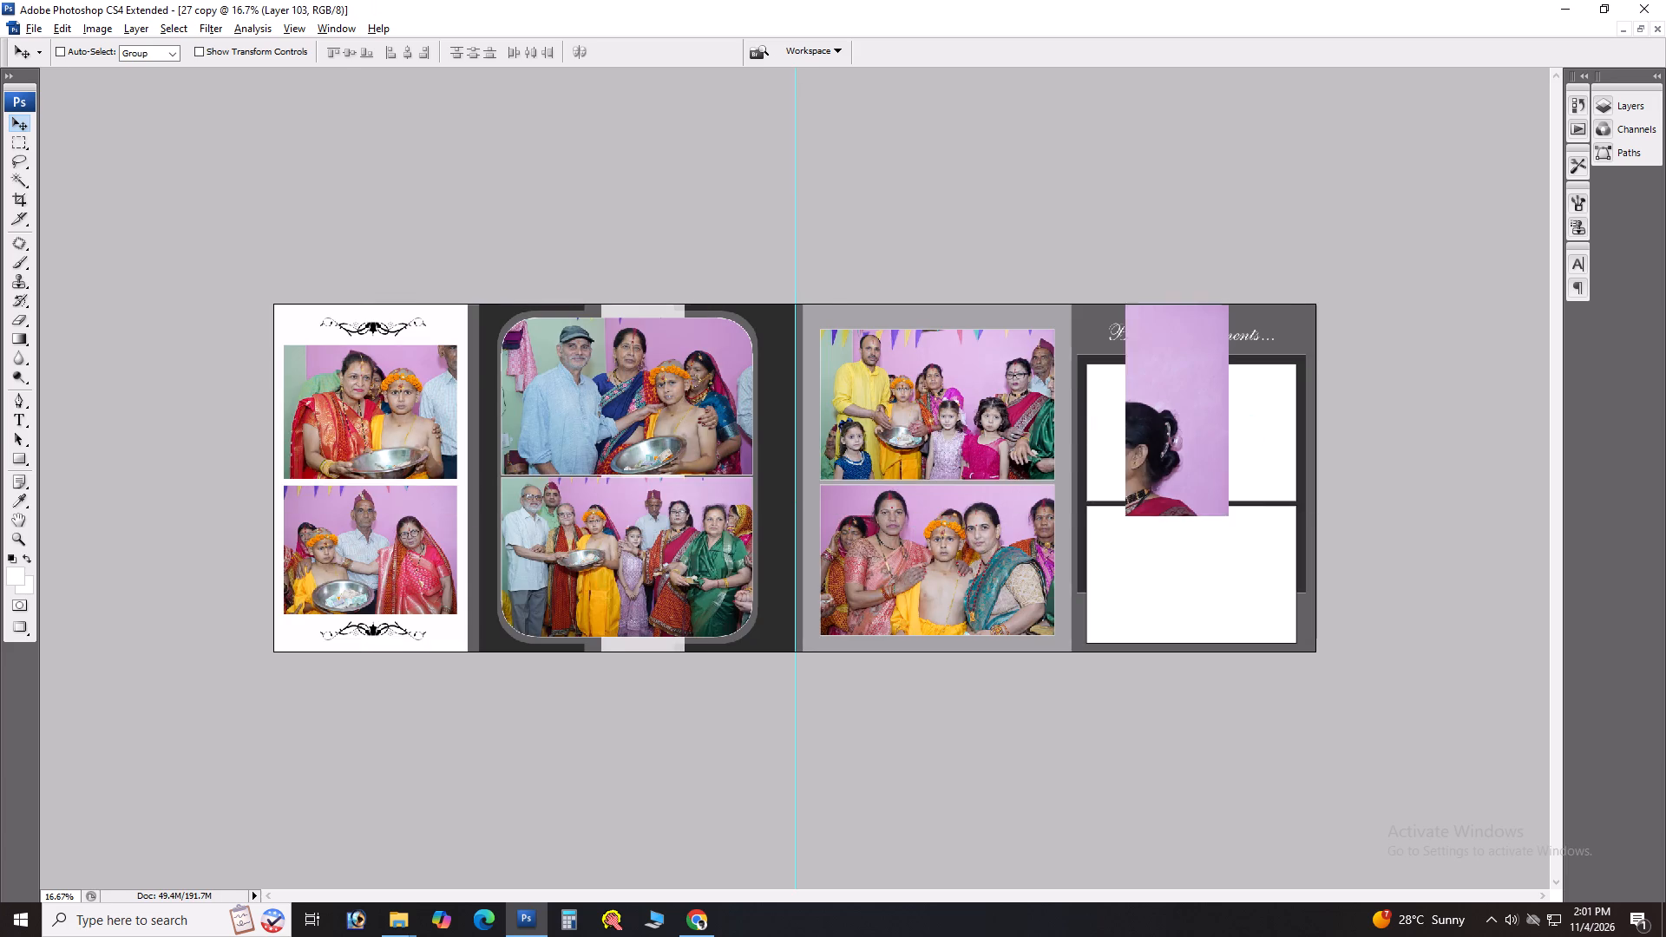
{"action": "key", "text": "ctrl+g"}
Scale the pasted photo to about 28% and position it to fill the upper frame under Beautiful Moments.
{"action": "key", "text": "ctrl+t"}
{"action": "left_click_drag", "start_coordinate": [1227, 305], "coordinate": [977, 437], "text": "alt+shift"}
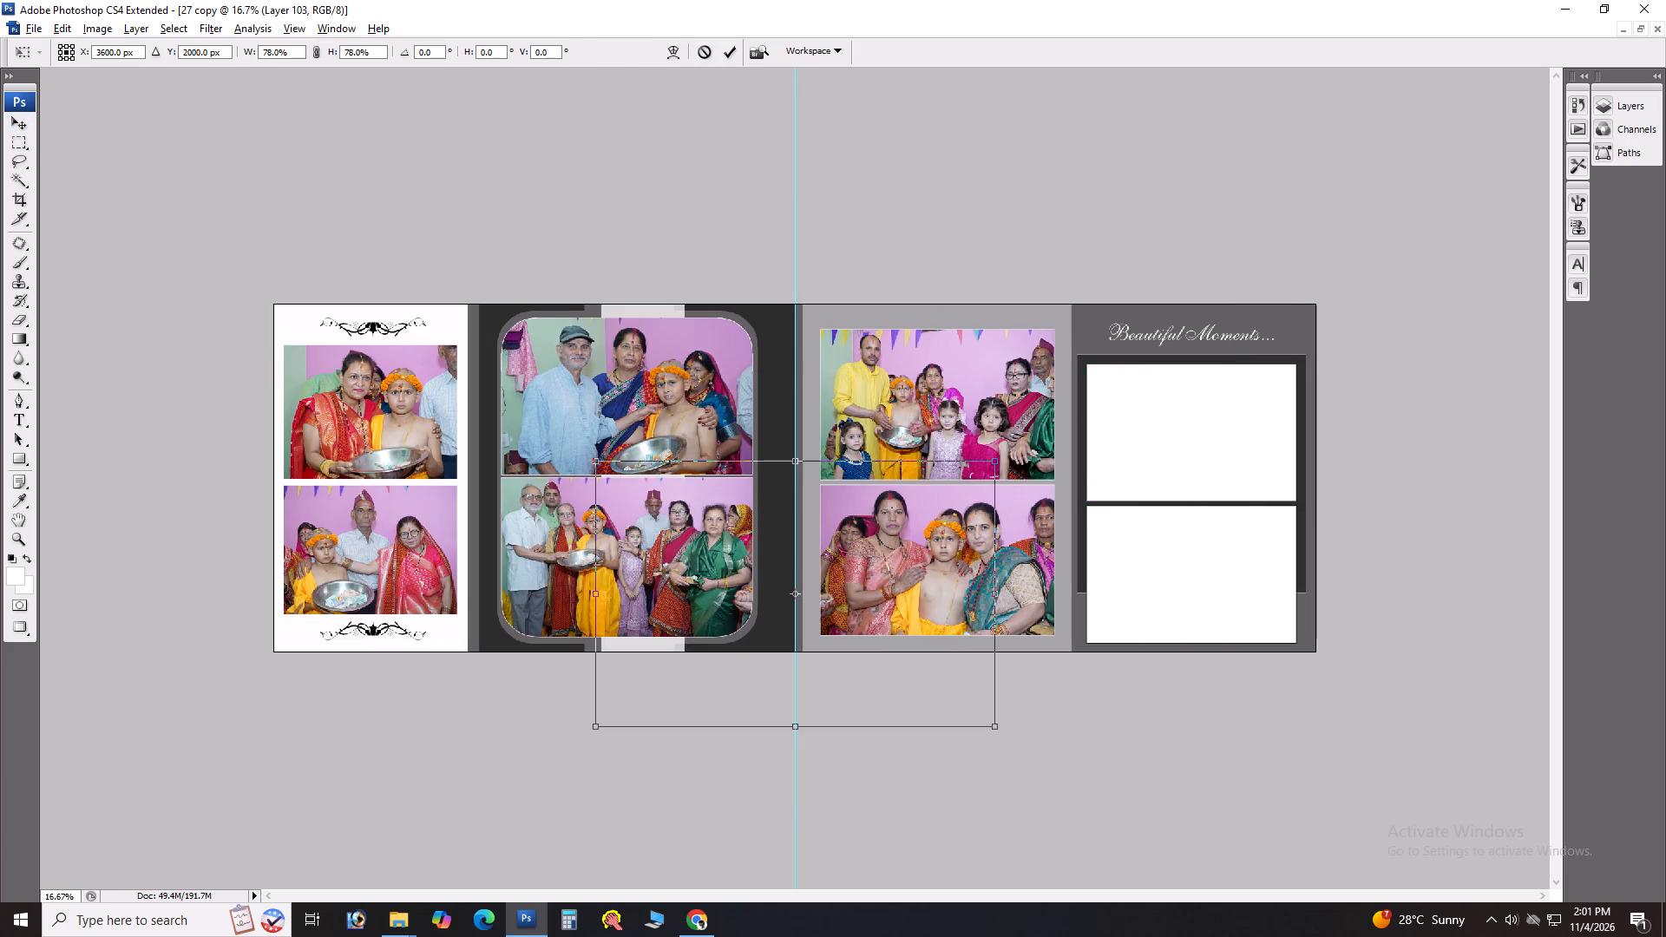
{"action": "left_click_drag", "start_coordinate": [977, 437], "coordinate": [921, 475], "text": "alt+shift"}
{"action": "left_click_drag", "start_coordinate": [823, 531], "coordinate": [1138, 408]}
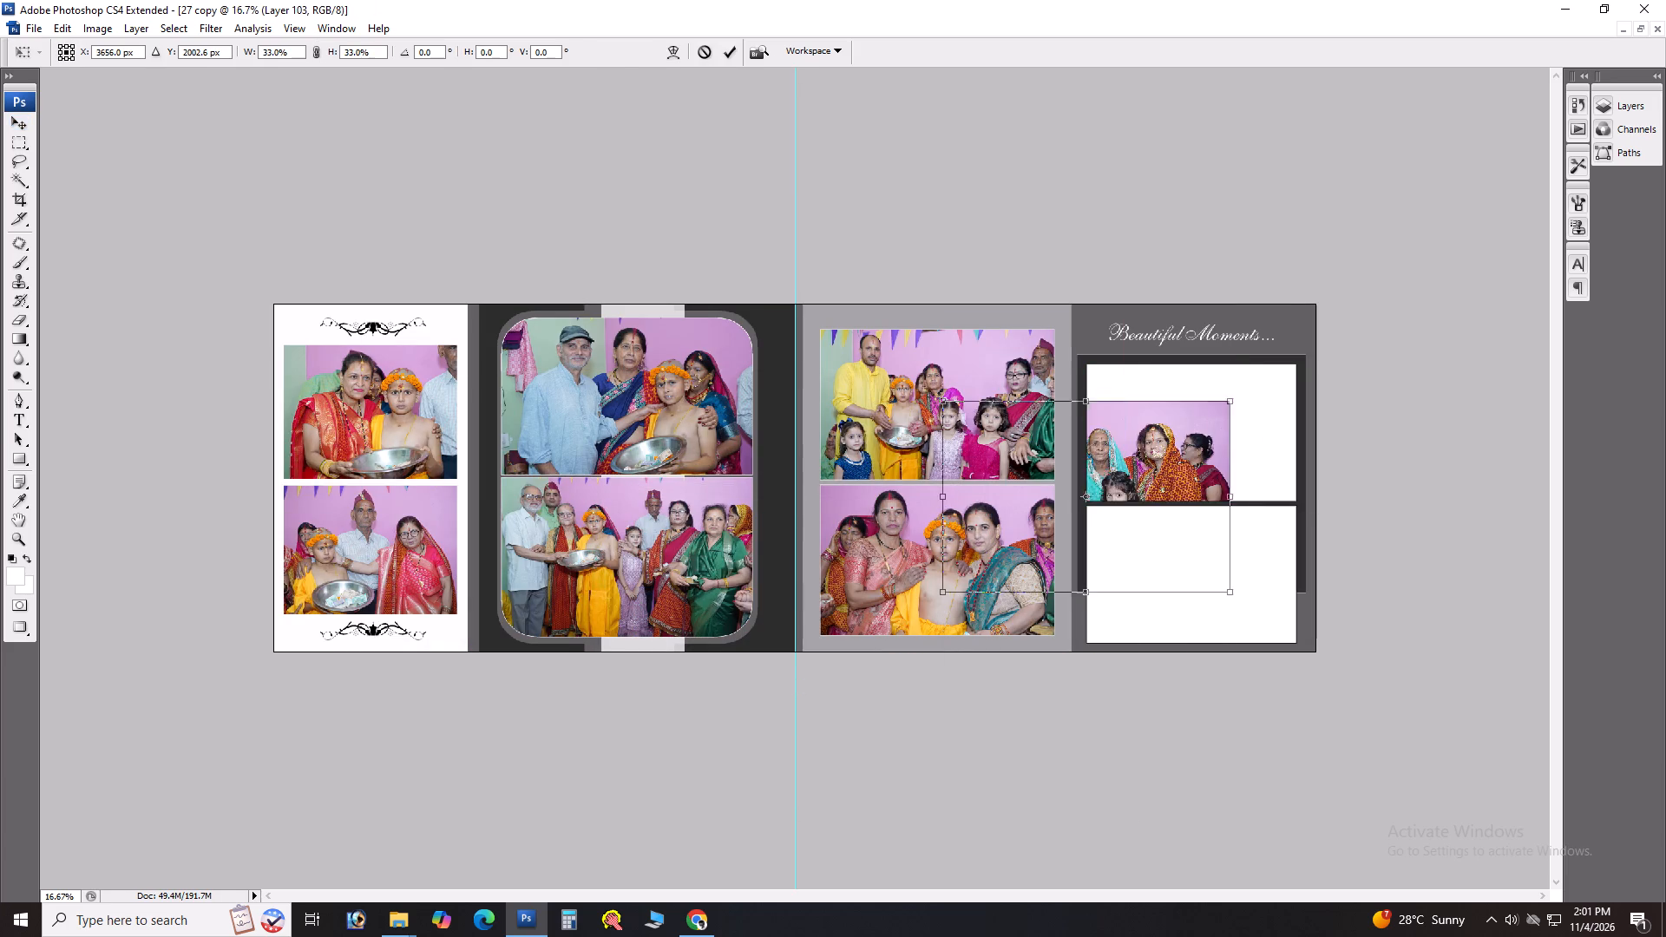
{"action": "left_click_drag", "start_coordinate": [1138, 408], "coordinate": [1207, 390]}
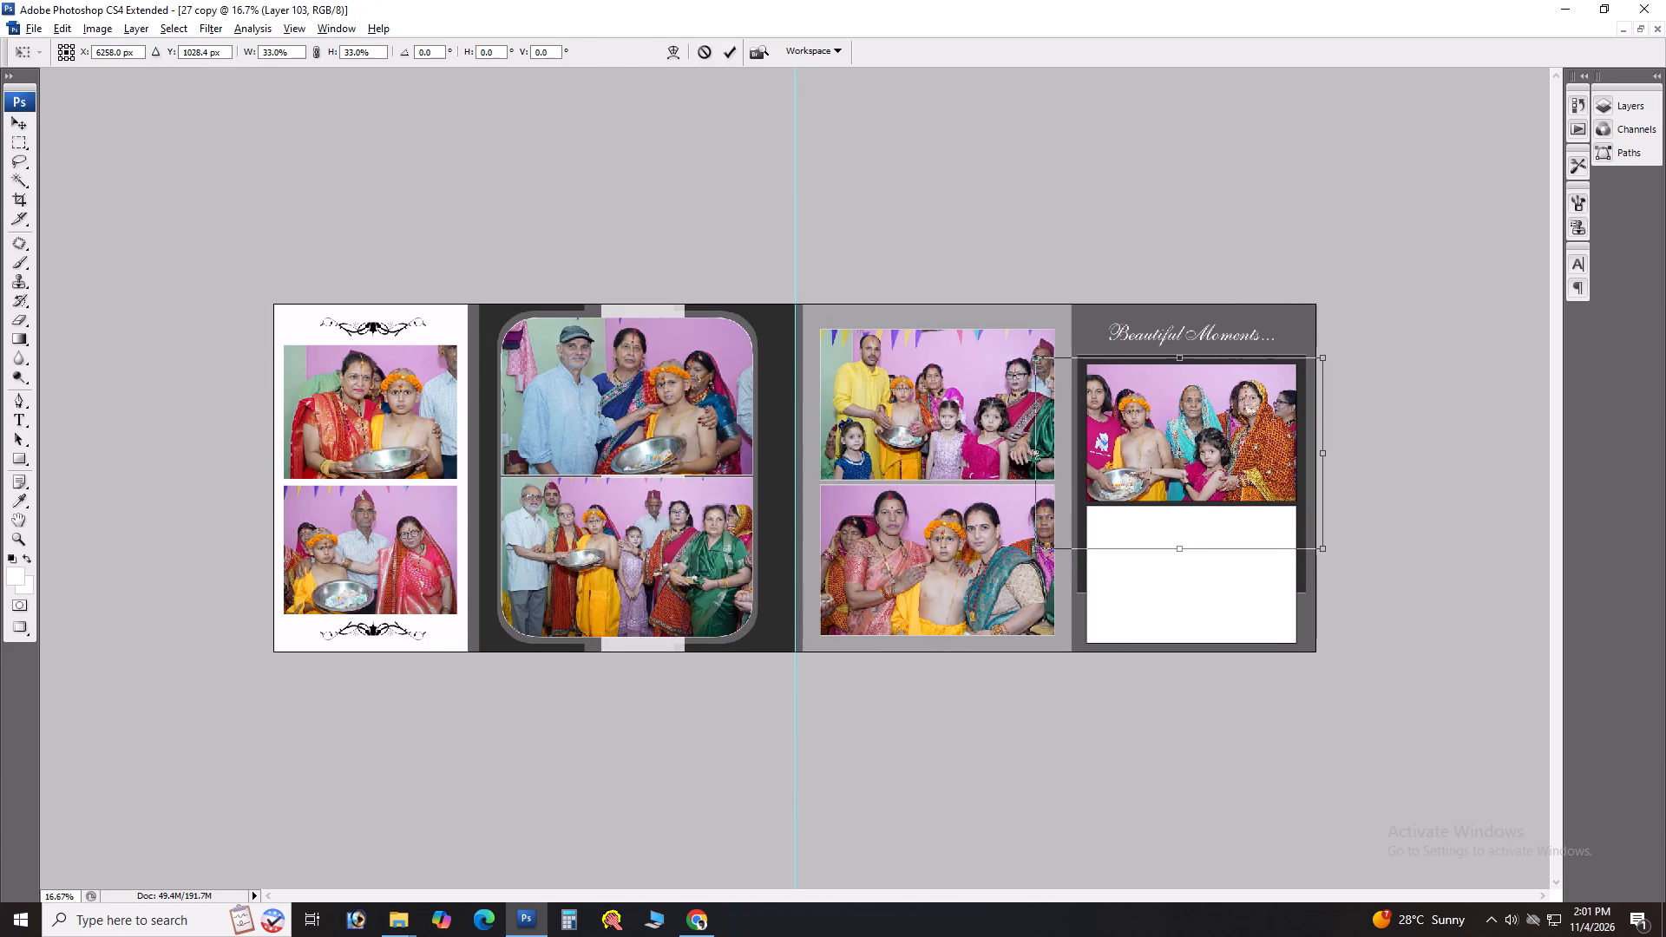
{"action": "left_click_drag", "start_coordinate": [1322, 356], "coordinate": [1287, 347], "text": "alt+shift"}
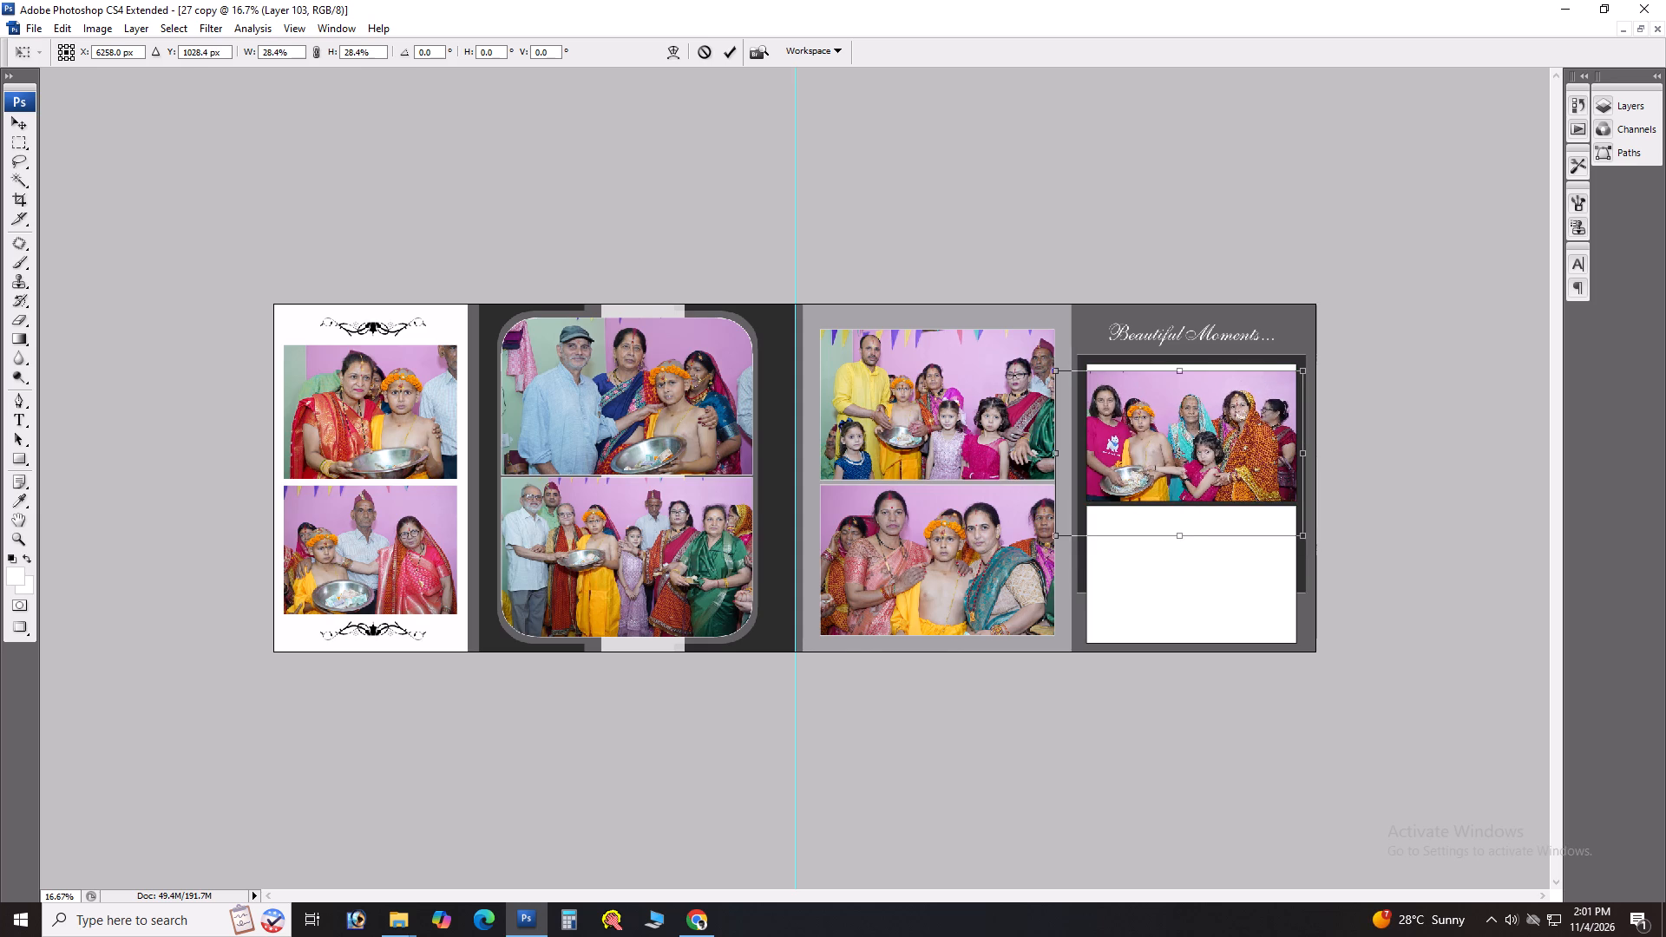
{"action": "left_click_drag", "start_coordinate": [1216, 422], "coordinate": [1229, 396]}
{"action": "key", "text": "Return"}
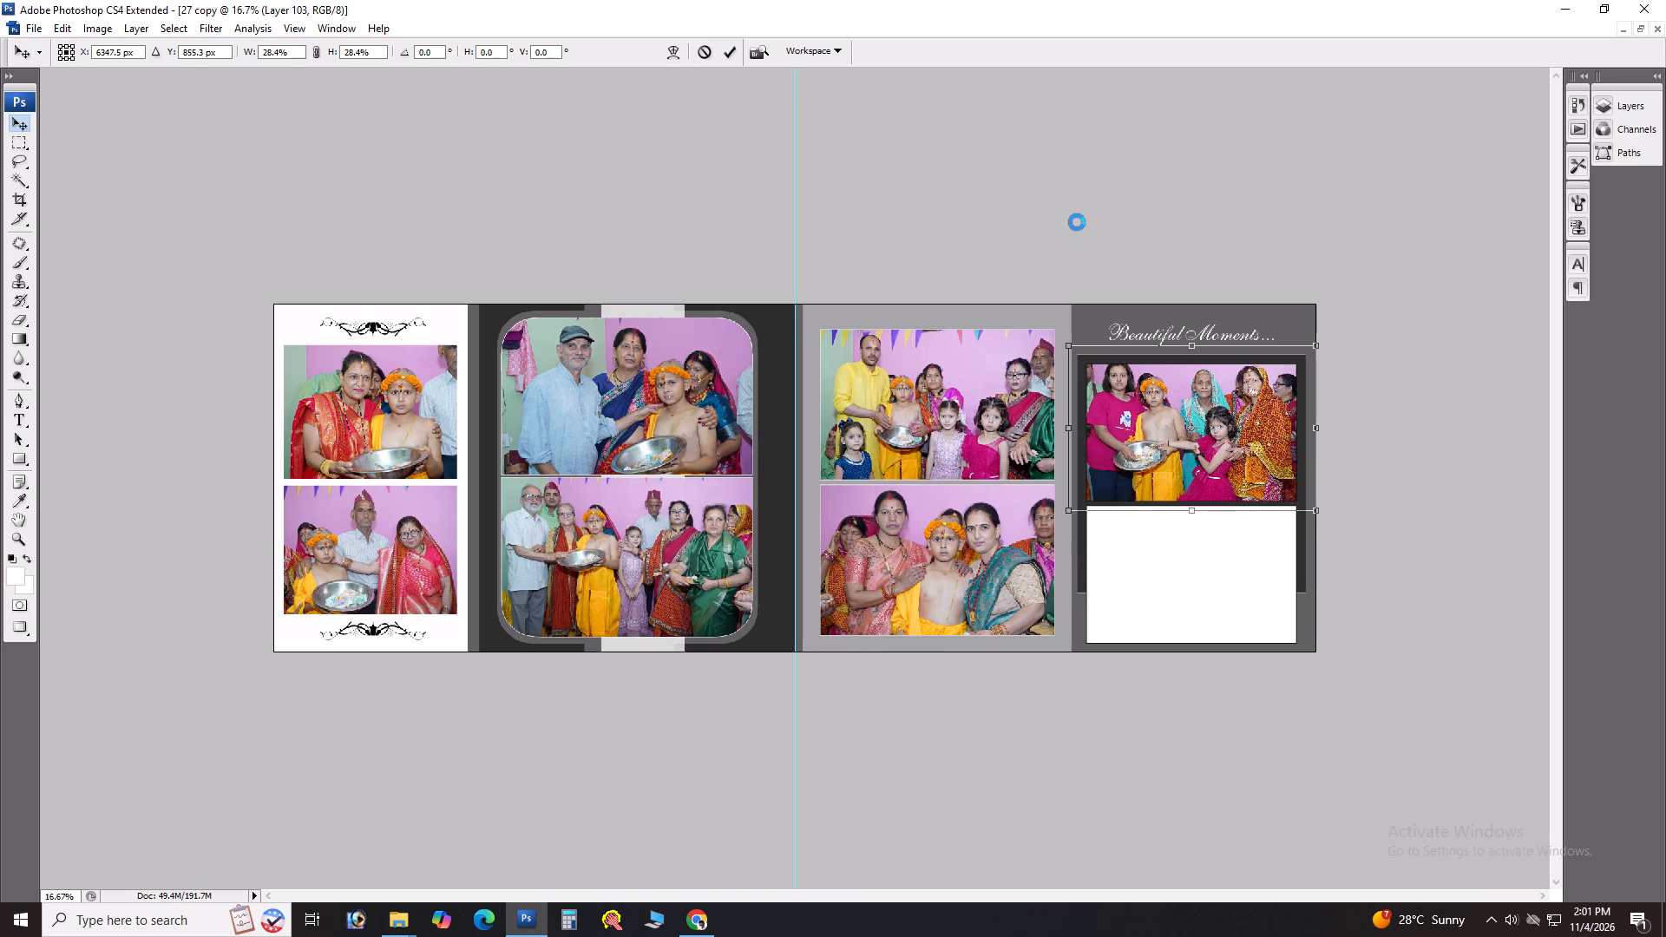
{"action": "key", "text": "shift+Down"}
{"action": "key", "text": "shift+Down"}
{"action": "key", "text": "shift+Down"}
{"action": "key", "text": "shift+Down"}
{"action": "key", "text": "shift+Down"}
{"action": "key", "text": "shift+Down"}
{"action": "key", "text": "shift+Right"}
{"action": "key", "text": "shift+Right"}
{"action": "key", "text": "Down"}
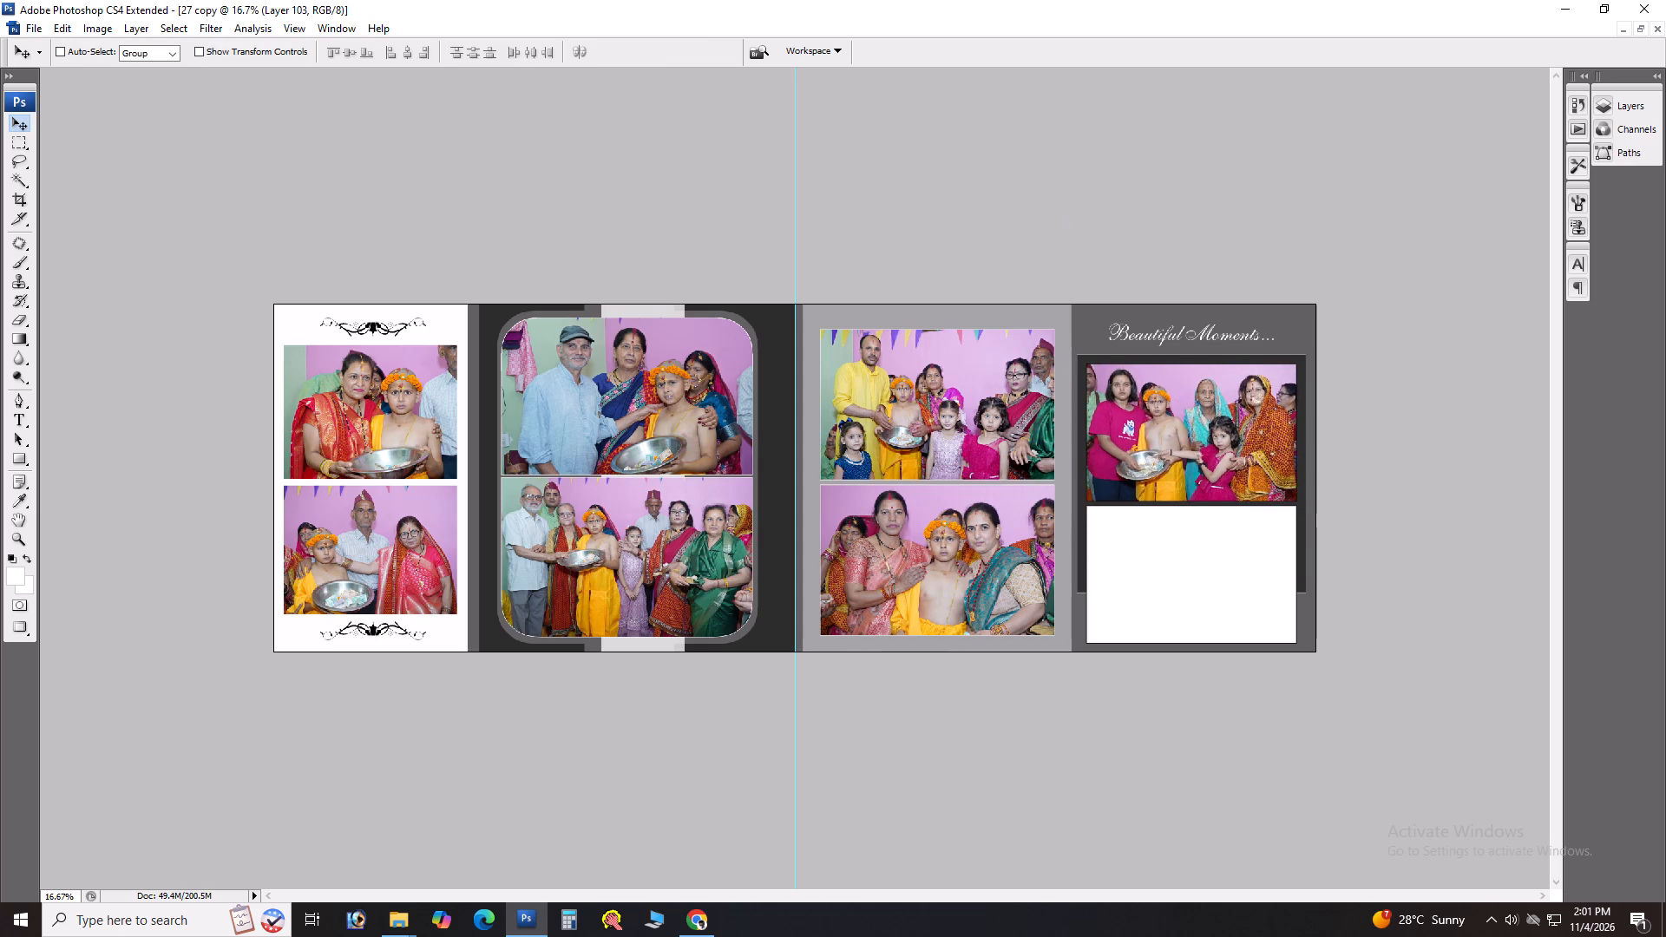
{"action": "key", "text": "Down"}
Move the used photo DSC00075 into the okiee folder and open DSC00077 in Photoshop.
{"action": "key", "text": "alt+Tab"}
{"action": "left_click_drag", "start_coordinate": [521, 301], "coordinate": [362, 260]}
{"action": "left_click", "coordinate": [589, 254]}
{"action": "left_click_drag", "start_coordinate": [578, 195], "coordinate": [984, 514]}
{"action": "key", "text": "alt+Tab"}
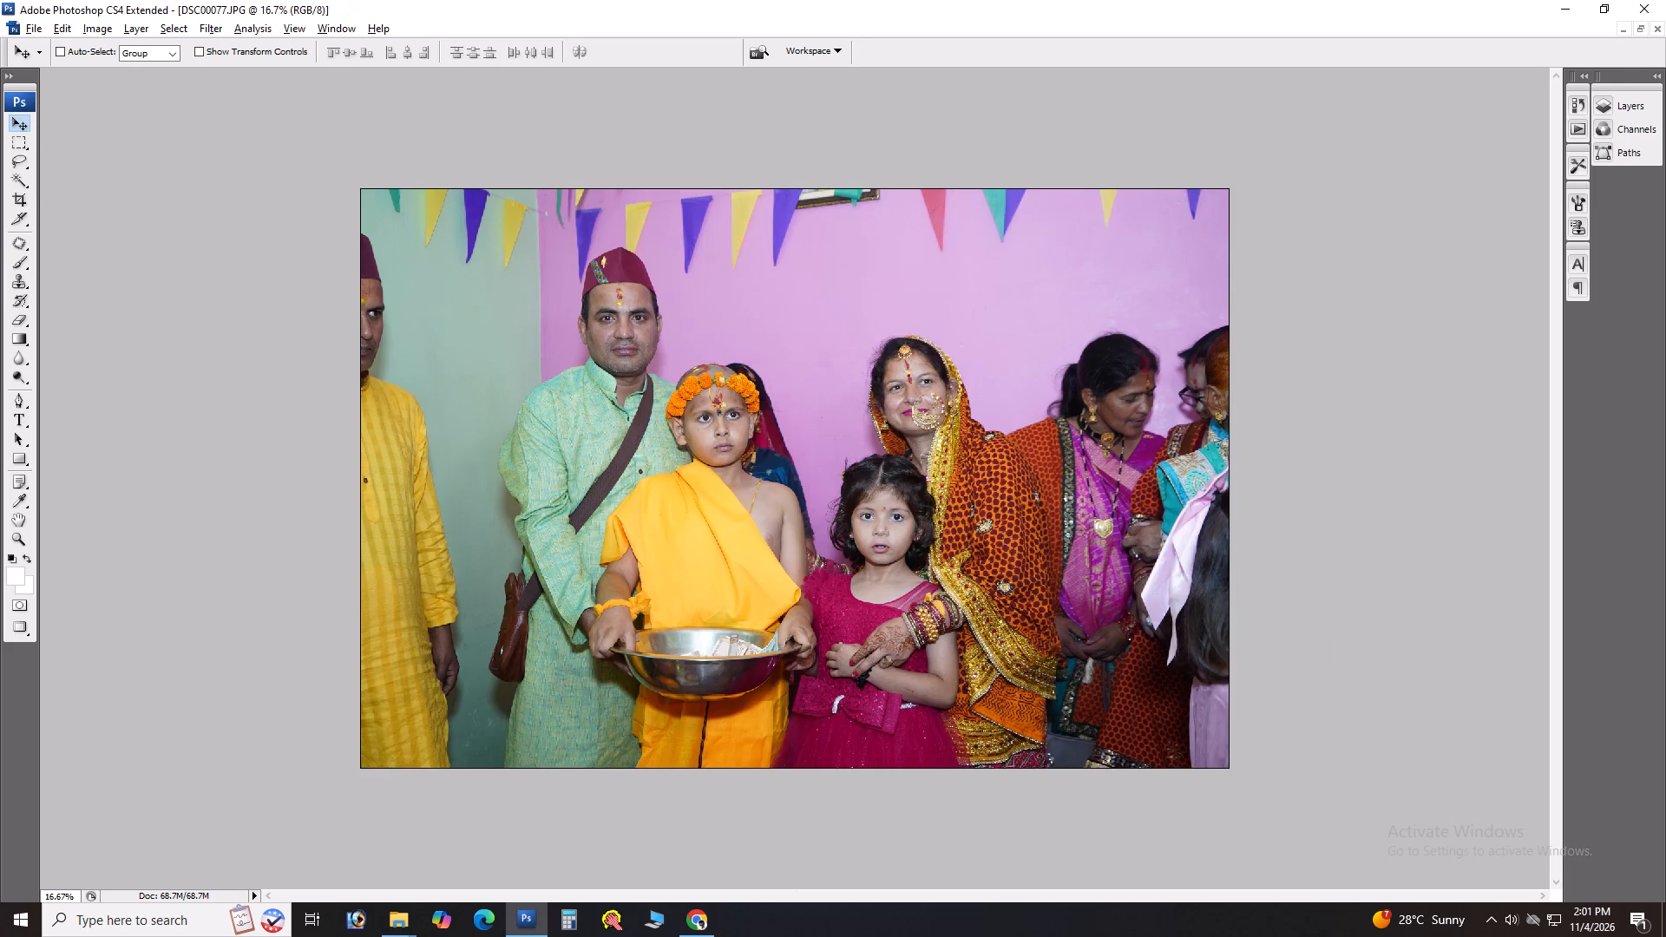
Run the brightening correction action on DSC00077 and clear the selection it leaves.
{"action": "key", "text": "F6"}
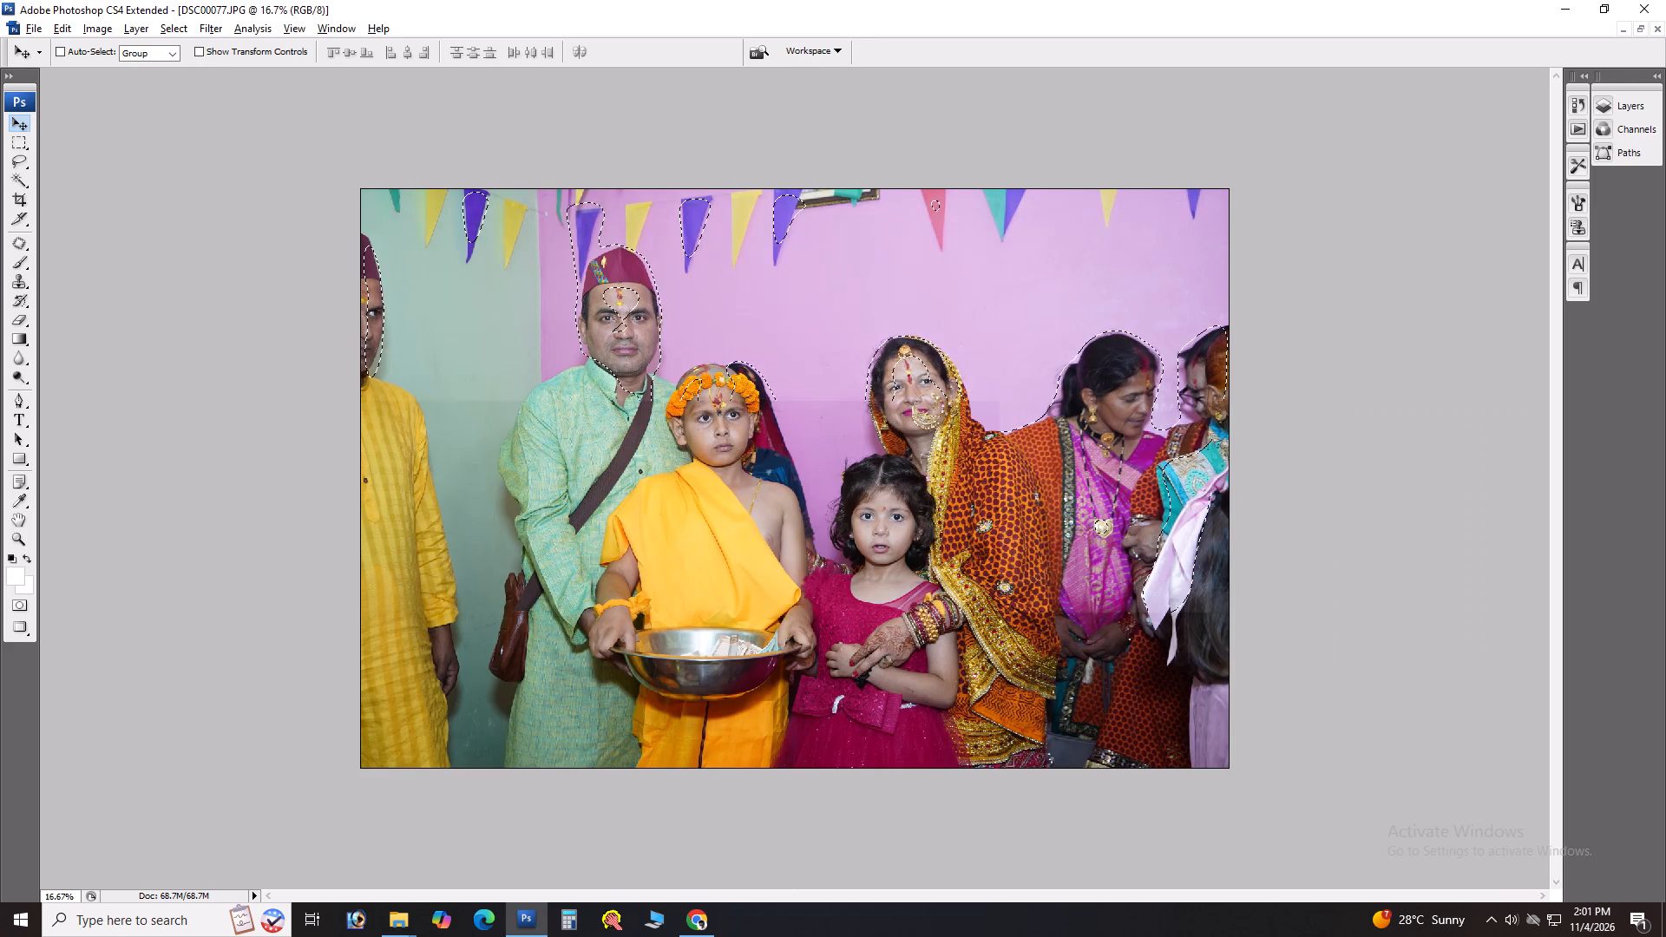
{"action": "key", "text": "ctrl+d"}
Cut the whole corrected photo and close DSC00077 without saving.
{"action": "key", "text": "ctrl+a"}
{"action": "key", "text": "ctrl+x"}
{"action": "key", "text": "ctrl+w"}
{"action": "key", "text": "Tab"}
{"action": "key", "text": "space"}
Paste the photo above the lower white frame under Beautiful Moments and clip it to that frame.
{"action": "key", "text": "v"}
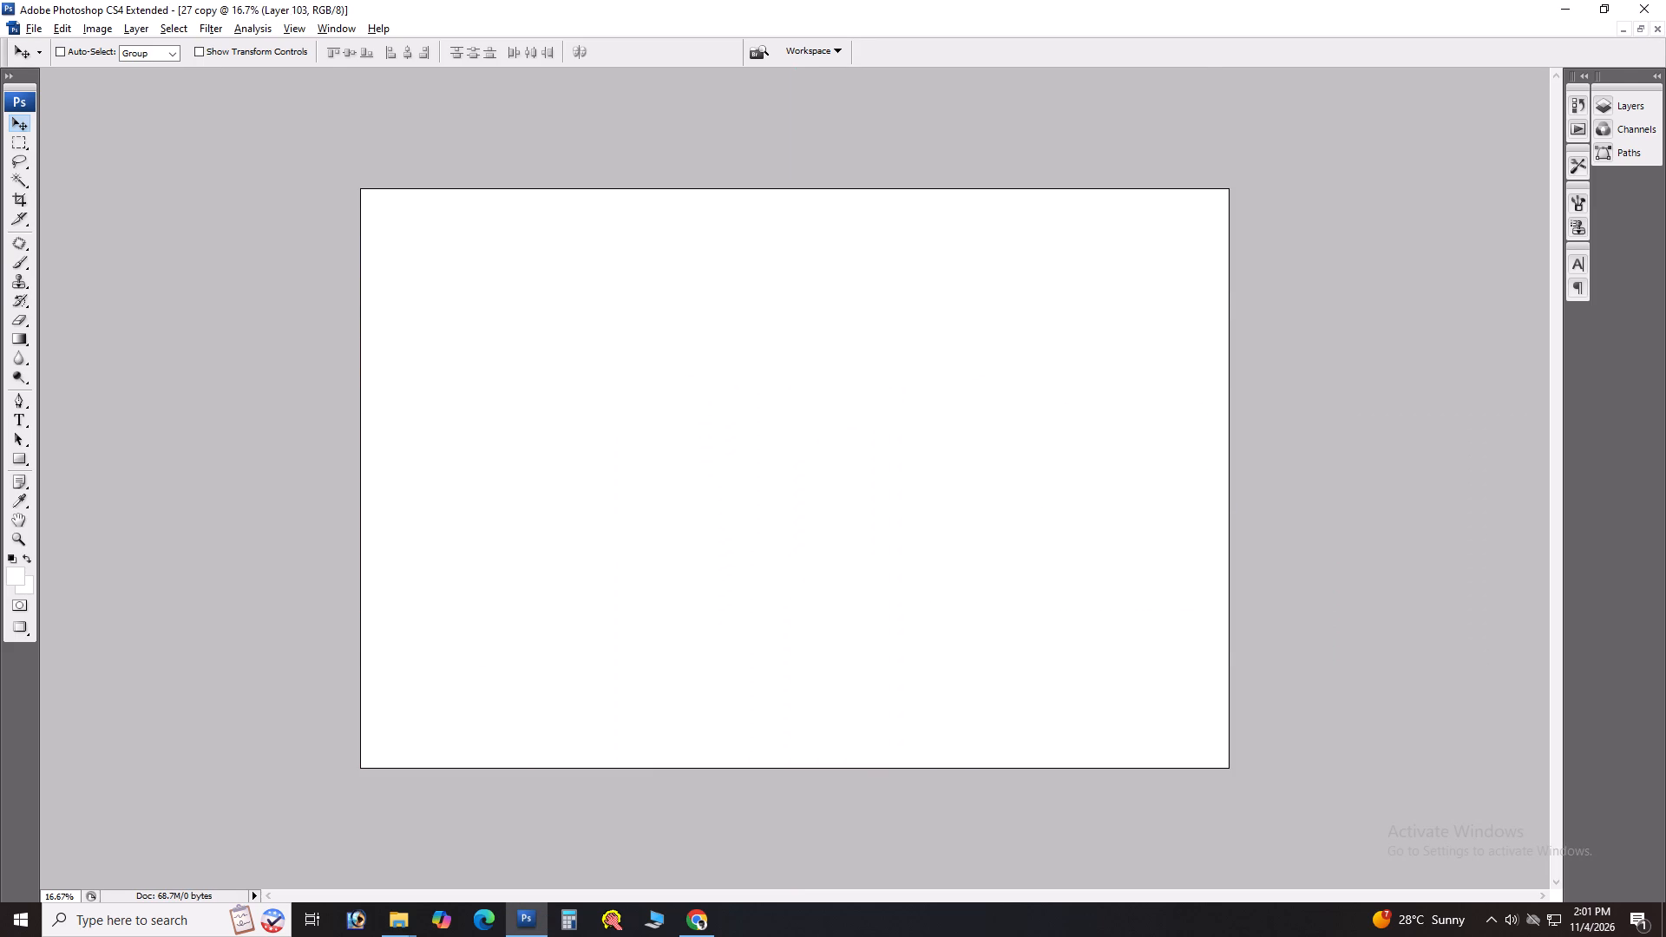
{"action": "key", "text": "v"}
{"action": "key", "text": "v"}
{"action": "right_click", "coordinate": [1227, 547]}
{"action": "left_click", "coordinate": [1242, 559]}
{"action": "key", "text": "ctrl+v"}
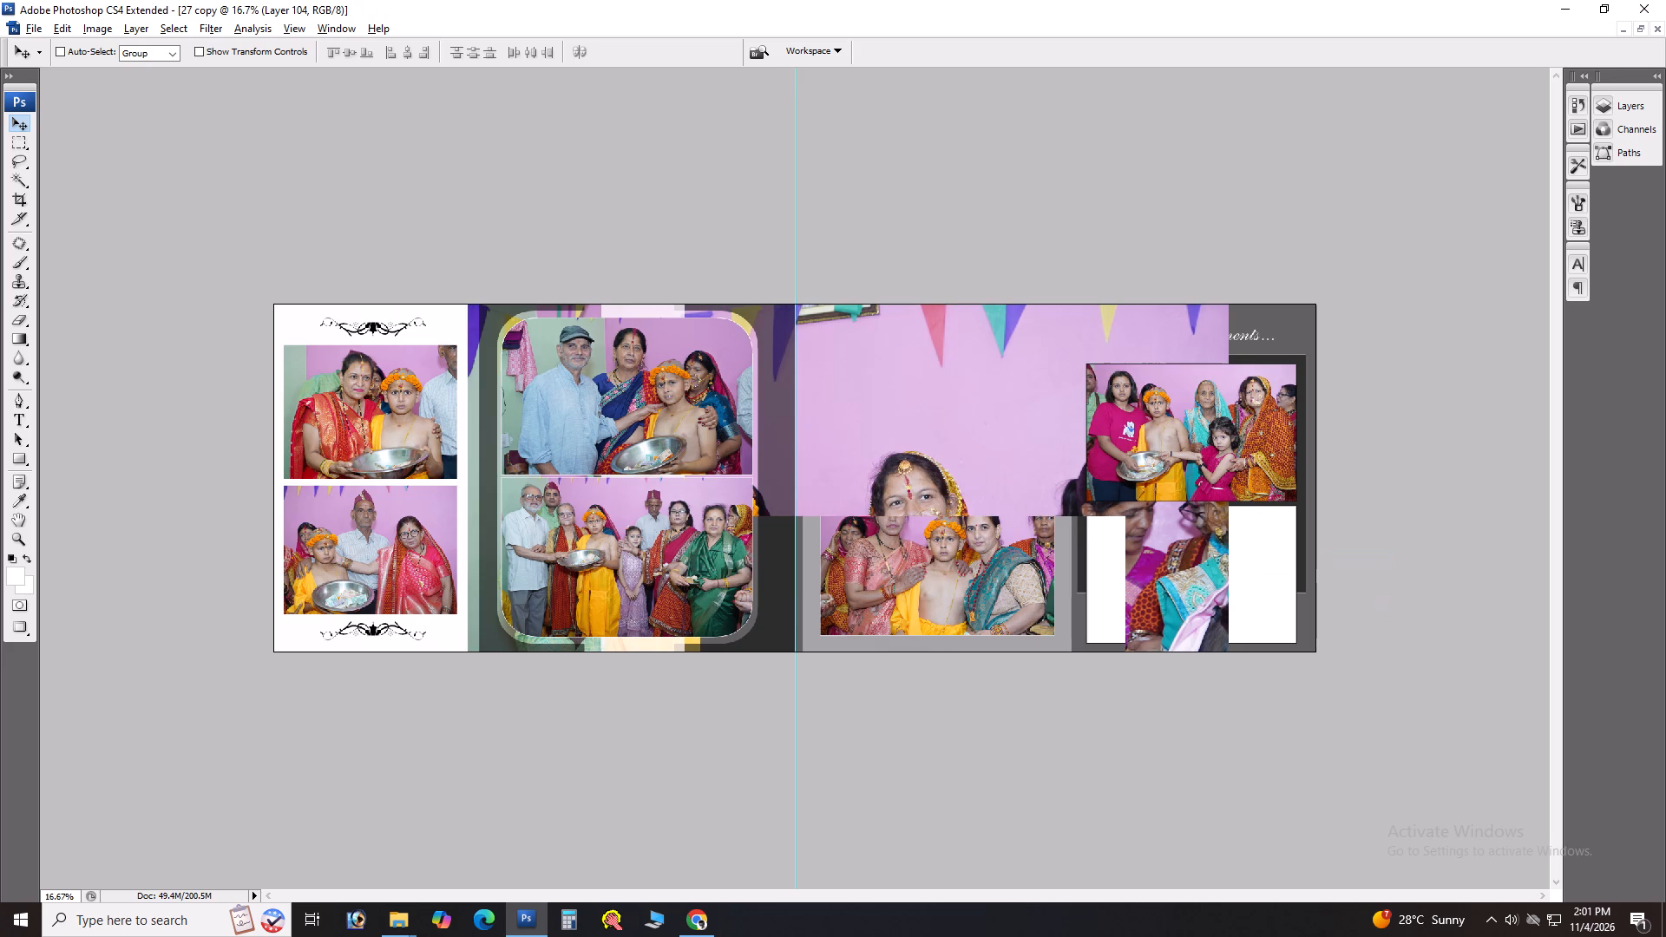
{"action": "key", "text": "ctrl+g"}
Scale the pasted photo to about 29% and position it to fill the lower frame under Beautiful Moments.
{"action": "key", "text": "ctrl+t"}
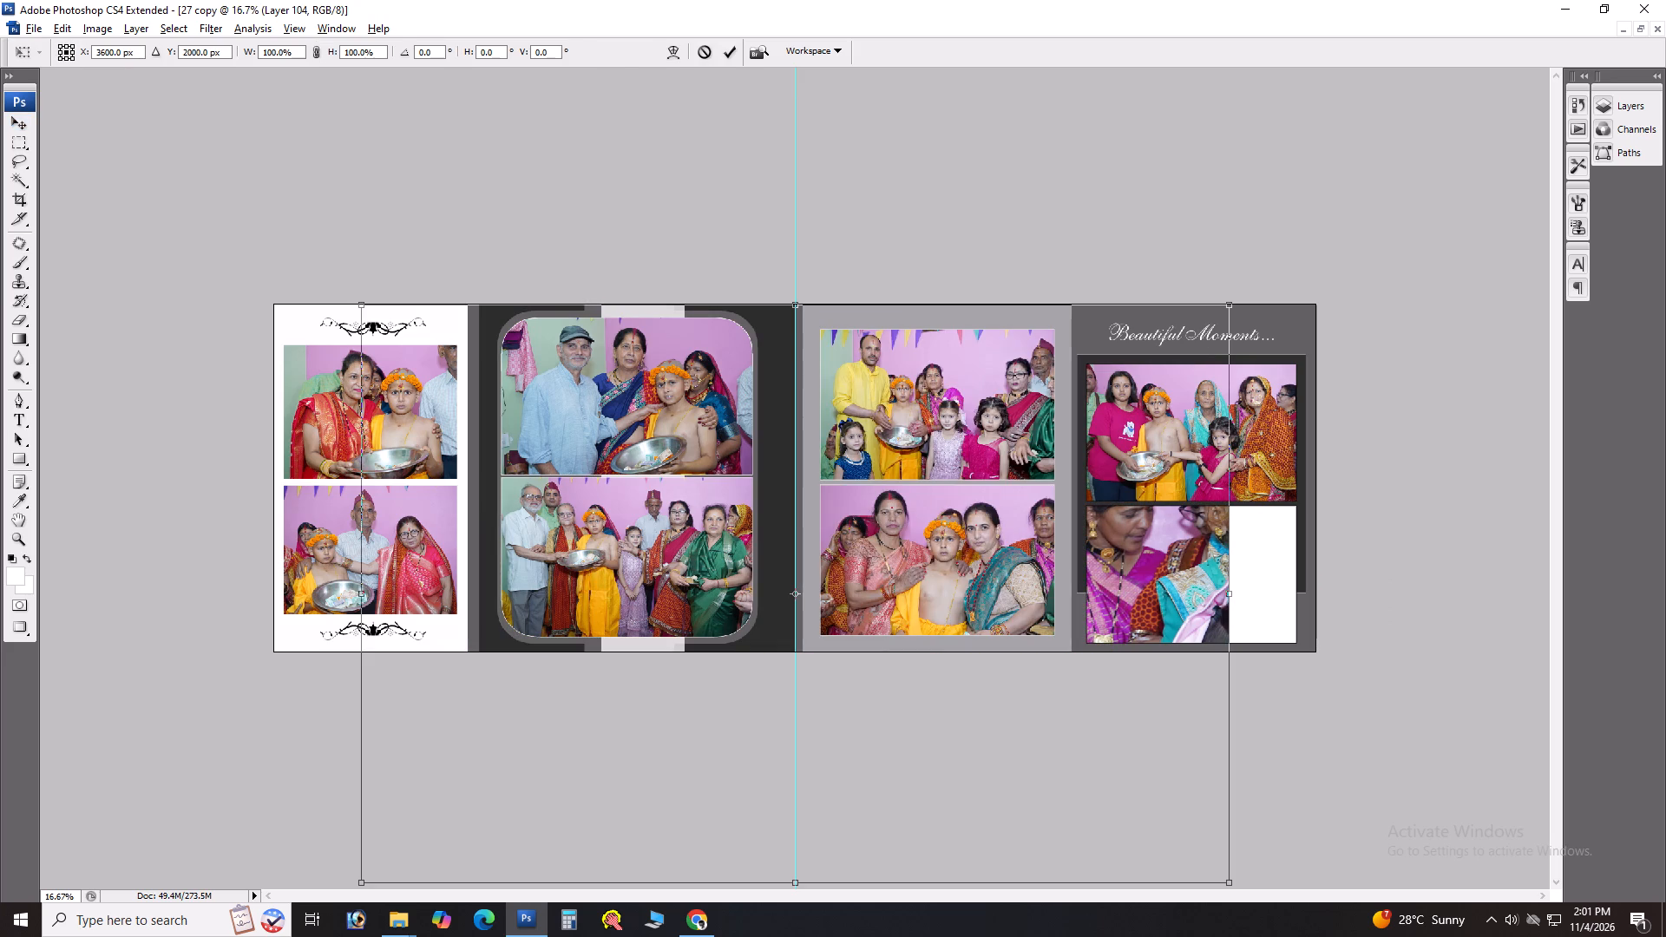
{"action": "left_click_drag", "start_coordinate": [1231, 309], "coordinate": [943, 511], "text": "alt+shift"}
{"action": "left_click_drag", "start_coordinate": [877, 545], "coordinate": [1015, 542]}
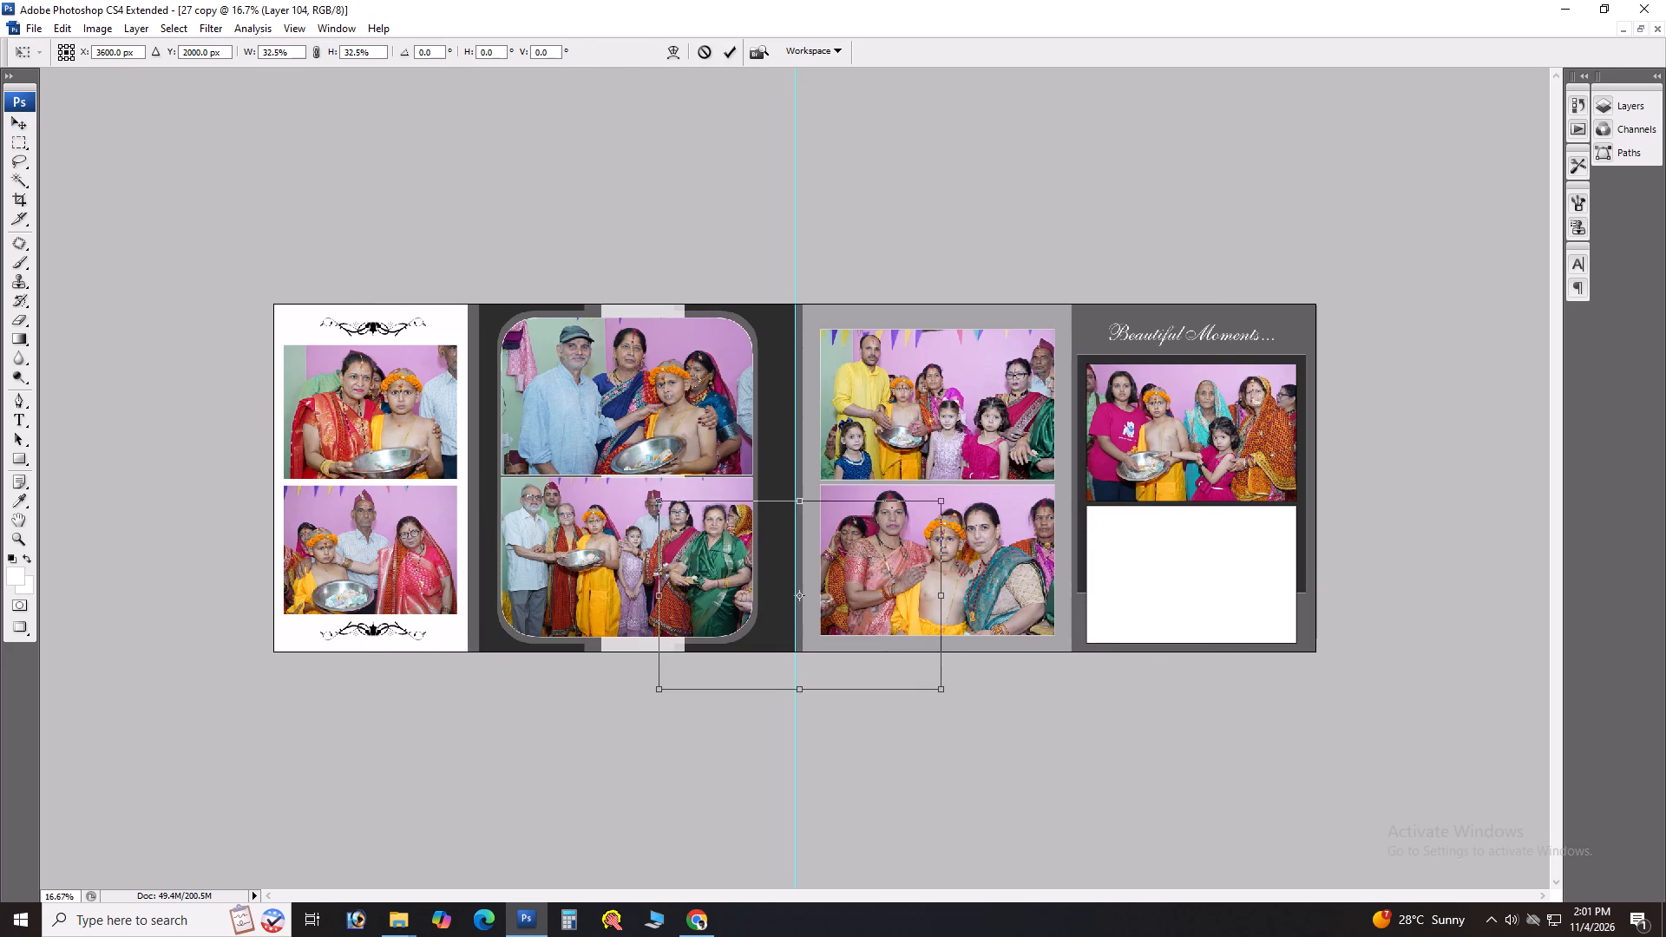
{"action": "left_click_drag", "start_coordinate": [1015, 542], "coordinate": [1269, 523]}
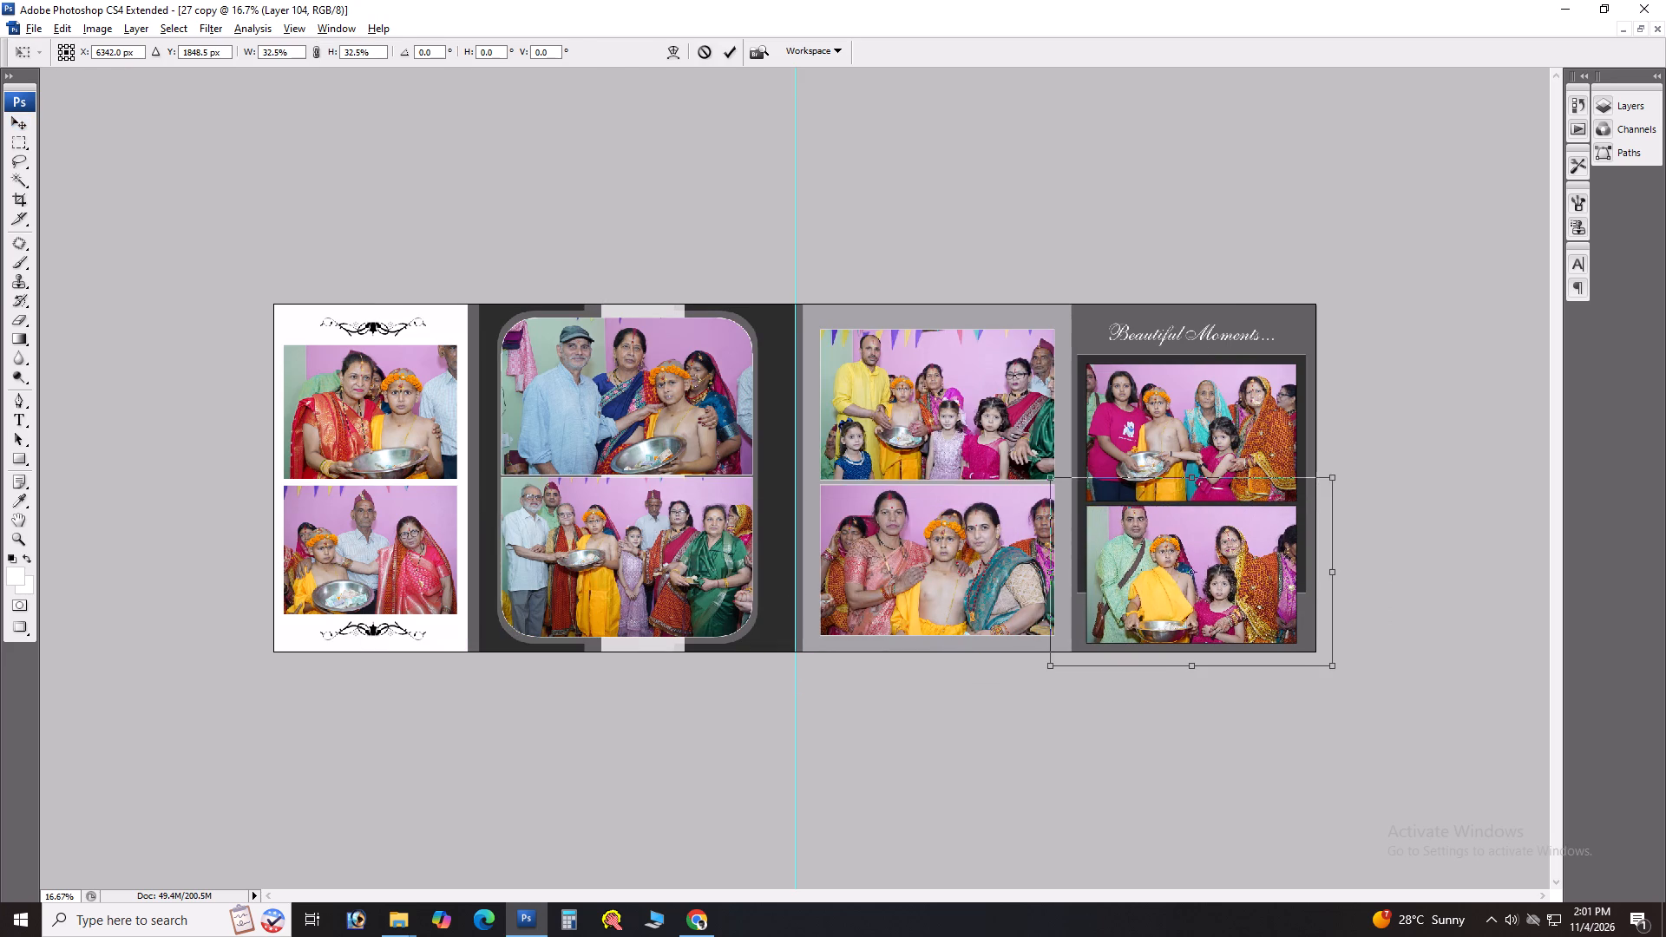
{"action": "left_click_drag", "start_coordinate": [1331, 480], "coordinate": [1315, 486], "text": "alt+shift"}
{"action": "key", "text": "Return"}
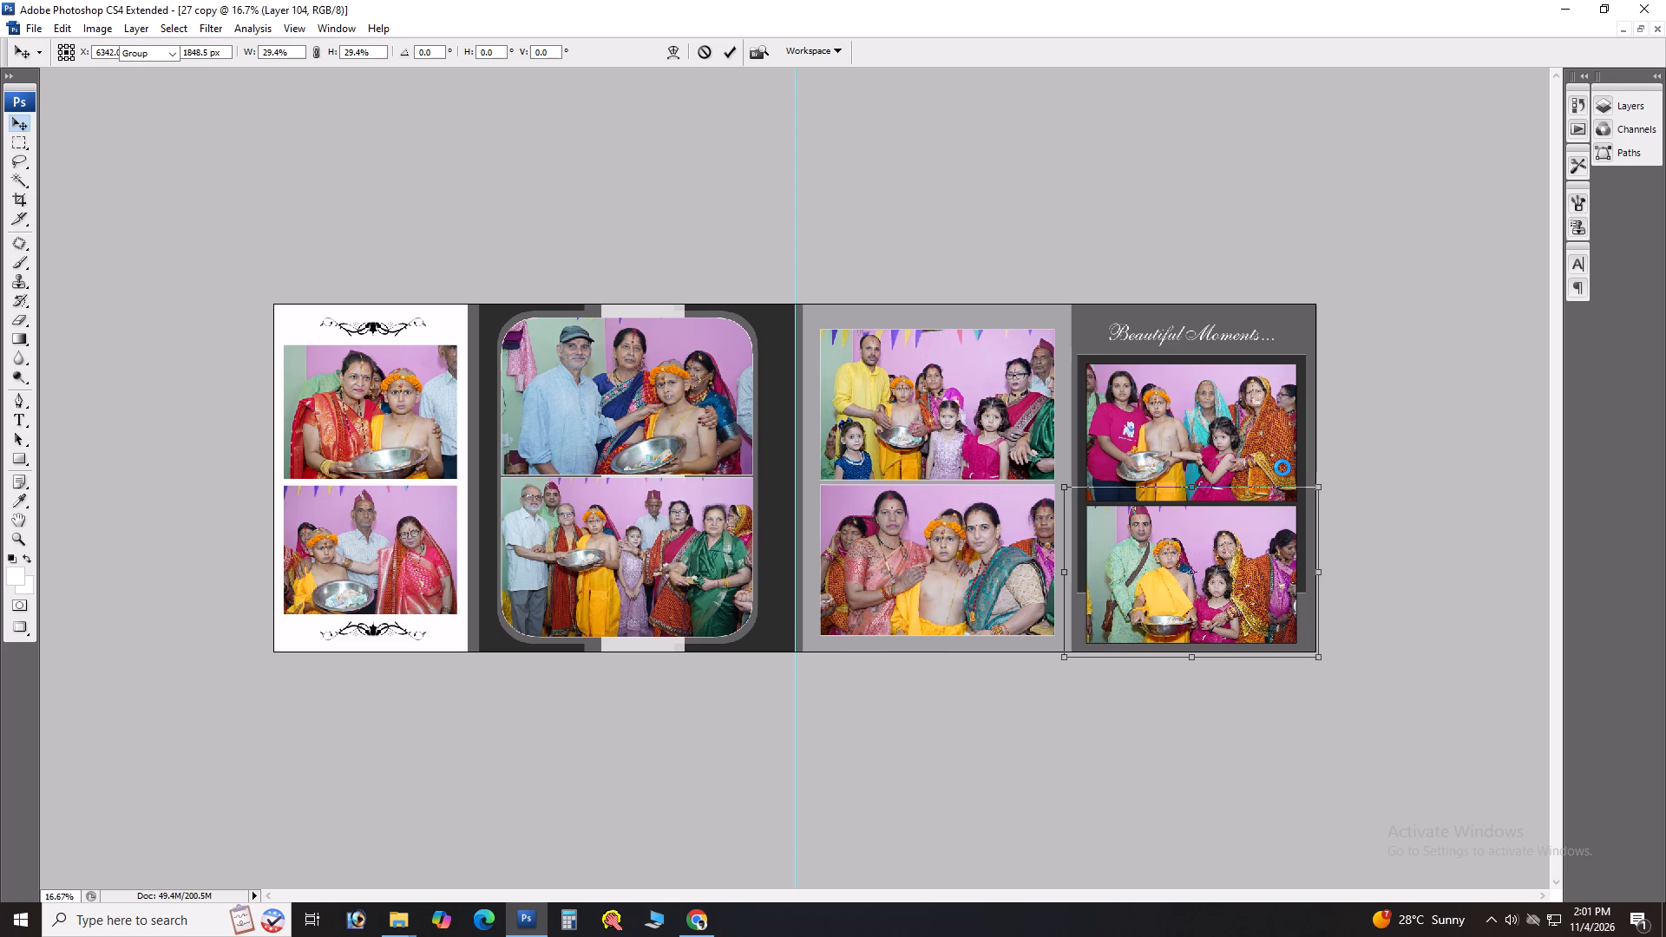
{"action": "key", "text": "shift+Right"}
{"action": "key", "text": "shift+Right"}
{"action": "key", "text": "shift+Down"}
{"action": "key", "text": "shift+Down"}
{"action": "key", "text": "shift+Right"}
{"action": "key", "text": "Right"}
{"action": "key", "text": "Down"}
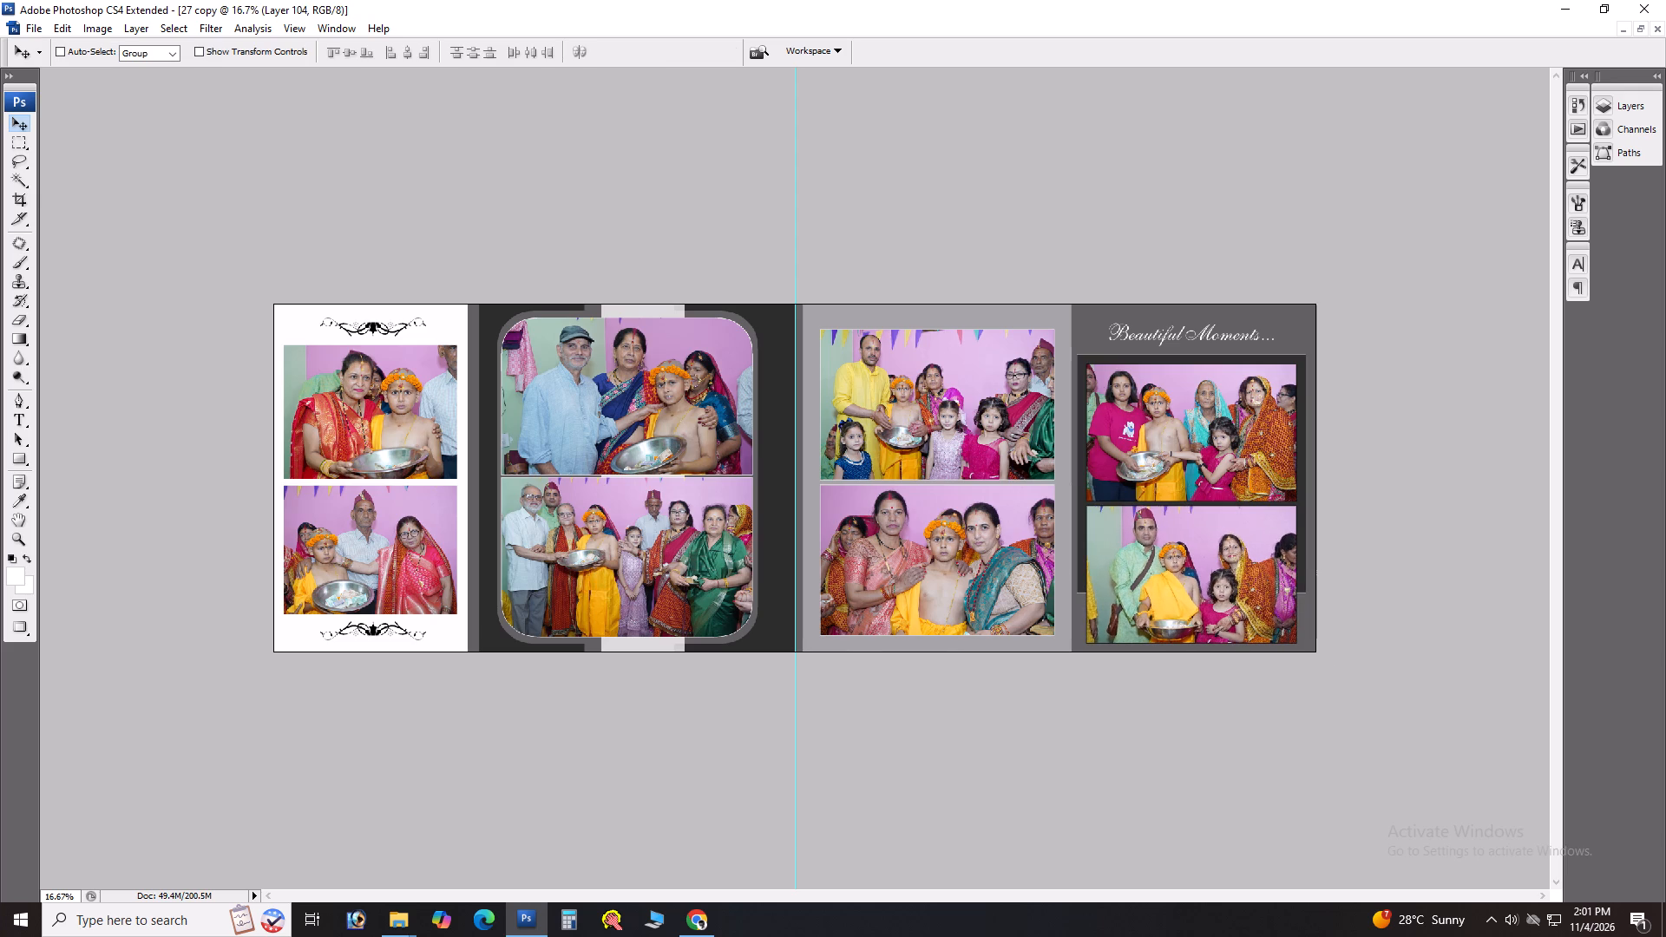
{"action": "key", "text": "Down"}
Duplicate the finished spread document and save a layered PSD copy over file 19 in the Psd Infinty folder.
{"action": "key", "text": "alt+i"}
{"action": "key", "text": "alt+d"}
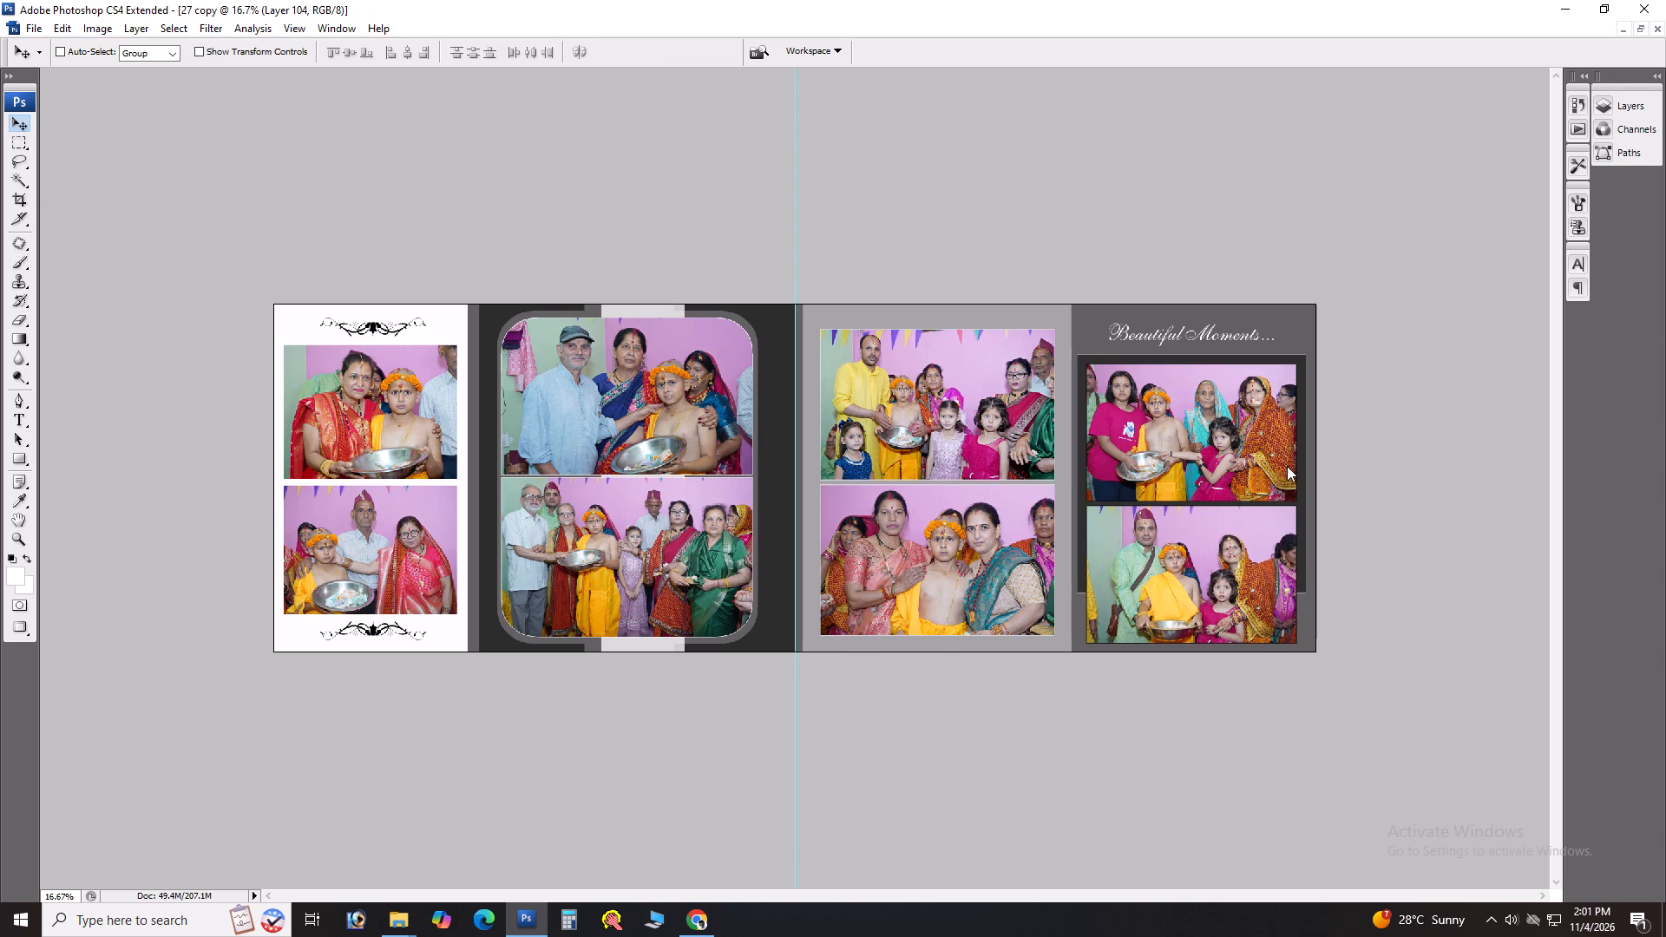
{"action": "key", "text": "ctrl+alt+s"}
{"action": "scroll", "coordinate": [822, 395], "scroll_direction": "down", "scroll_amount": 6}
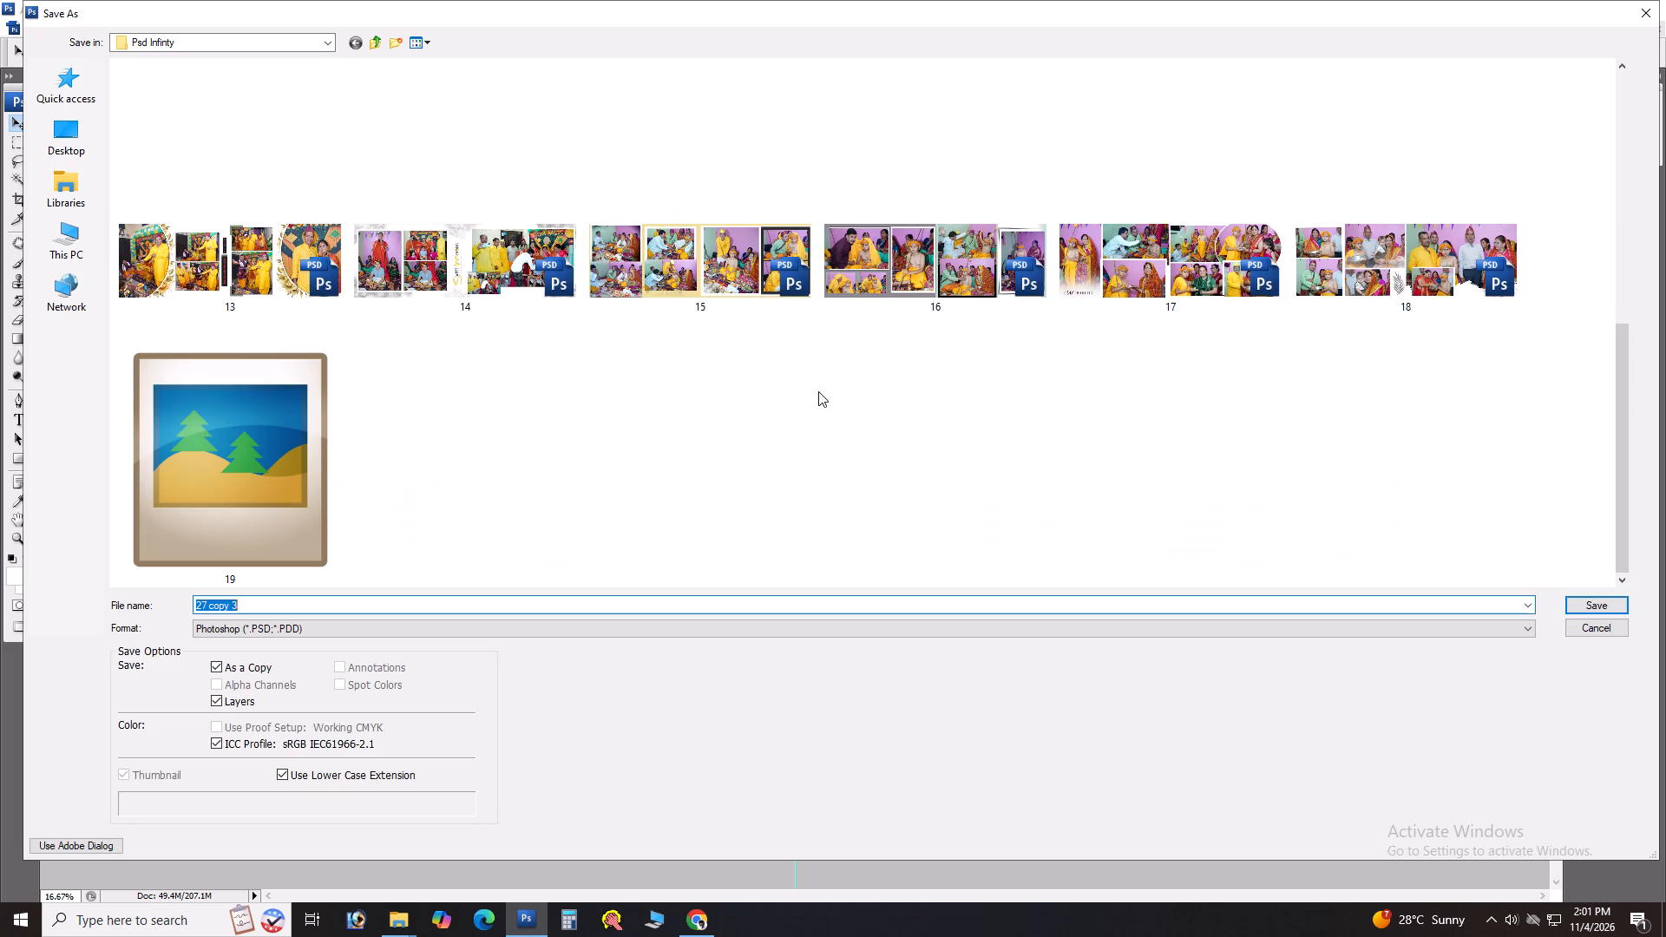
{"action": "scroll", "coordinate": [818, 391], "scroll_direction": "down", "scroll_amount": 7}
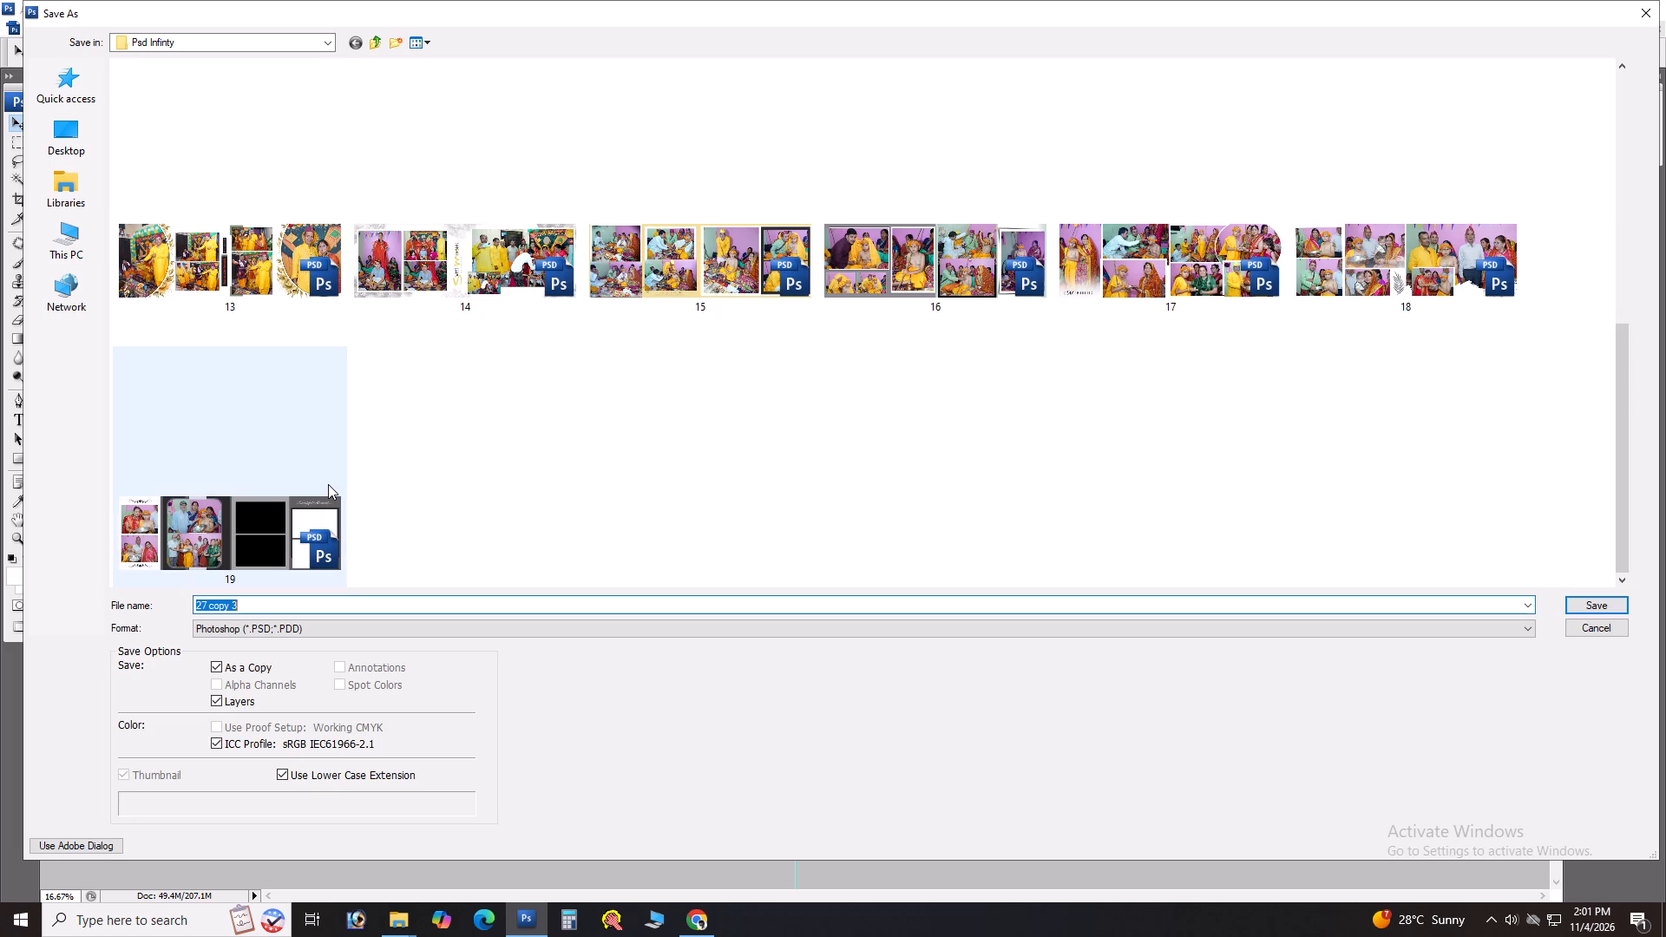
{"action": "double_click", "coordinate": [328, 484]}
{"action": "key", "text": "Tab"}
{"action": "key", "text": "Return"}
{"action": "key", "text": "Return"}
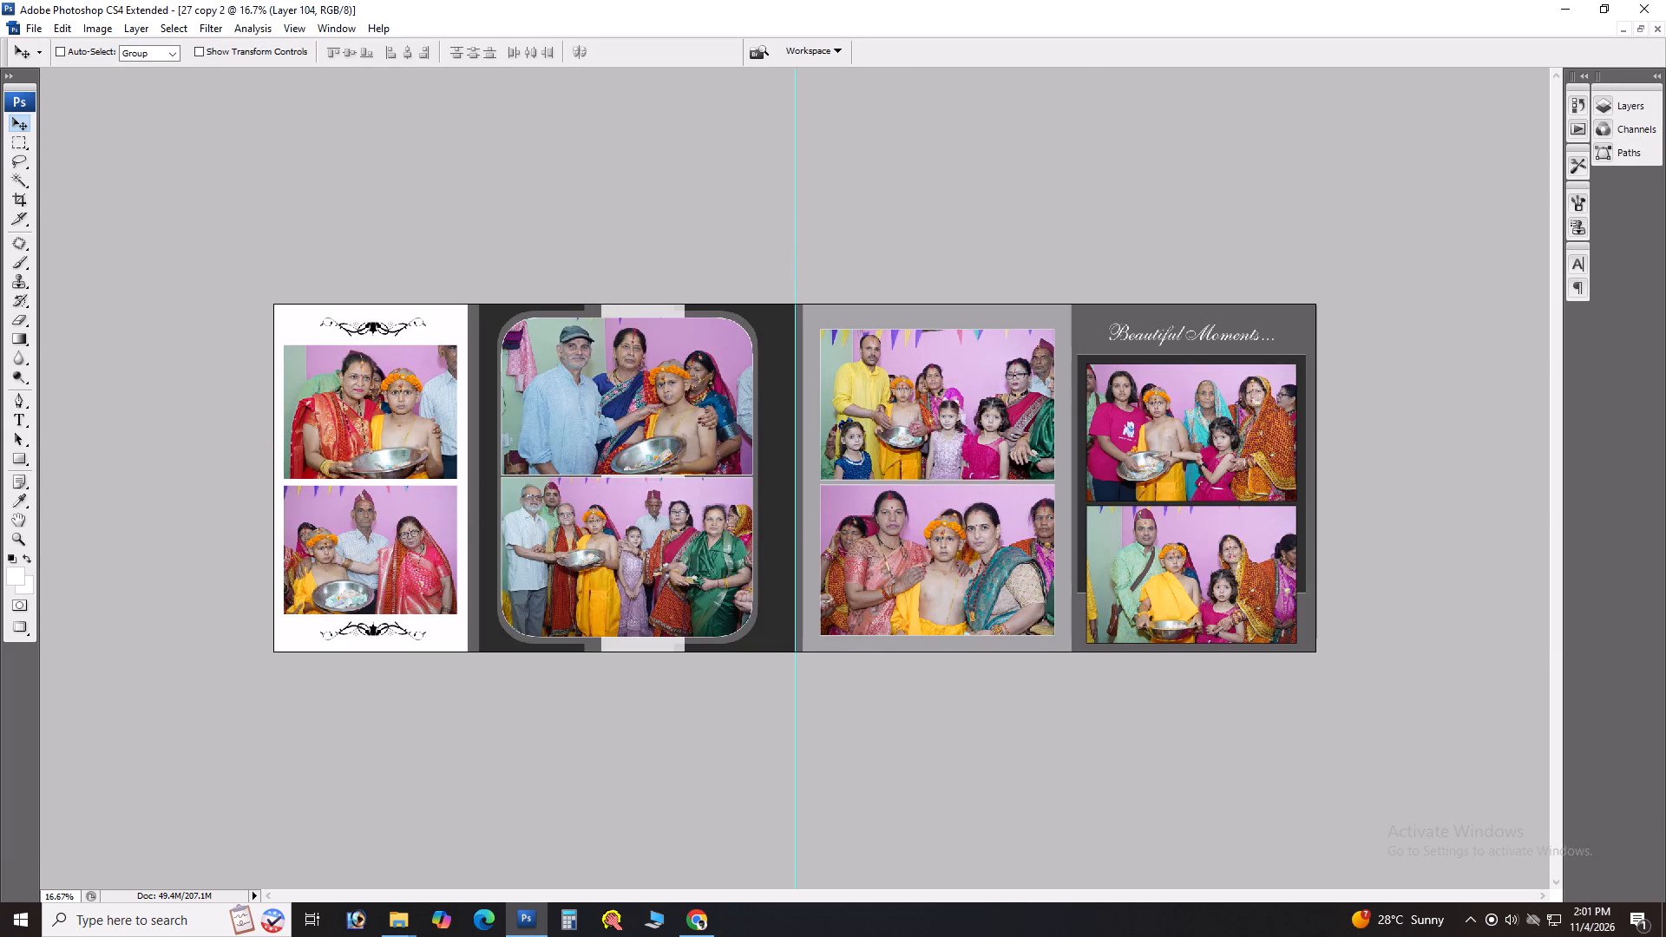
Check the saved spread 19 among the files in the Psd Infinty folder.
{"action": "key", "text": "ctrl+alt+s"}
{"action": "scroll", "coordinate": [508, 440], "scroll_direction": "down", "scroll_amount": 15}
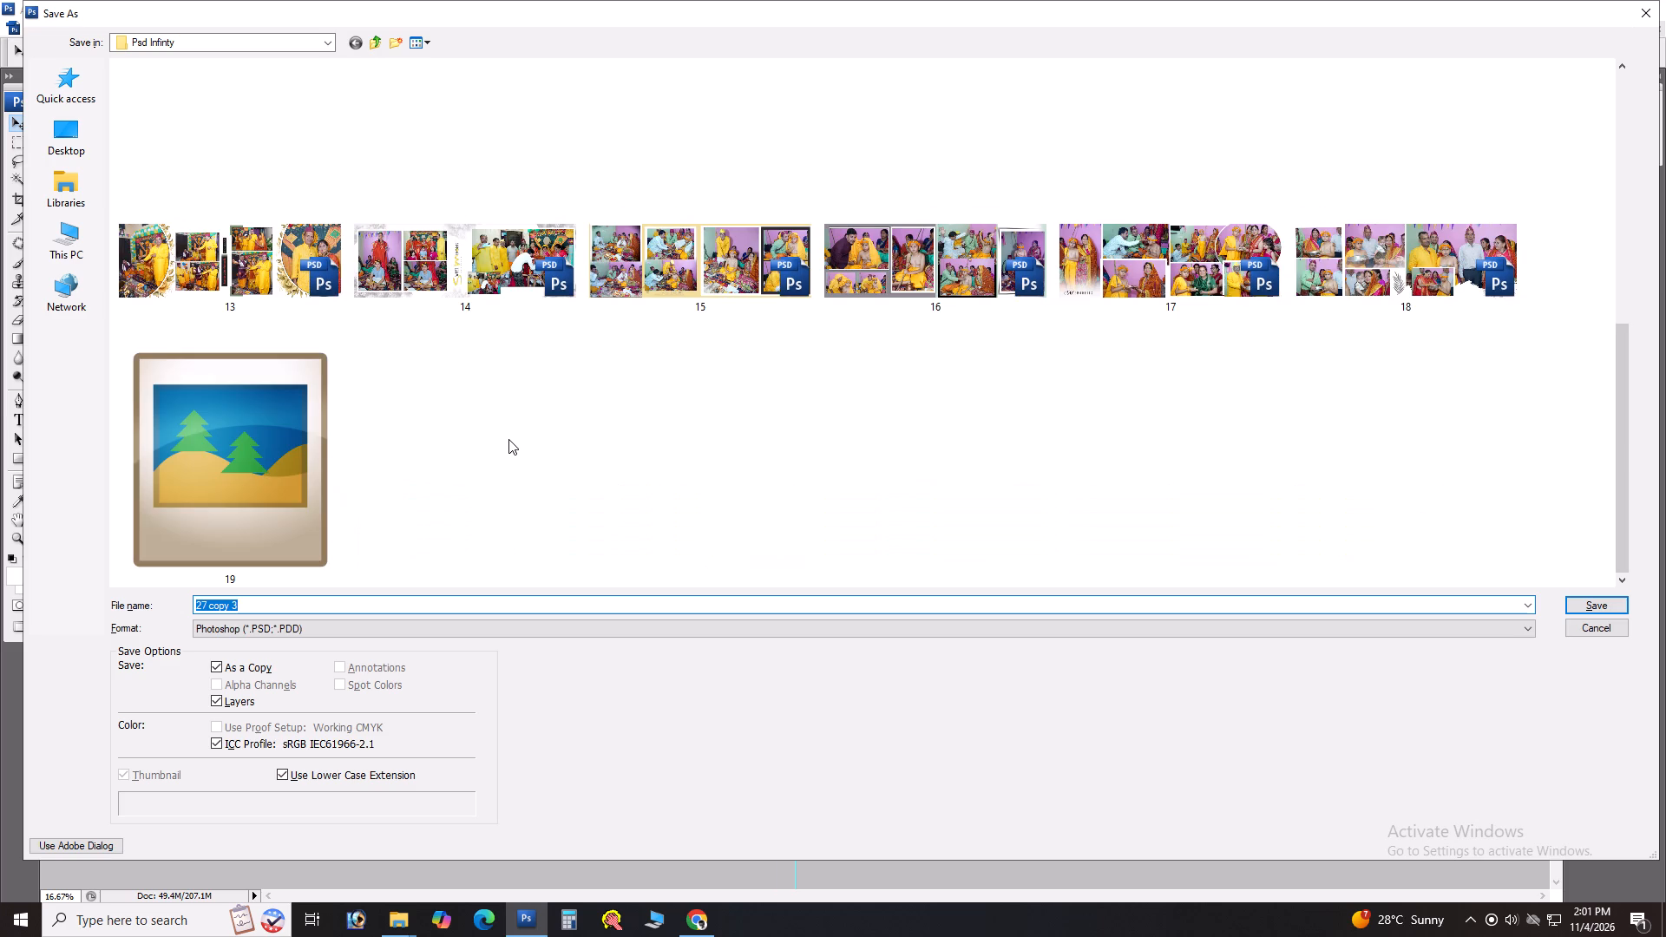
{"action": "scroll", "coordinate": [508, 439], "scroll_direction": "down", "scroll_amount": 14}
{"action": "scroll", "coordinate": [508, 439], "scroll_direction": "down", "scroll_amount": 7}
{"action": "key", "text": "Escape"}
Close the duplicate, the working copy and the original template 27 document without saving any of them.
{"action": "key", "text": "ctrl+w"}
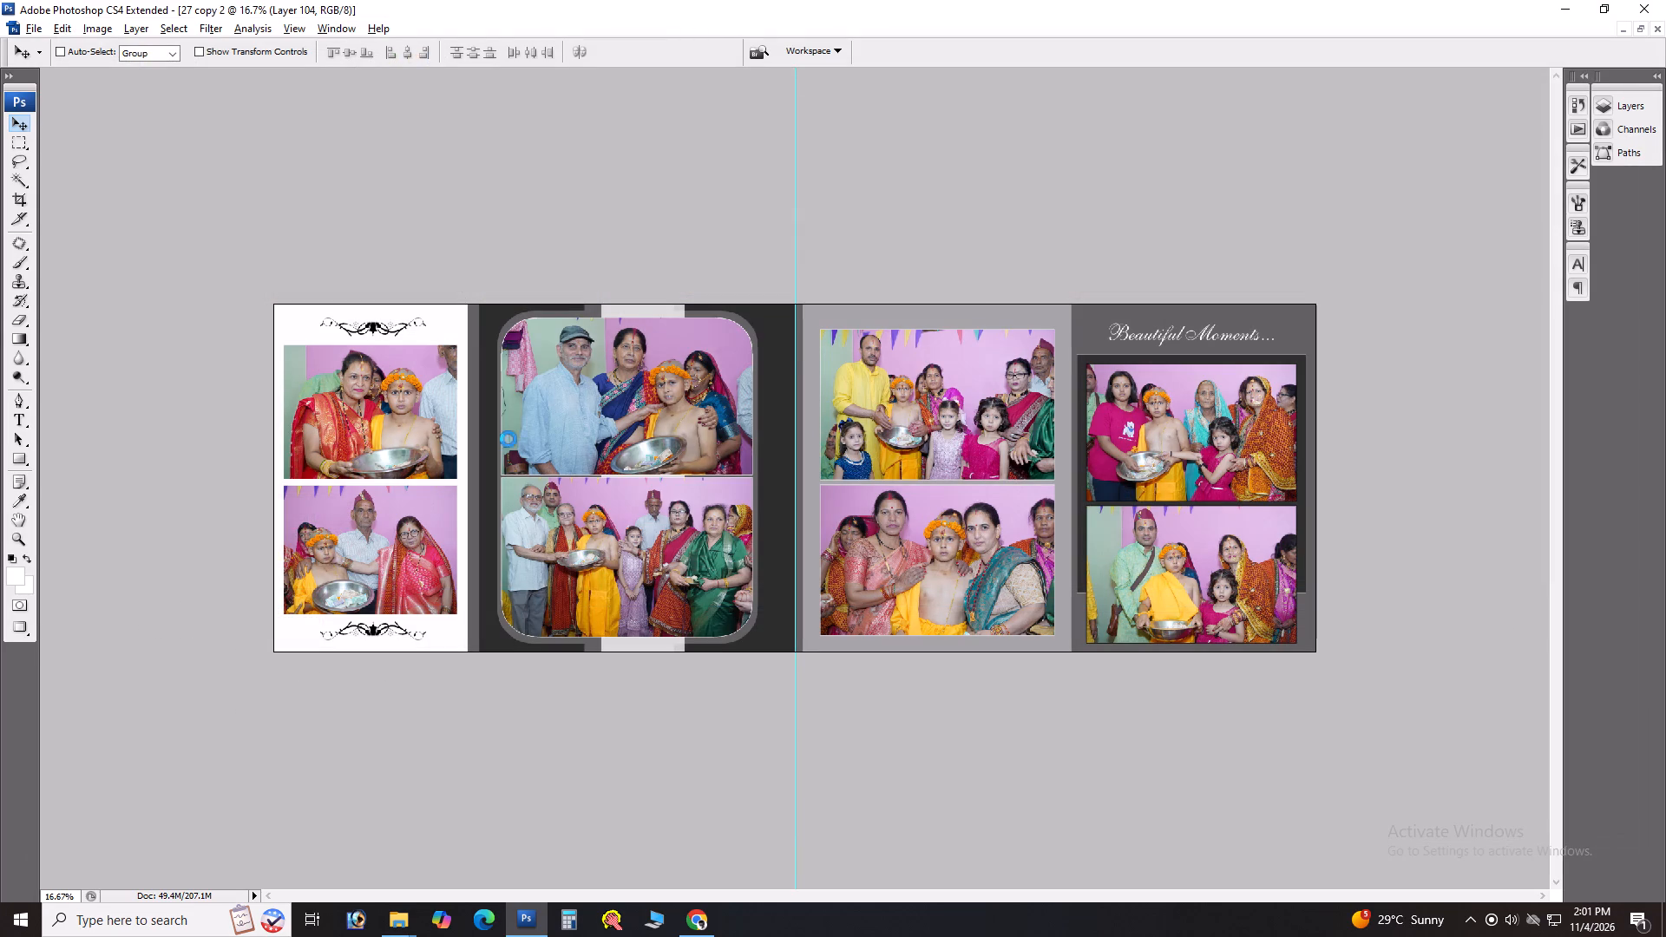
{"action": "key", "text": "Tab"}
{"action": "key", "text": "space"}
{"action": "key", "text": "ctrl+w"}
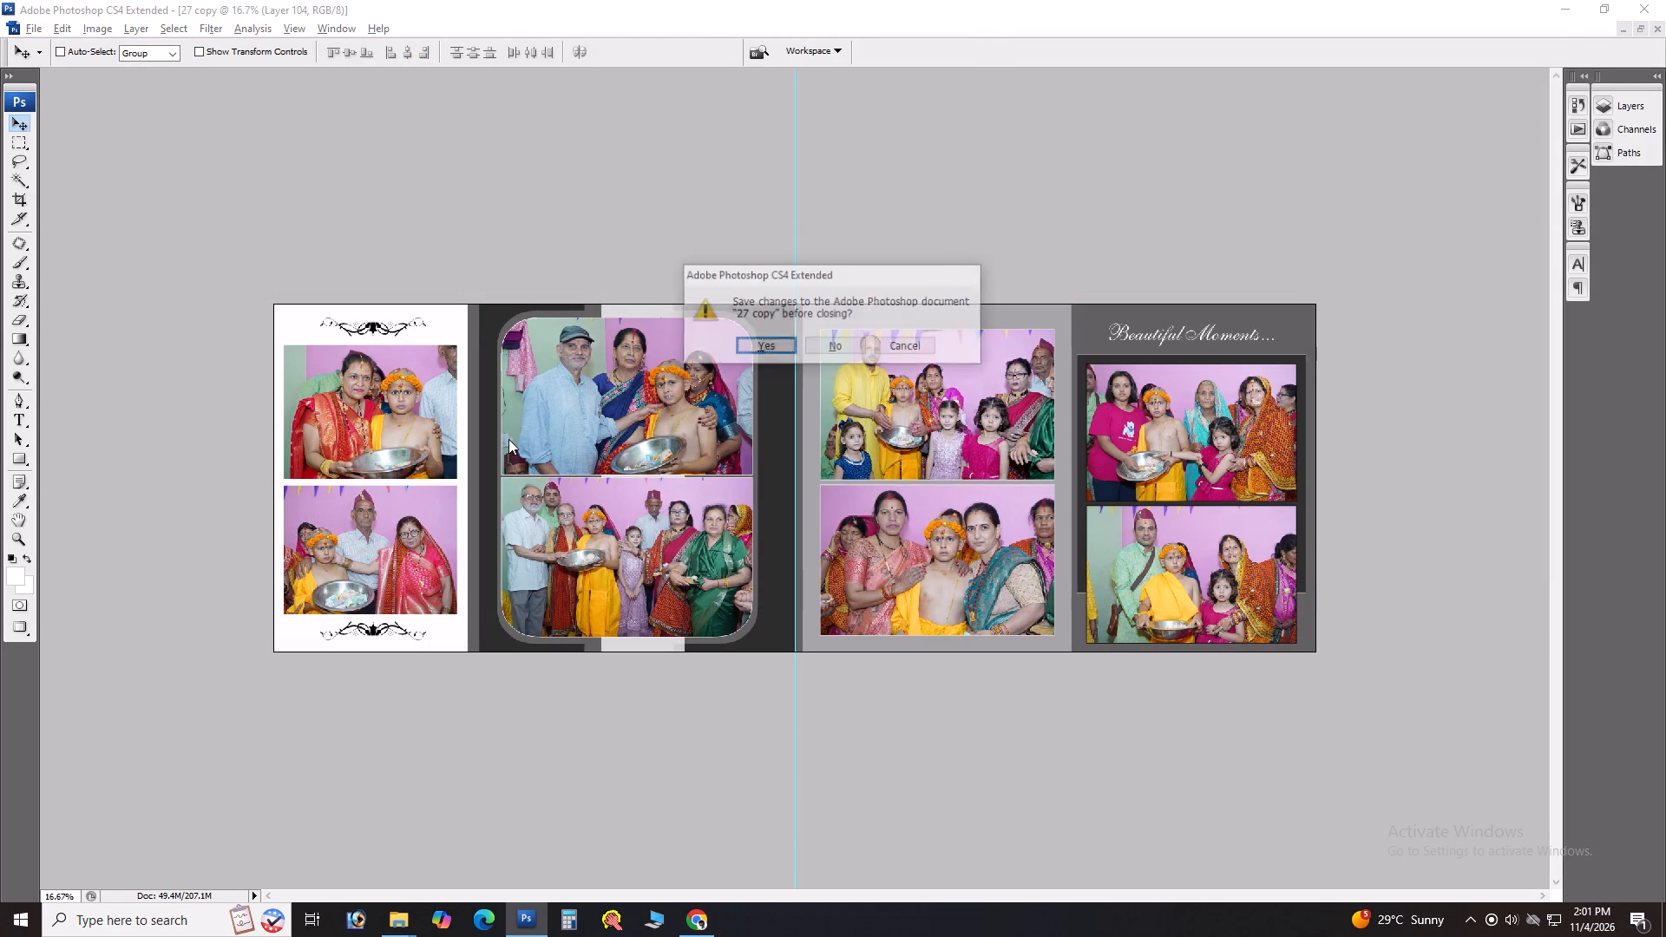
{"action": "key", "text": "Tab"}
{"action": "key", "text": "space"}
{"action": "key", "text": "ctrl+w"}
{"action": "key", "text": "Tab"}
{"action": "key", "text": "space"}
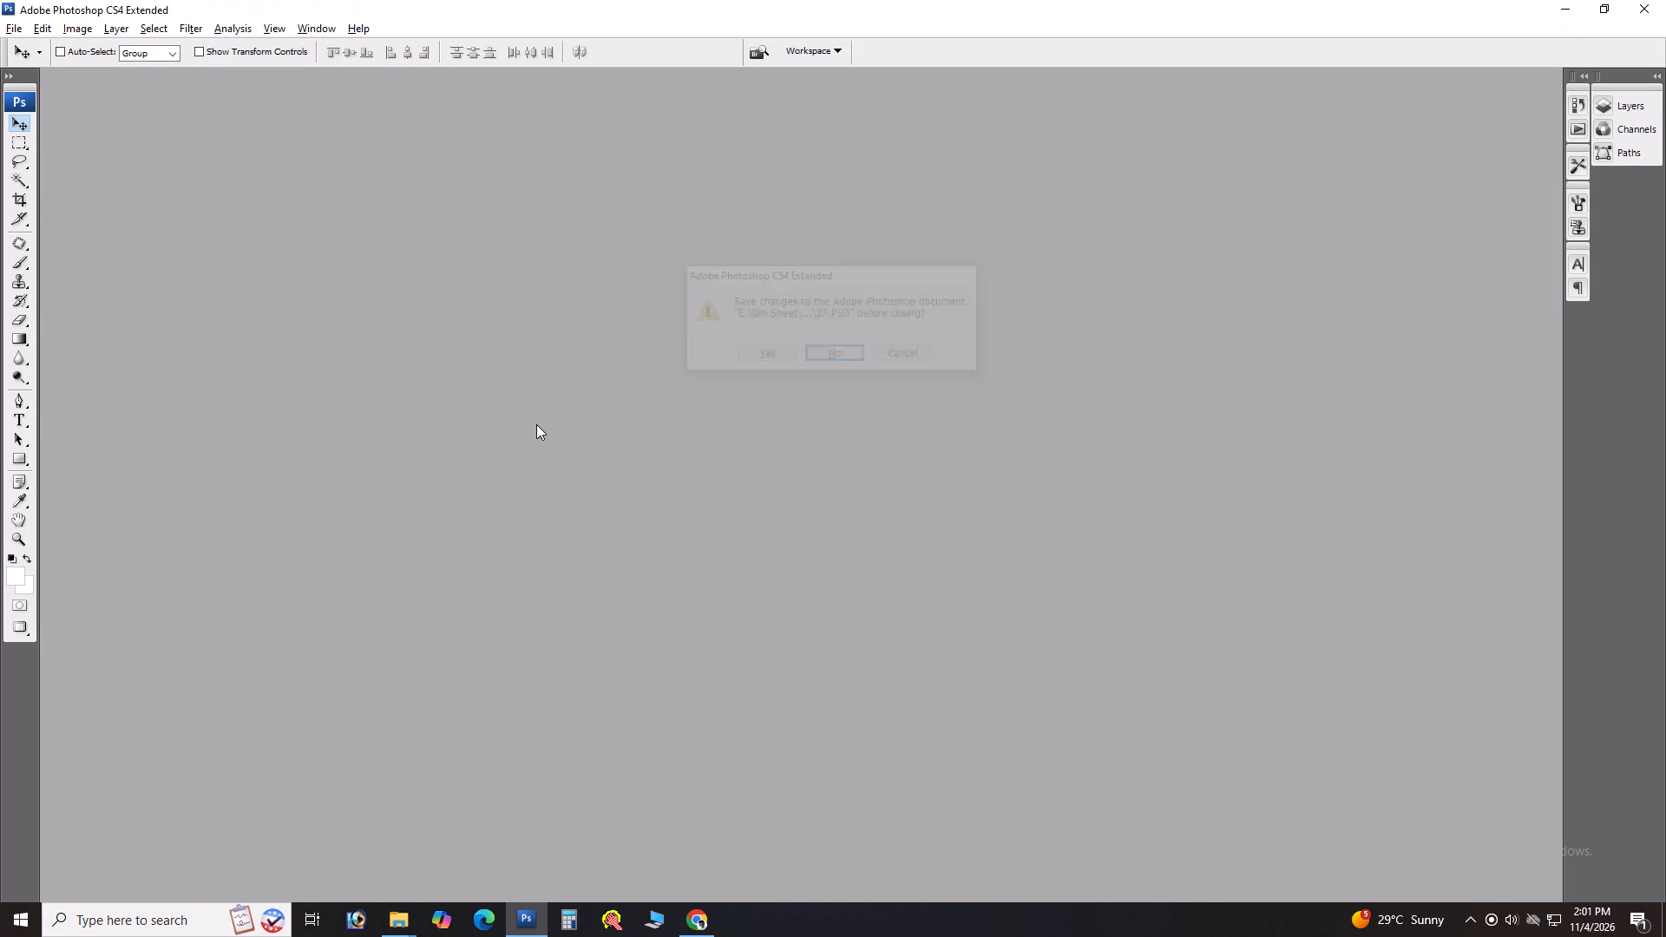
Move the used photo DSC00077 from folder 02 into its okiee subfolder.
{"action": "key", "text": "alt+Tab"}
{"action": "left_click_drag", "start_coordinate": [582, 265], "coordinate": [529, 311]}
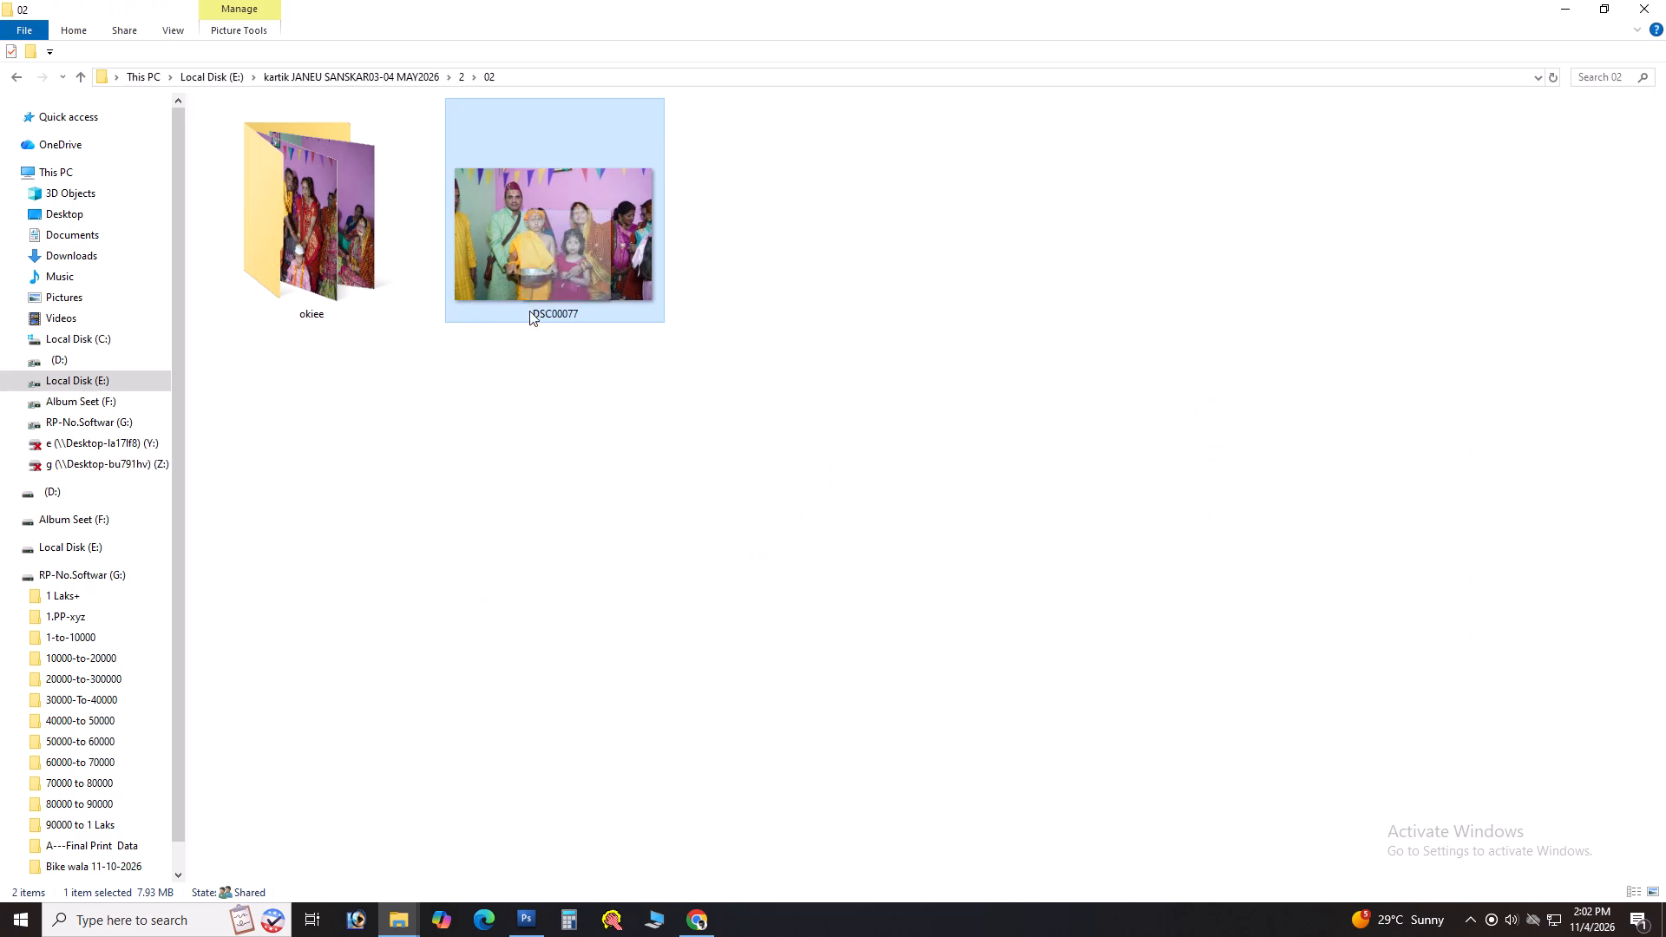
{"action": "left_click_drag", "start_coordinate": [529, 311], "coordinate": [252, 292]}
{"action": "left_click", "coordinate": [485, 394]}
Look in folders 03 and New folder4 for photos not yet used, and close the folder window.
{"action": "key", "text": "BackSpace"}
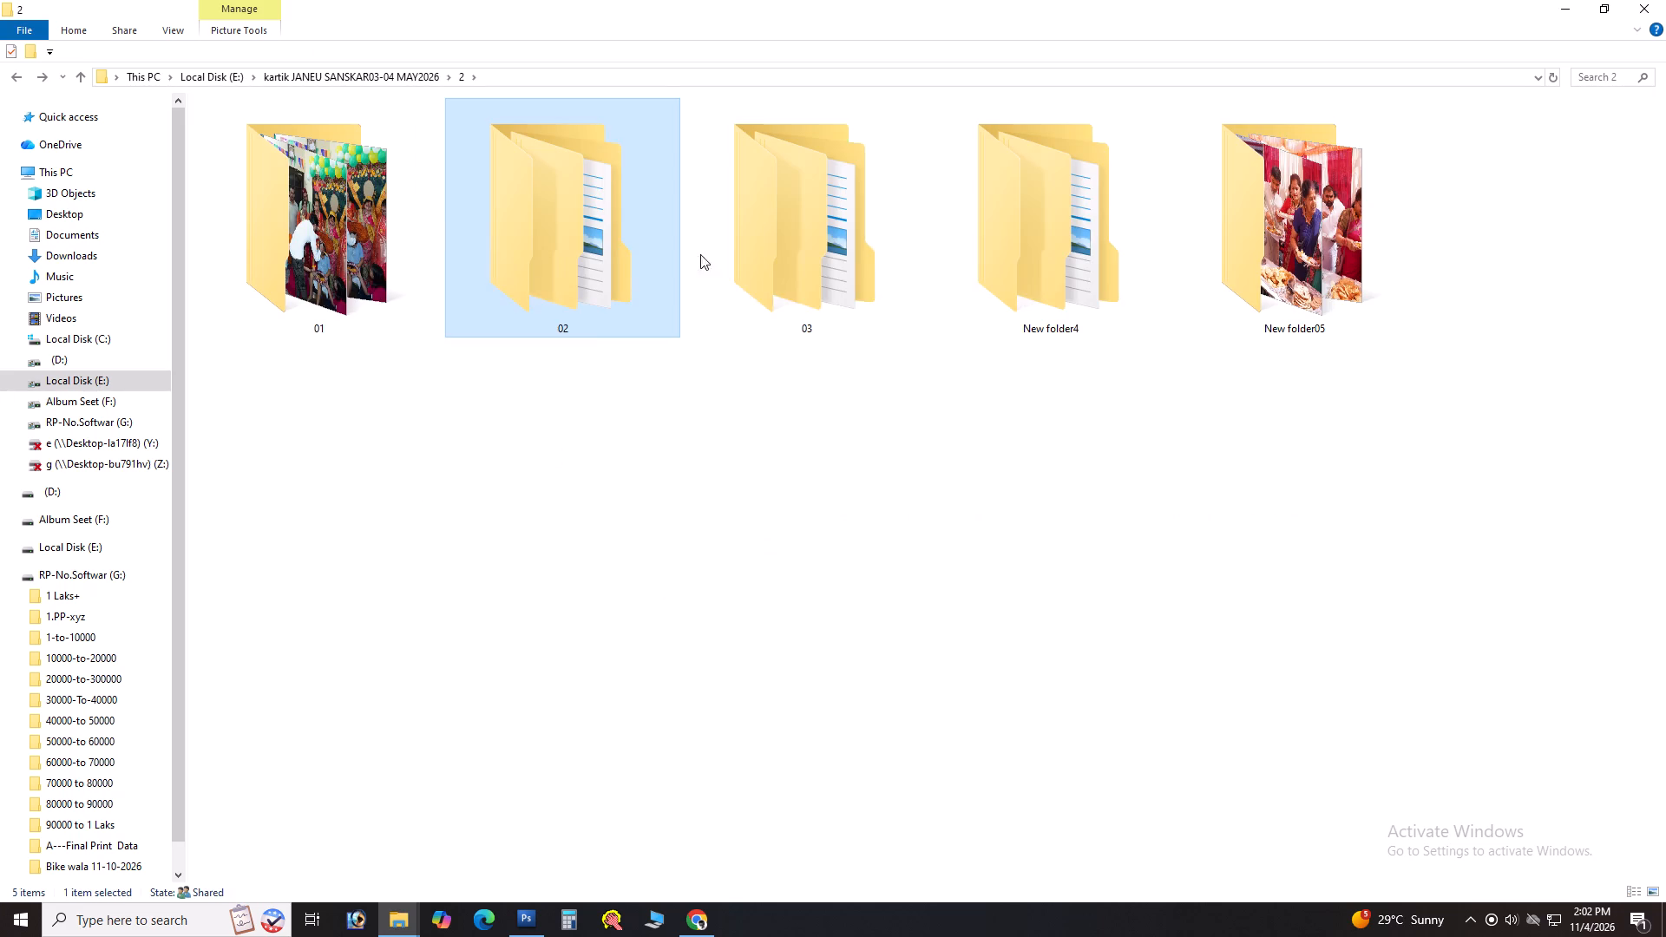
{"action": "double_click", "coordinate": [720, 246]}
{"action": "left_click", "coordinate": [720, 246]}
{"action": "key", "text": "BackSpace"}
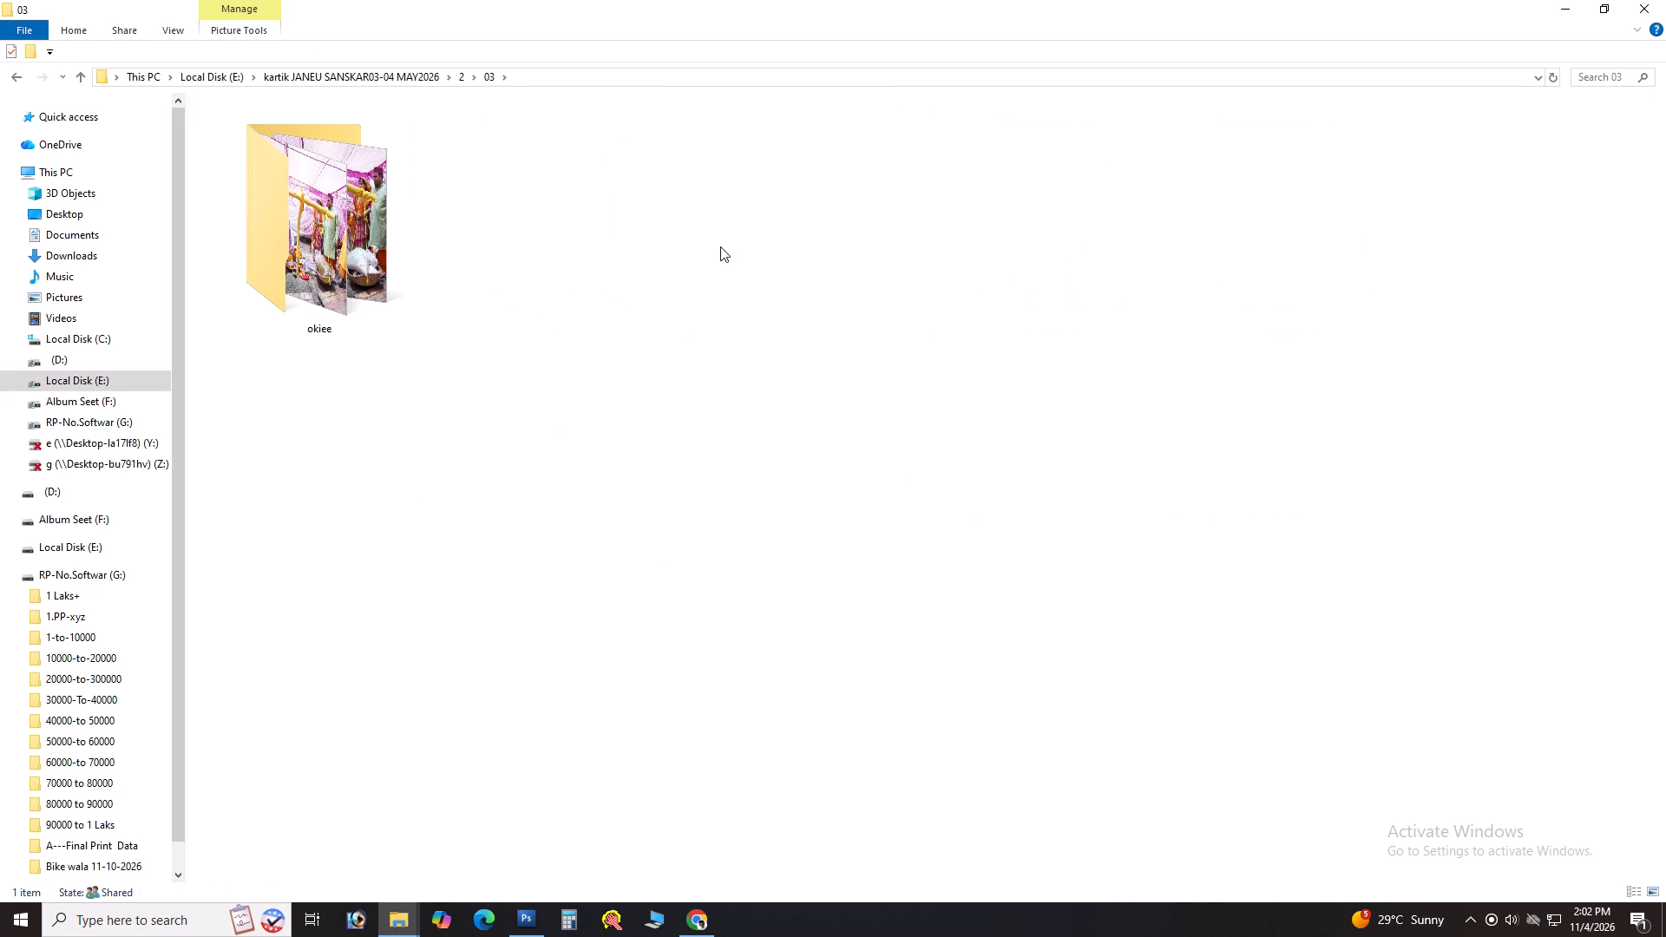
{"action": "key", "text": "Right"}
{"action": "key", "text": "Return"}
{"action": "left_click", "coordinate": [813, 484]}
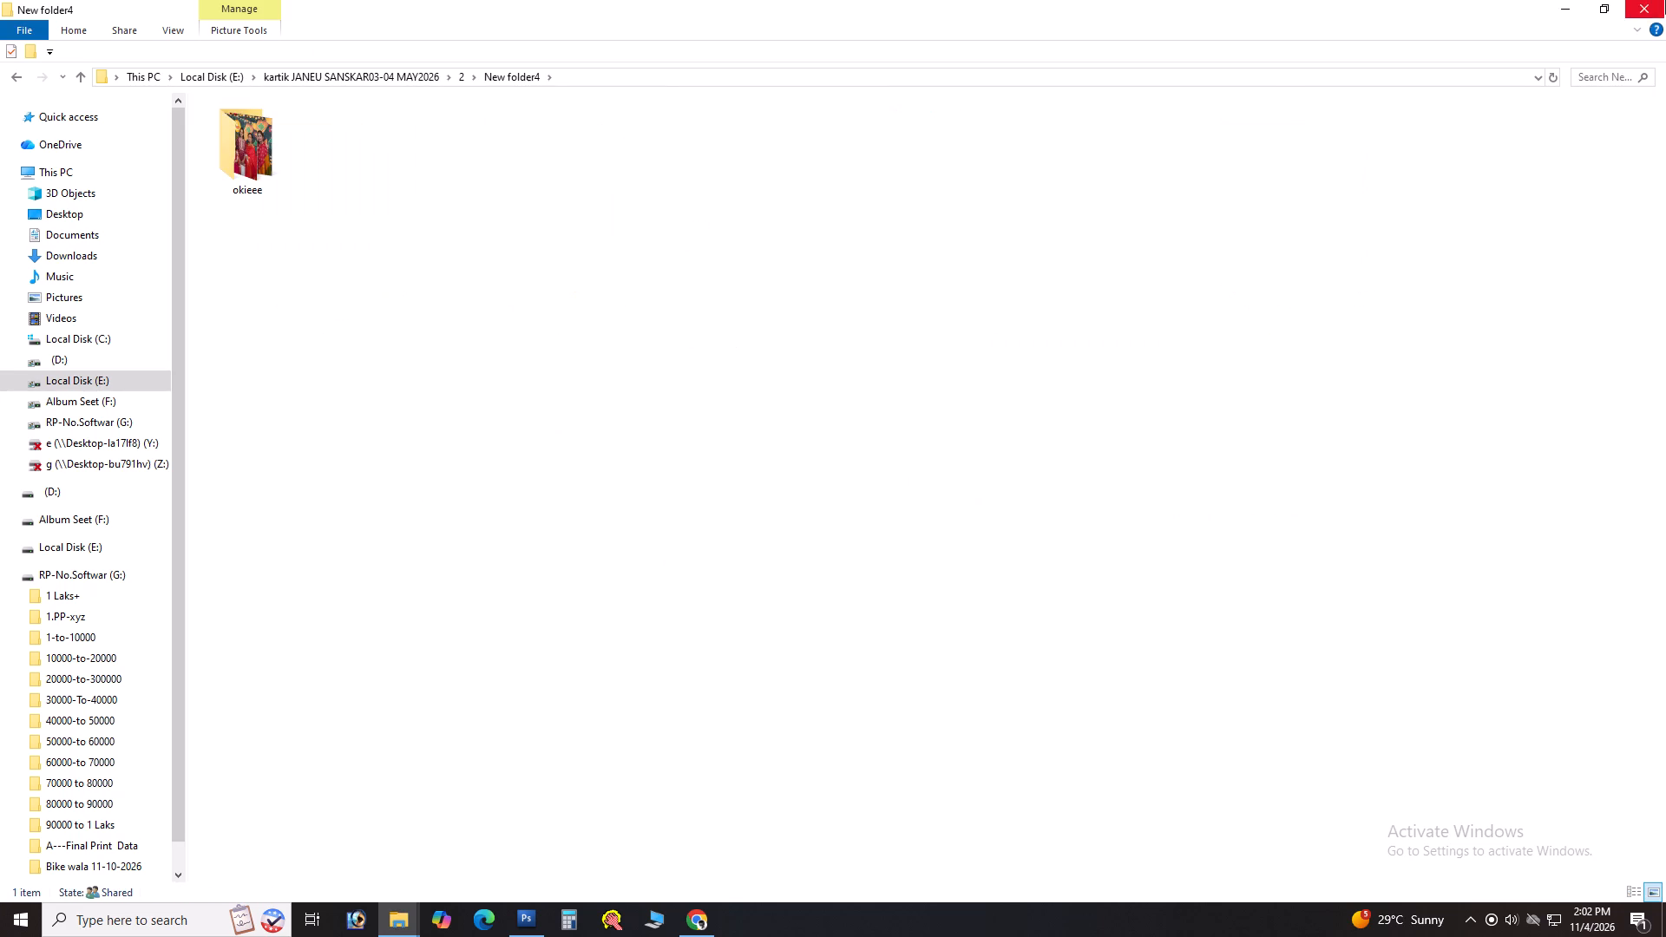
{"action": "left_click", "coordinate": [1665, 0]}
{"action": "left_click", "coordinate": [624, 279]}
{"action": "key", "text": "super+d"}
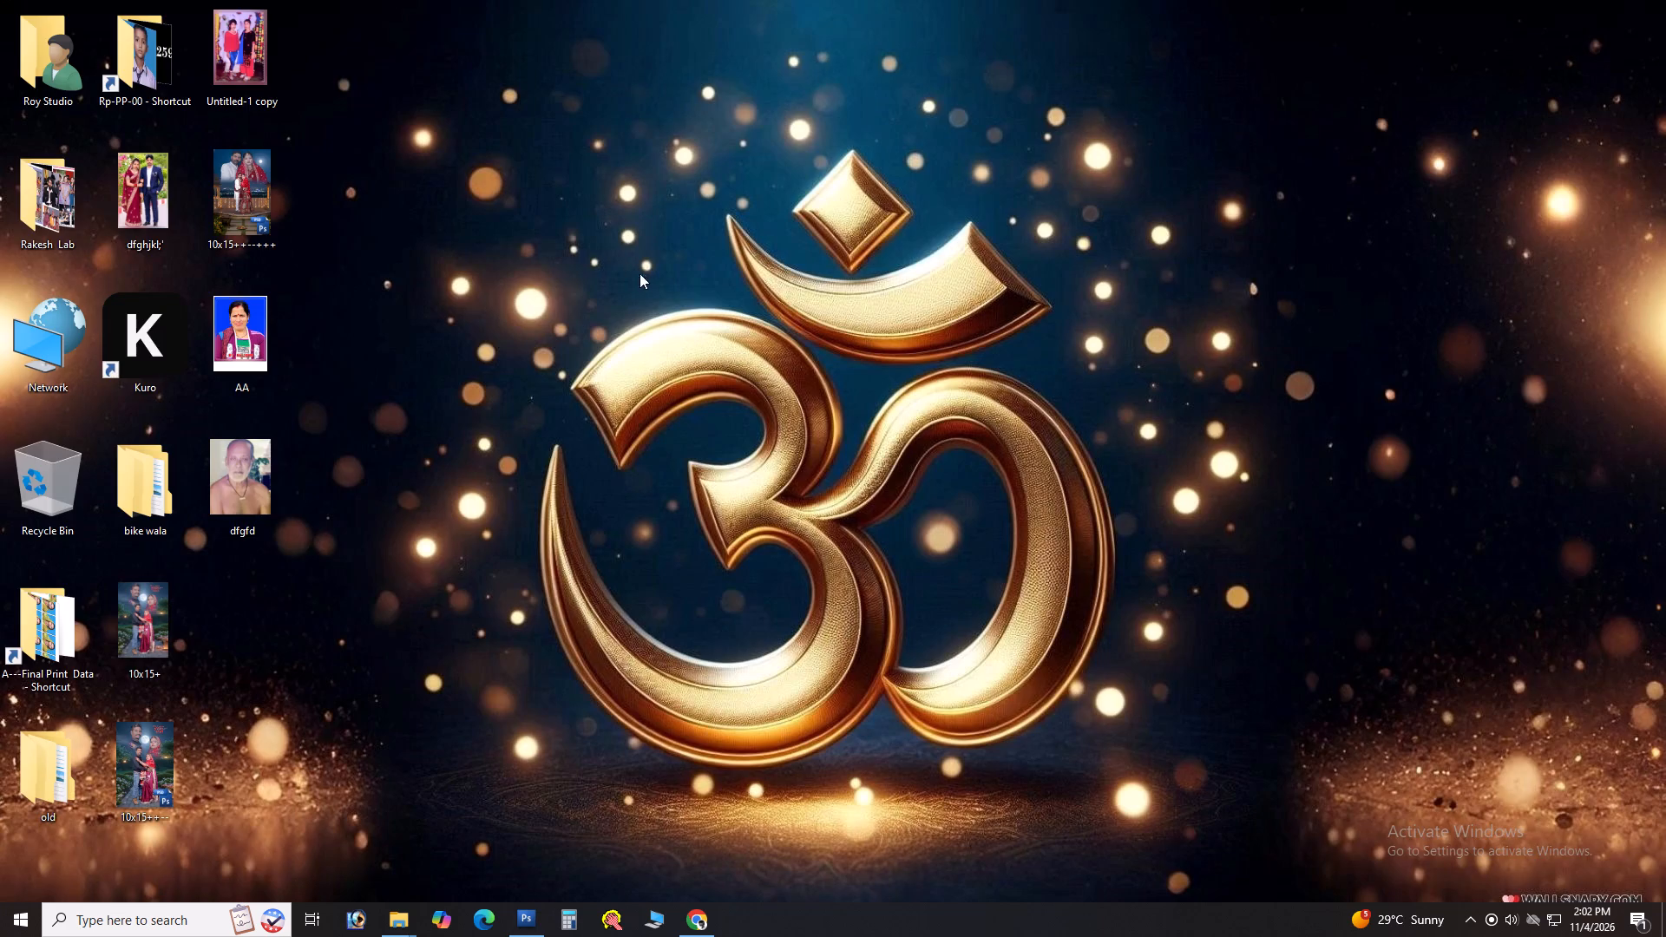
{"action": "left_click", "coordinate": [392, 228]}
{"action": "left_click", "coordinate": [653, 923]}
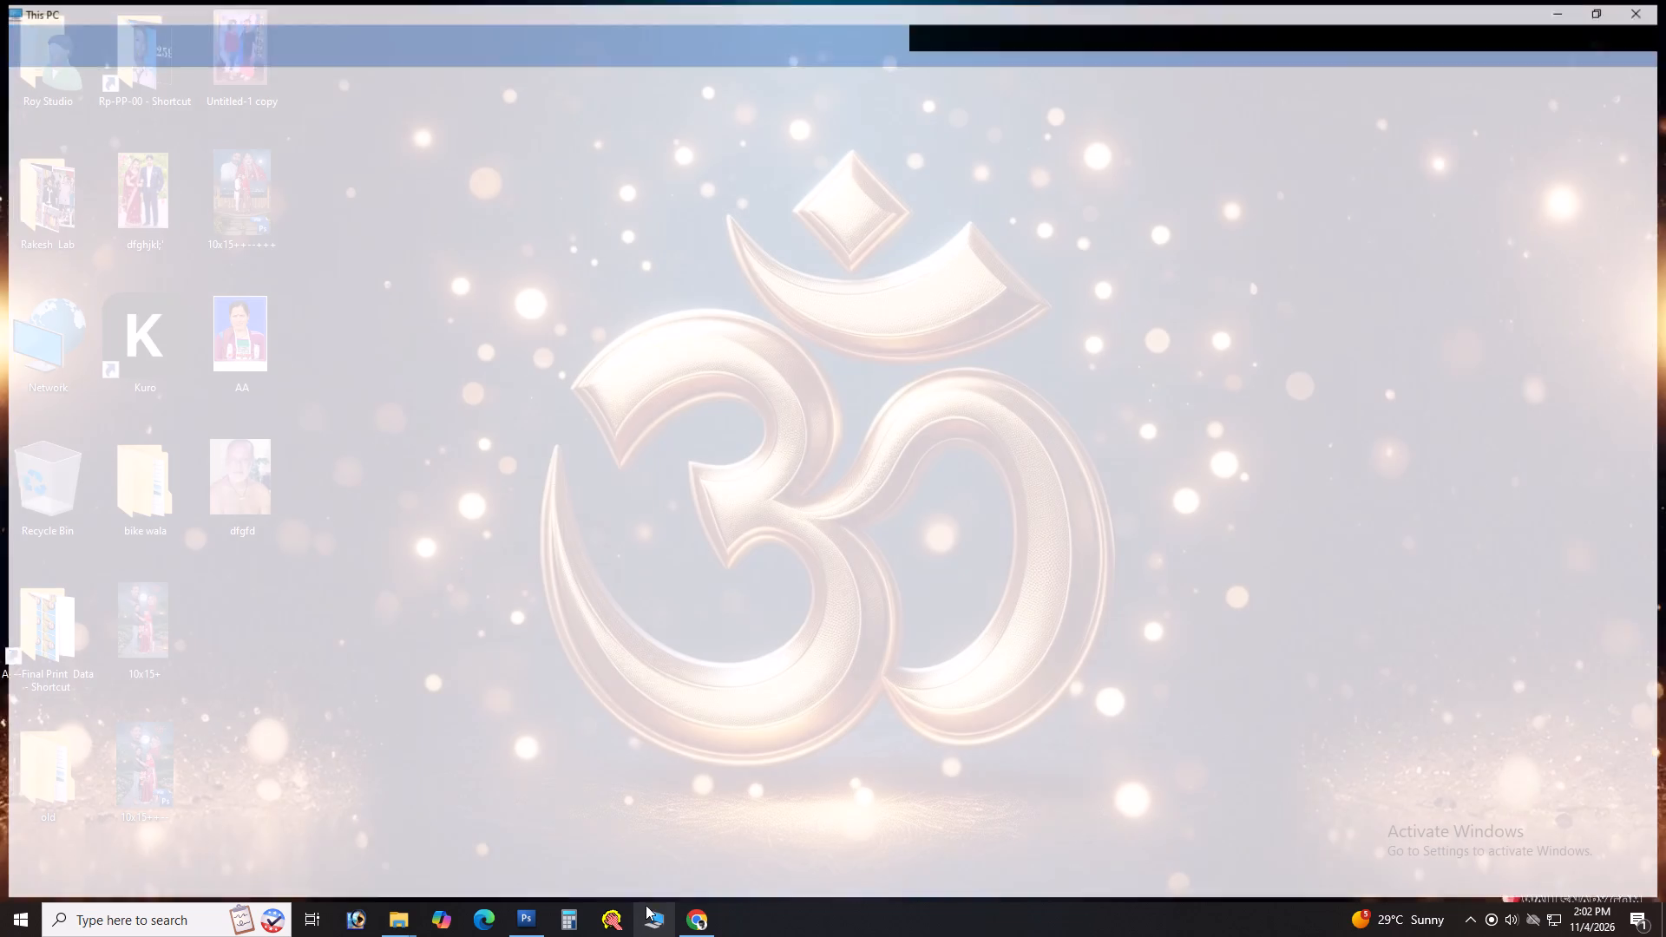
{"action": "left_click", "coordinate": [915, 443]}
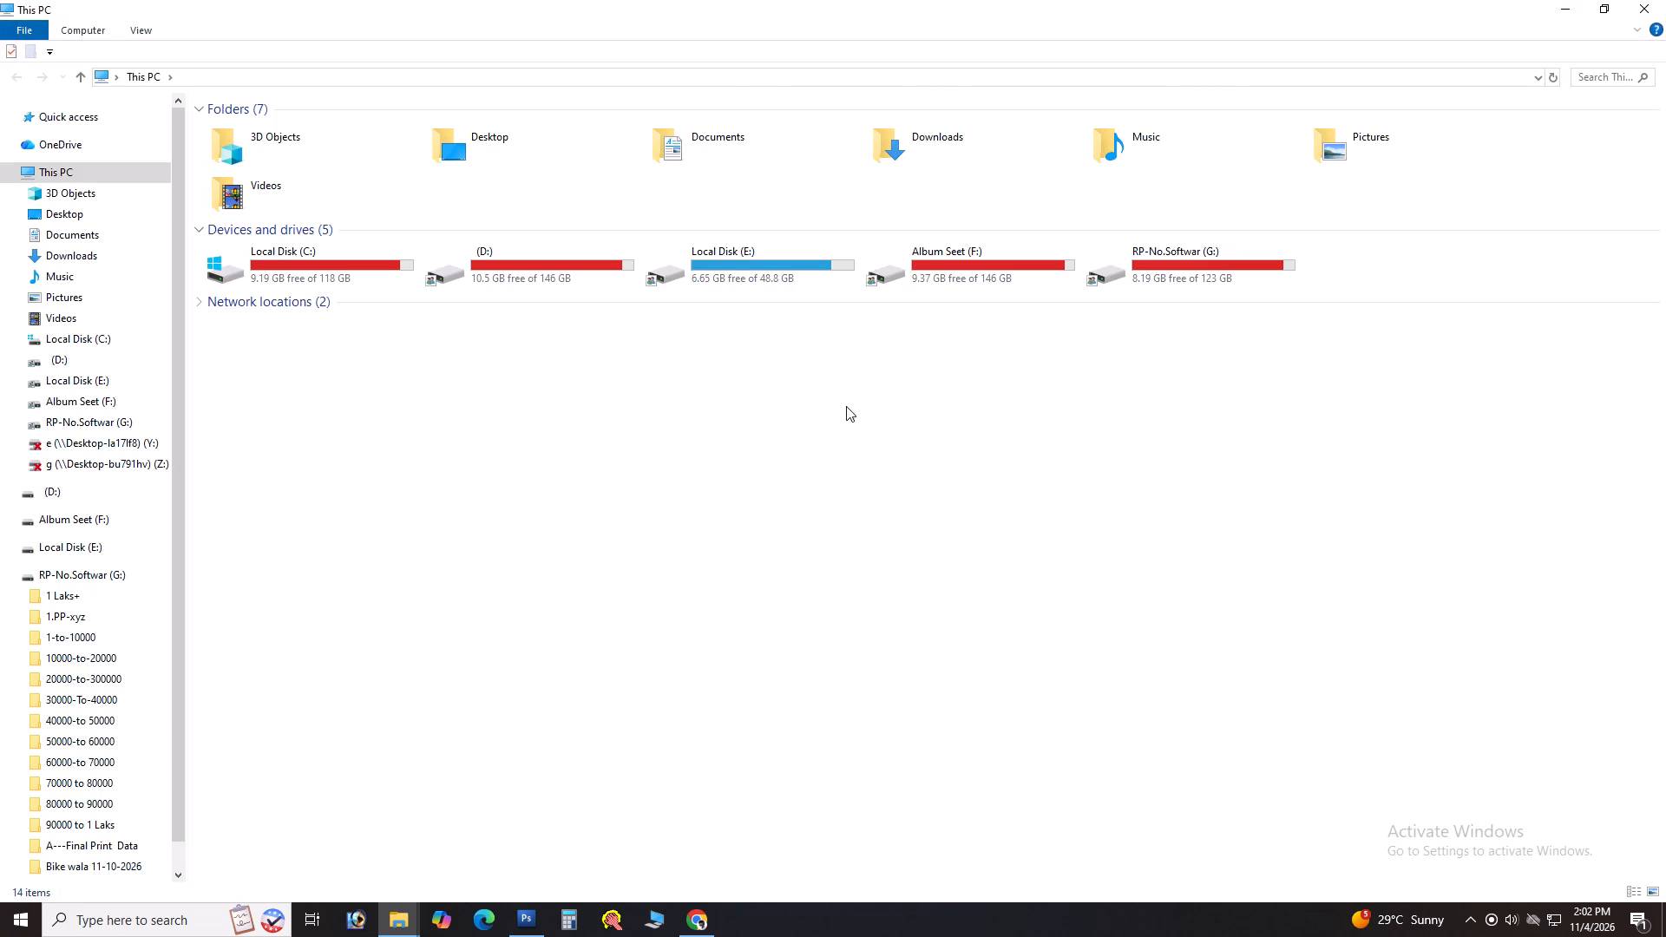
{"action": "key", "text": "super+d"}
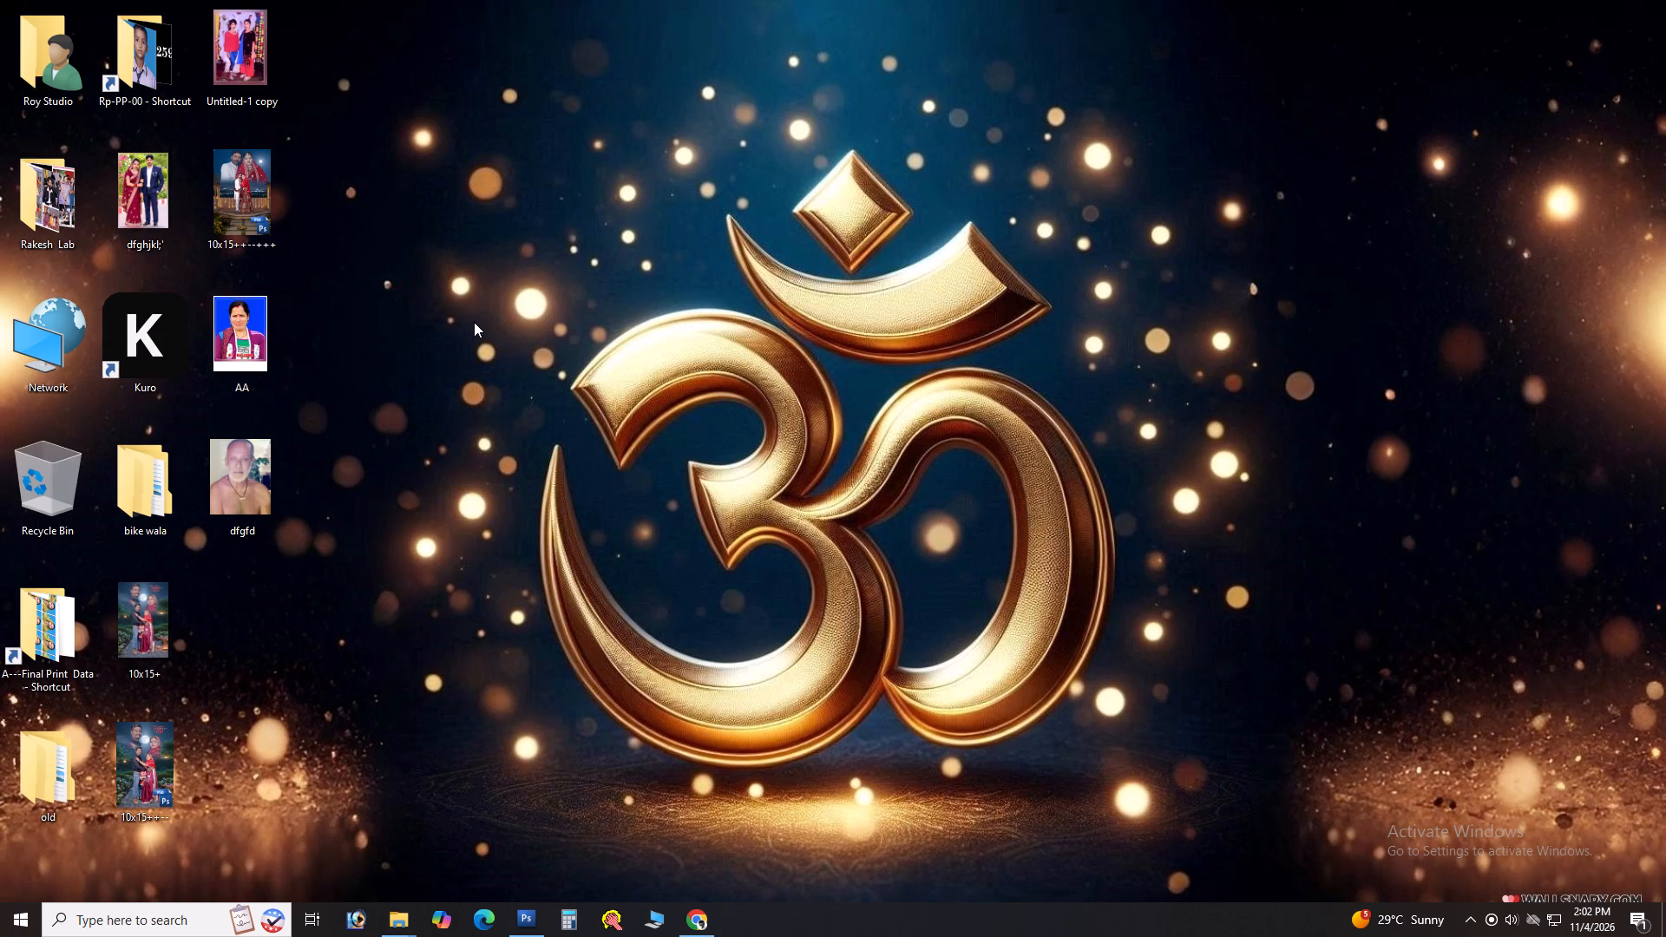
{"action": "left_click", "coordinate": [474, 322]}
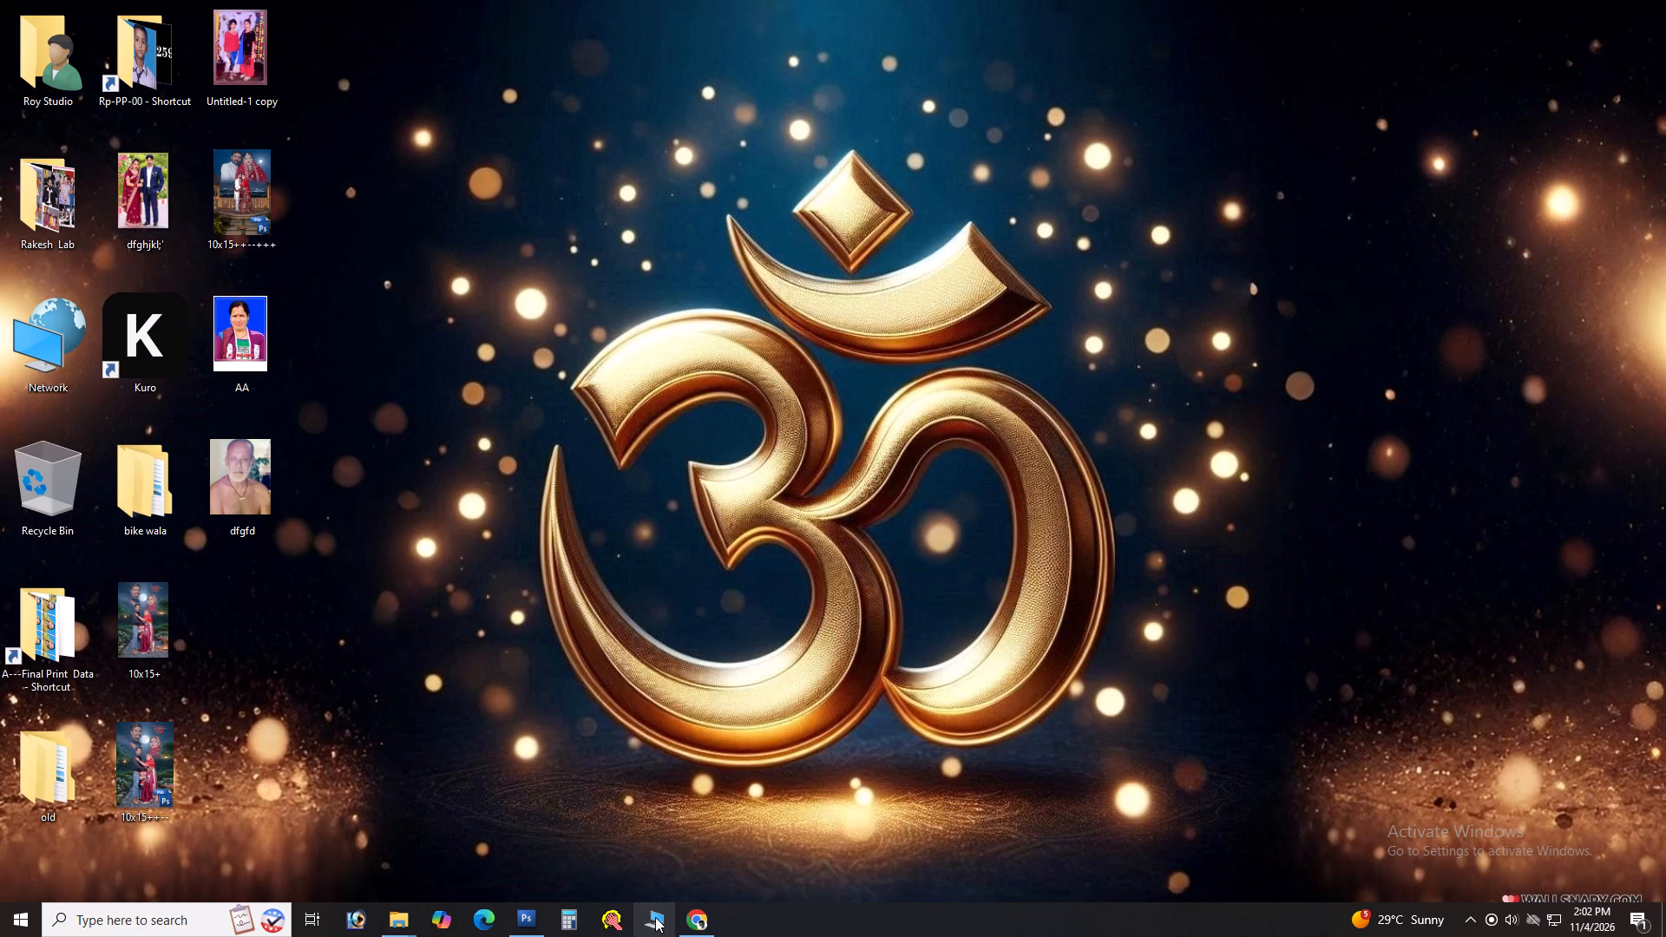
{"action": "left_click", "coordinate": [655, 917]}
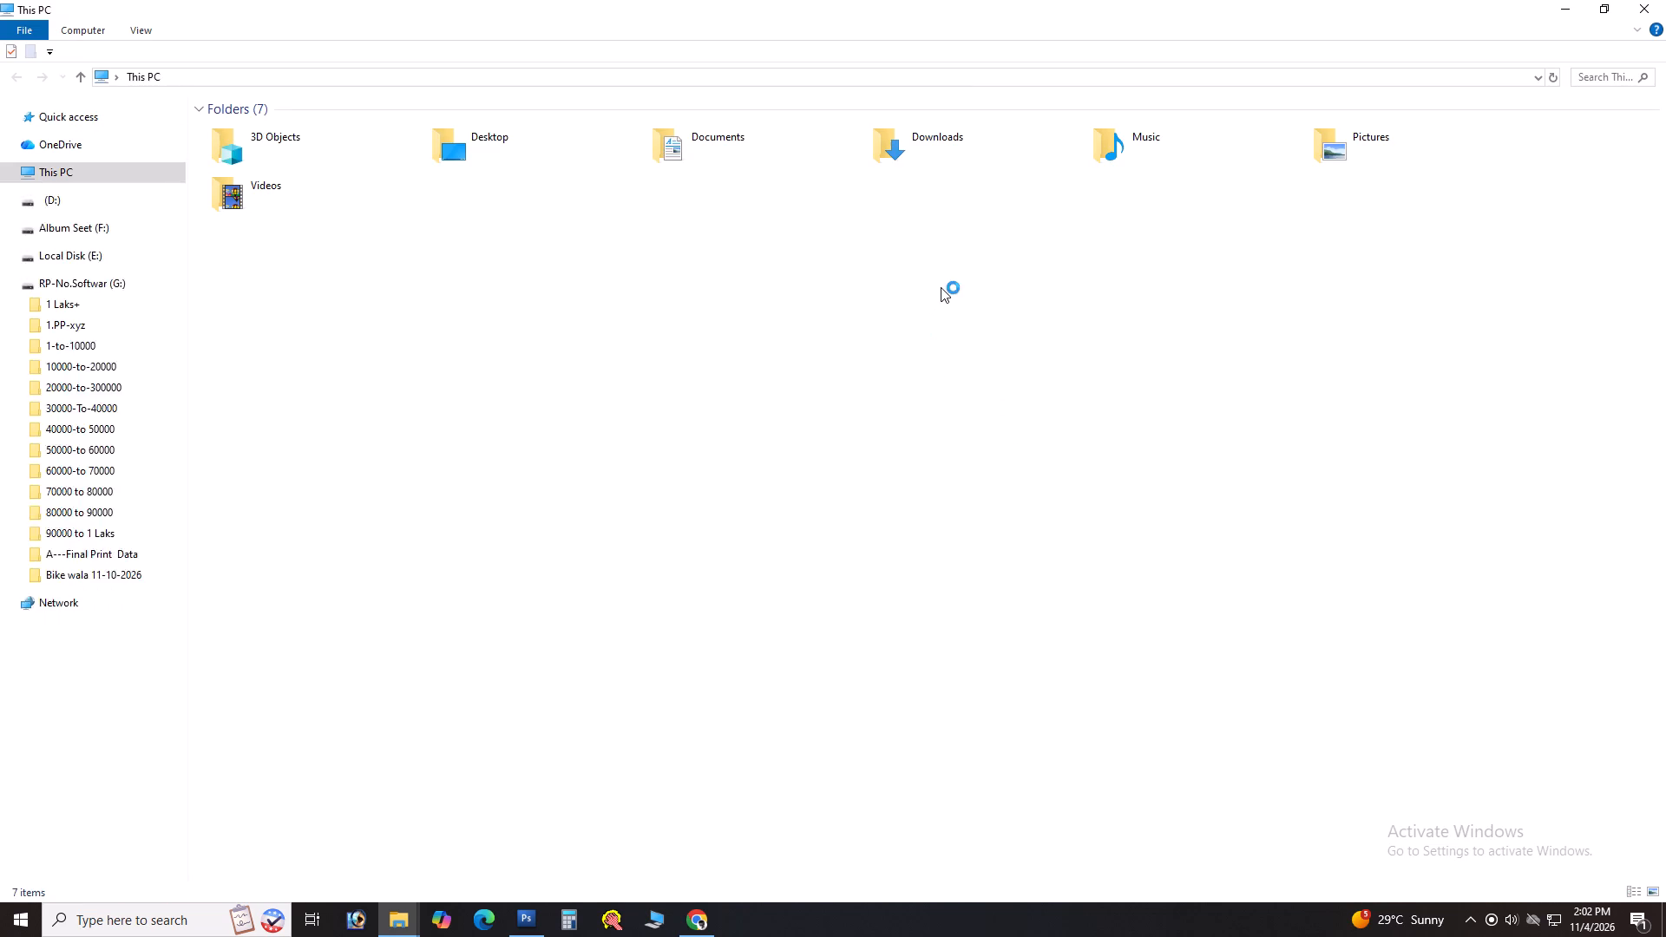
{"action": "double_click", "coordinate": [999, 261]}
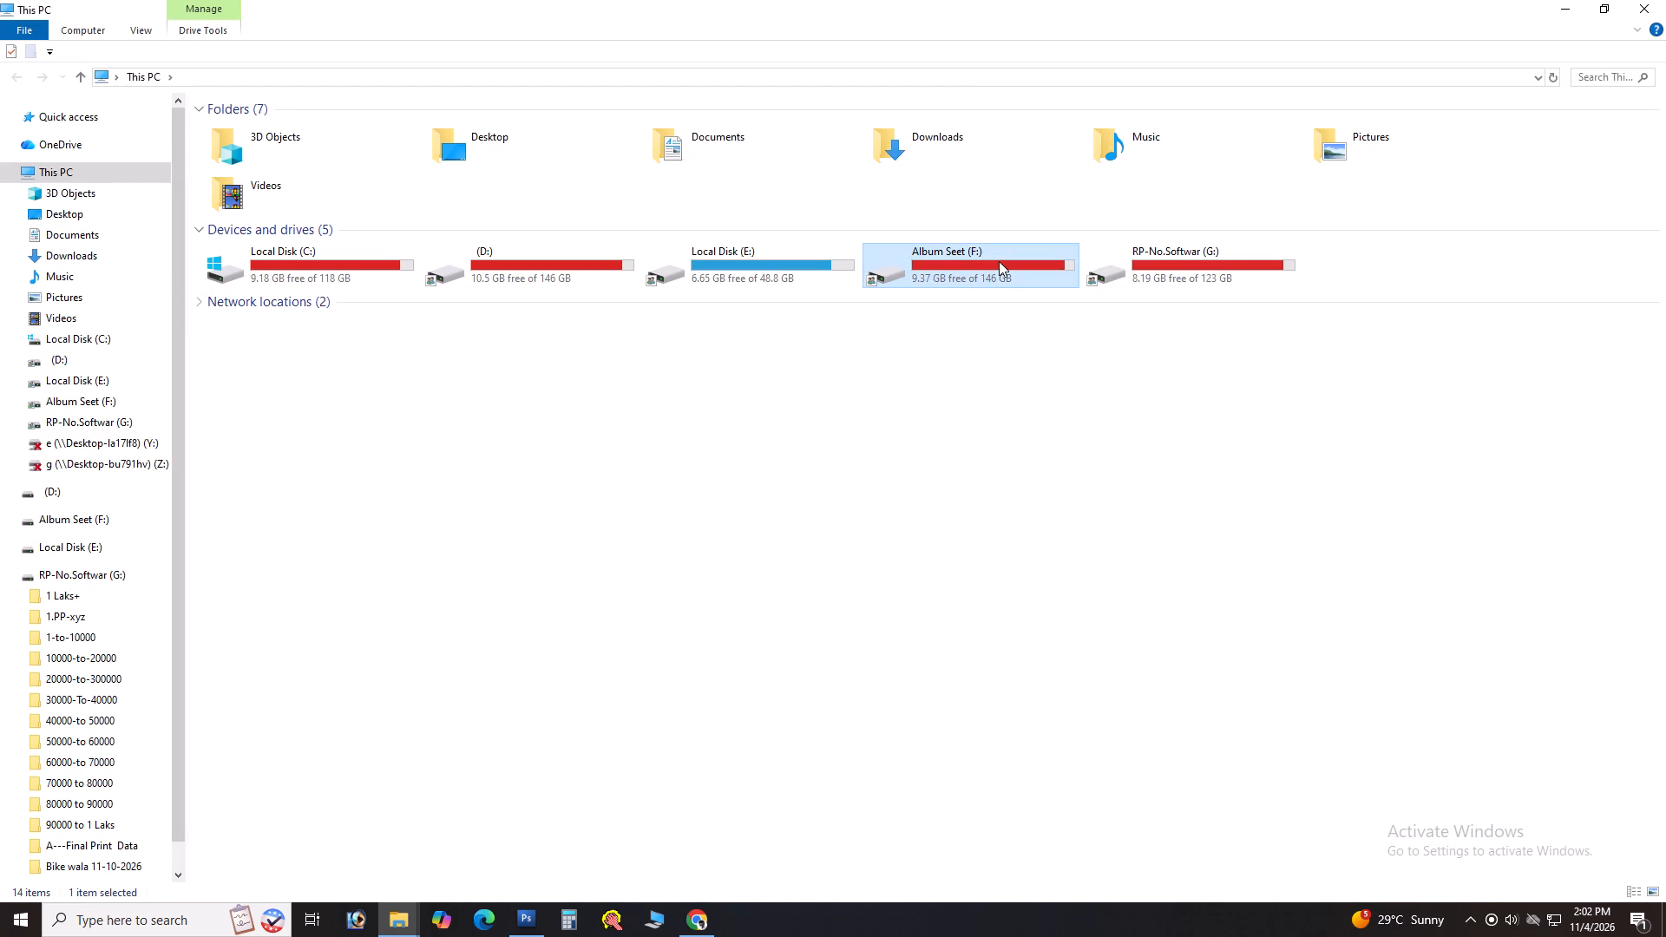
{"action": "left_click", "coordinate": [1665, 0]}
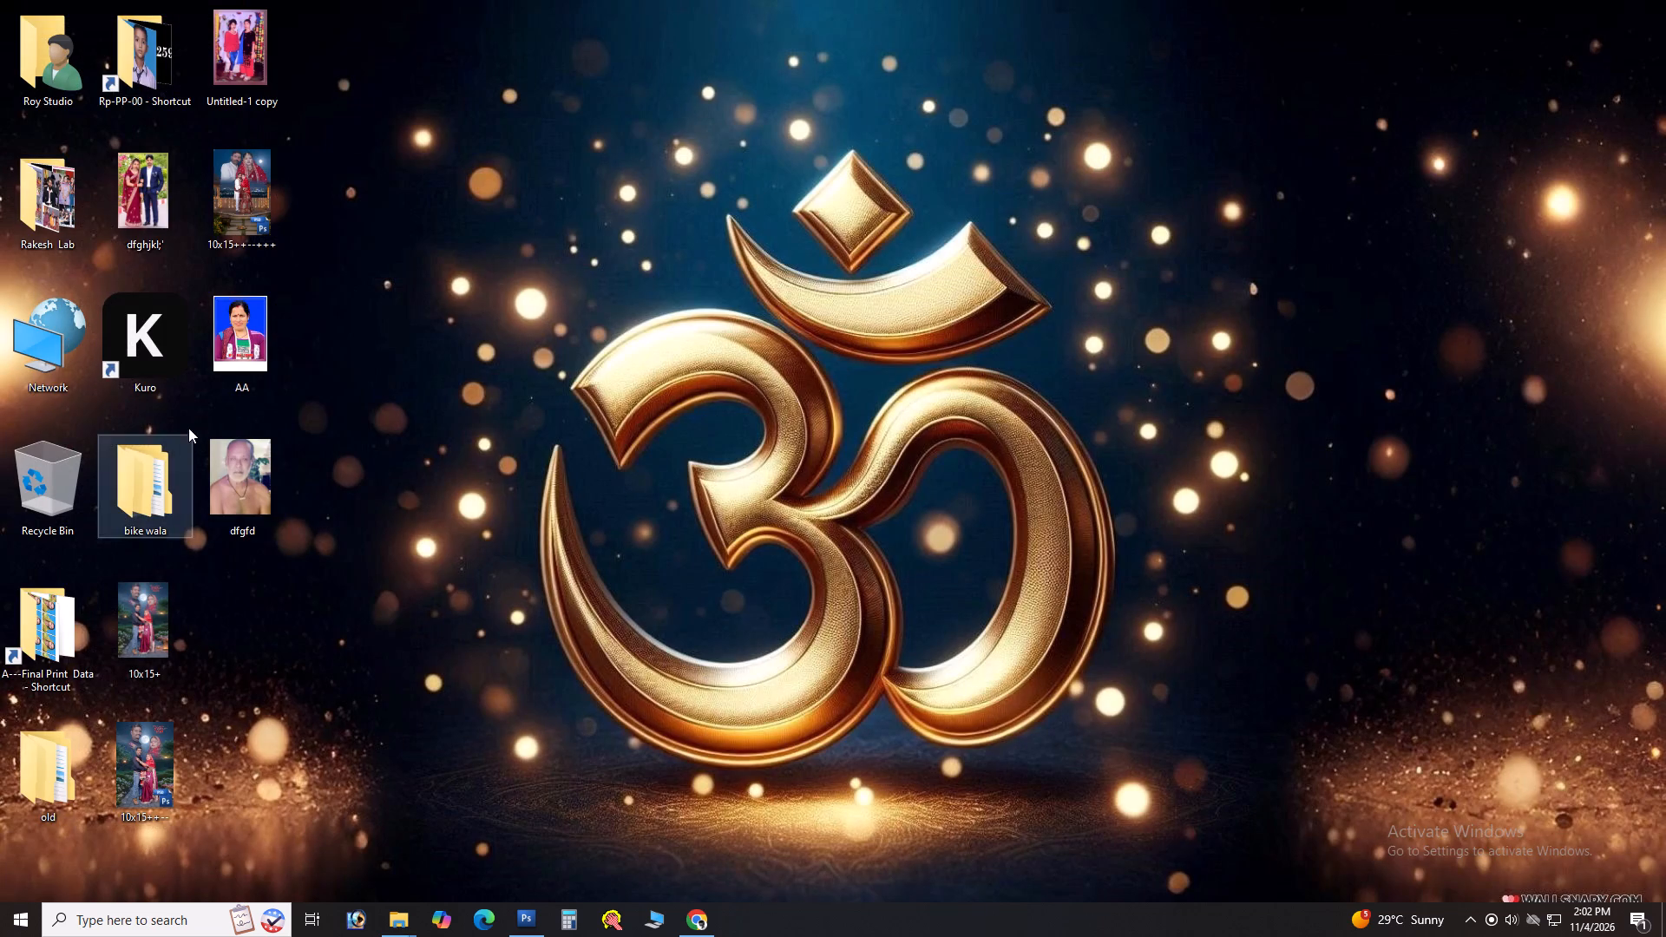
In the 0000111 folder of A---Final Print Data, rename the yellow spread file 01 as 00.
{"action": "key", "text": "a"}
{"action": "key", "text": "Return"}
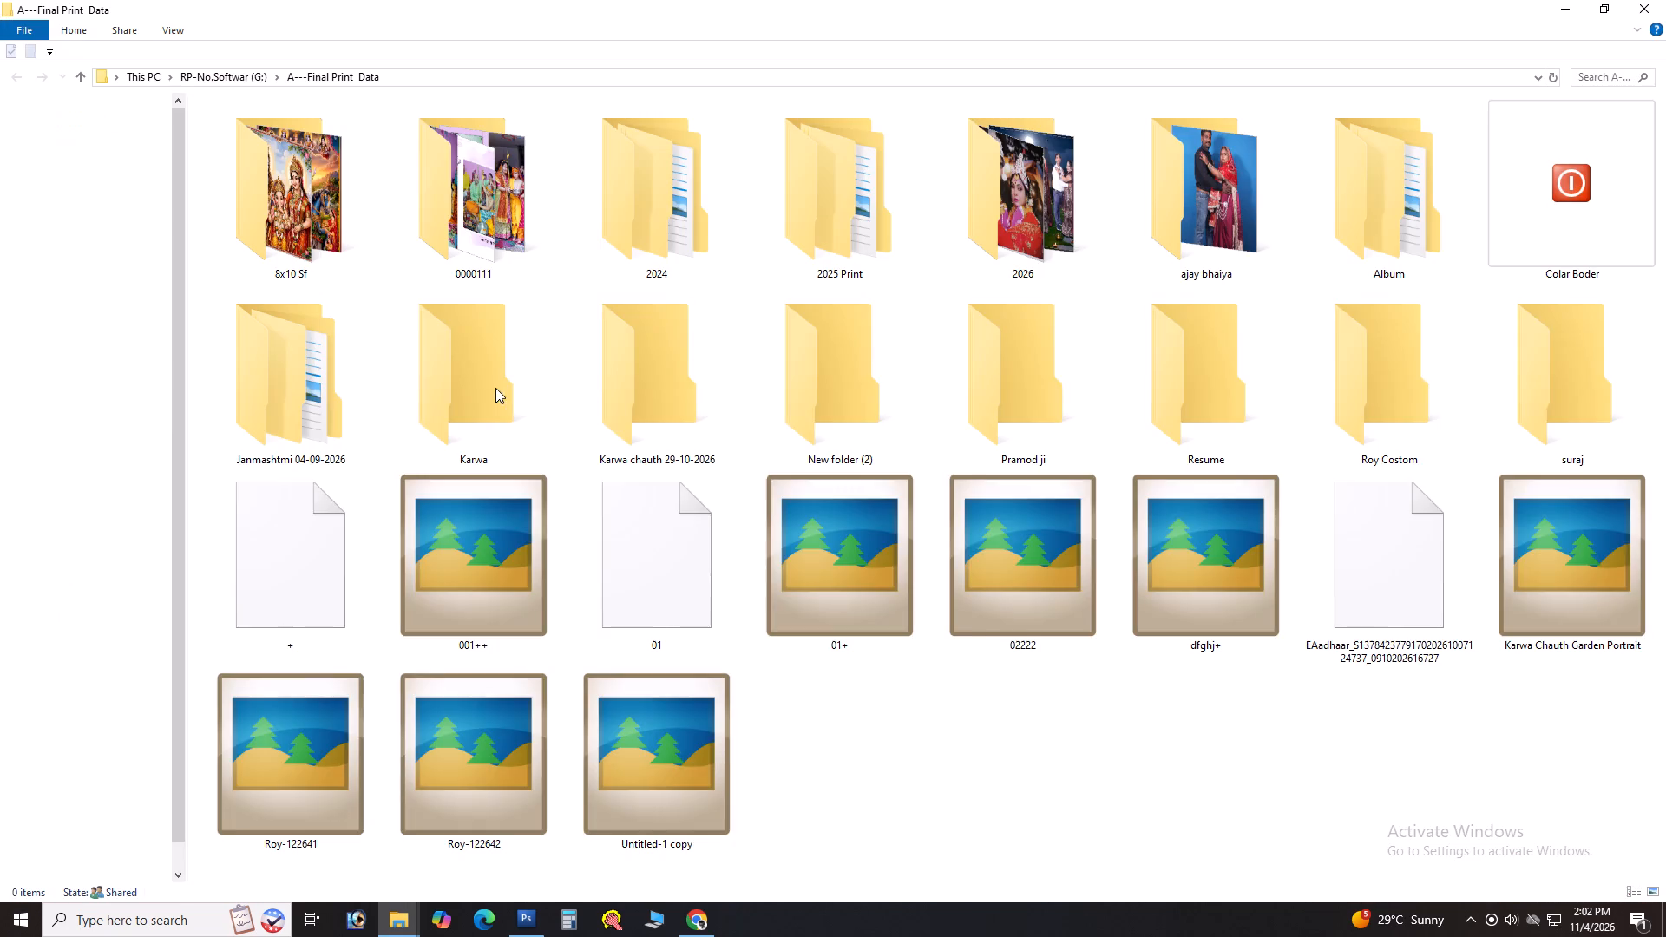
{"action": "double_click", "coordinate": [541, 233]}
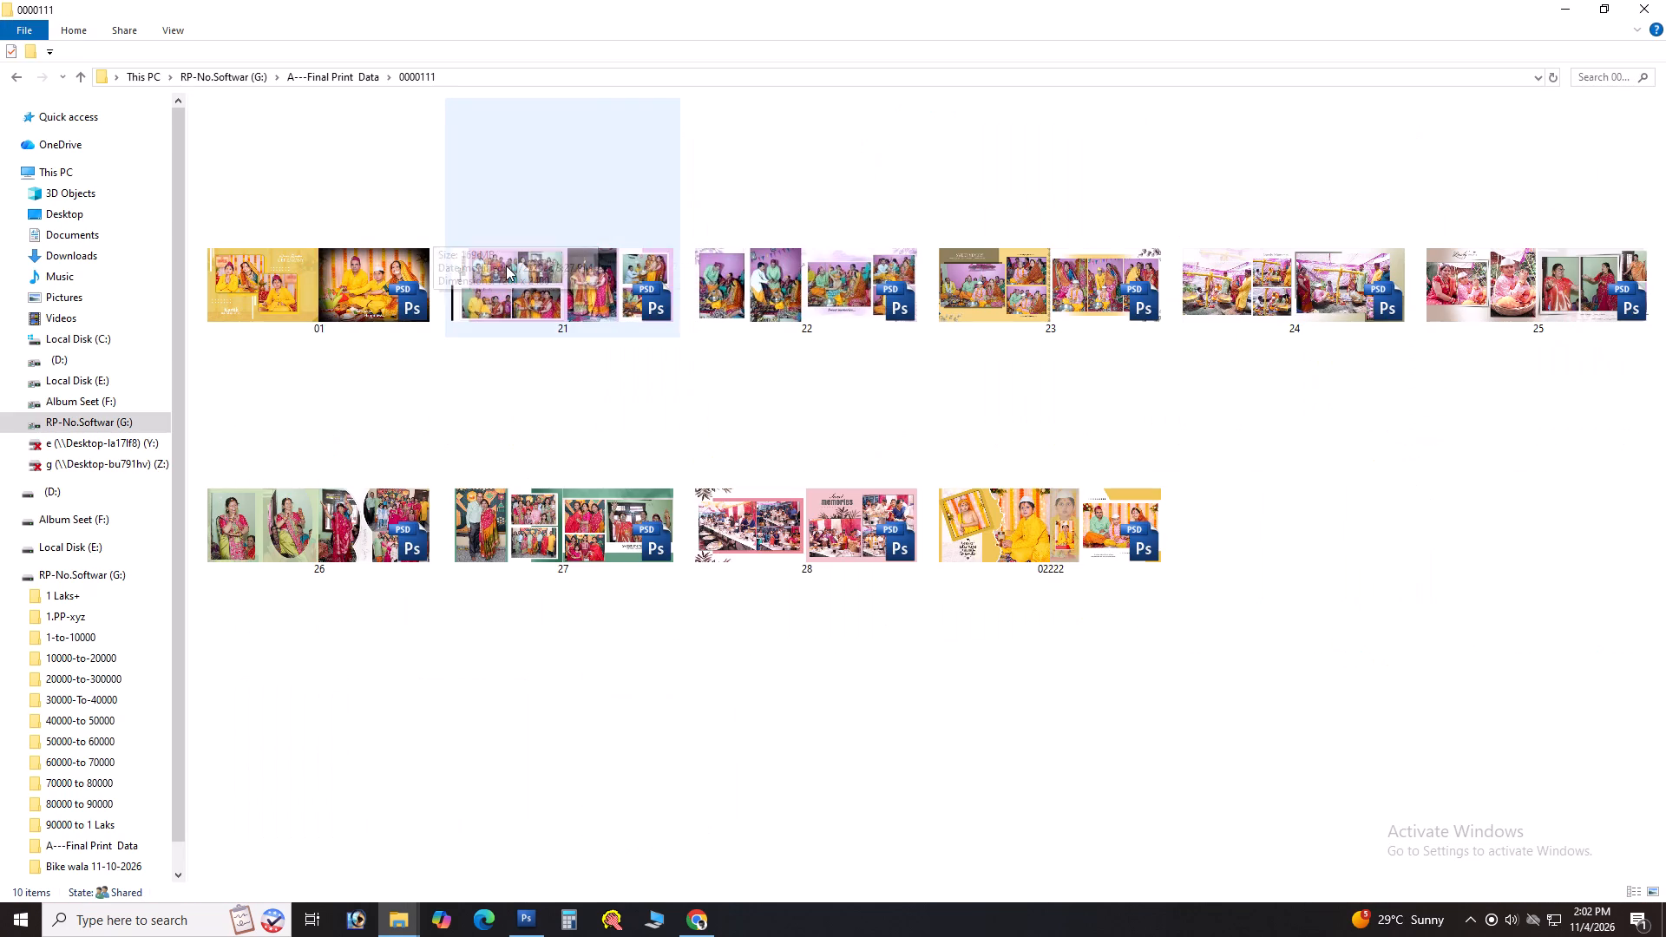
{"action": "left_click", "coordinate": [506, 265]}
{"action": "key", "text": "F2"}
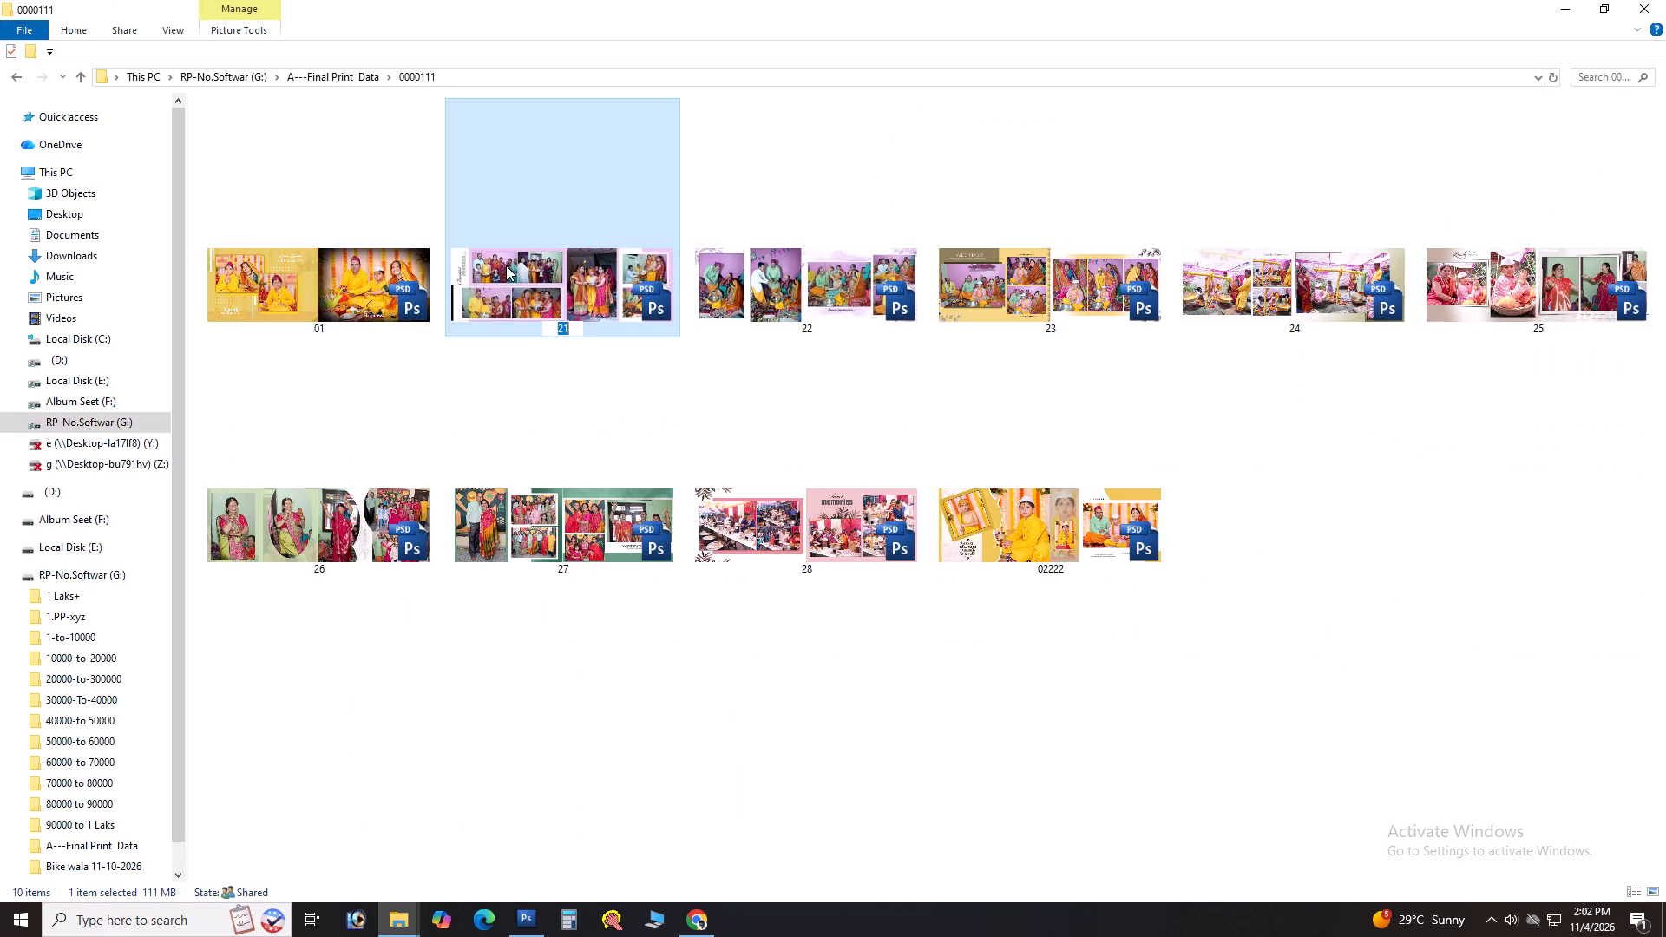
{"action": "key", "text": "Return"}
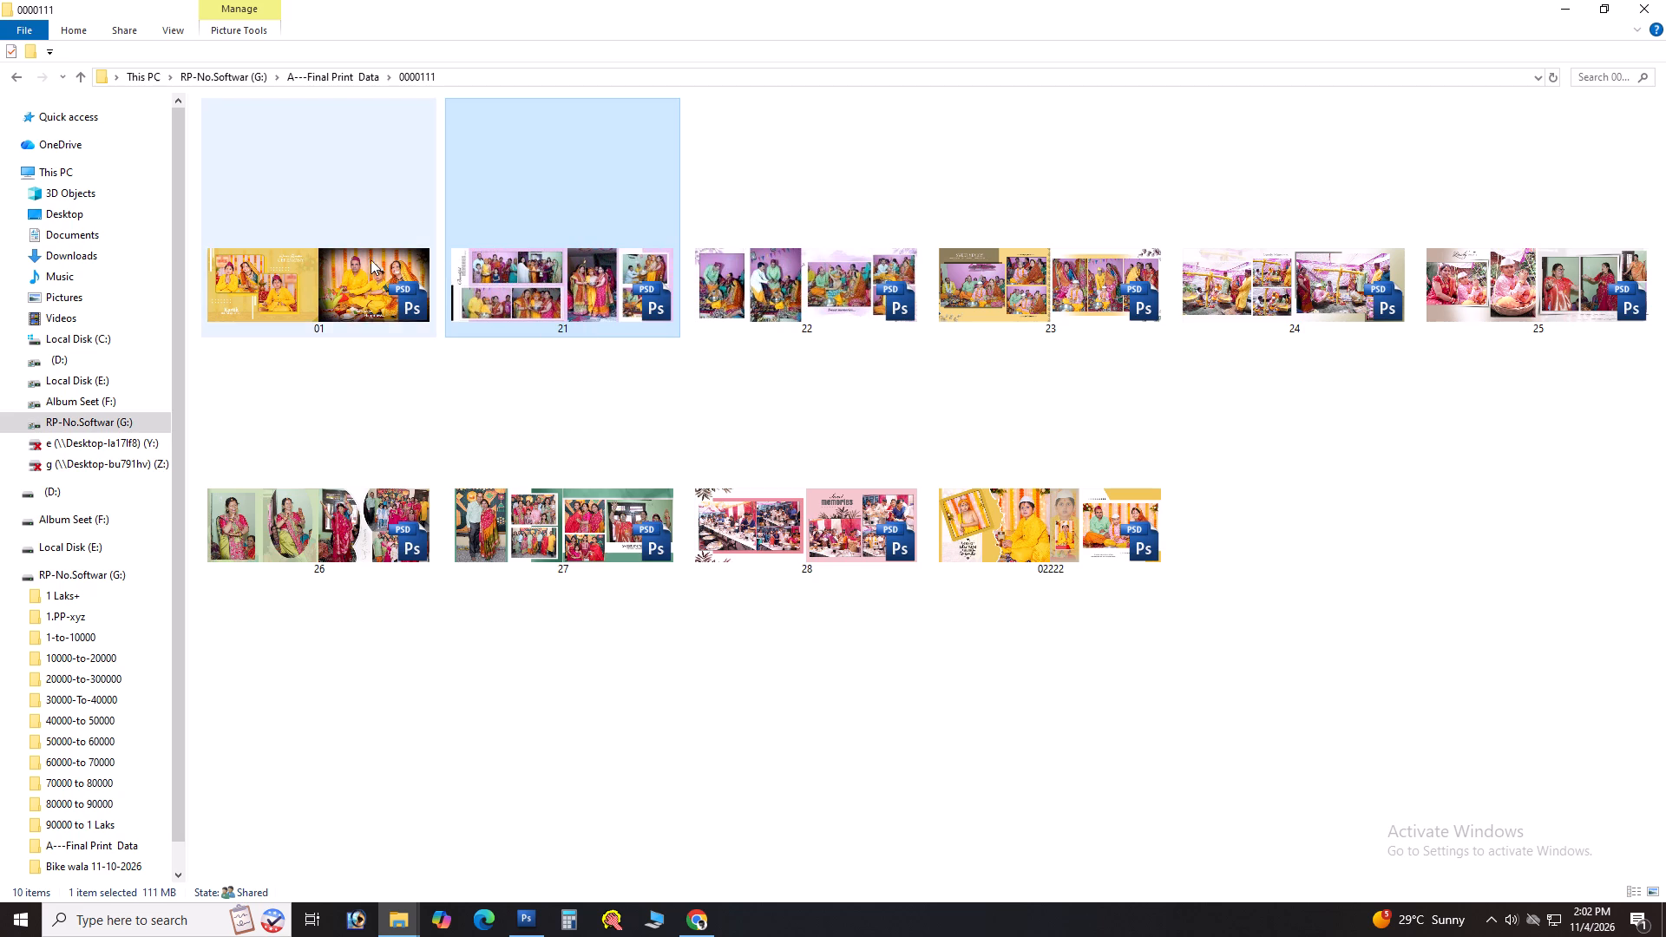
{"action": "left_click", "coordinate": [367, 259]}
{"action": "left_click", "coordinate": [508, 278]}
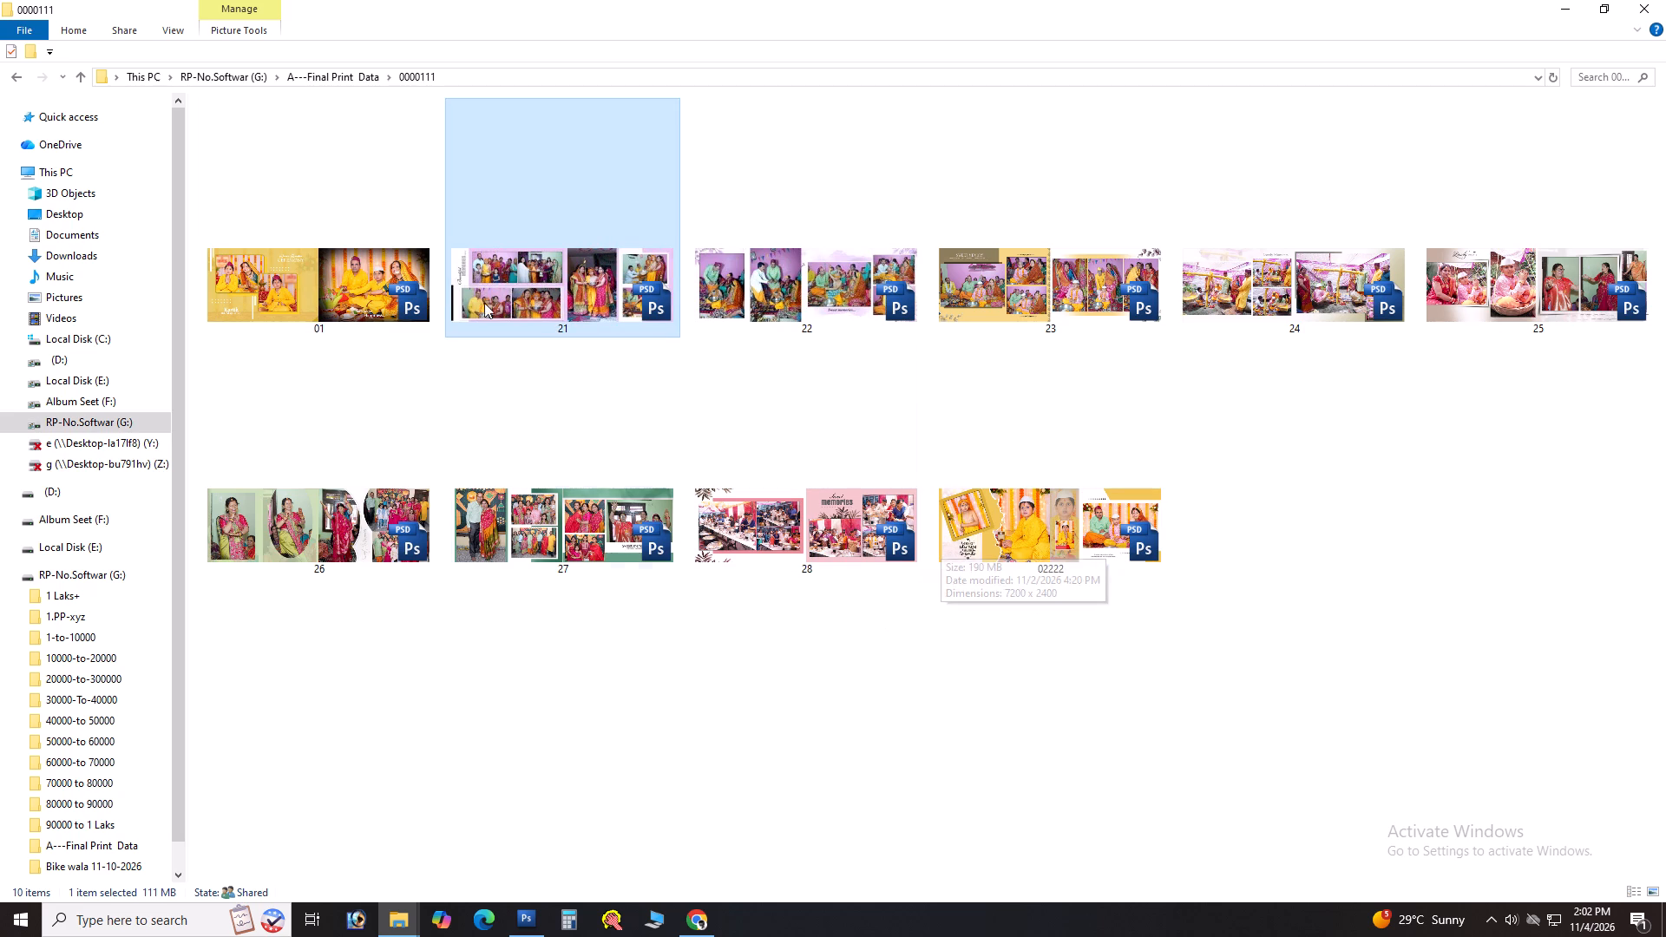
{"action": "left_click", "coordinate": [408, 276]}
{"action": "key", "text": "F2"}
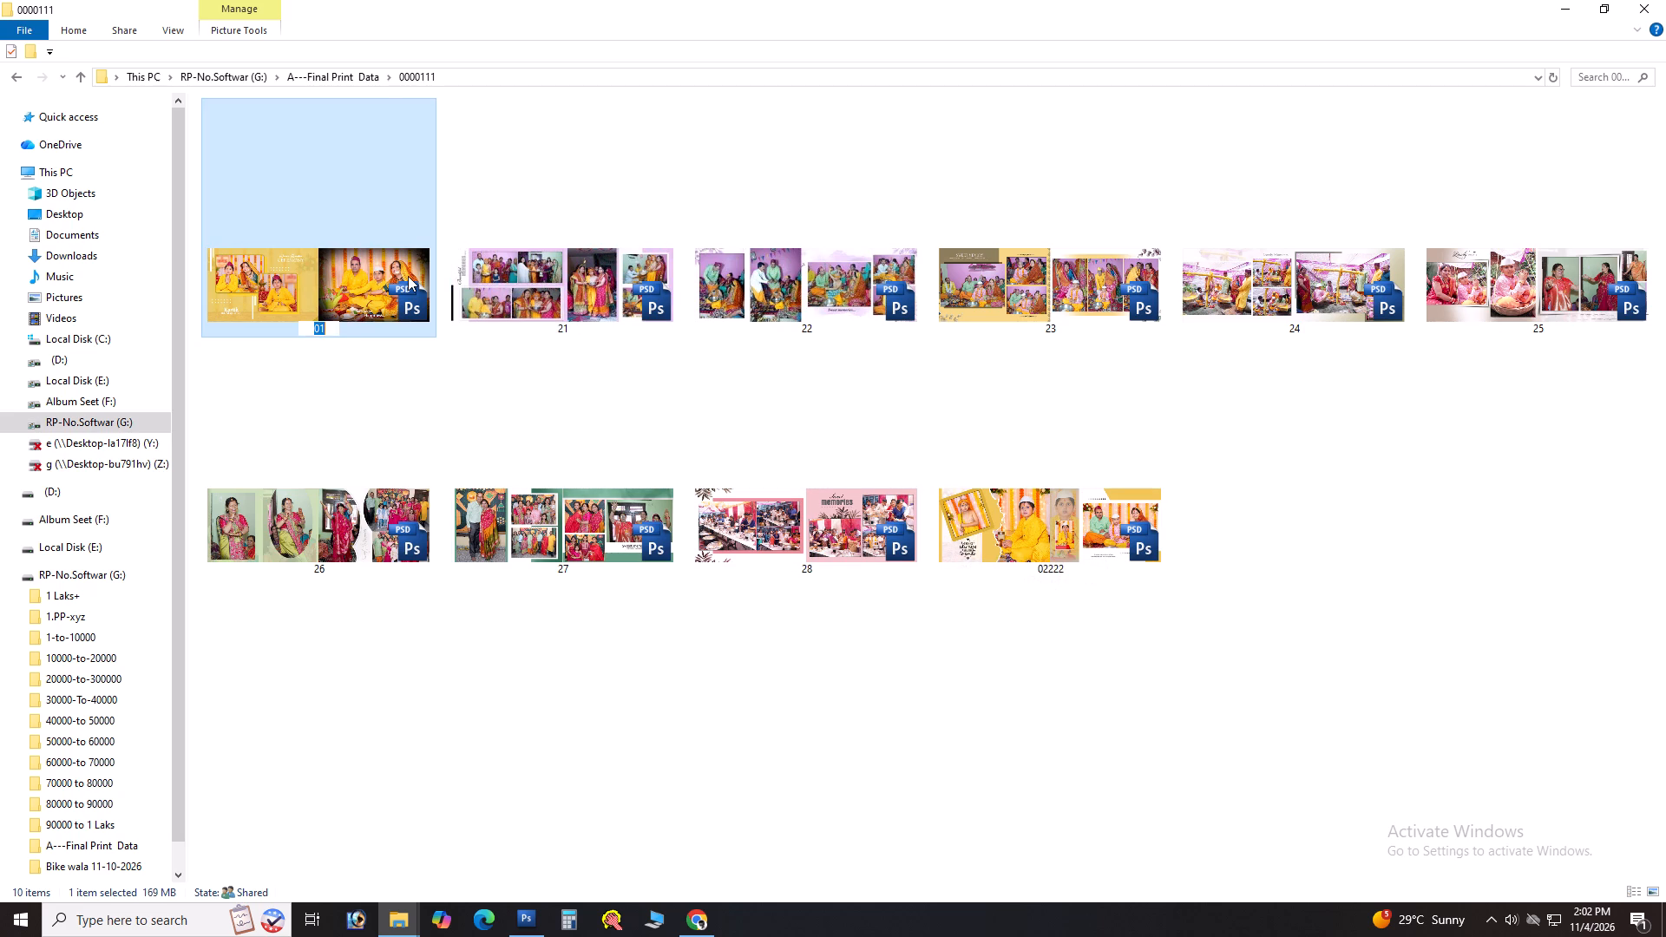
{"action": "type", "text": "00"}
{"action": "key", "text": "Return"}
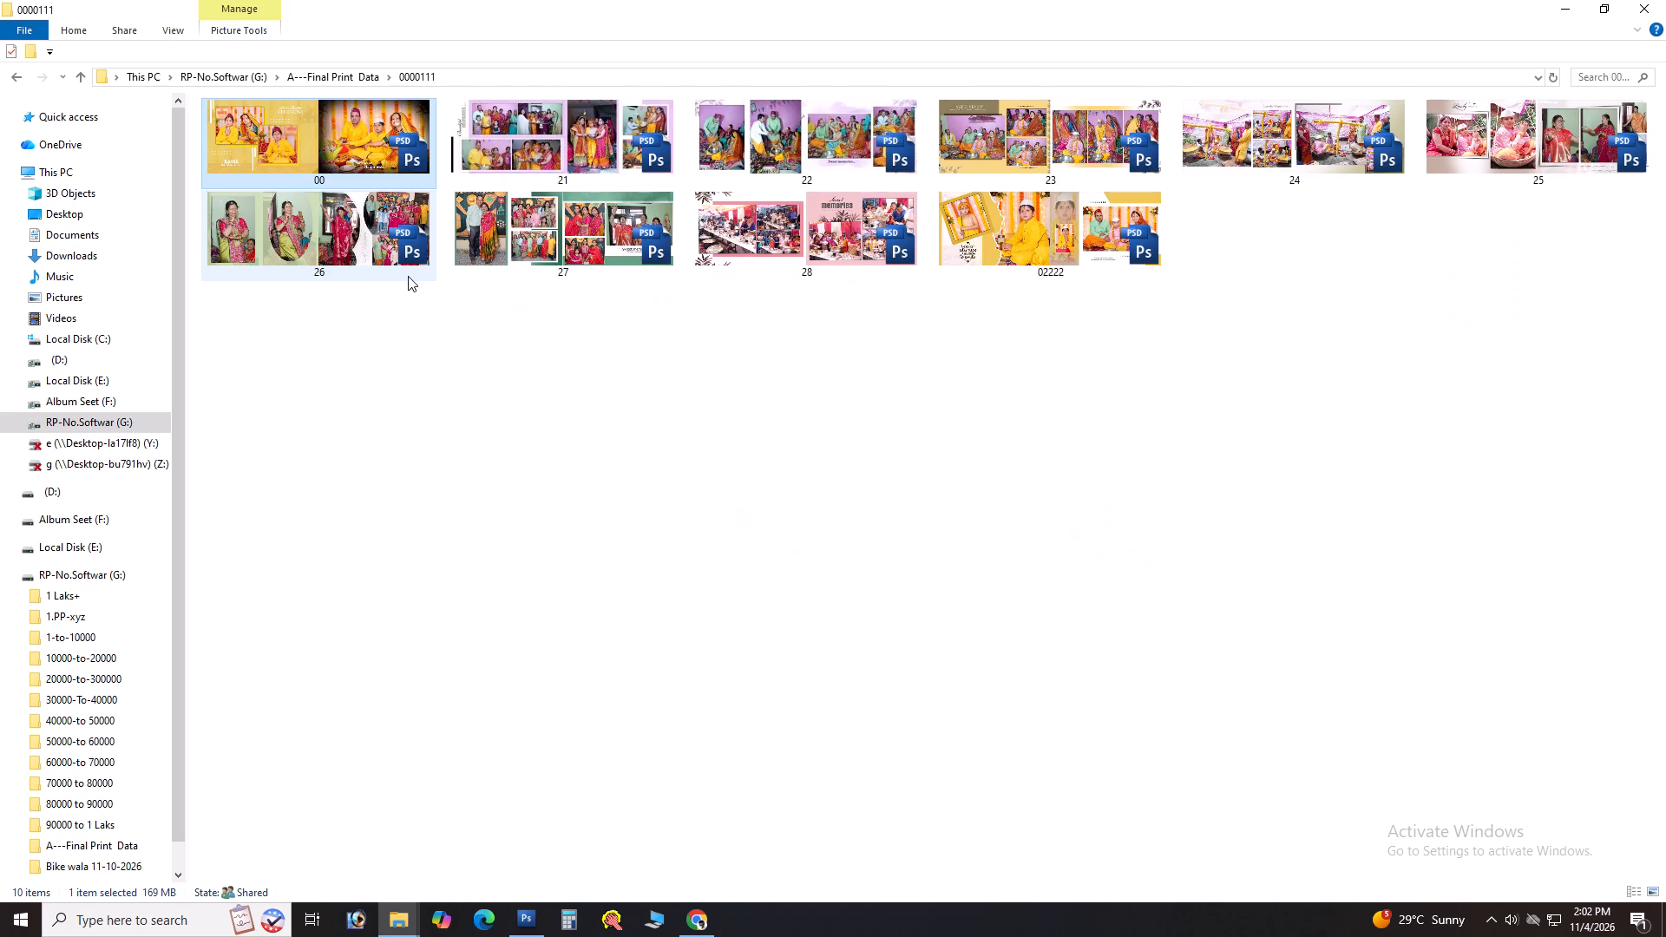
{"action": "right_click", "coordinate": [607, 339]}
{"action": "left_click", "coordinate": [690, 404]}
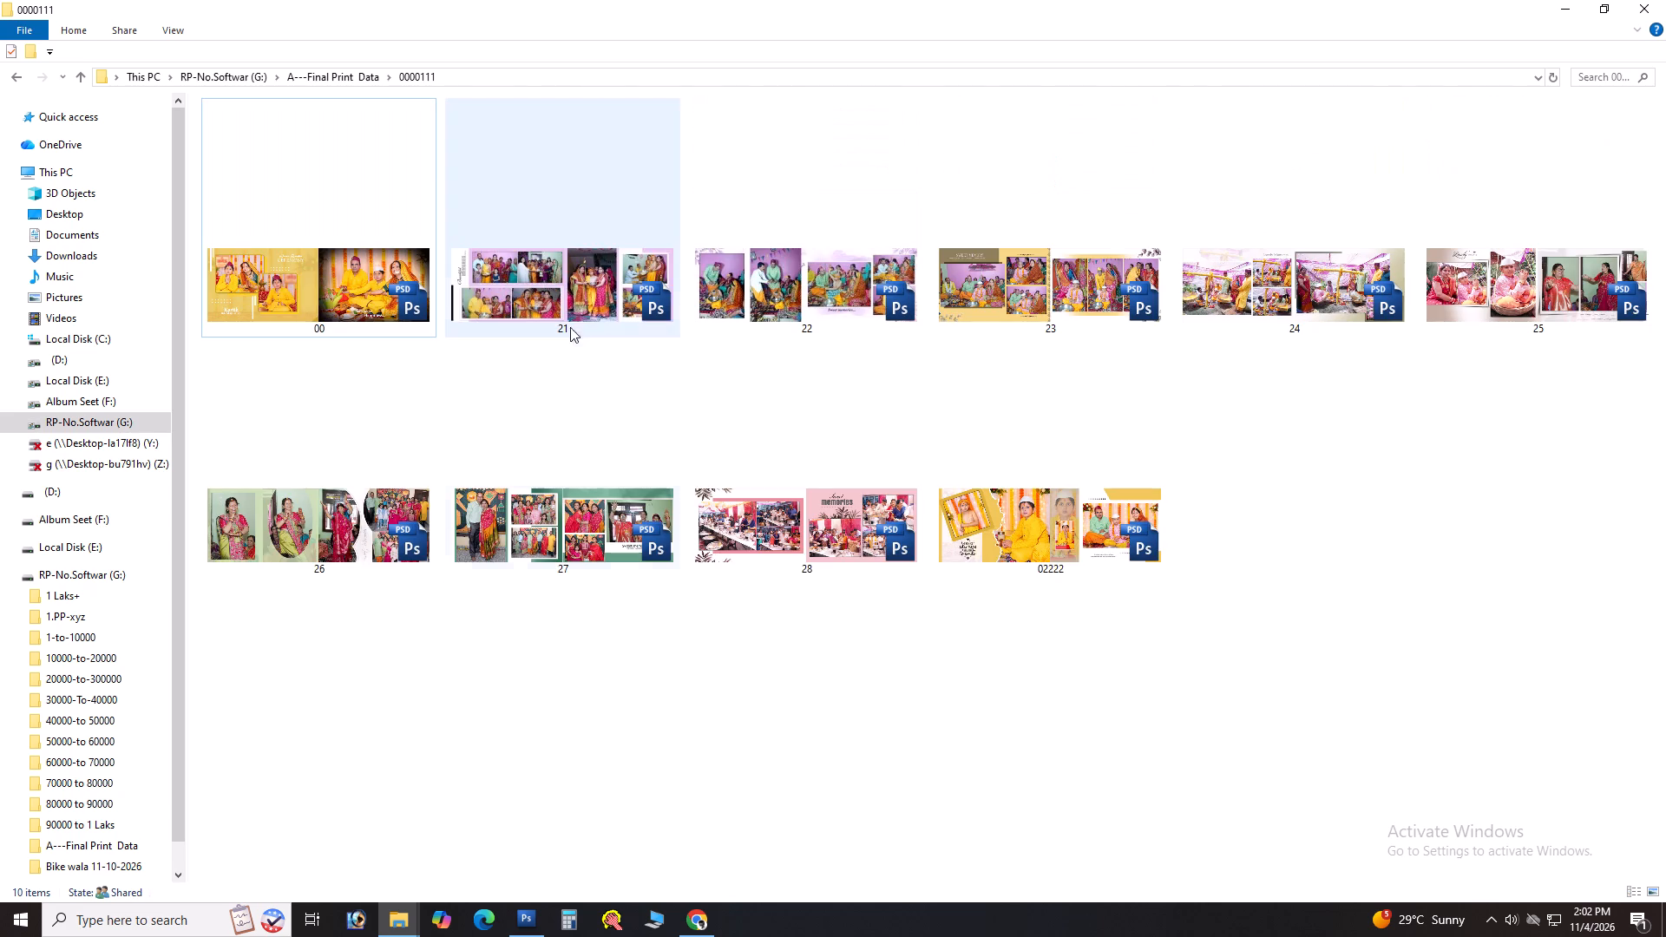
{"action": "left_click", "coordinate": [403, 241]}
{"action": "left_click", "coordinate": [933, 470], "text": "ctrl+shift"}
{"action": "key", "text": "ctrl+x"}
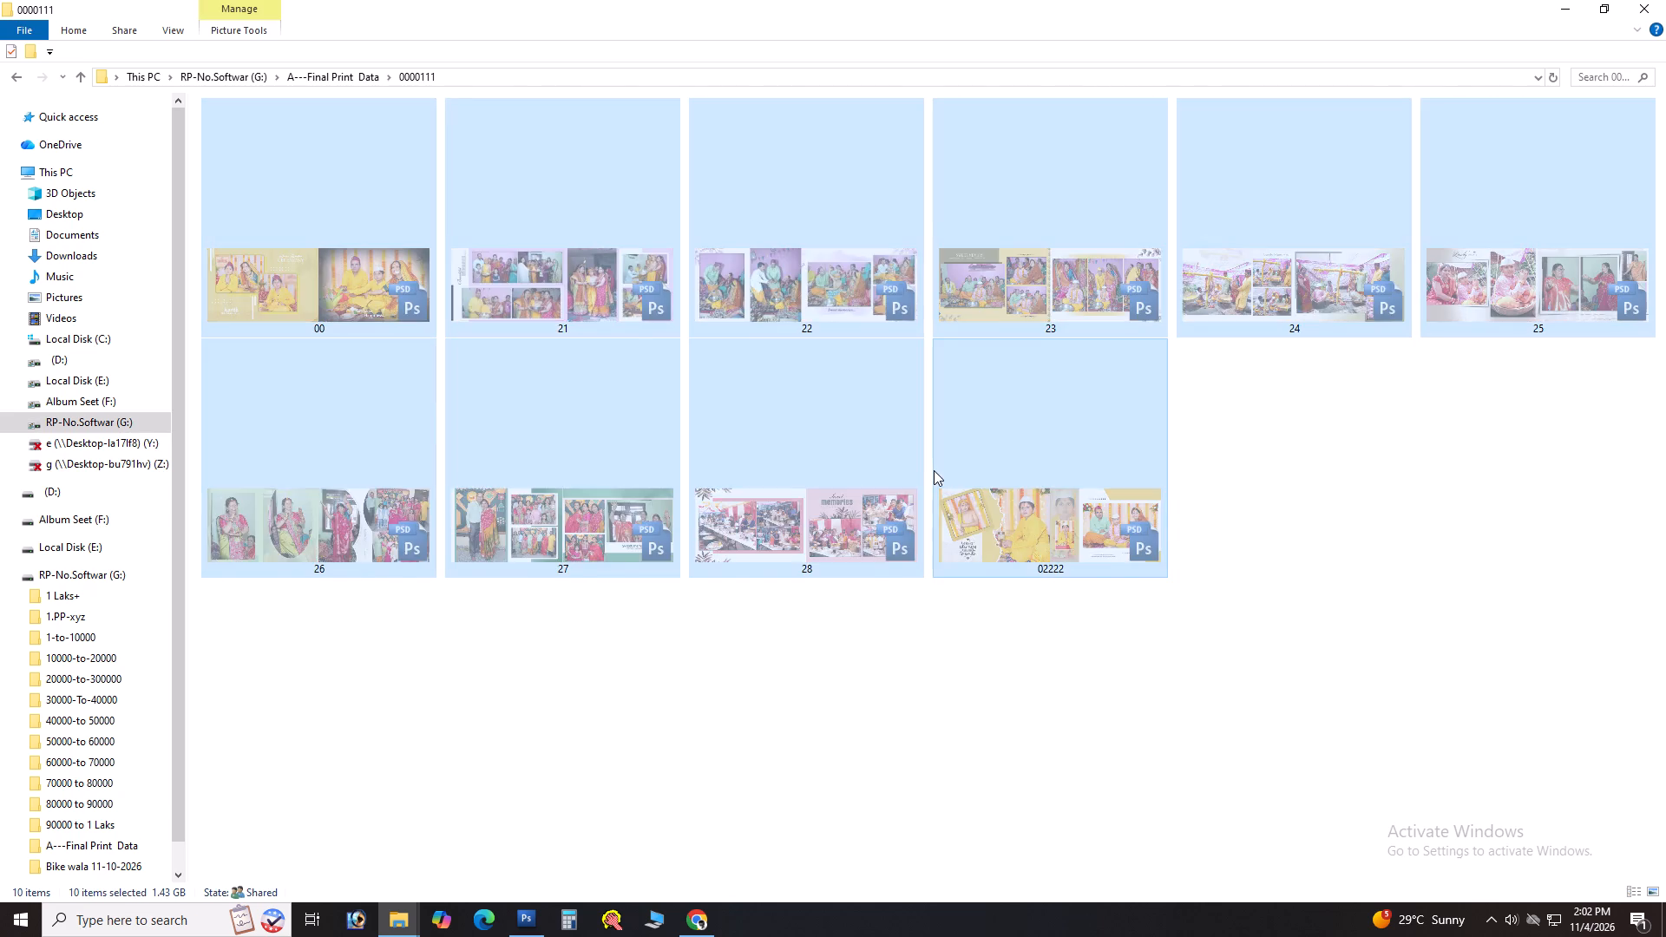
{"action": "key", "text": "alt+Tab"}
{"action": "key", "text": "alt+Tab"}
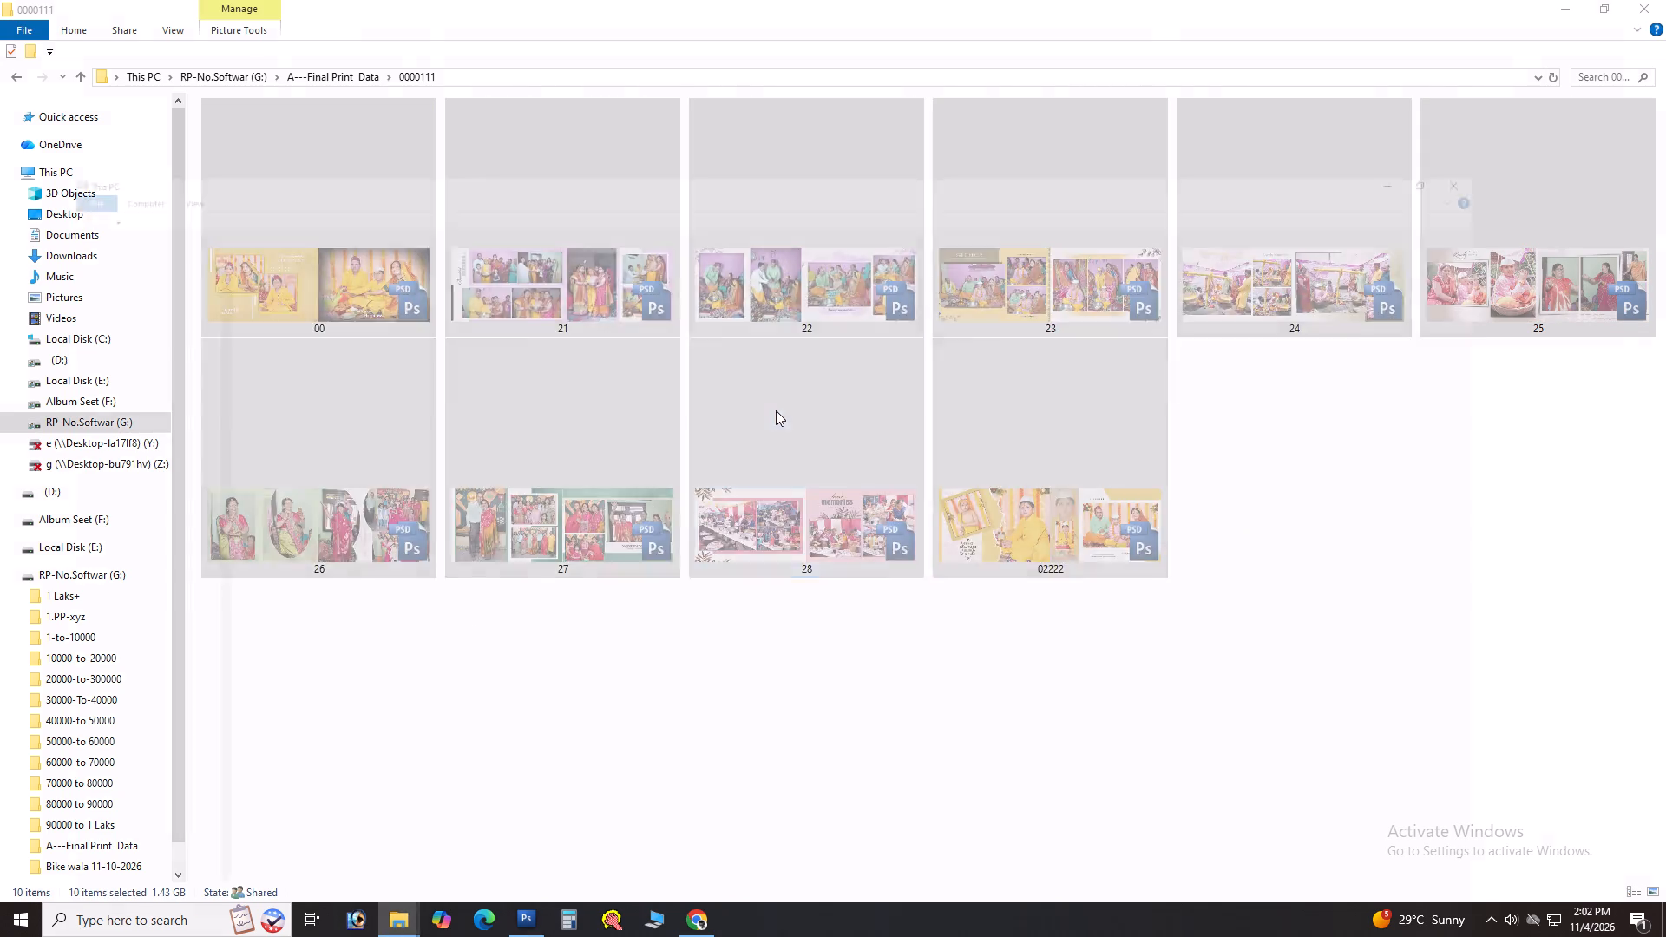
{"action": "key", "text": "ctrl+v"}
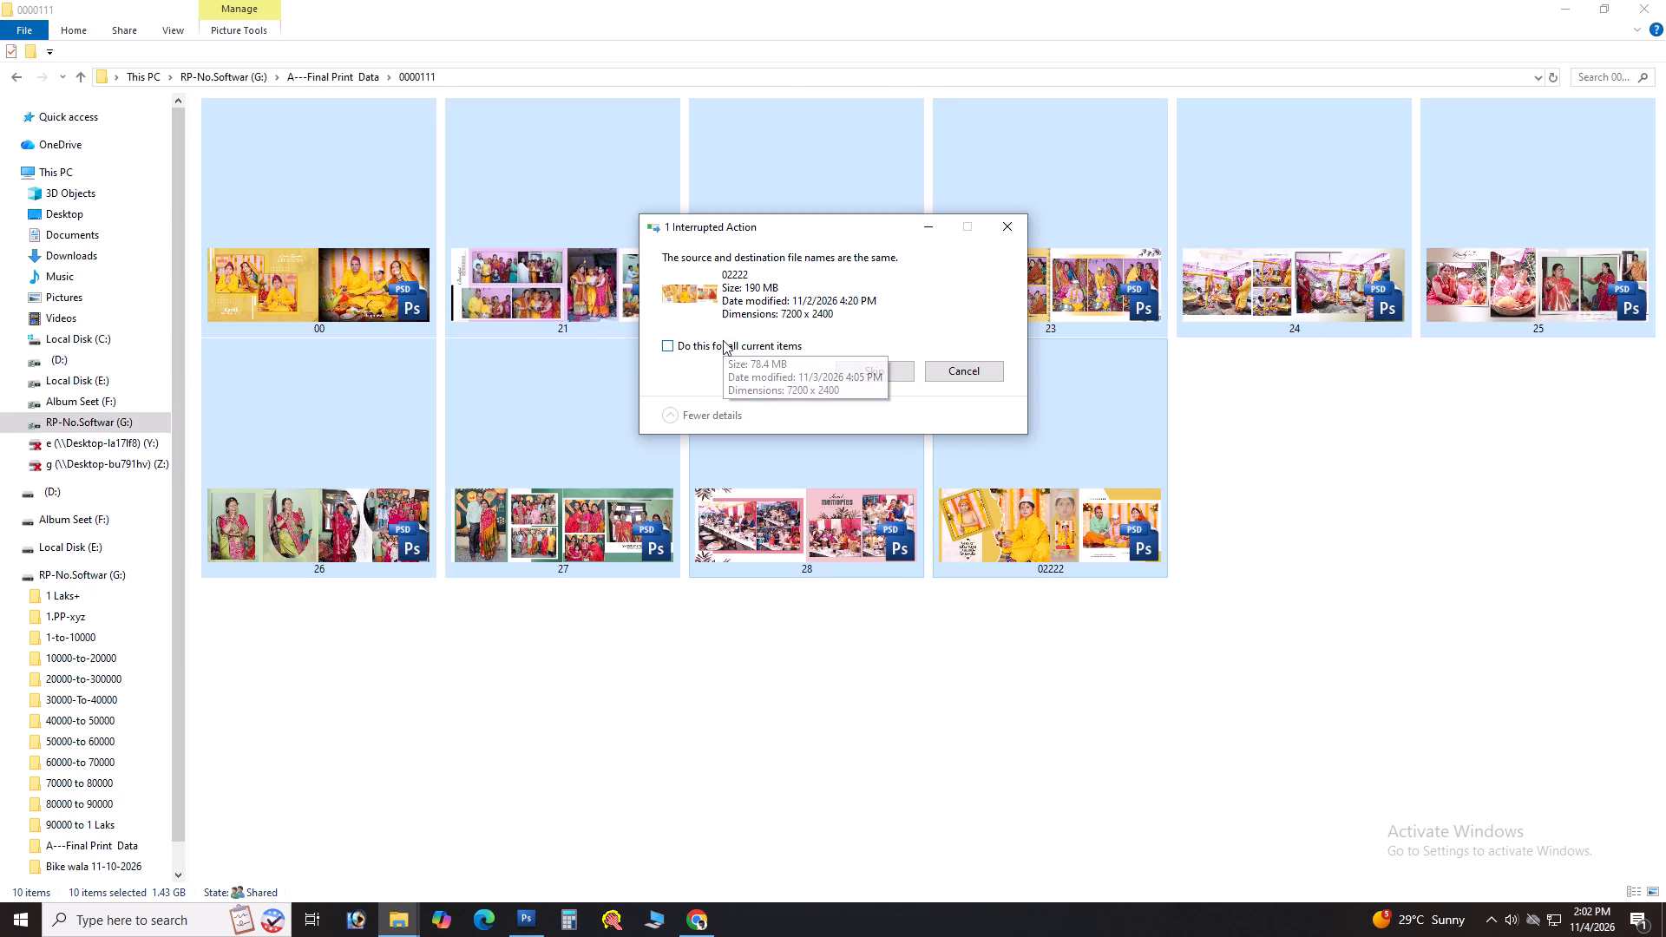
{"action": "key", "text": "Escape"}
Copy all the selected spread files from folder 0000111 into the Psd Infinty folder on the Album Seet (F:) drive.
{"action": "key", "text": "ctrl+c"}
{"action": "key", "text": "ctrl+c"}
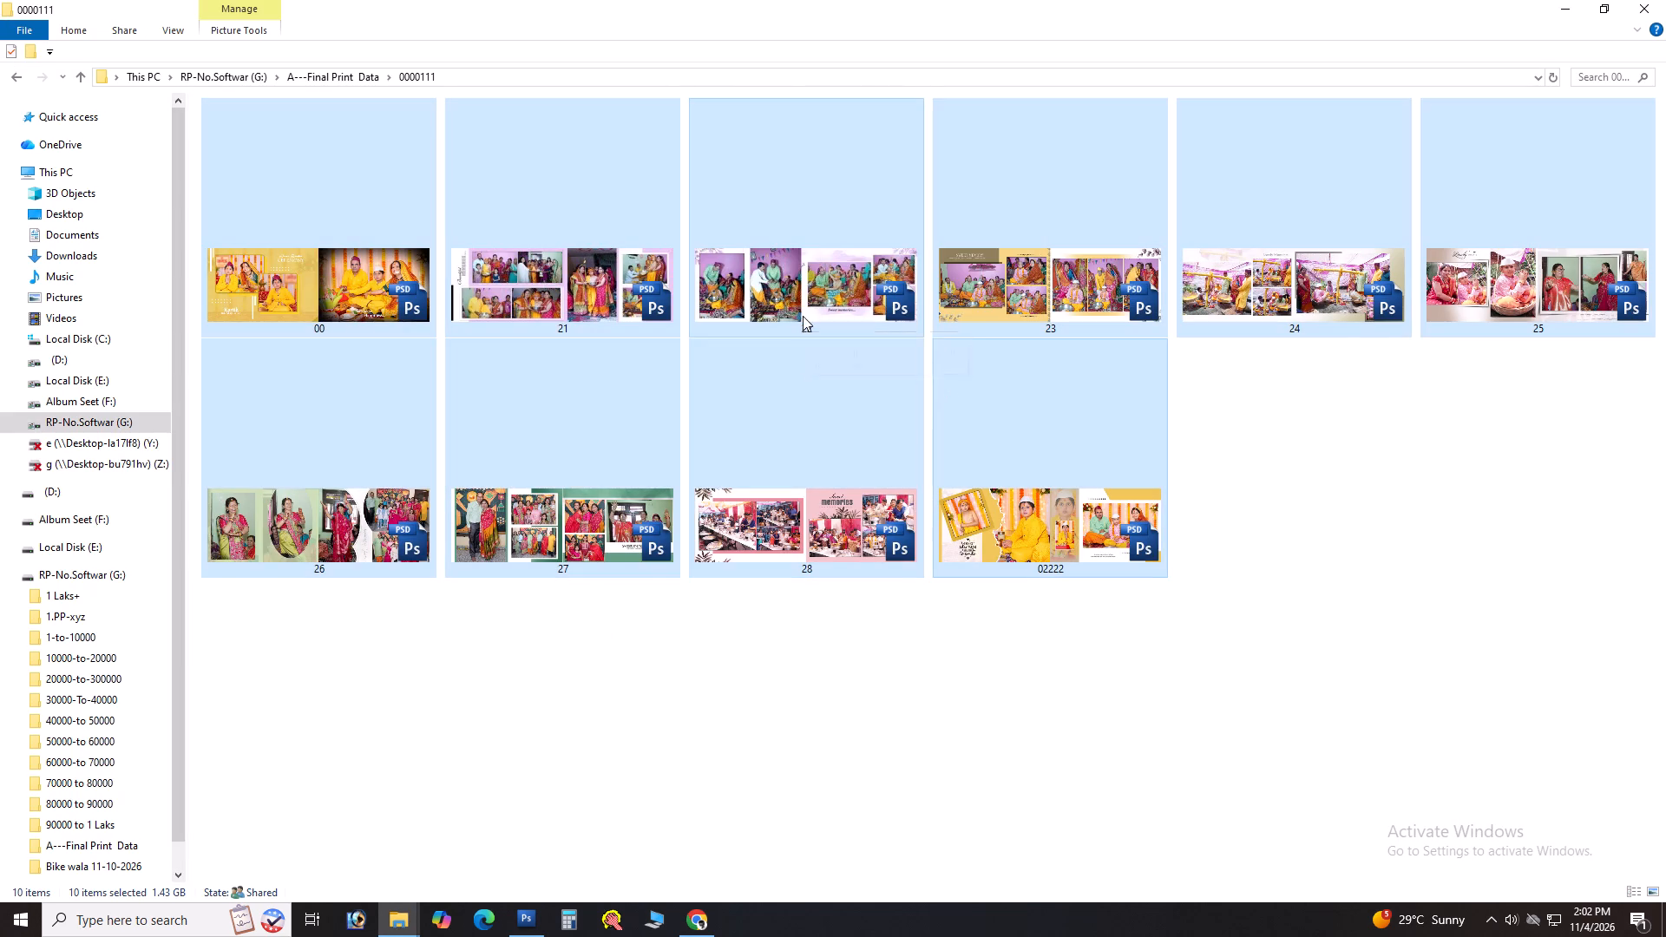
{"action": "key", "text": "super+d"}
{"action": "key", "text": "a"}
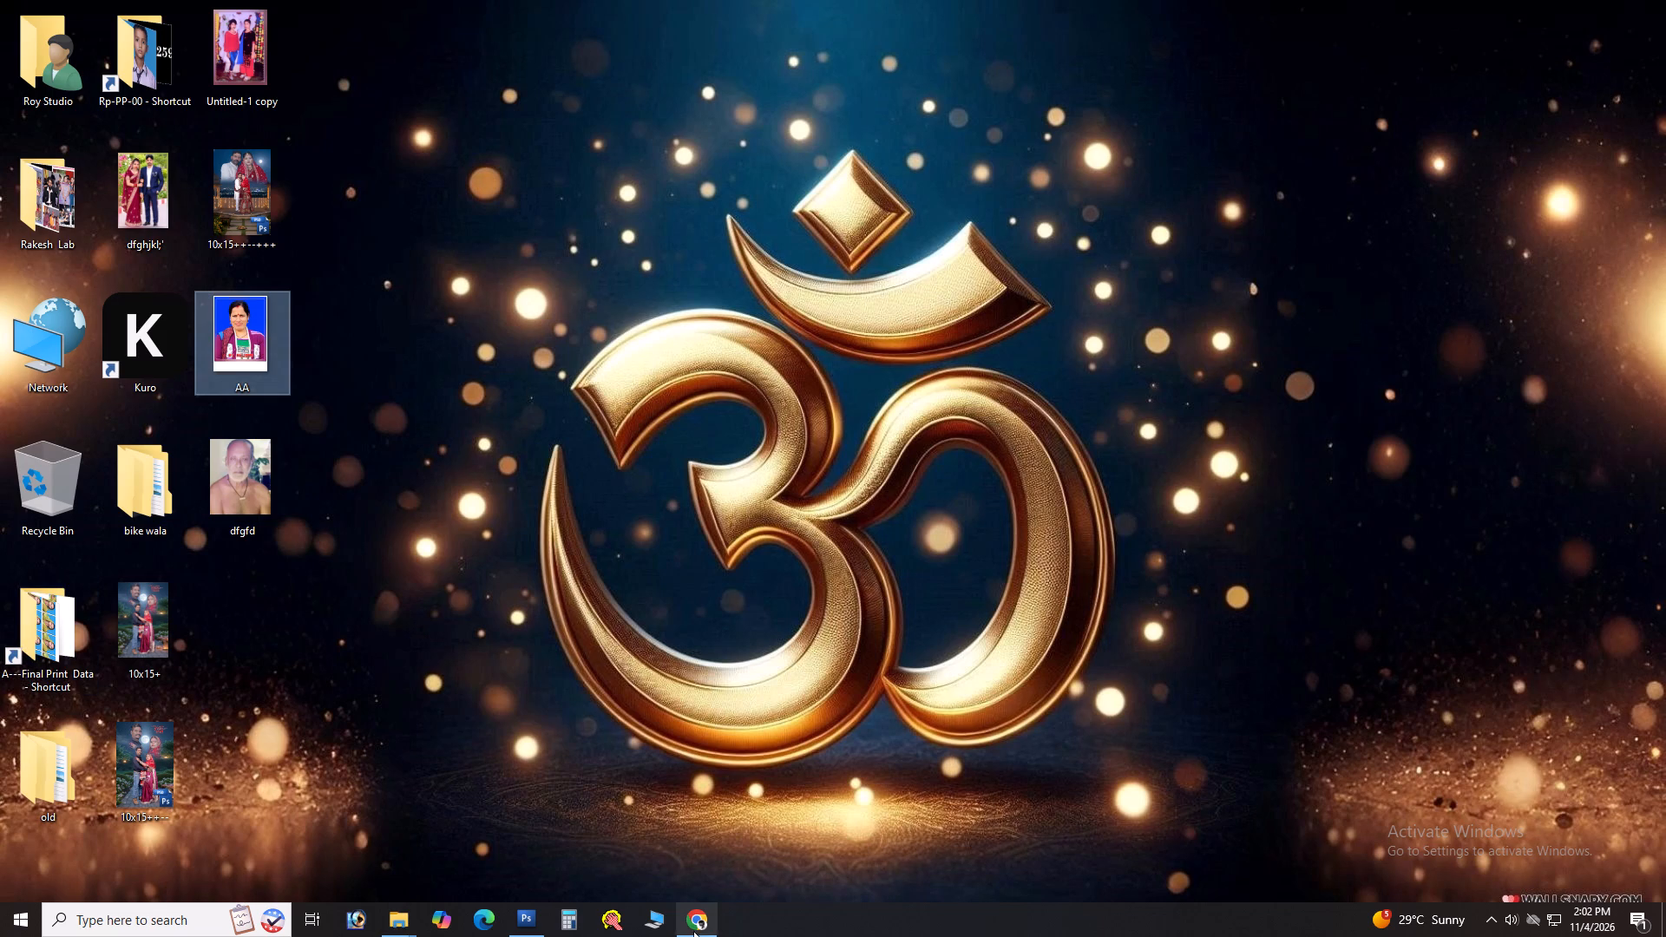
{"action": "left_click", "coordinate": [667, 920]}
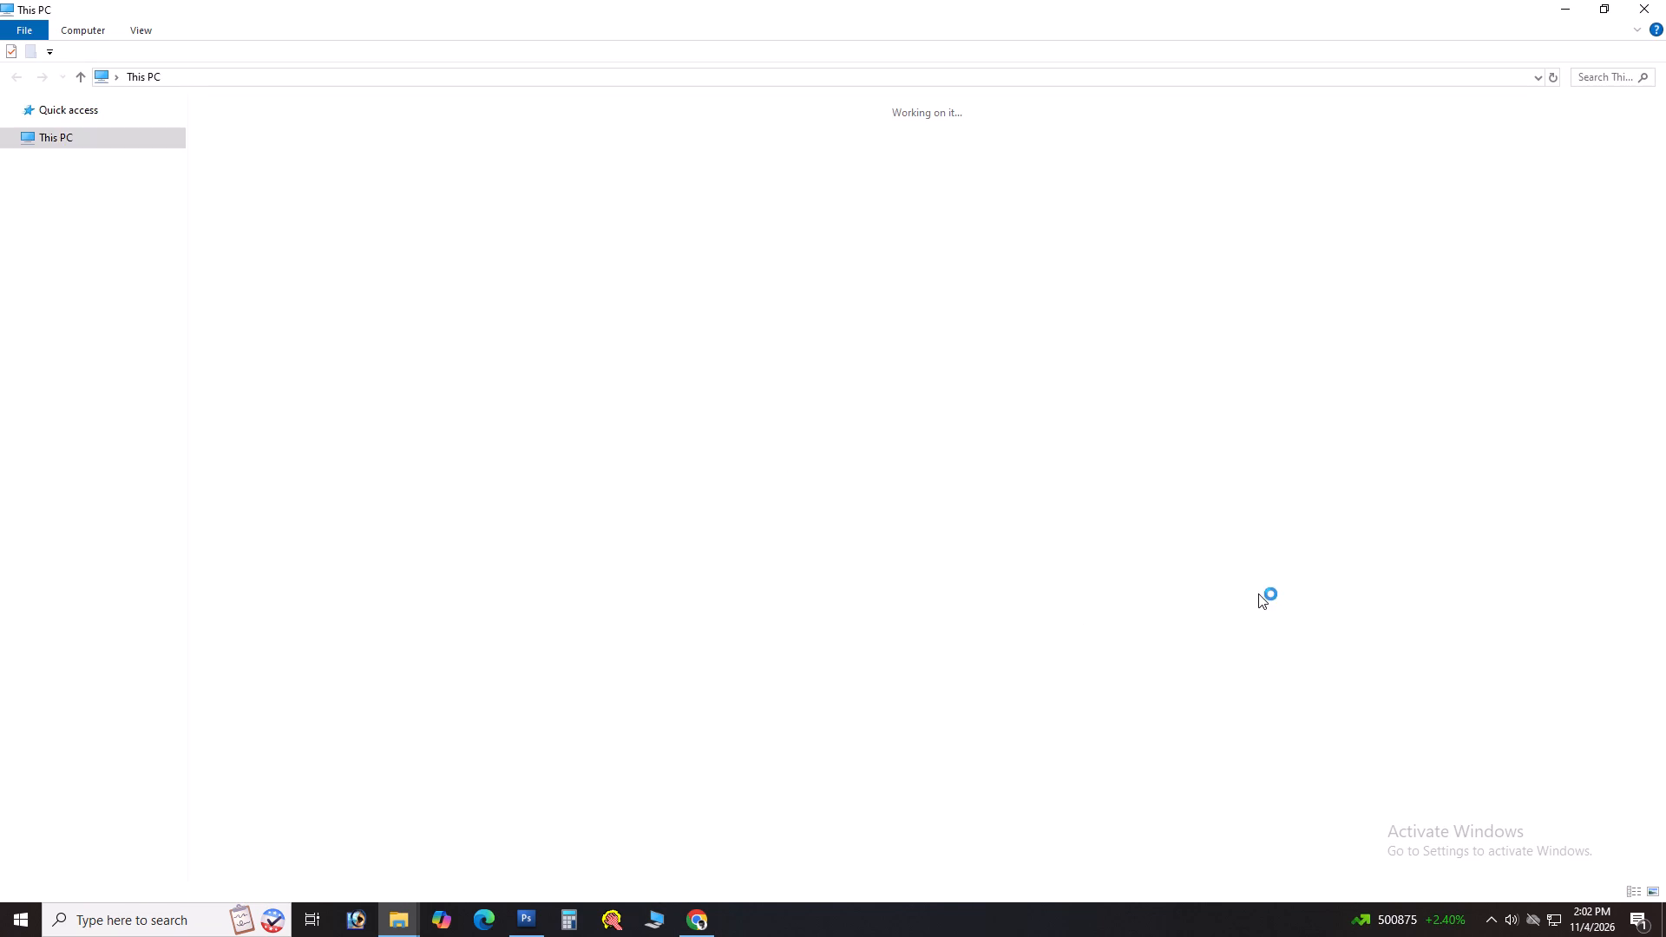
{"action": "double_click", "coordinate": [967, 278]}
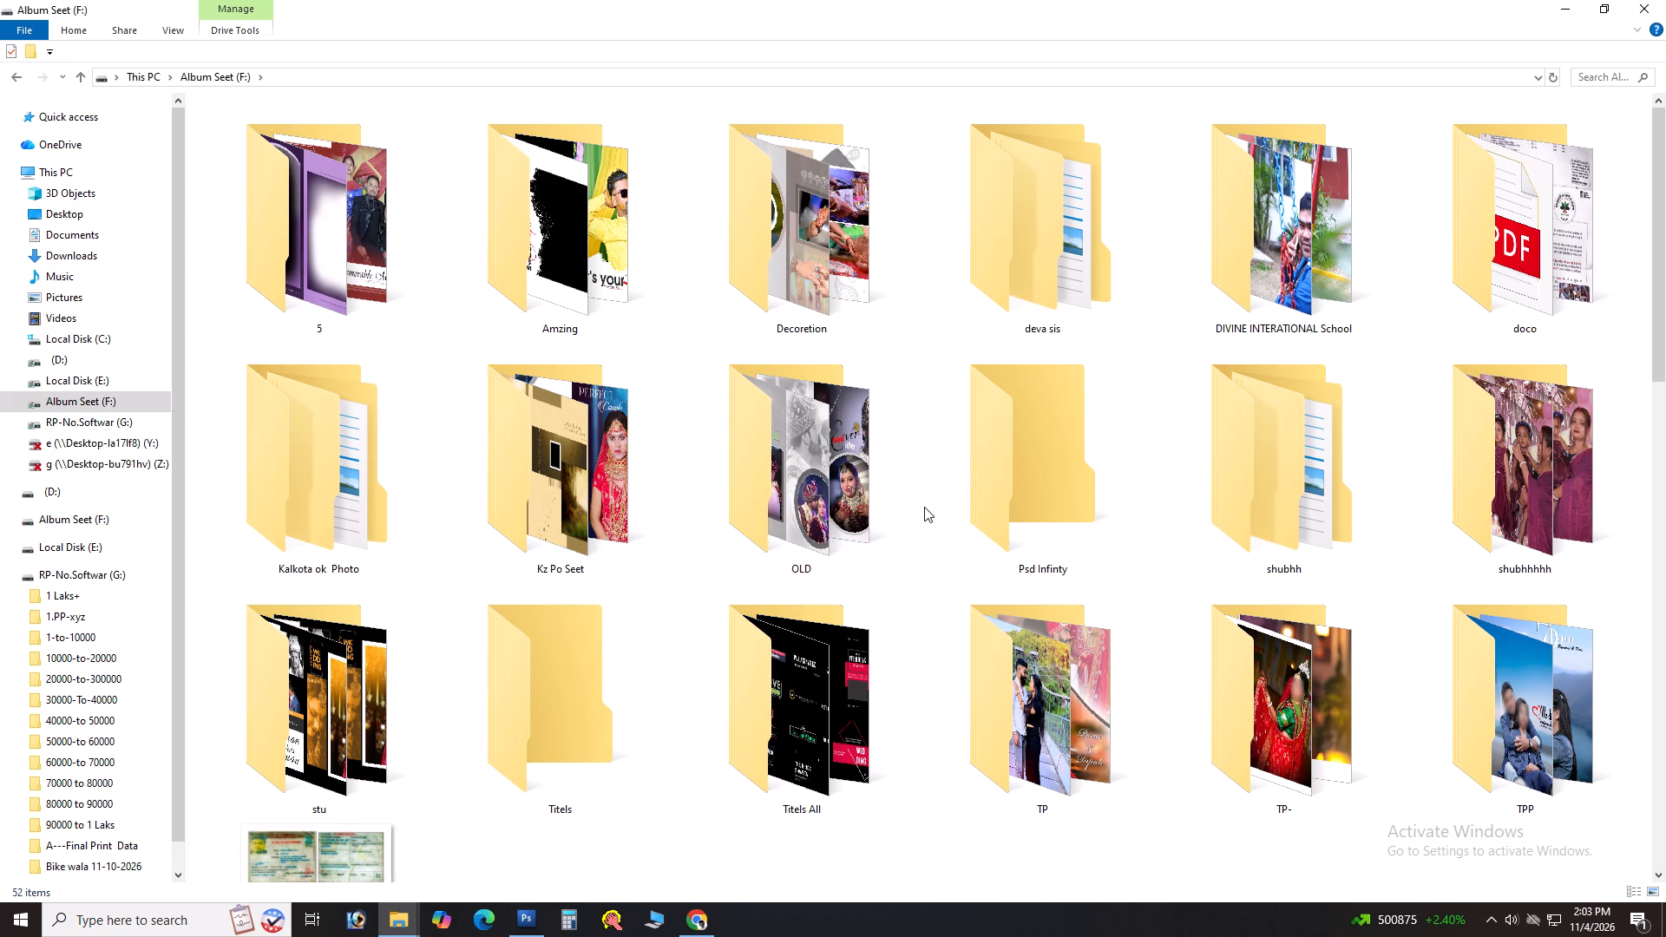
{"action": "double_click", "coordinate": [1116, 459]}
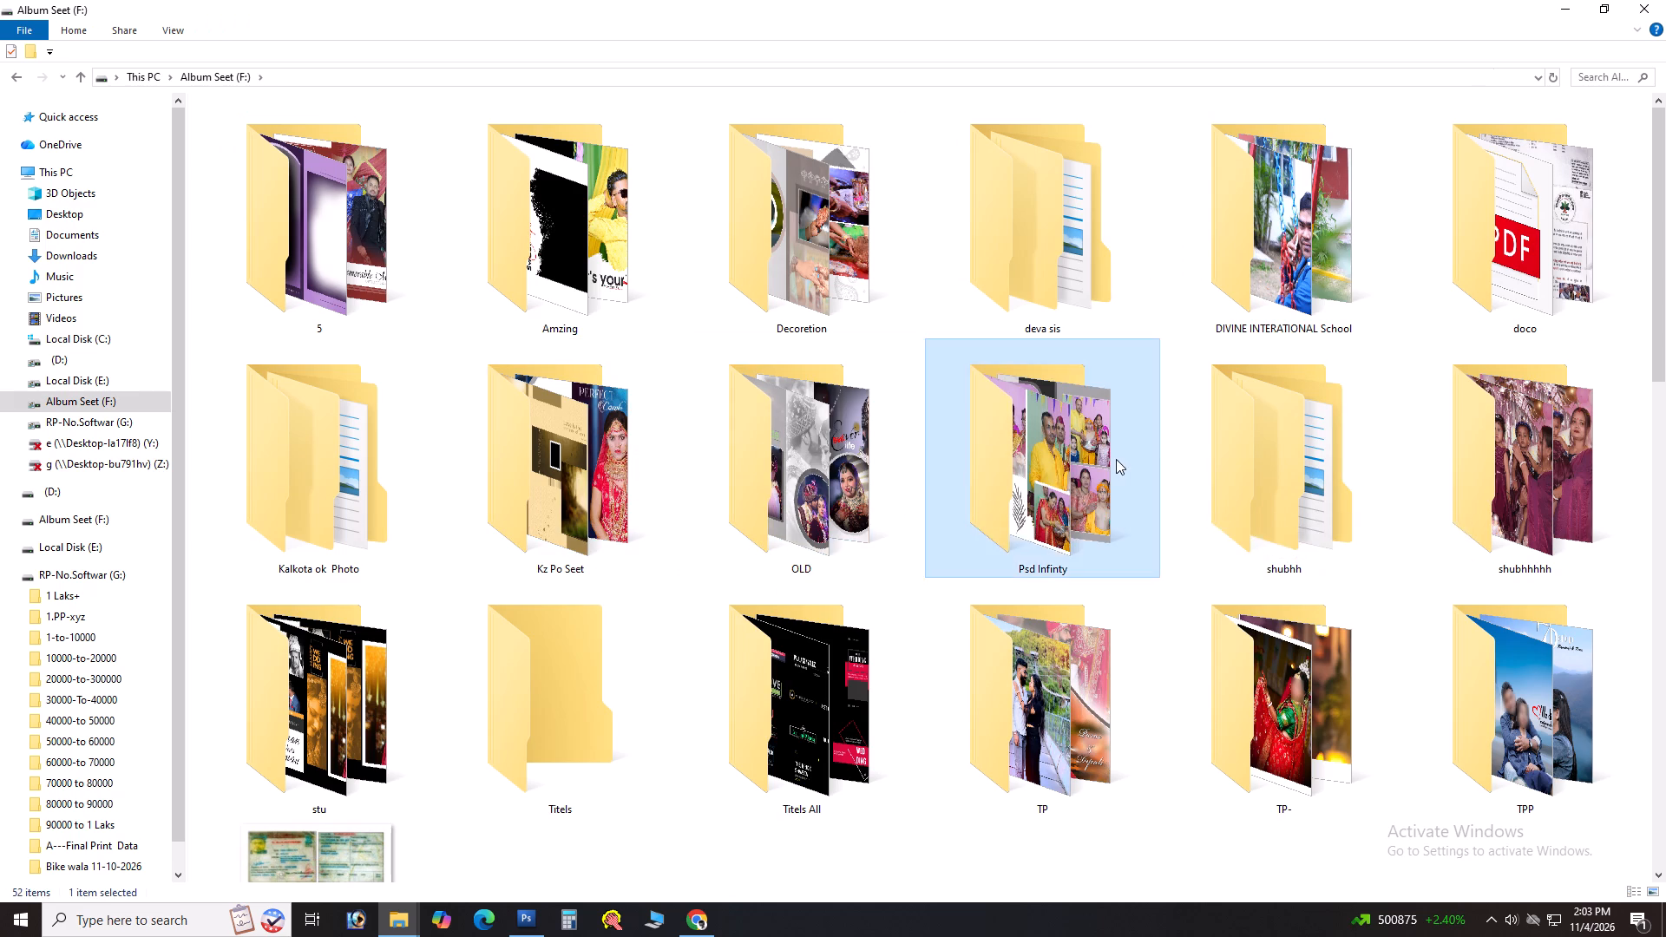
{"action": "scroll", "coordinate": [974, 506], "scroll_direction": "down", "scroll_amount": 7}
{"action": "key", "text": "ctrl+v"}
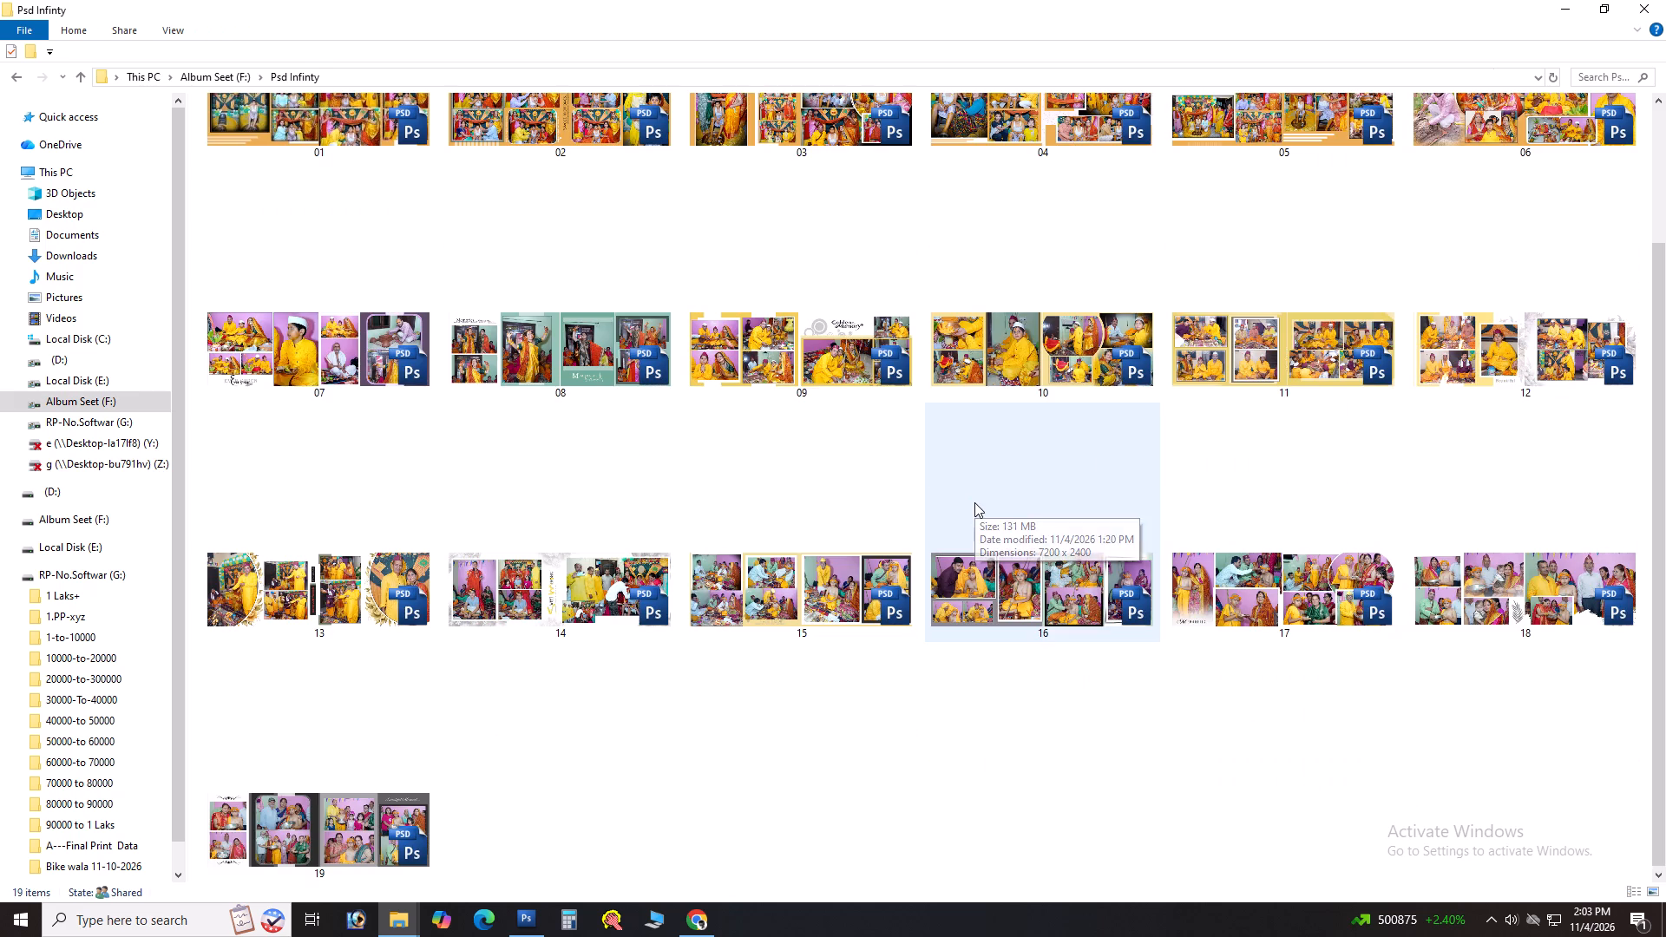
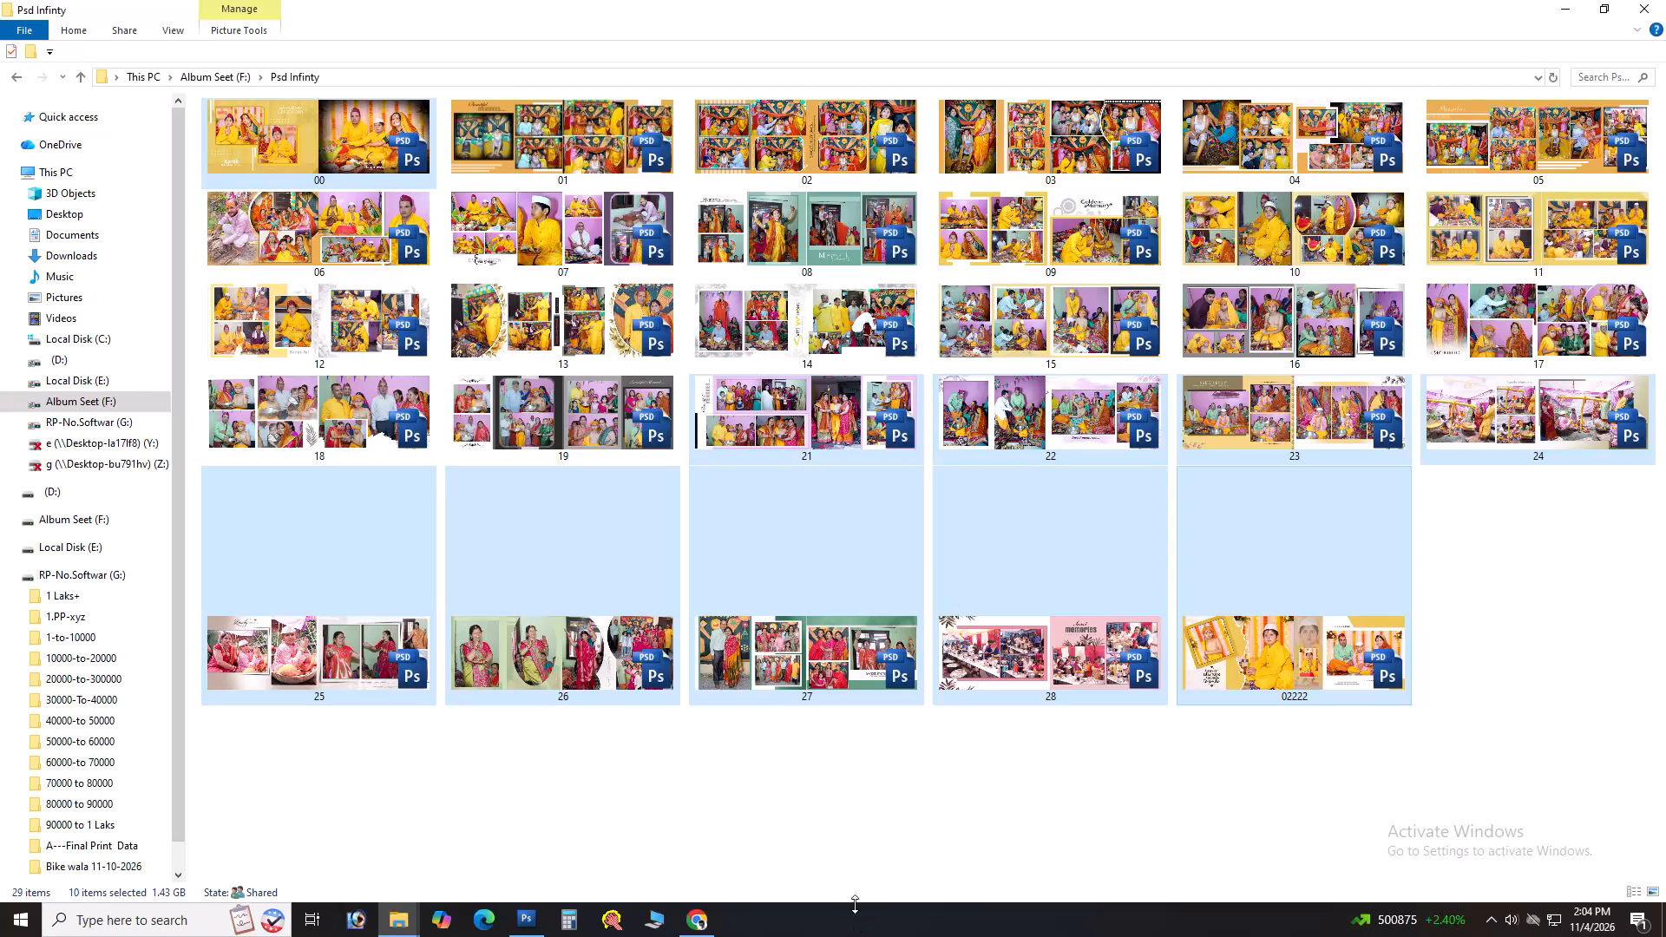
In the Psd Infinty folder, rename spread files 21, 22 and 23 as 20, 21 and 22.
{"action": "left_click", "coordinate": [876, 832]}
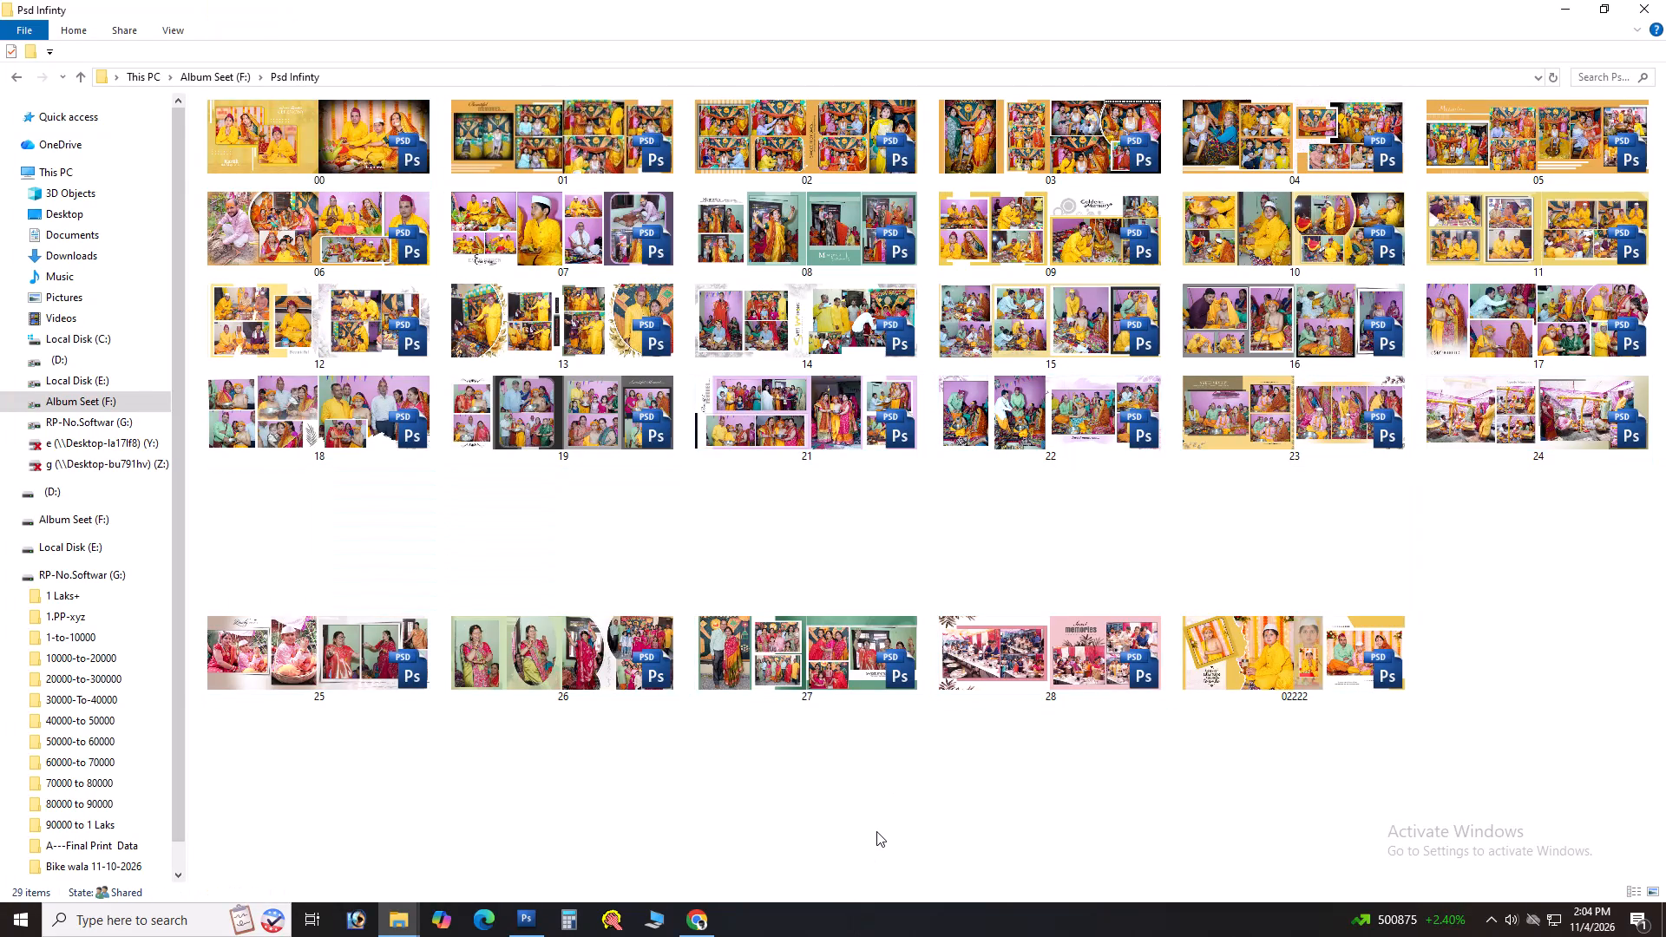
{"action": "right_click", "coordinate": [922, 753]}
{"action": "left_click", "coordinate": [998, 577]}
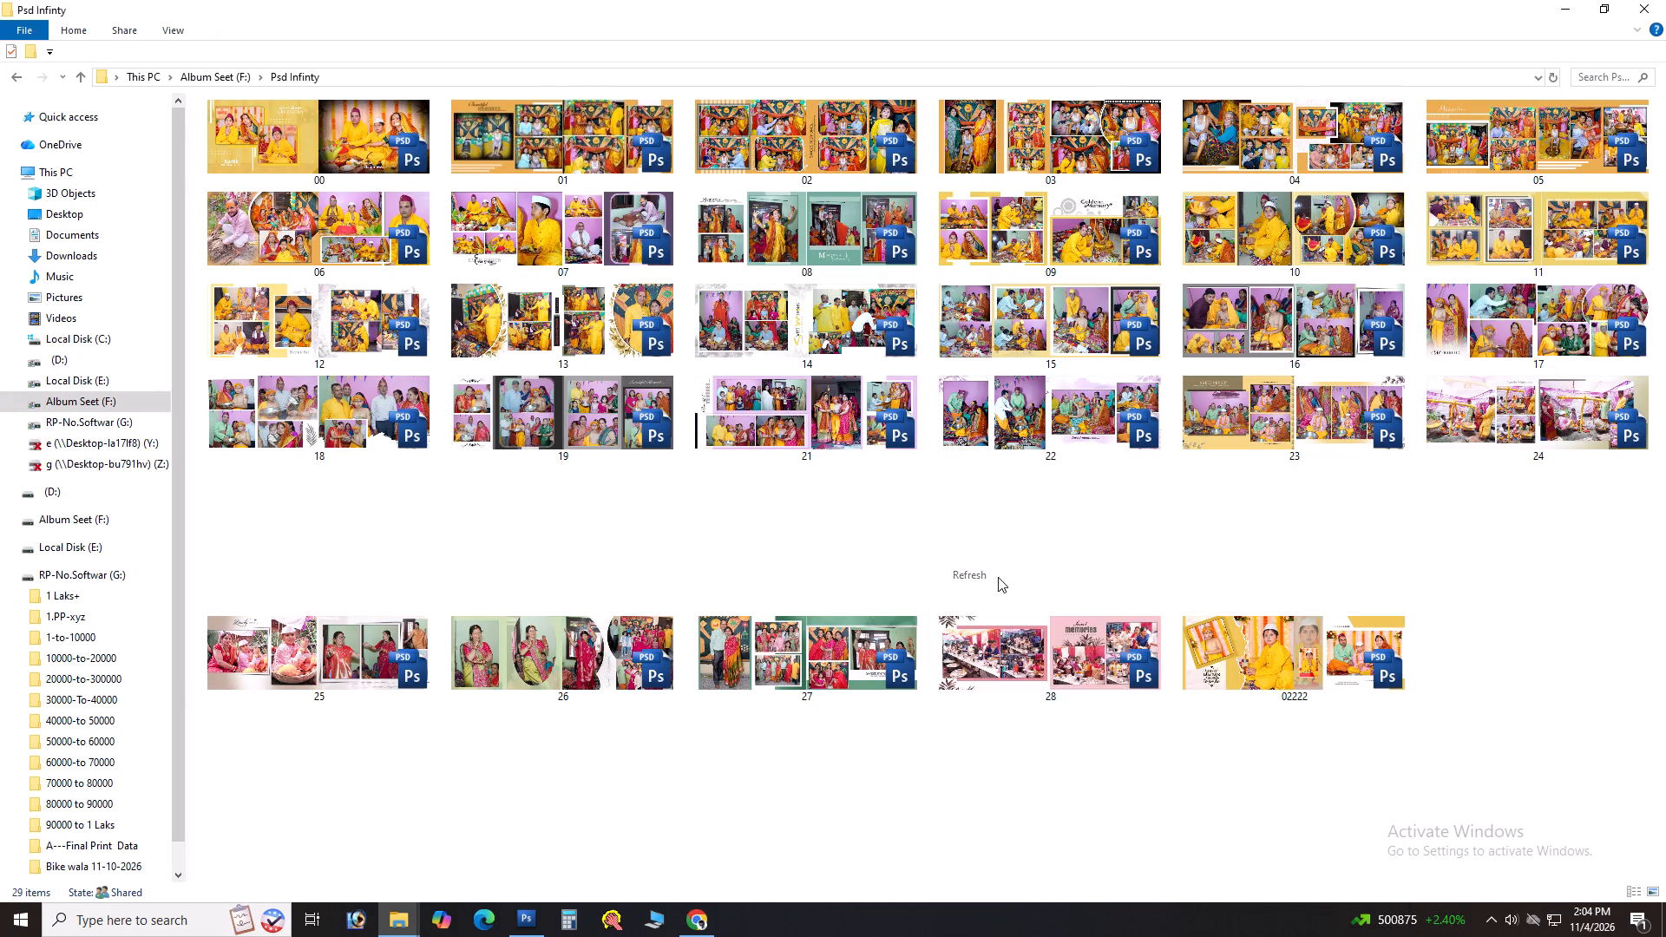
{"action": "scroll", "coordinate": [848, 550], "scroll_direction": "down", "scroll_amount": 6}
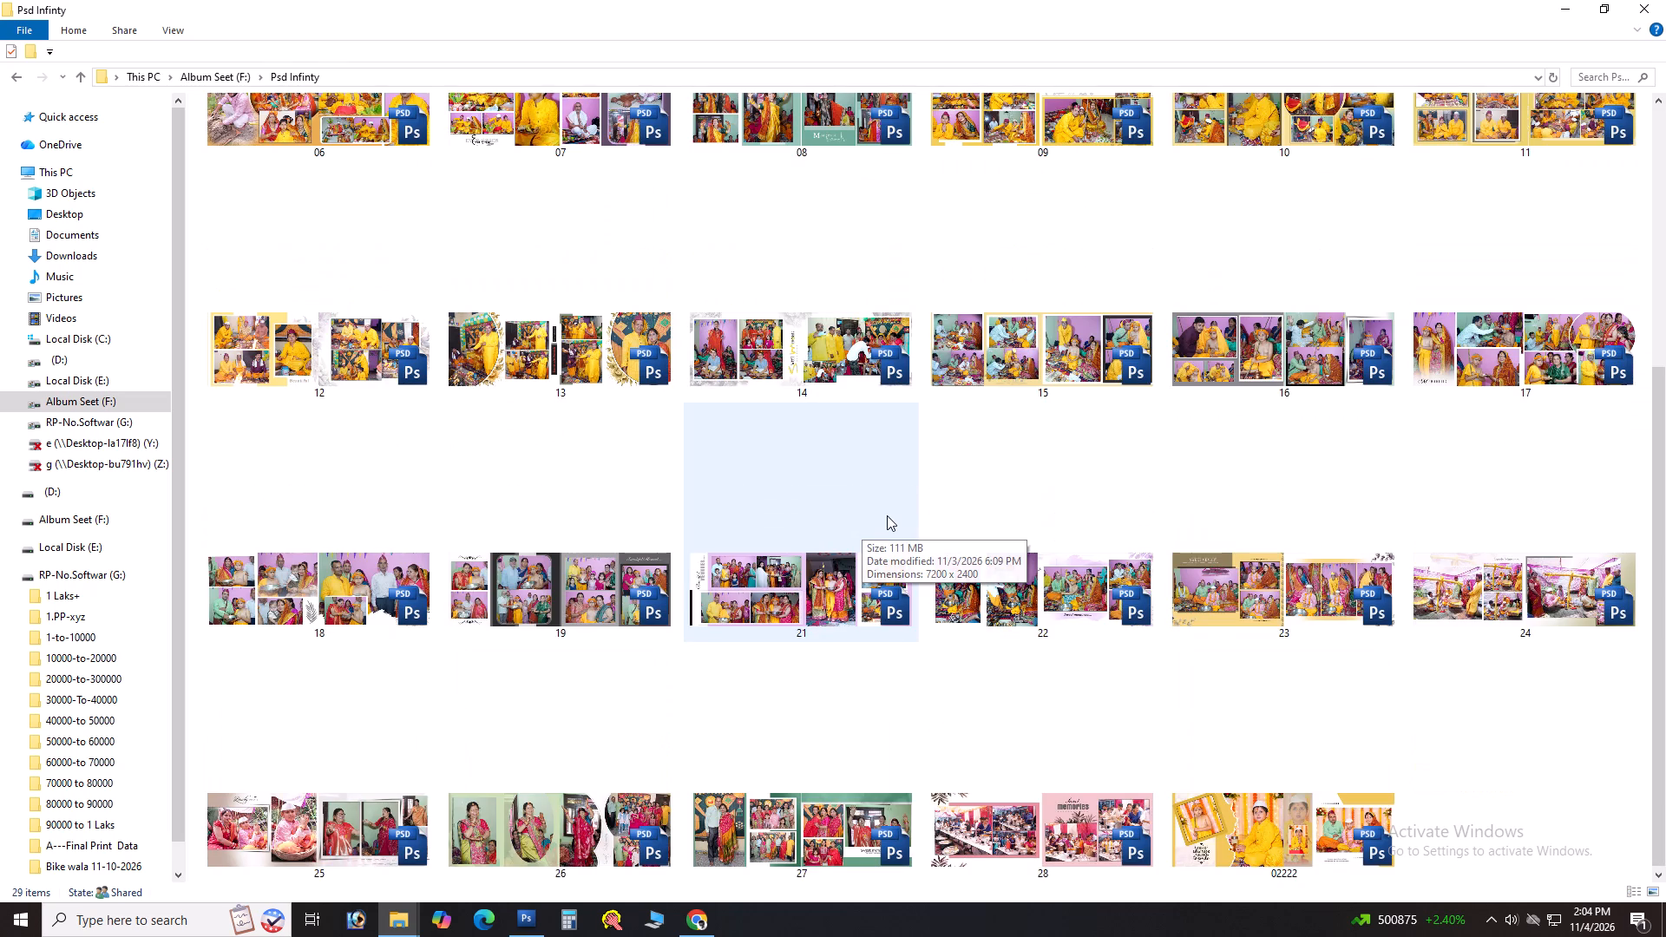
{"action": "left_click", "coordinate": [887, 515]}
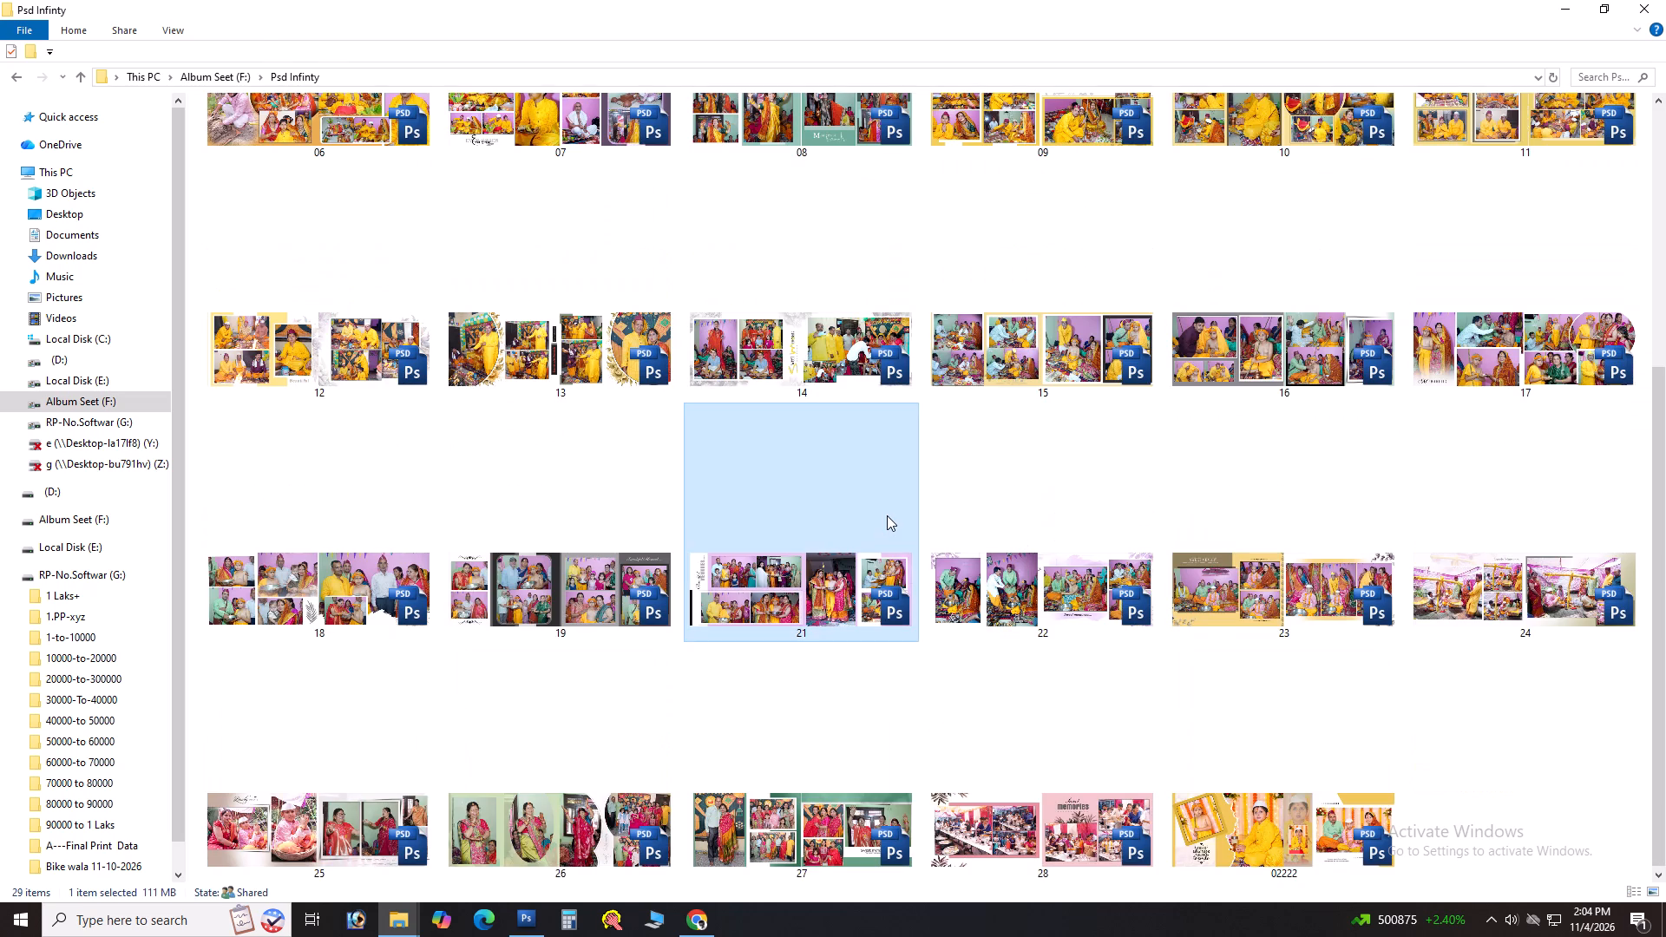
{"action": "scroll", "coordinate": [876, 514], "scroll_direction": "down", "scroll_amount": 3}
{"action": "left_click", "coordinate": [874, 529]}
{"action": "key", "text": "F2"}
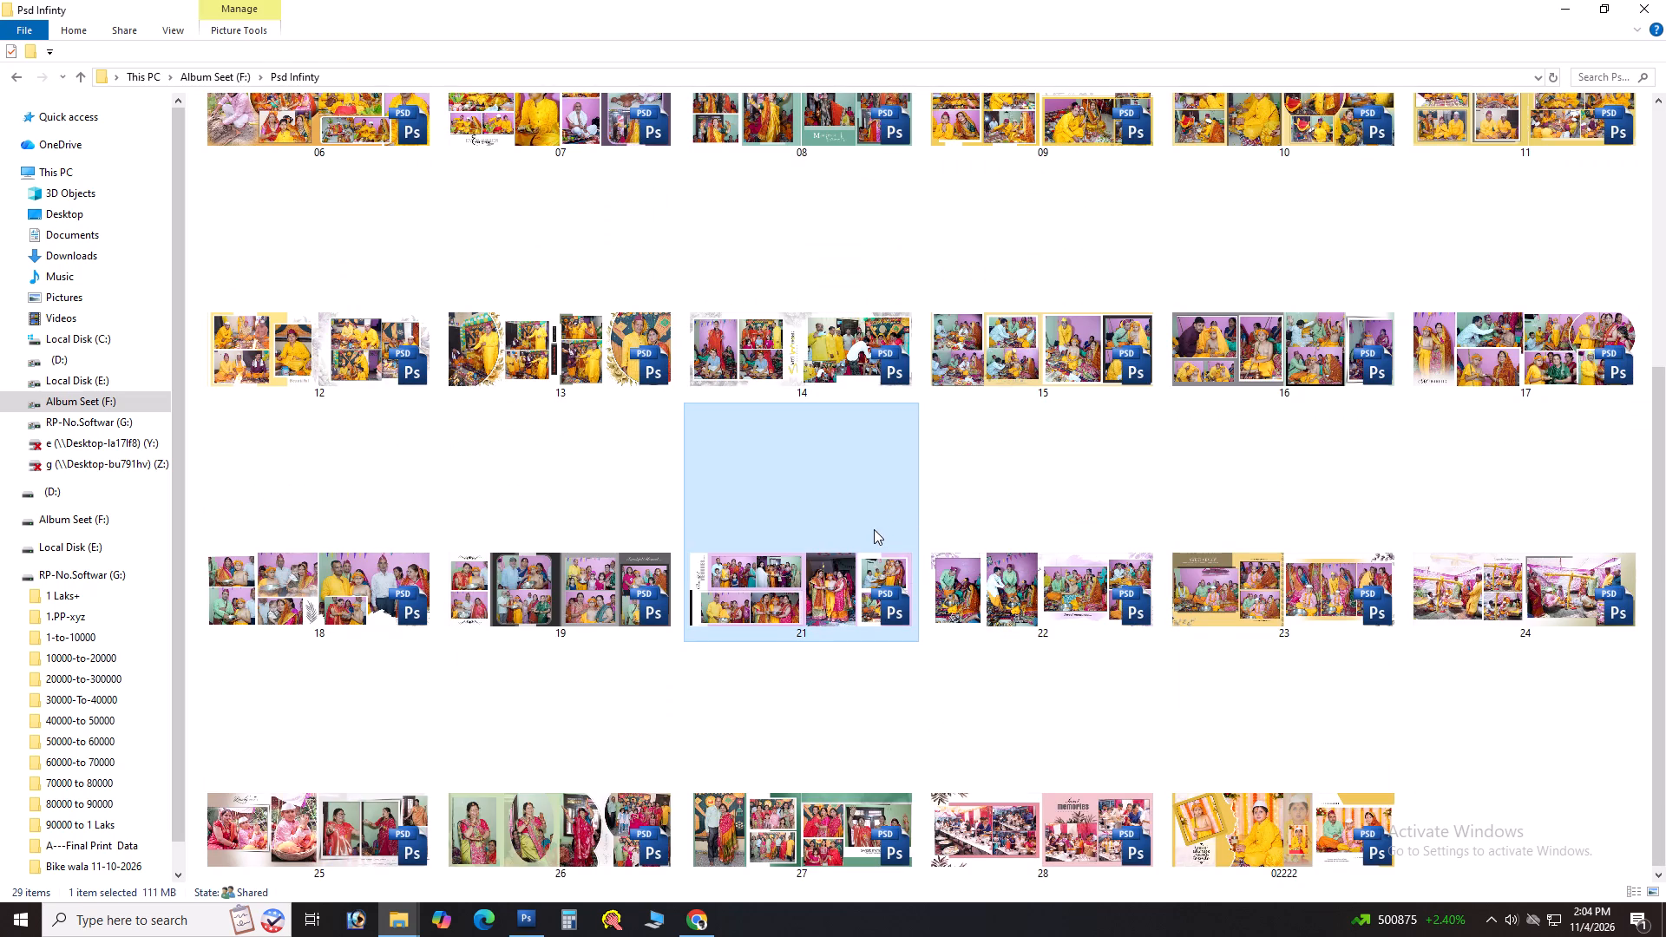
{"action": "type", "text": "20"}
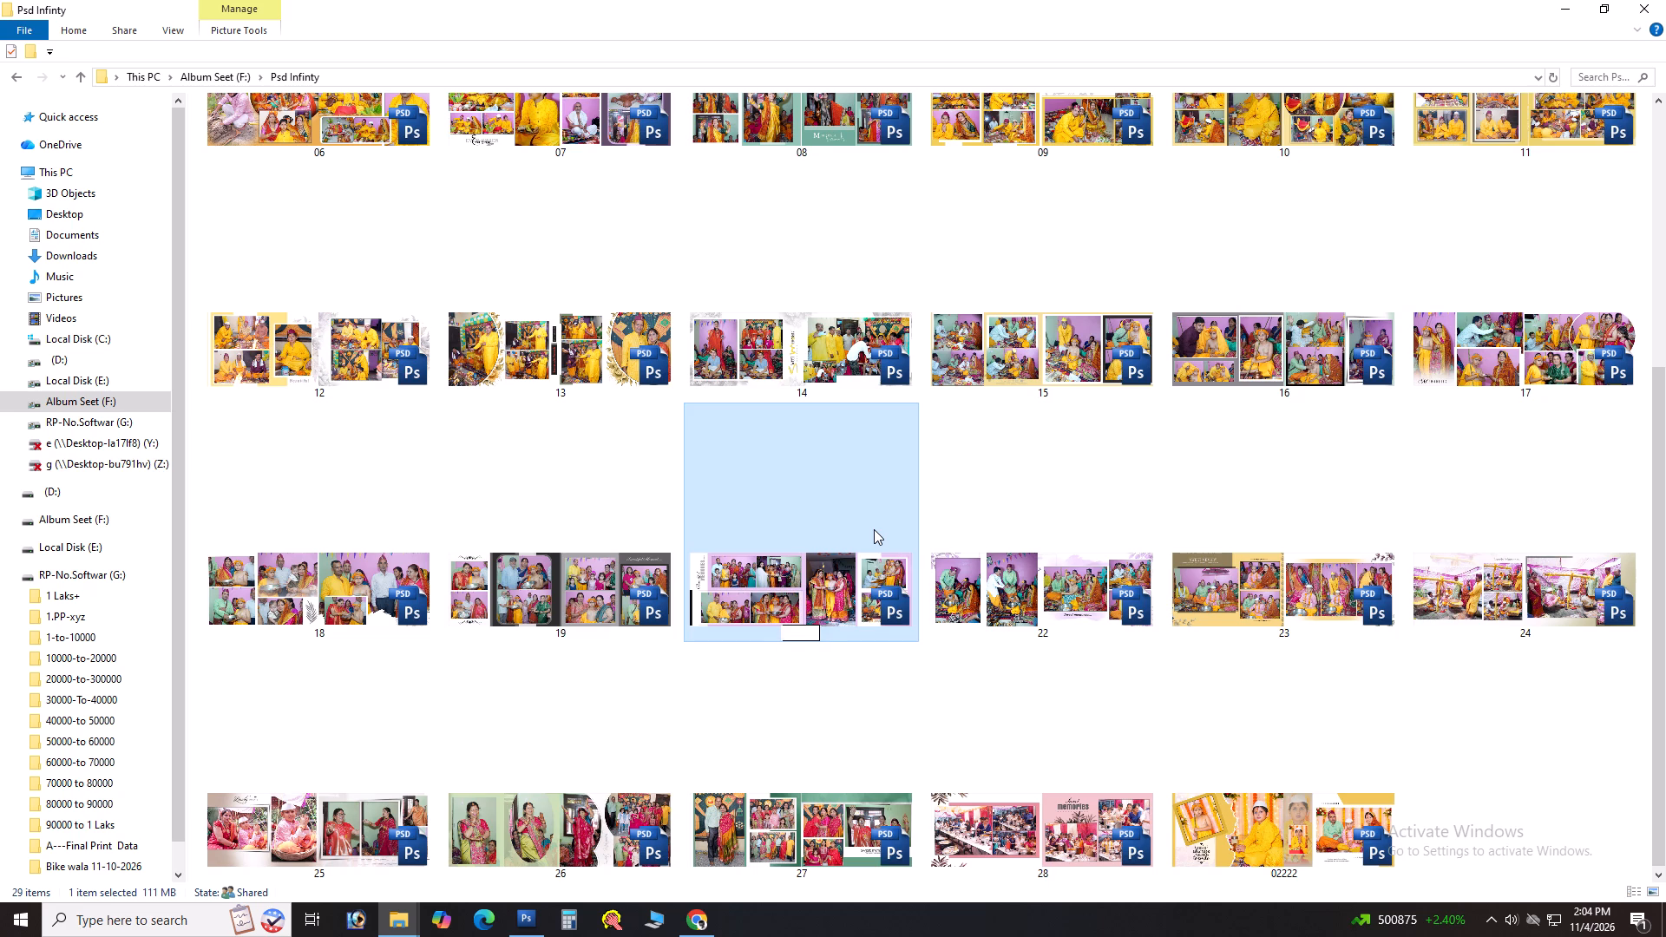
{"action": "key", "text": "Tab"}
{"action": "type", "text": "21"}
{"action": "key", "text": "Tab"}
{"action": "type", "text": "22"}
{"action": "key", "text": "Tab"}
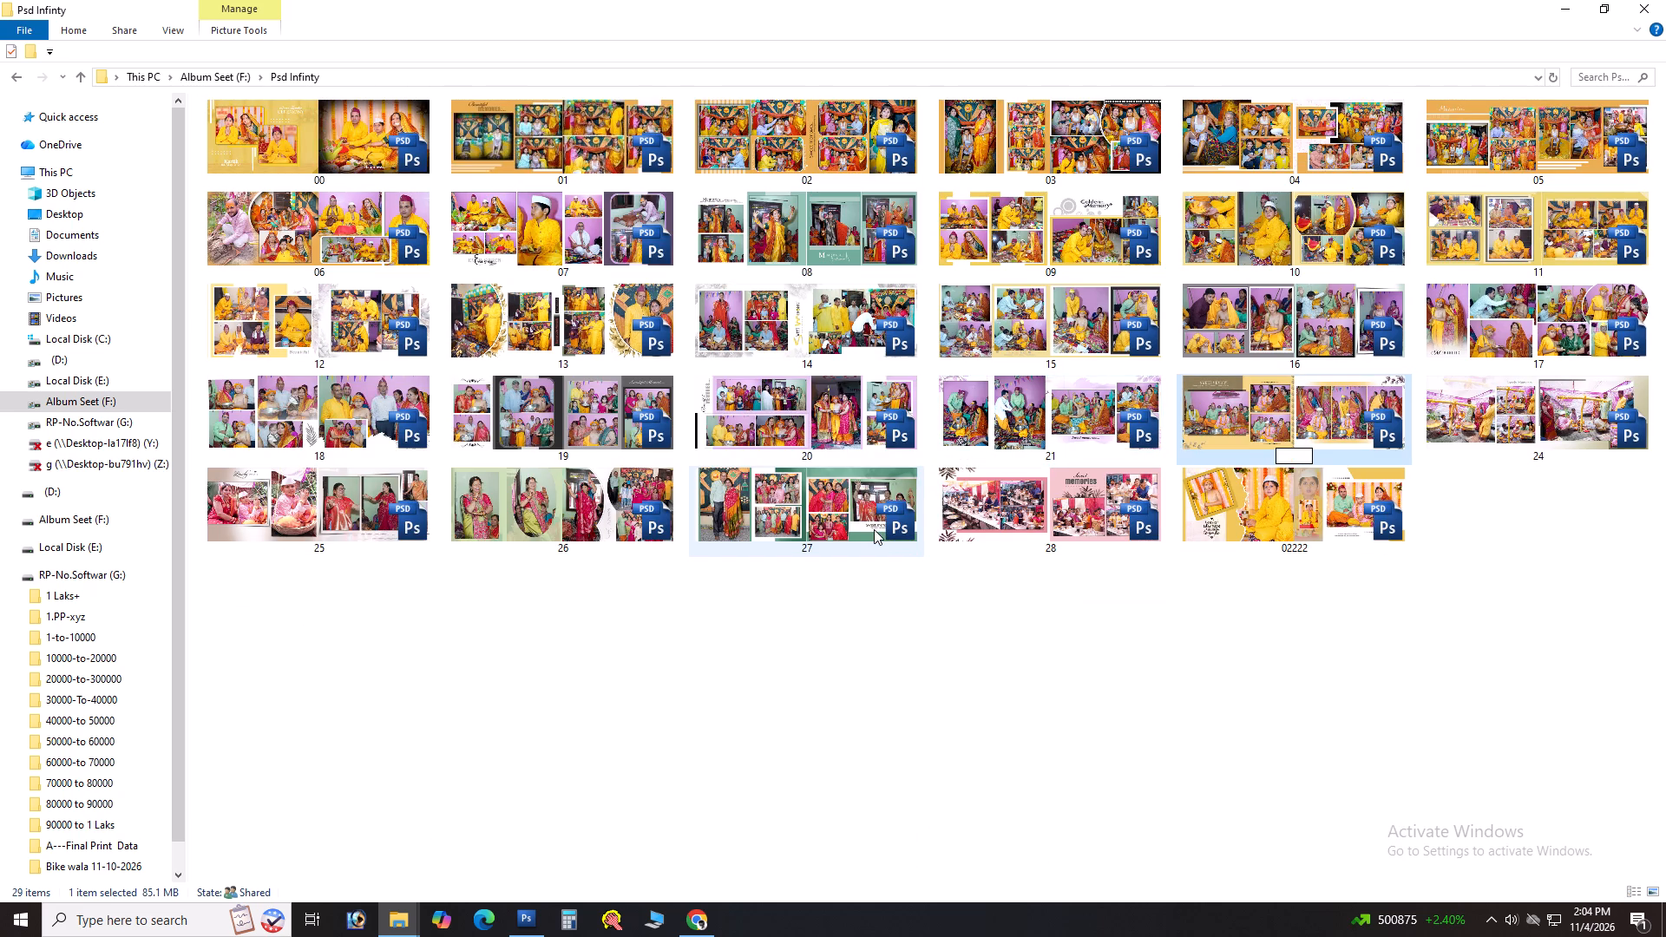
Rename the spread files 24, 25, 26, 27 and 28 as 23, 24, 25, 26 and 27.
{"action": "type", "text": "23"}
{"action": "key", "text": "Tab"}
{"action": "type", "text": "24"}
{"action": "key", "text": "Tab"}
{"action": "type", "text": "25"}
{"action": "key", "text": "Tab"}
{"action": "type", "text": "26"}
{"action": "key", "text": "Tab"}
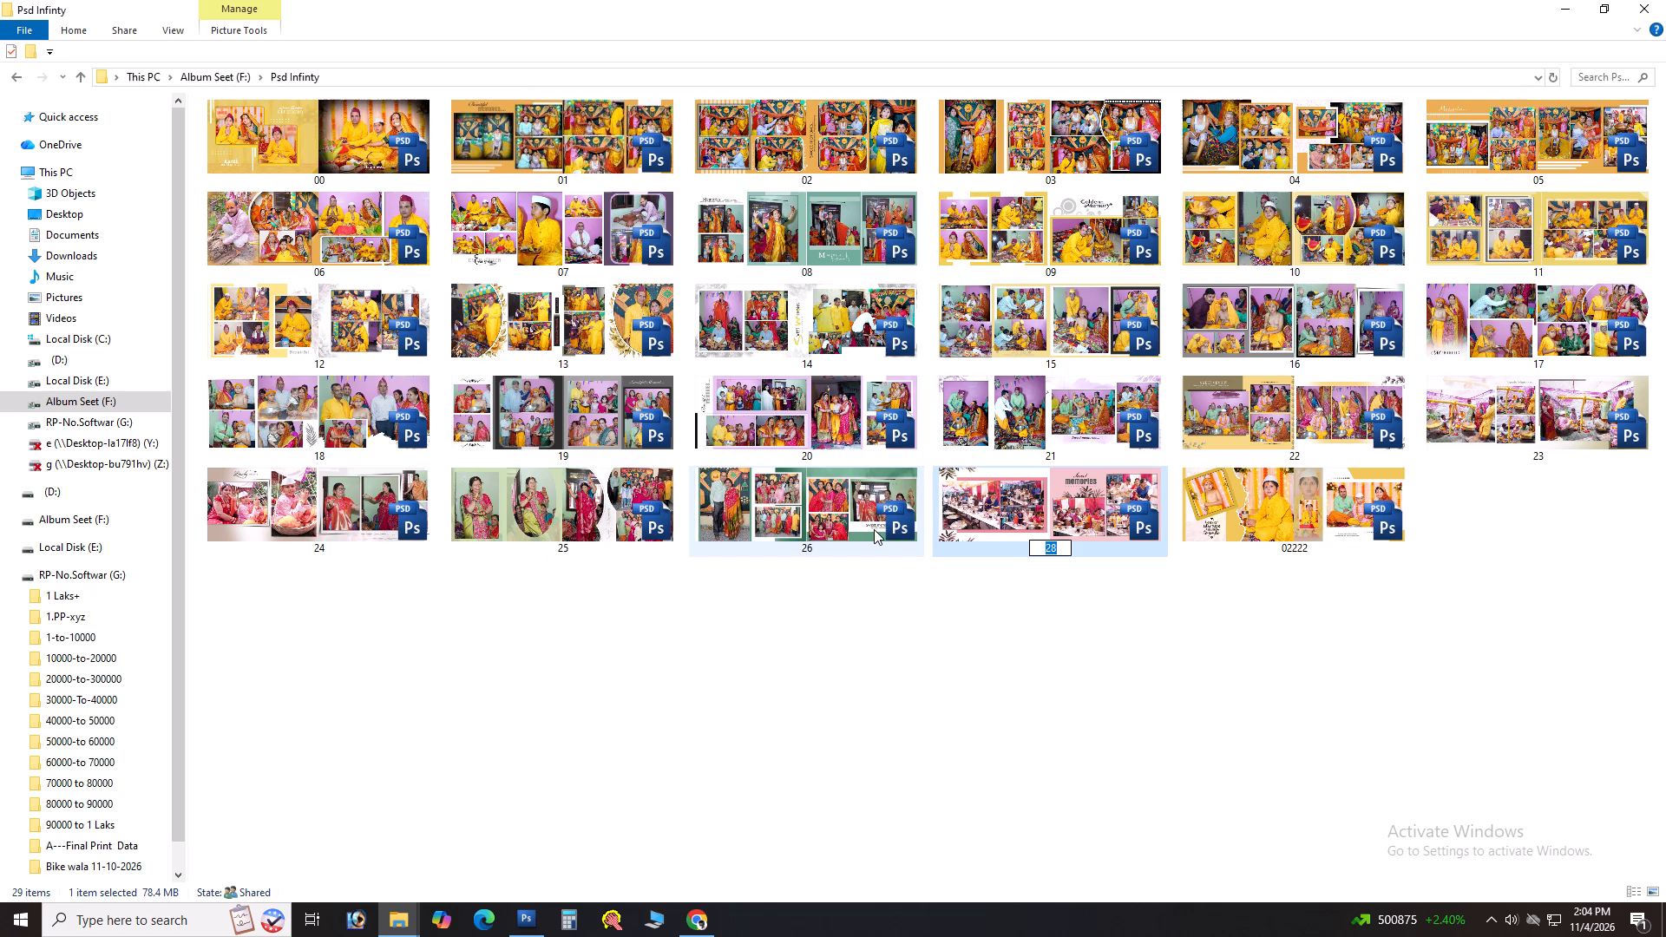
{"action": "type", "text": "27"}
{"action": "key", "text": "Return"}
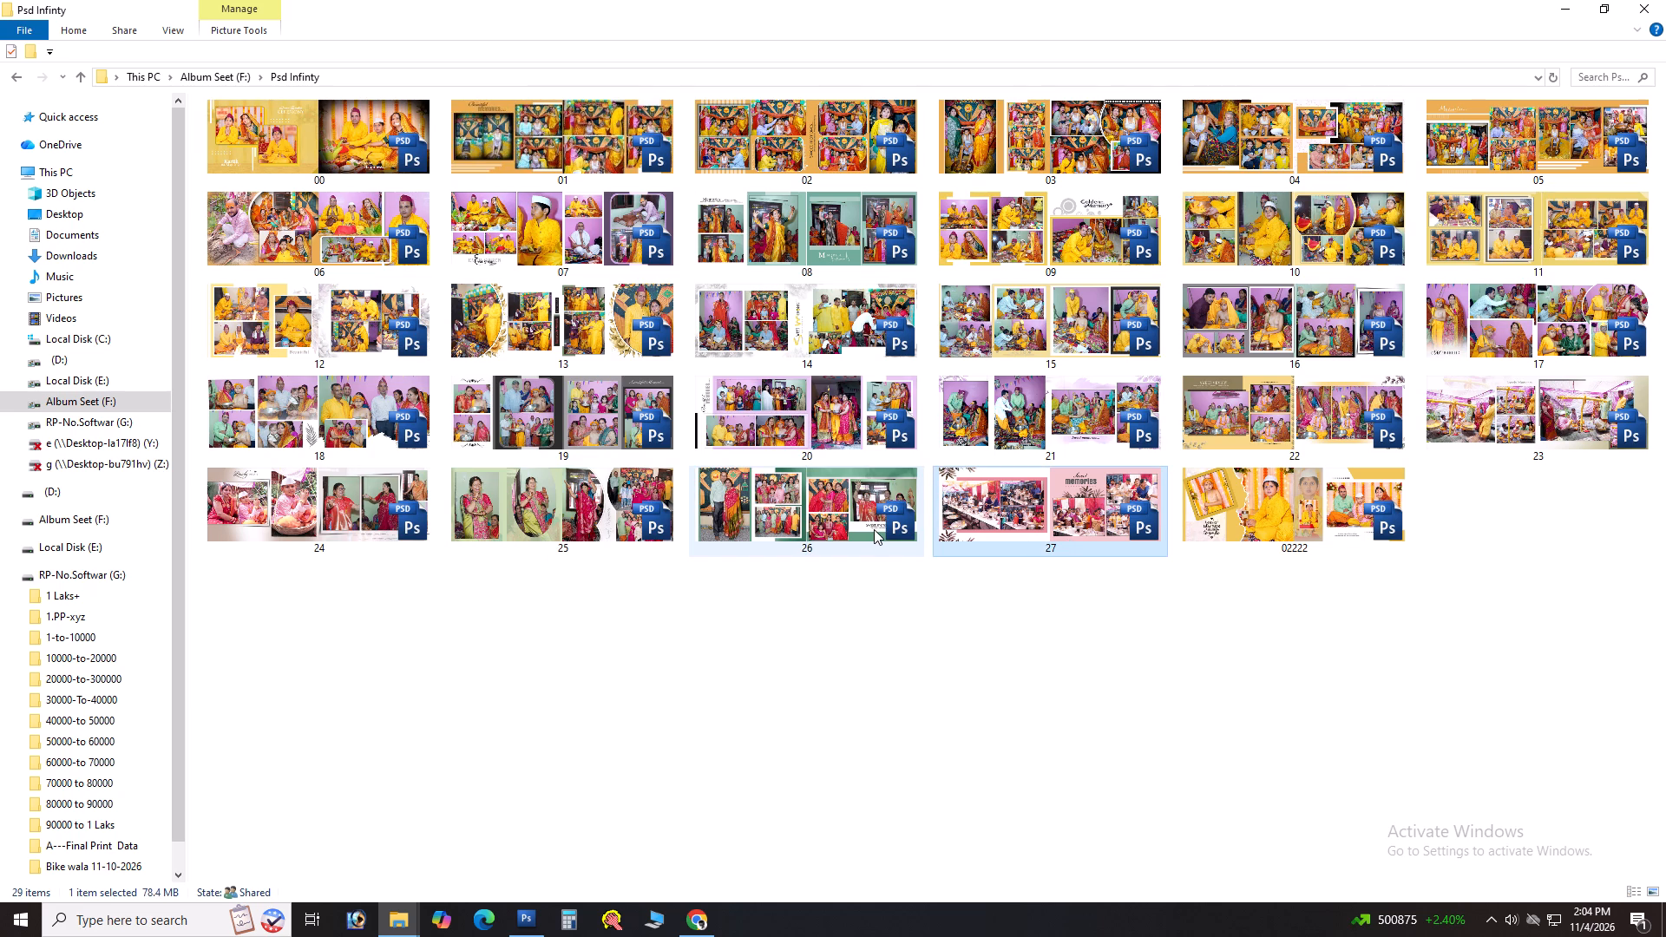
{"action": "left_click", "coordinate": [1132, 761]}
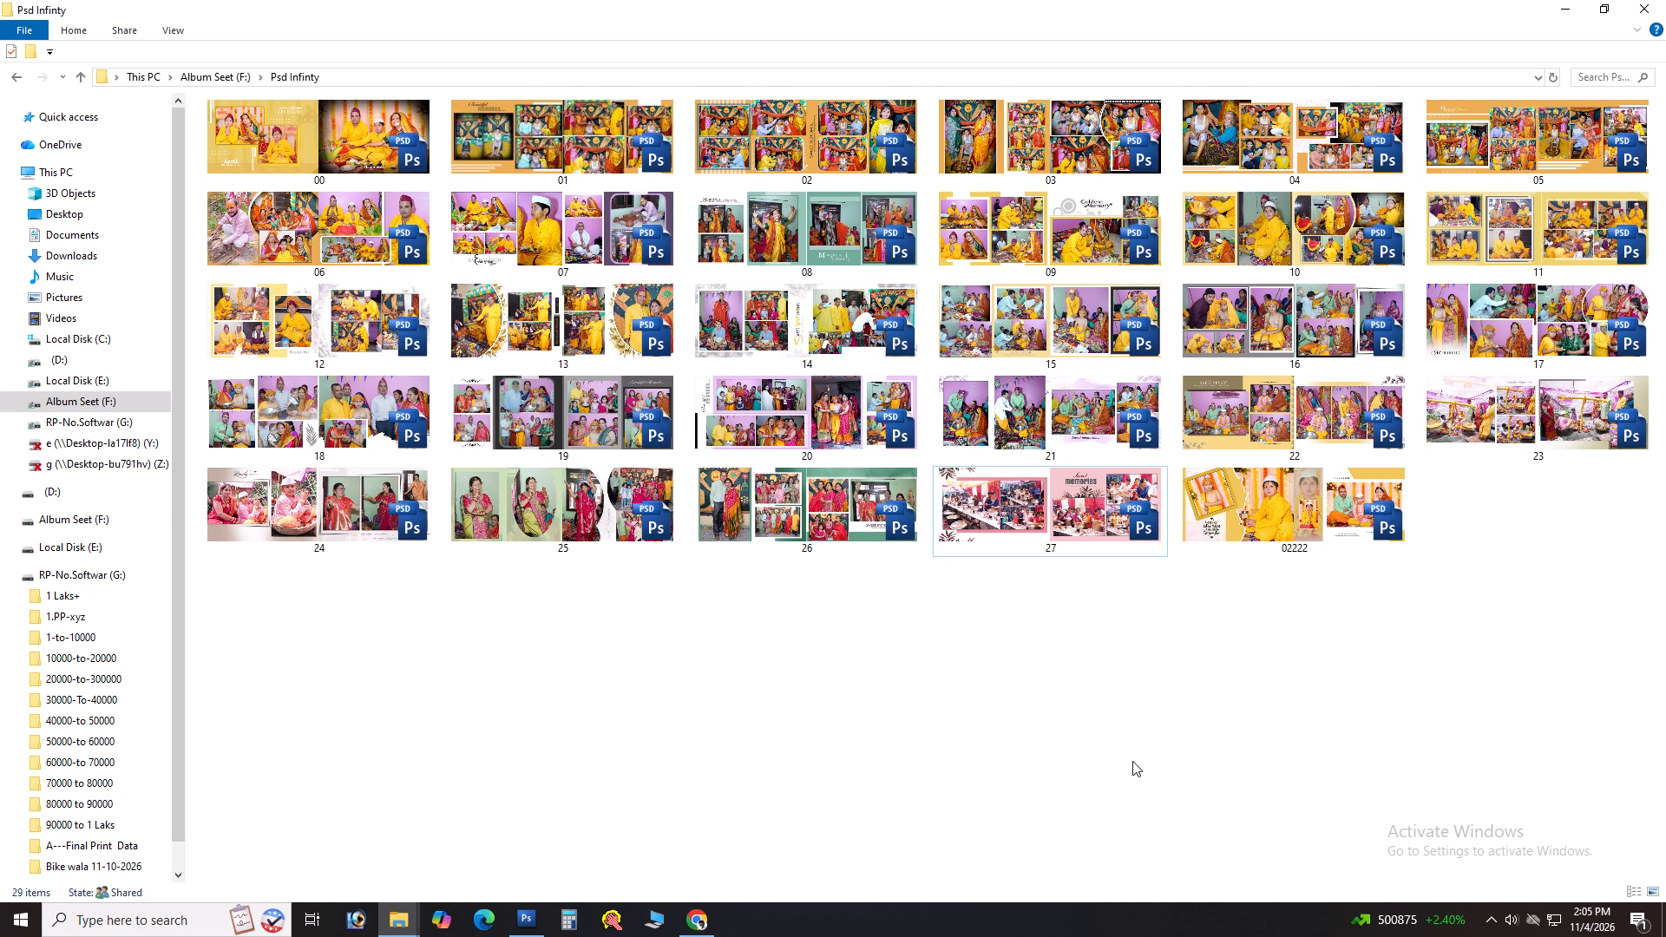
Refresh and reopen the Psd Infinty folder, and check the order of the spread files, including 00, 27 and 02222.
{"action": "left_click", "coordinate": [1232, 714]}
{"action": "left_click", "coordinate": [1084, 551]}
{"action": "left_click", "coordinate": [1184, 608]}
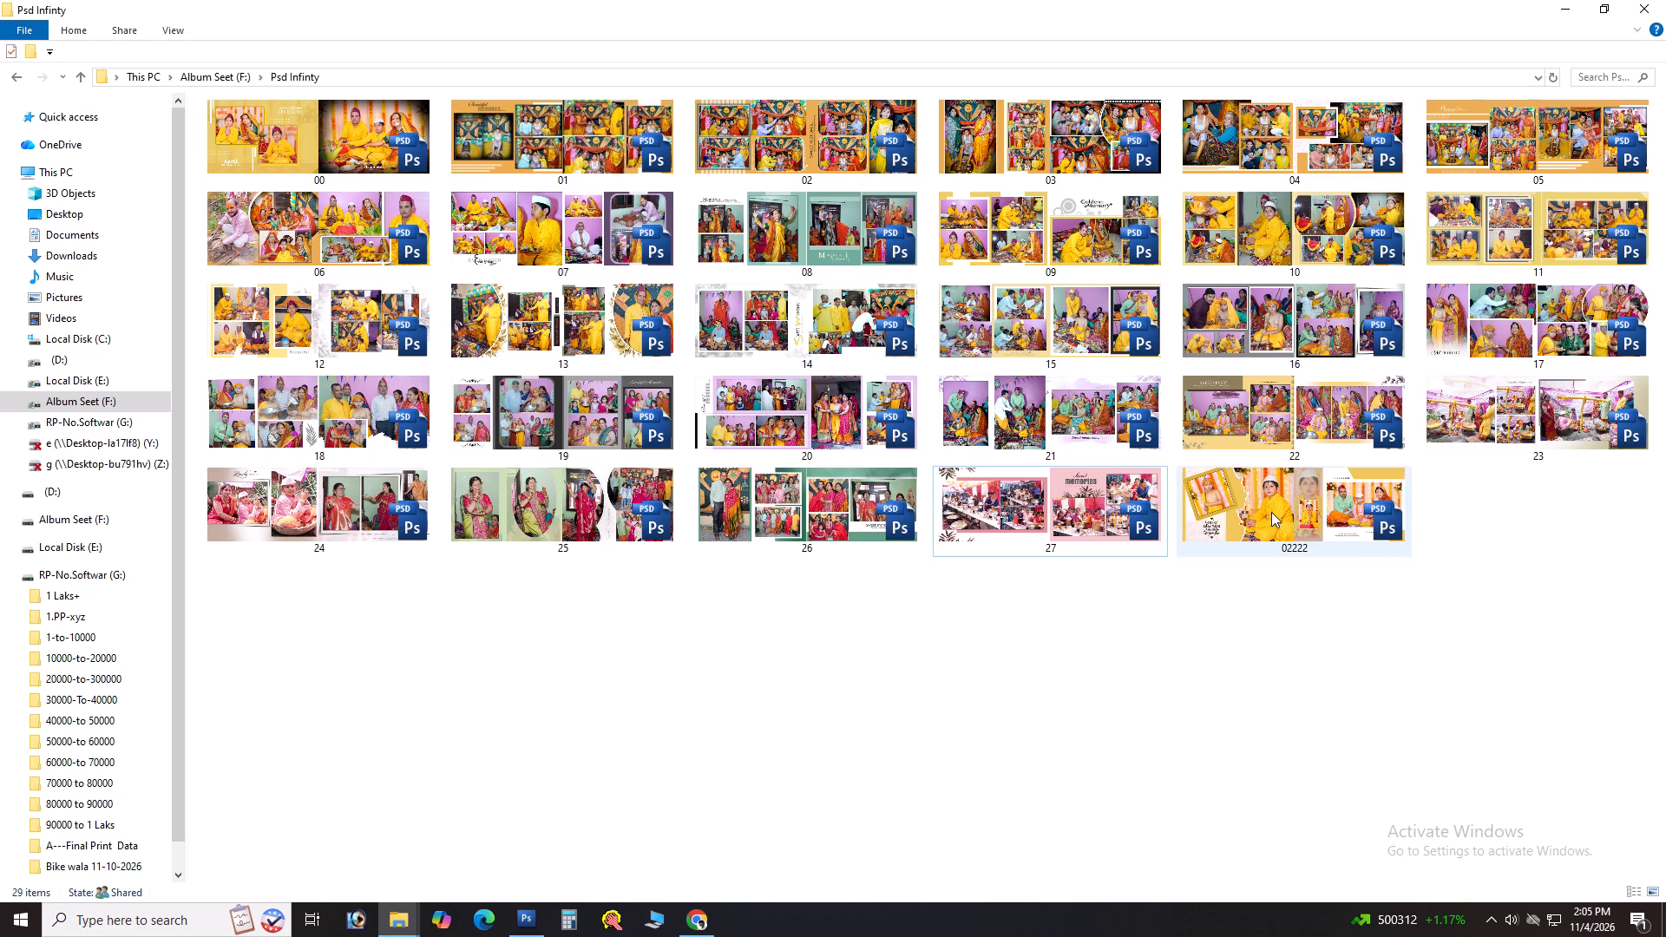
{"action": "left_click", "coordinate": [1271, 512]}
{"action": "left_click", "coordinate": [363, 176]}
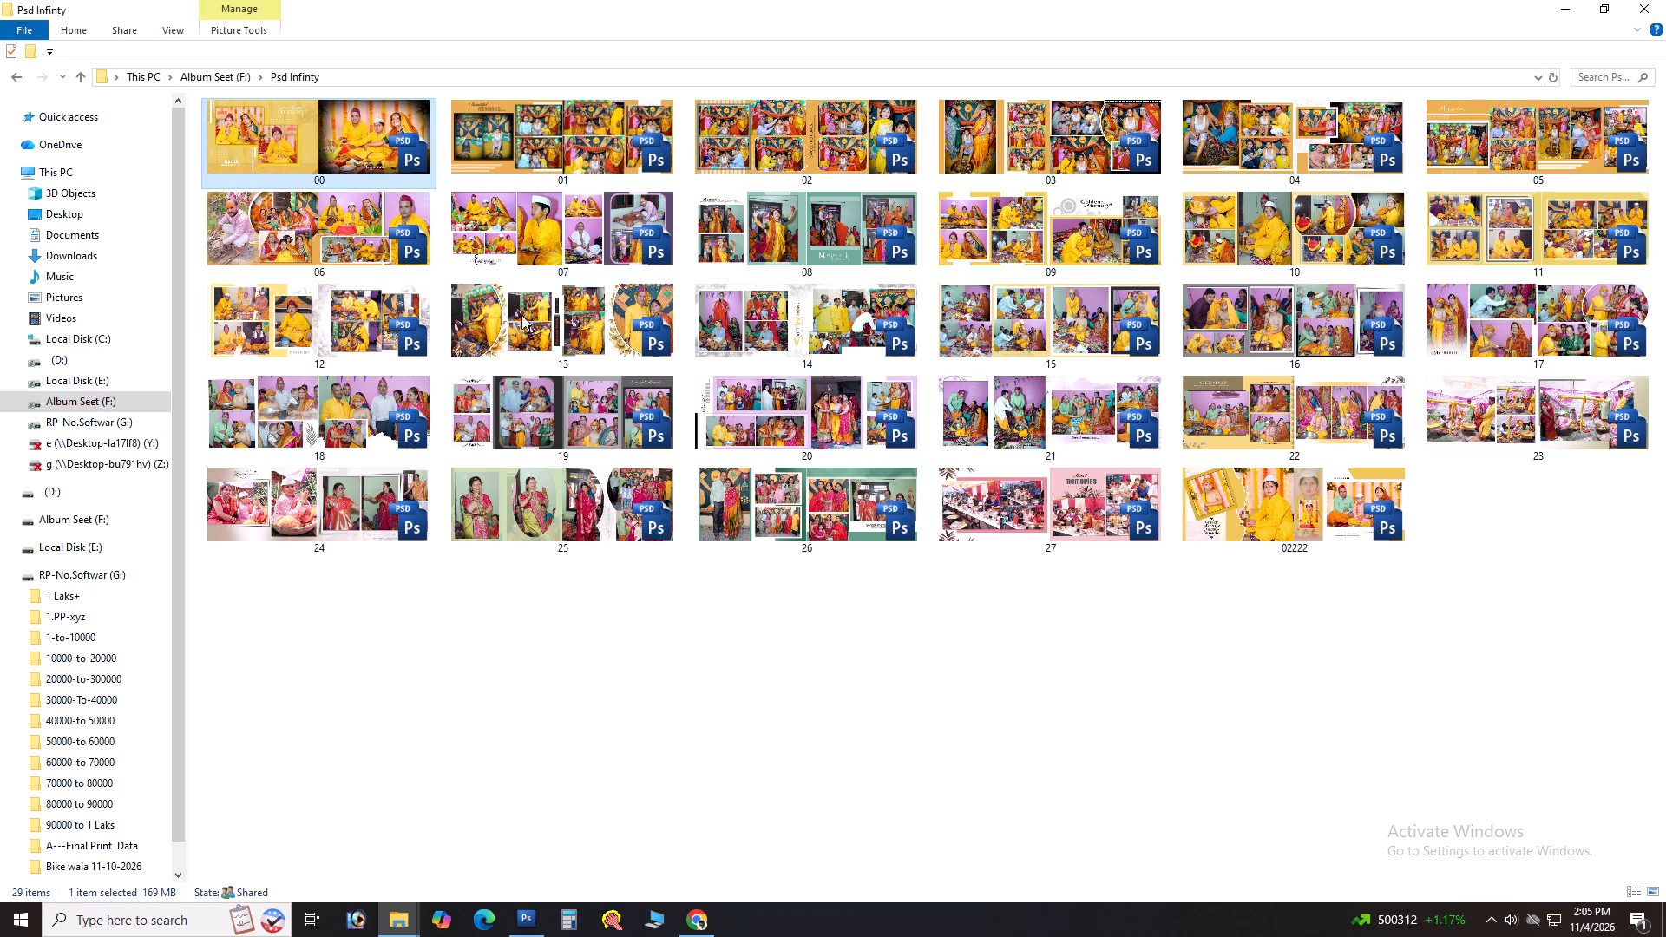
{"action": "left_click", "coordinate": [1295, 508]}
{"action": "right_click", "coordinate": [1171, 639]}
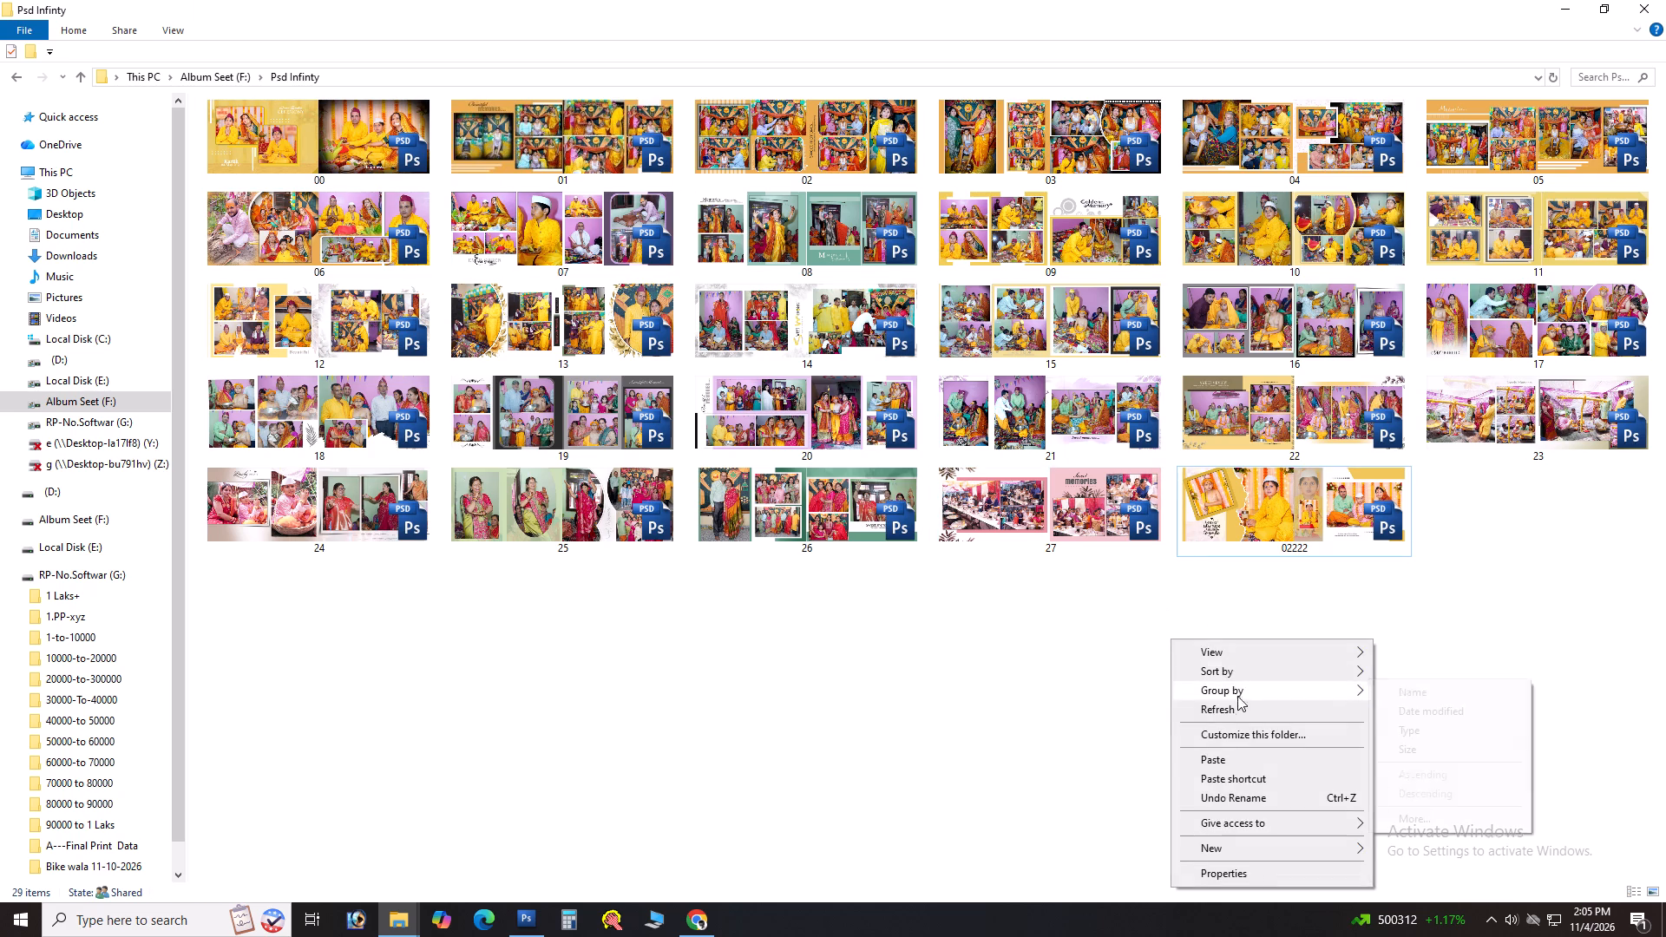
{"action": "left_click", "coordinate": [1239, 717]}
{"action": "left_click", "coordinate": [929, 682]}
{"action": "scroll", "coordinate": [916, 649], "scroll_direction": "down", "scroll_amount": 7}
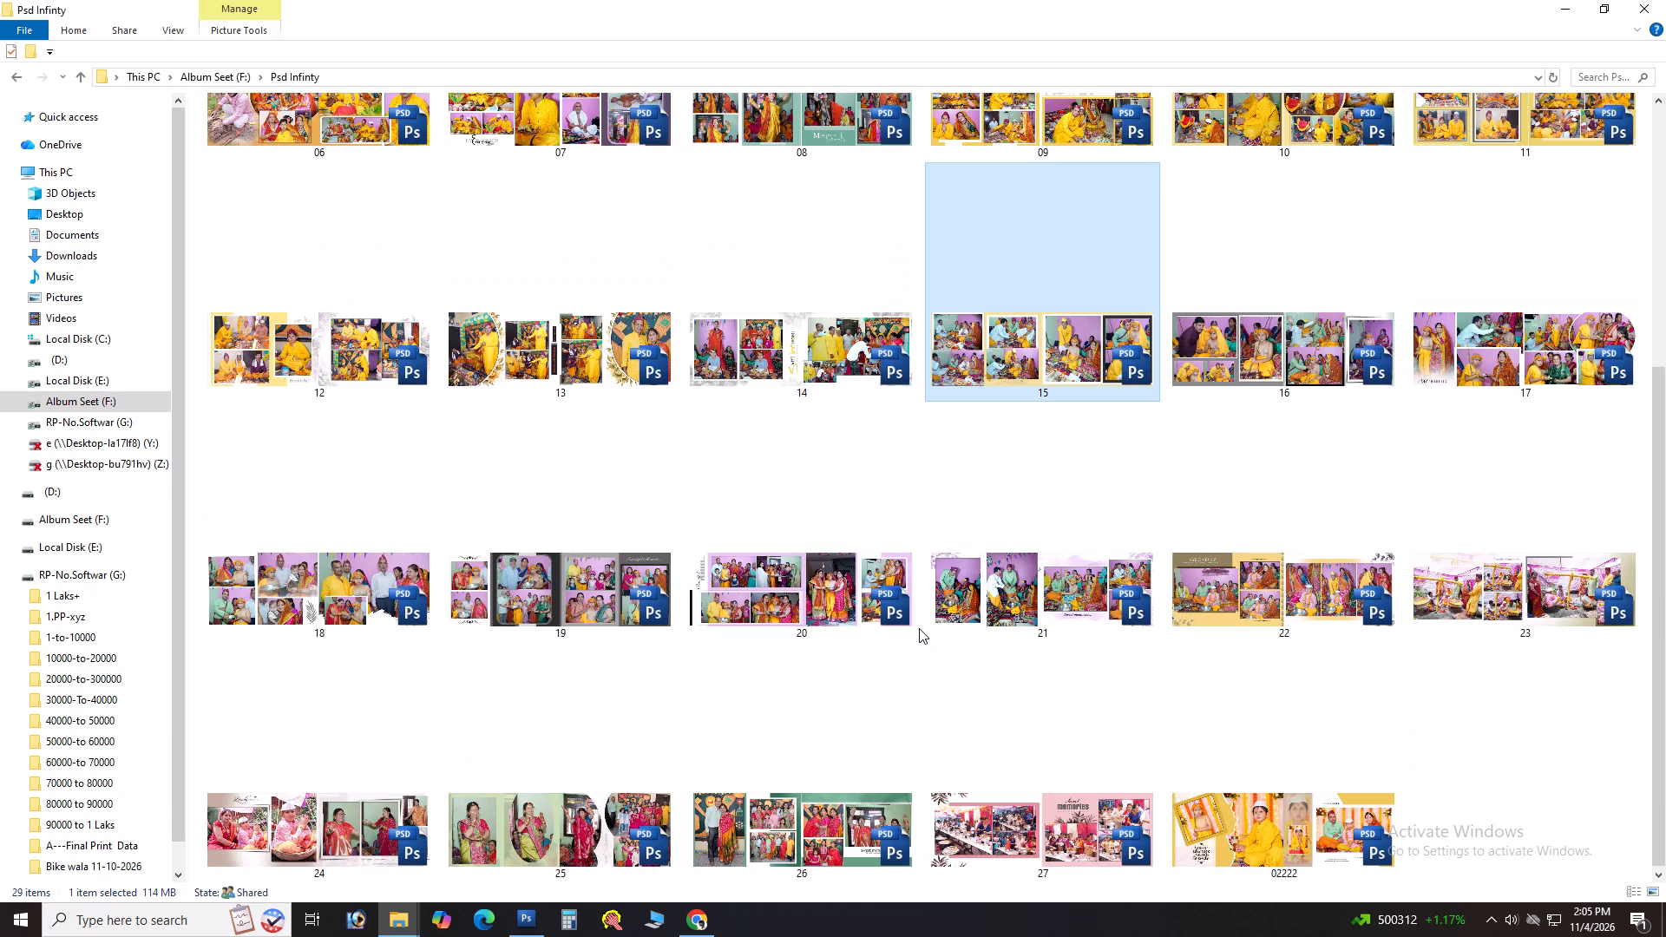
{"action": "key", "text": "BackSpace"}
{"action": "key", "text": "Return"}
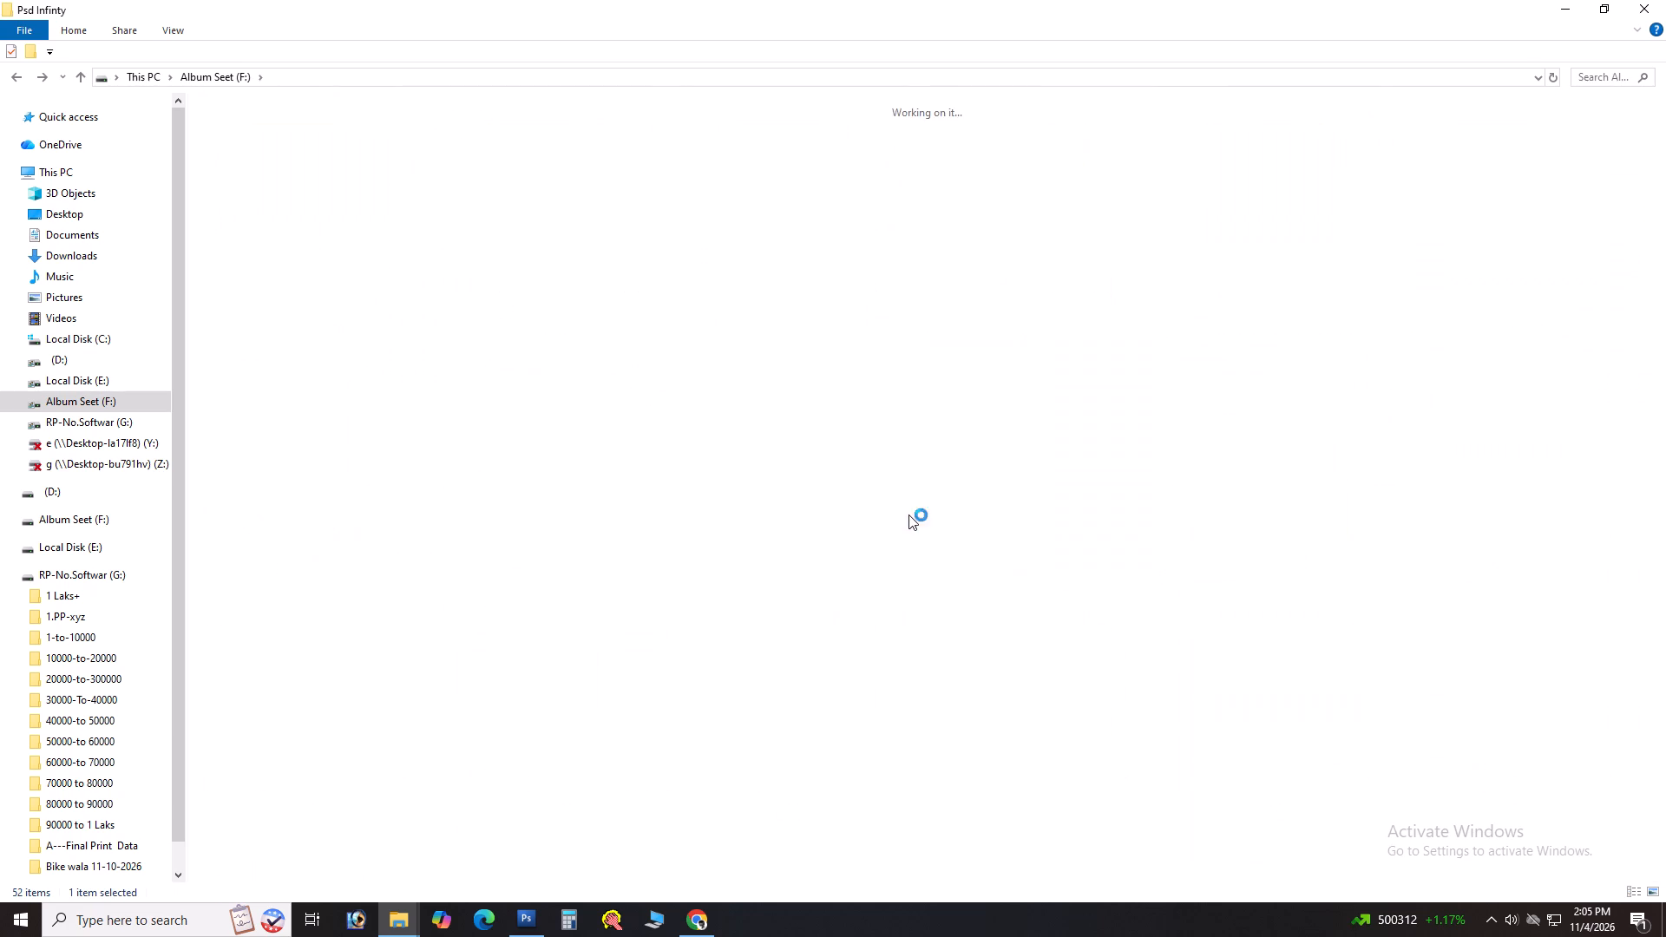
{"action": "scroll", "coordinate": [908, 514], "scroll_direction": "down", "scroll_amount": 6, "text": "ctrl"}
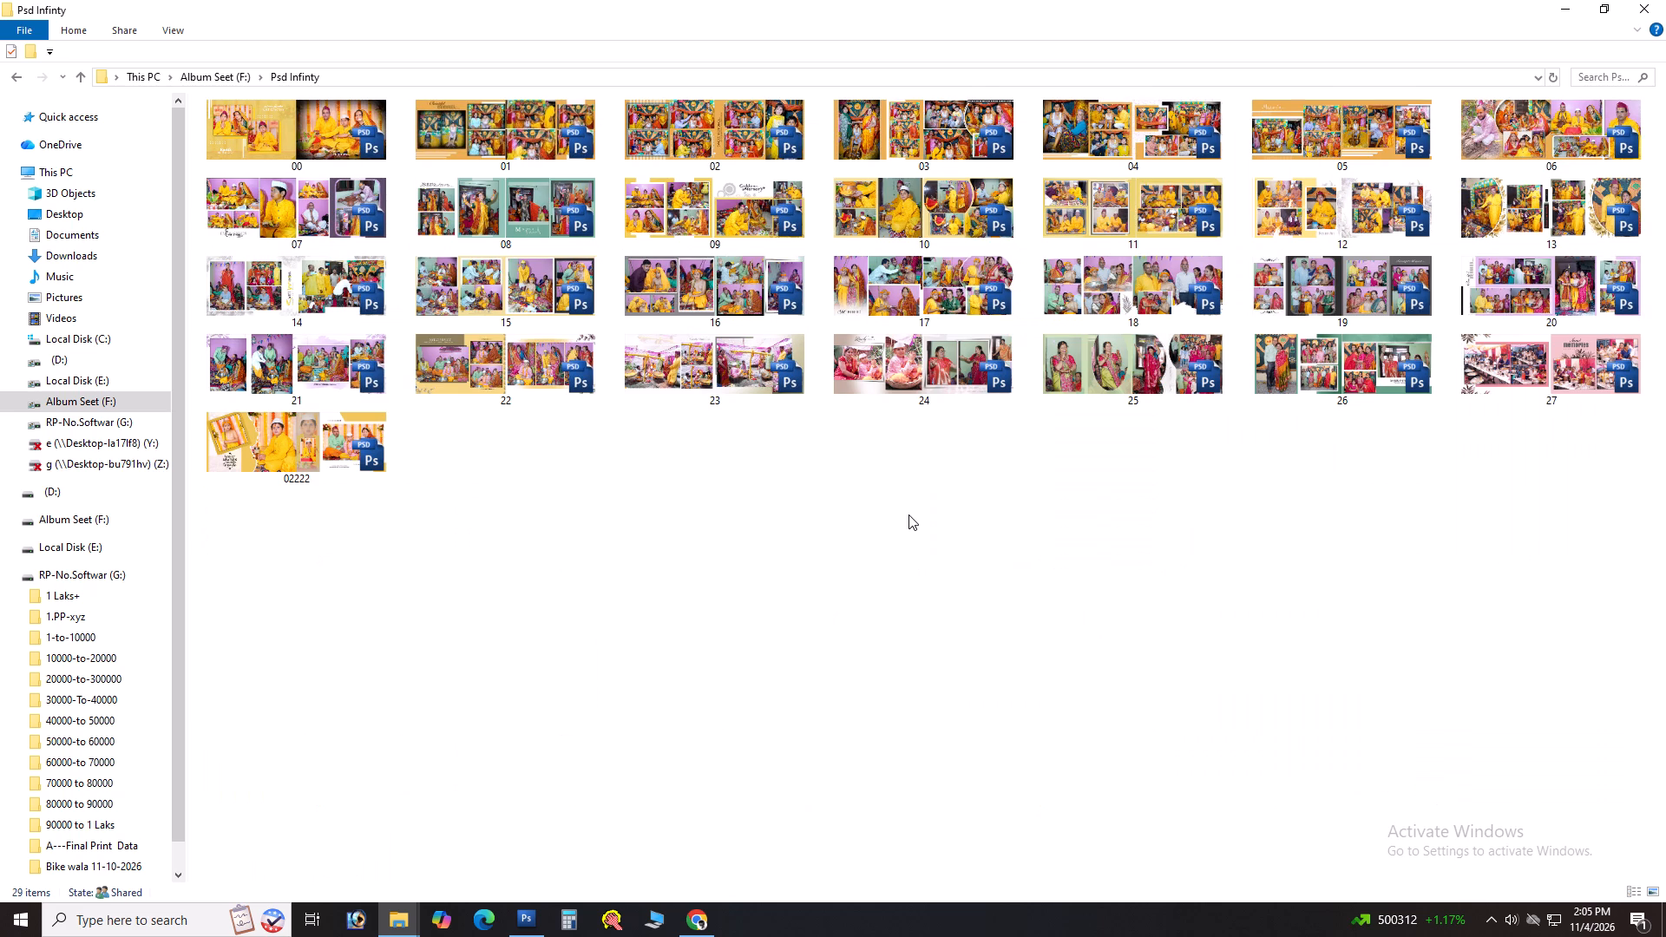
{"action": "scroll", "coordinate": [908, 514], "scroll_direction": "up", "scroll_amount": 5, "text": "ctrl"}
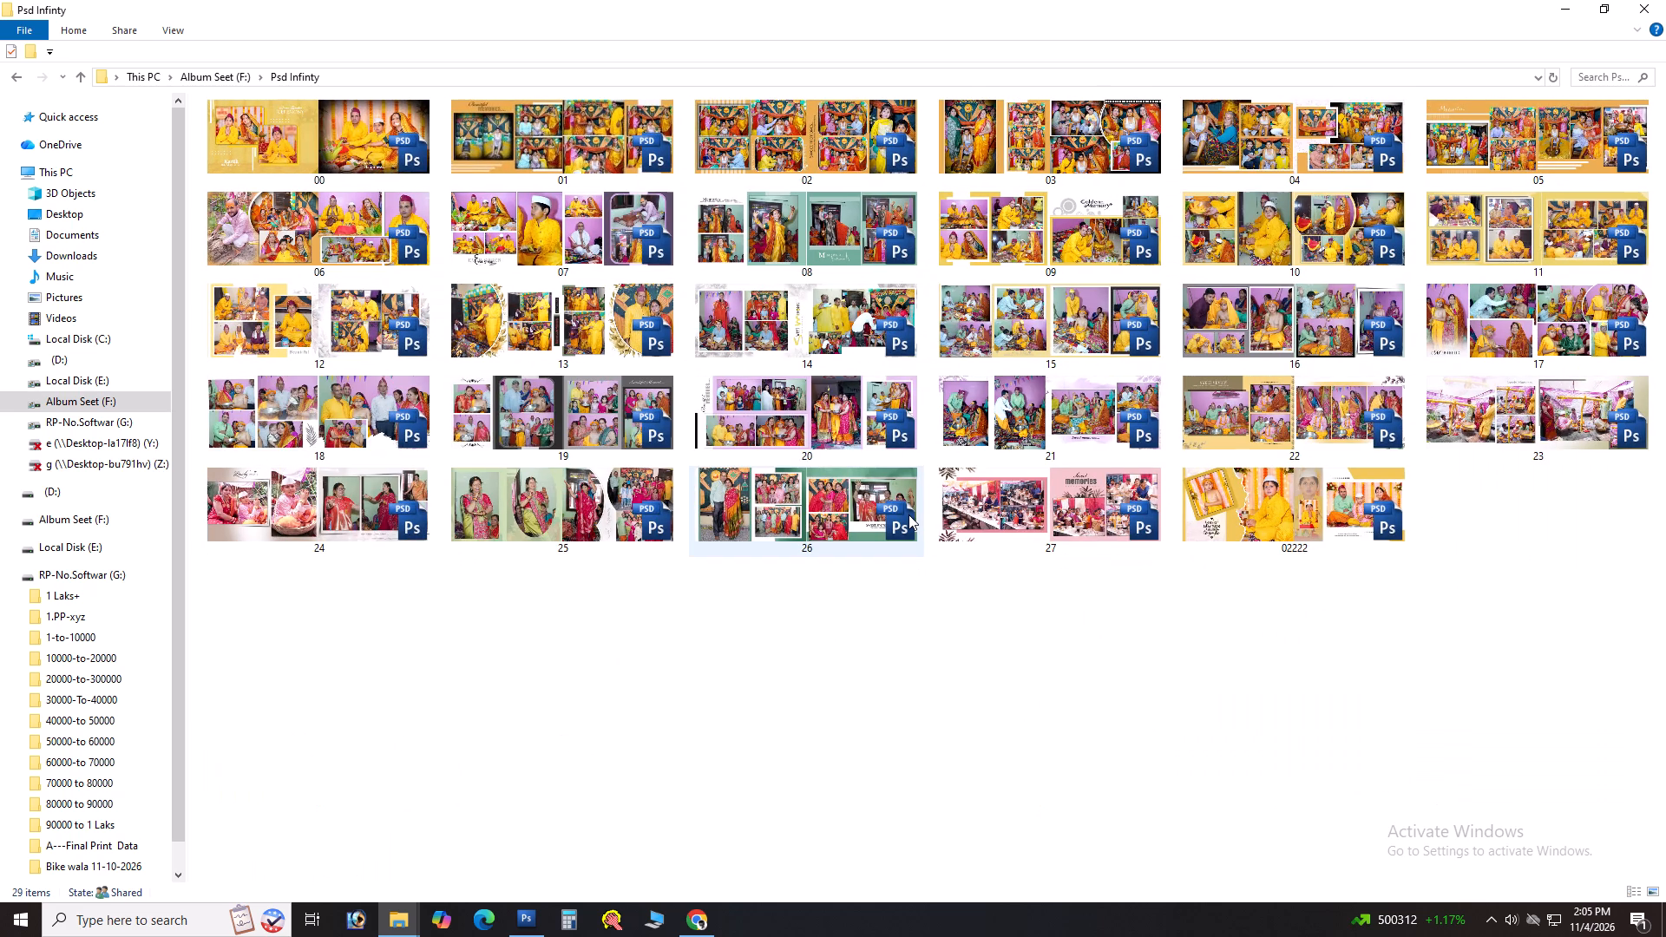
{"action": "scroll", "coordinate": [908, 514], "scroll_direction": "up", "scroll_amount": 2, "text": "ctrl"}
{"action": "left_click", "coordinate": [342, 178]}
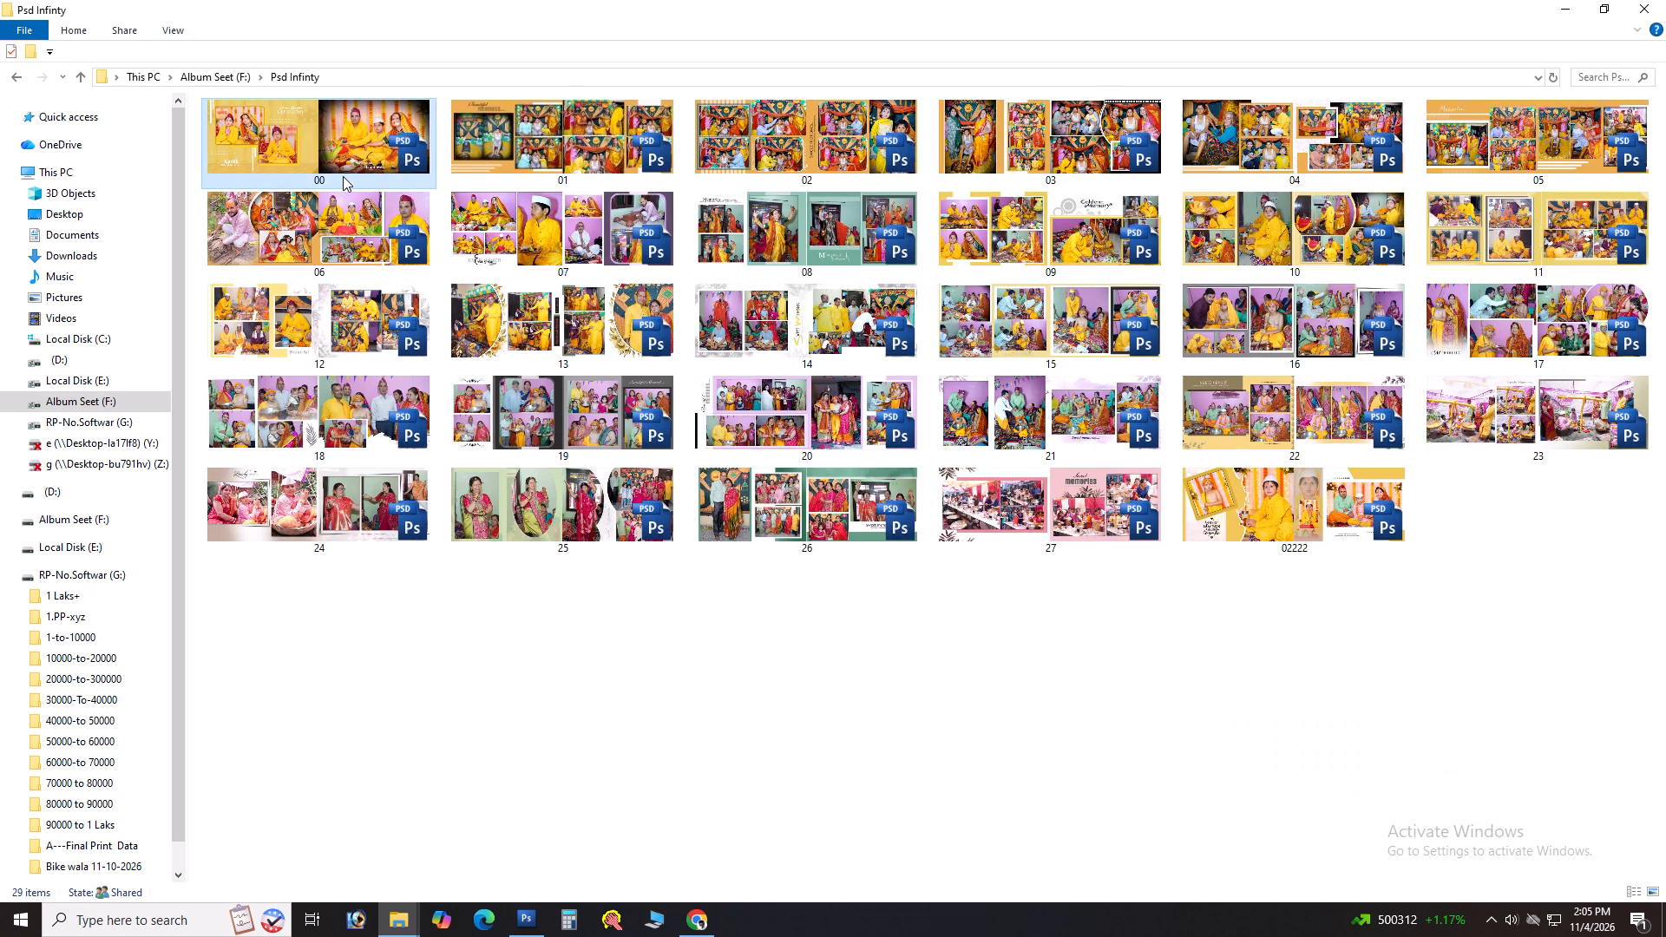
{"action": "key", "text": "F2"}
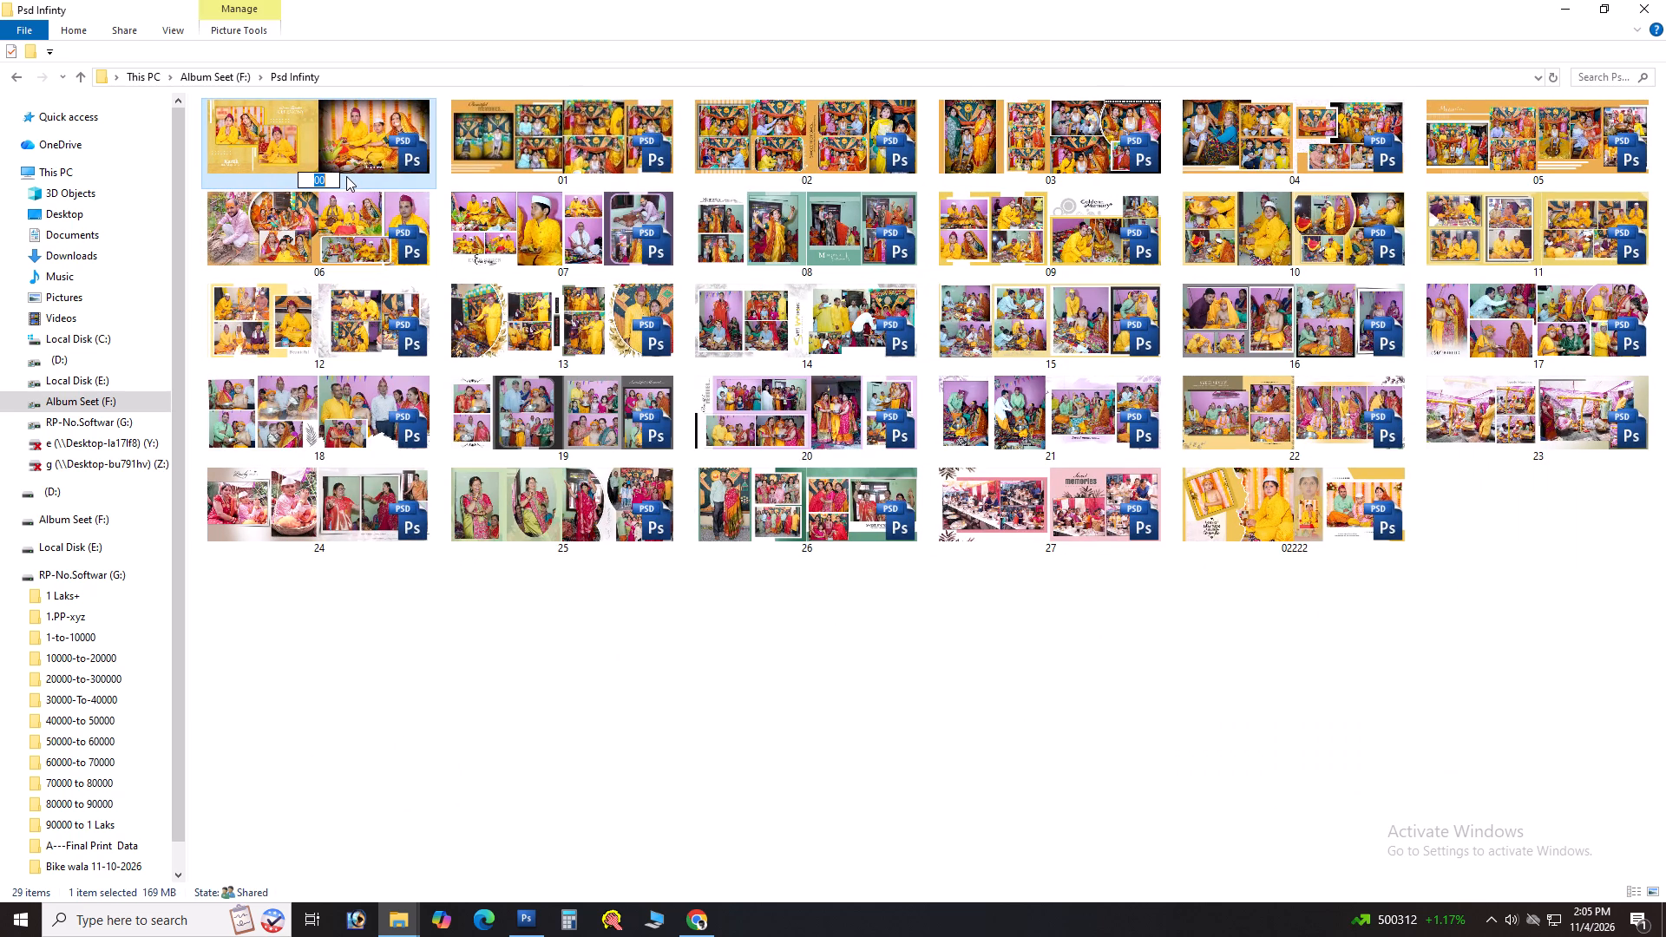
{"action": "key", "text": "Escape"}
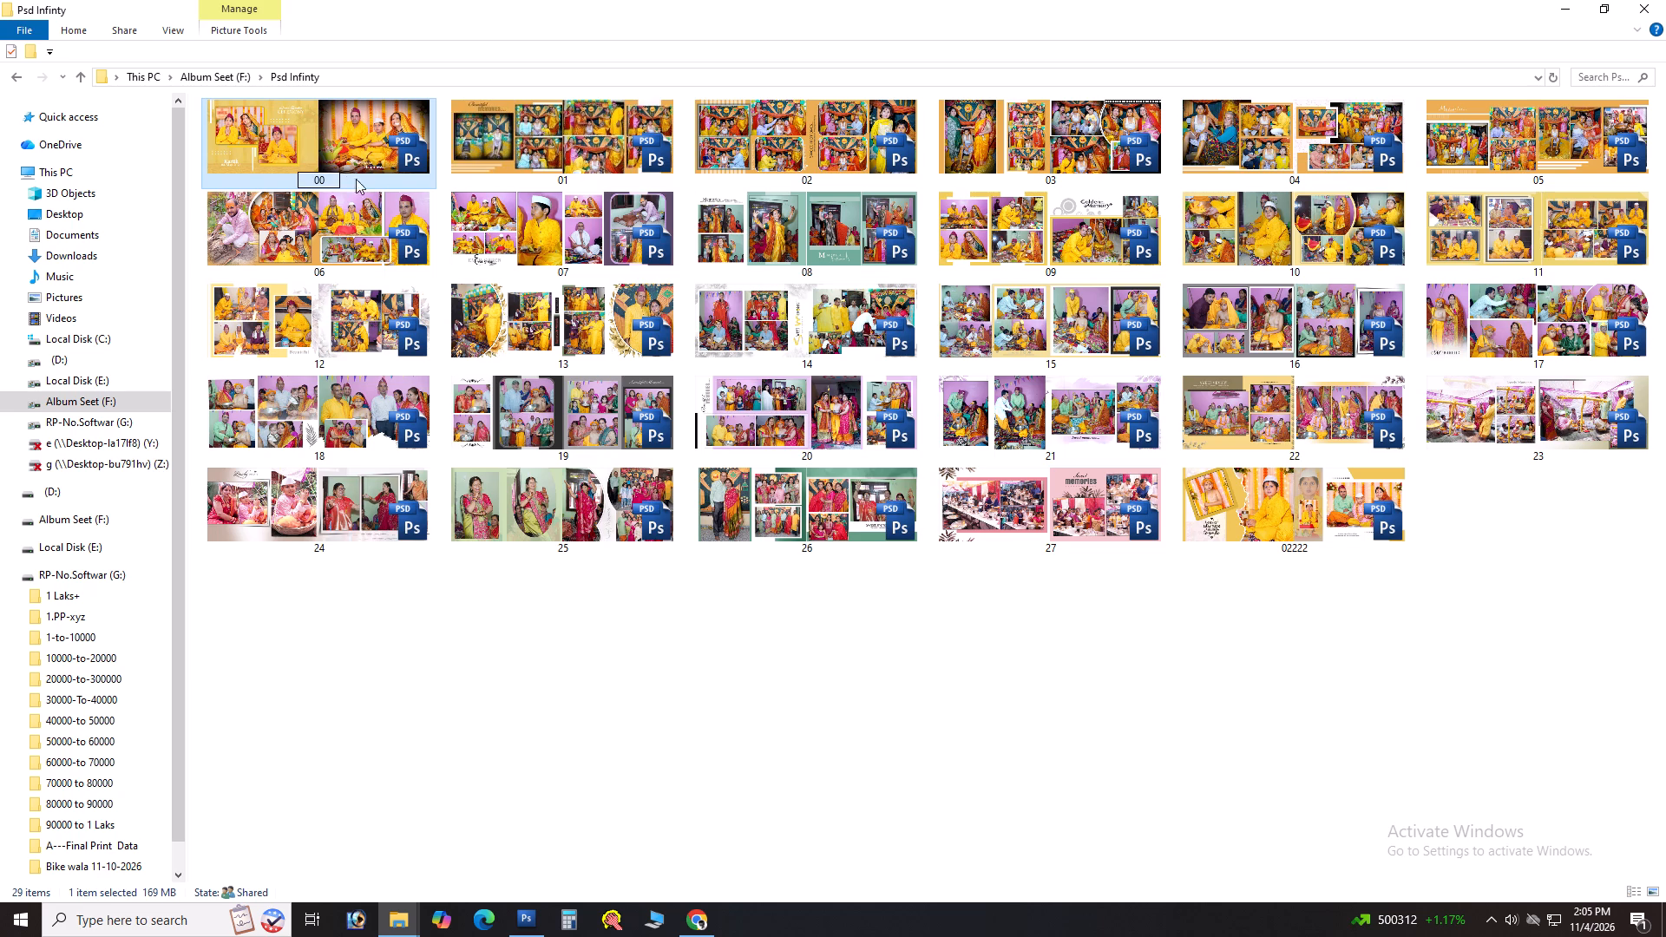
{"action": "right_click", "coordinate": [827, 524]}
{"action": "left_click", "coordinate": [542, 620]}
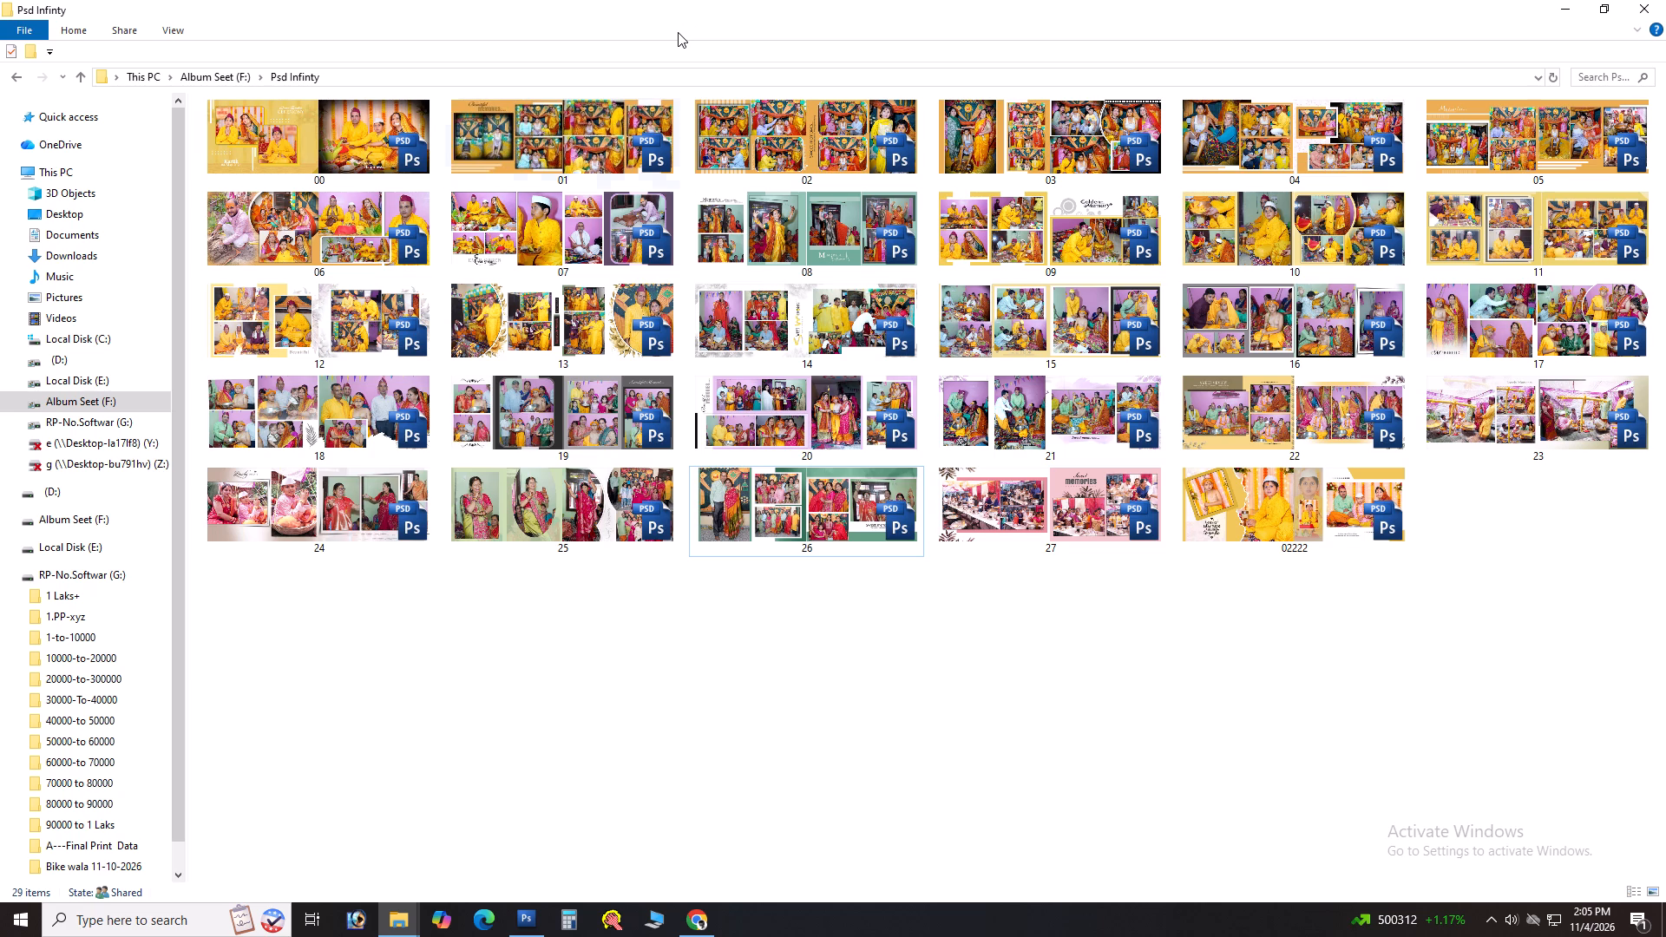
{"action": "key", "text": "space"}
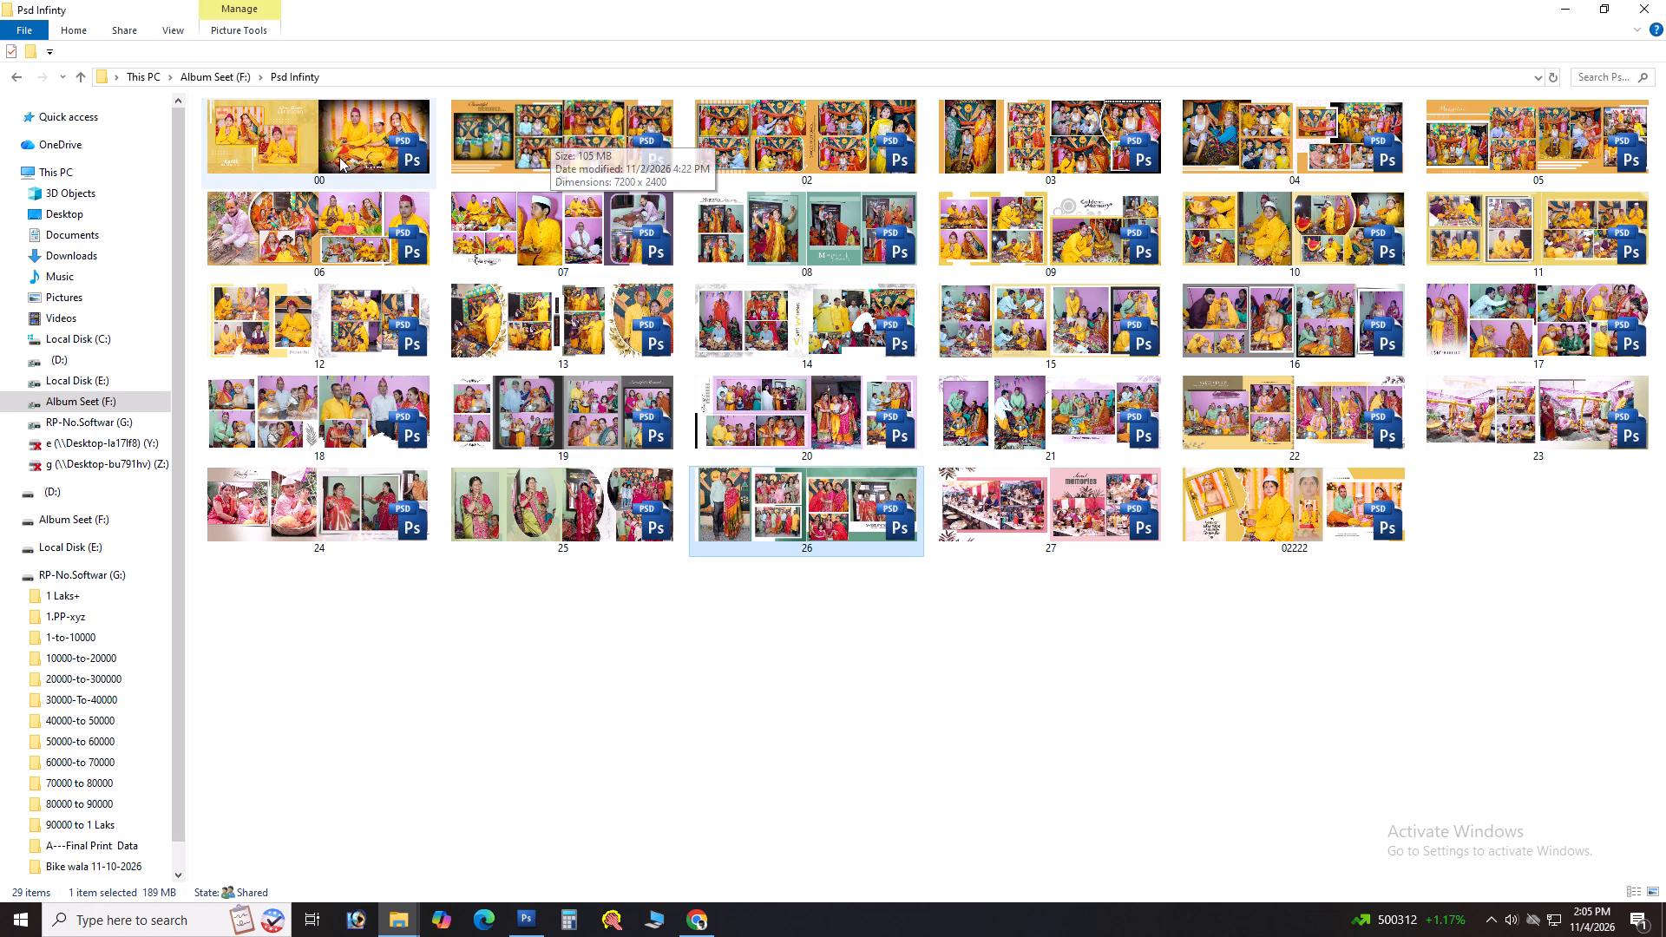
Open the yellow spread file 00 from the Psd Infinty folder.
{"action": "triple_click", "coordinate": [339, 157]}
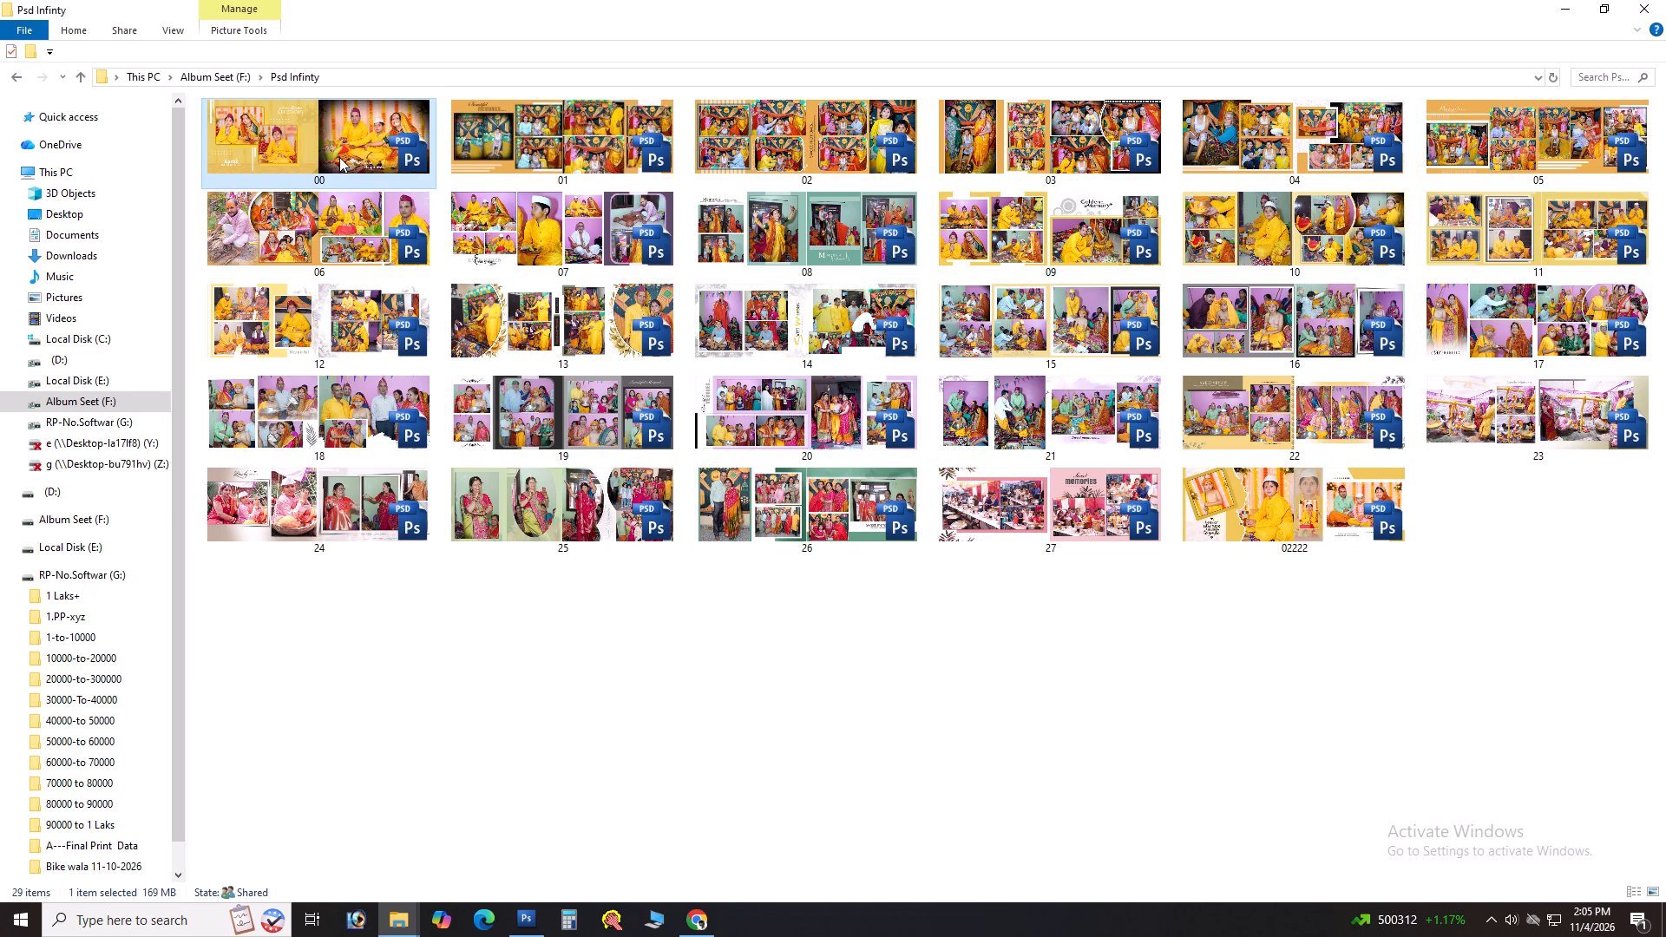
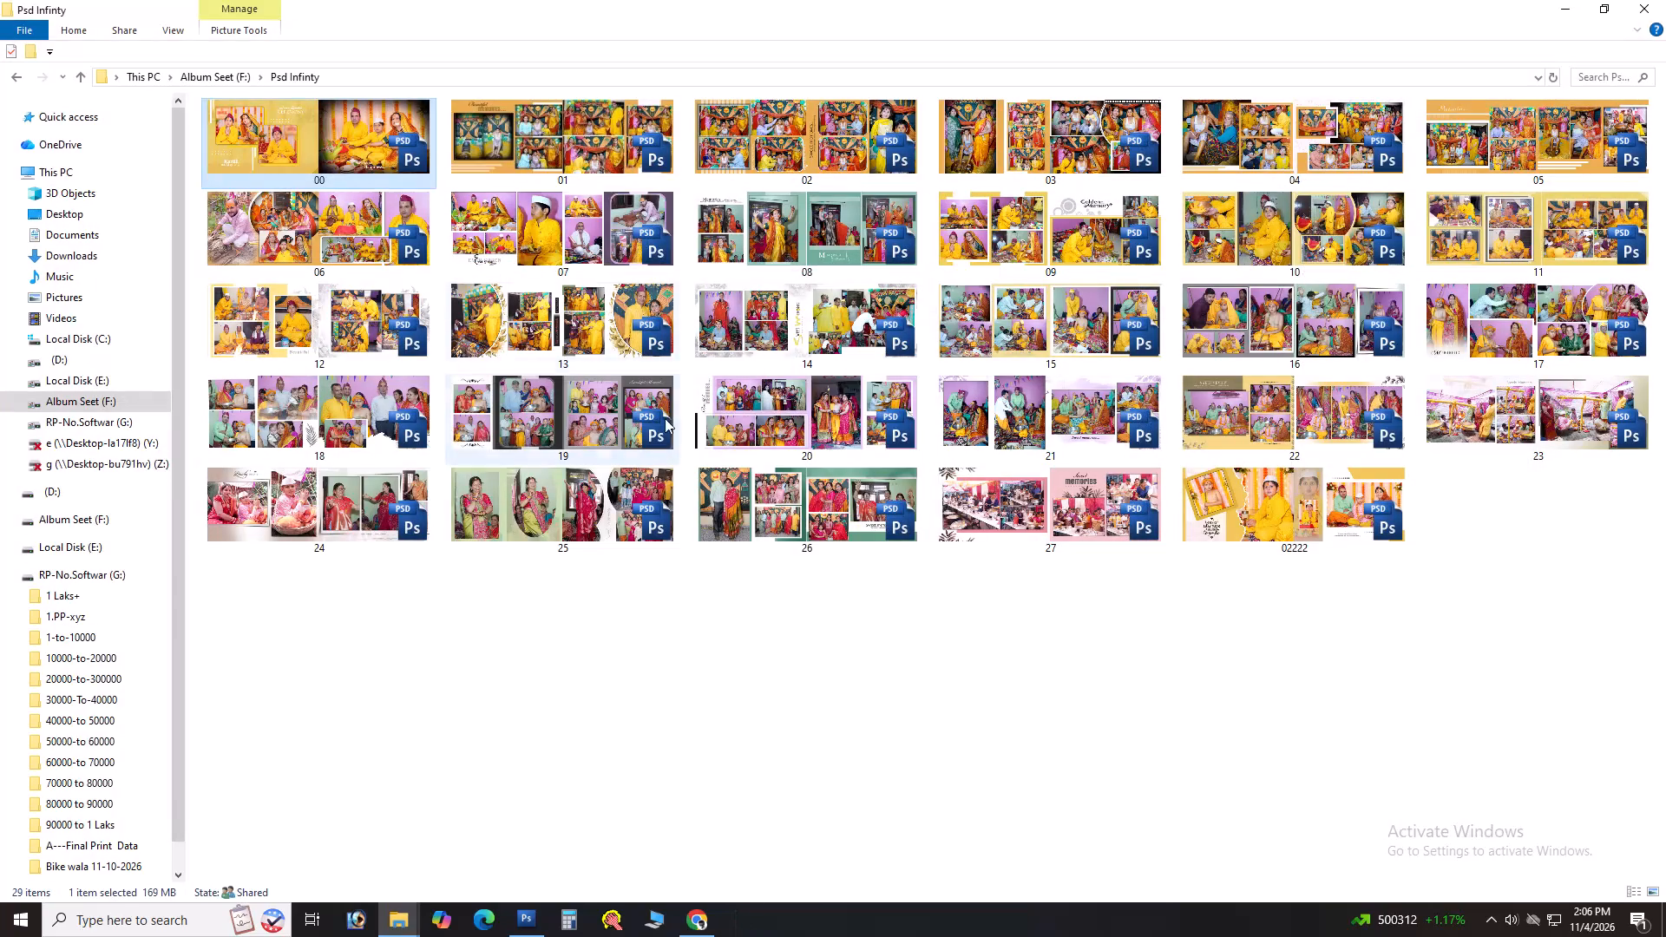
Clear the file selection in the Psd Infinty folder and switch to Photoshop to check the opening spread.
{"action": "scroll", "coordinate": [702, 492], "scroll_direction": "down", "scroll_amount": 4}
{"action": "left_click", "coordinate": [712, 626], "text": "alt"}
{"action": "key", "text": "alt+Tab"}
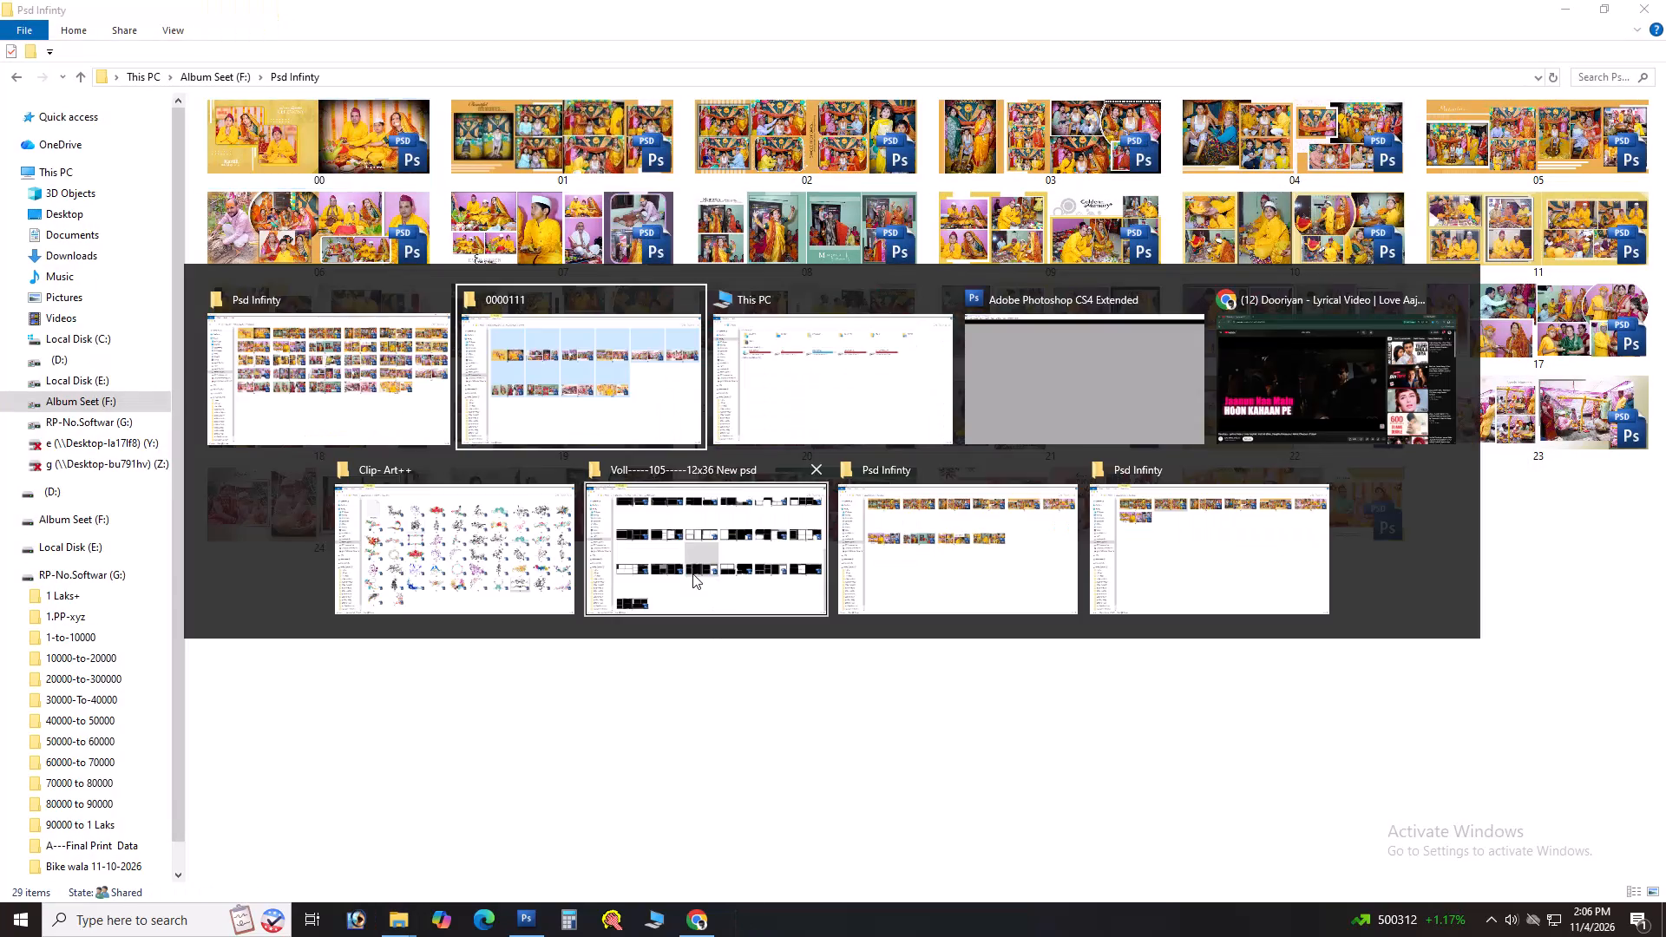
{"action": "left_click", "coordinate": [1203, 405], "text": "alt"}
Switch to YouTube in Chrome, search for the suggested query "hijra de saal" and look through the results.
{"action": "key", "text": "alt+Tab"}
{"action": "left_click", "coordinate": [1352, 393], "text": "alt"}
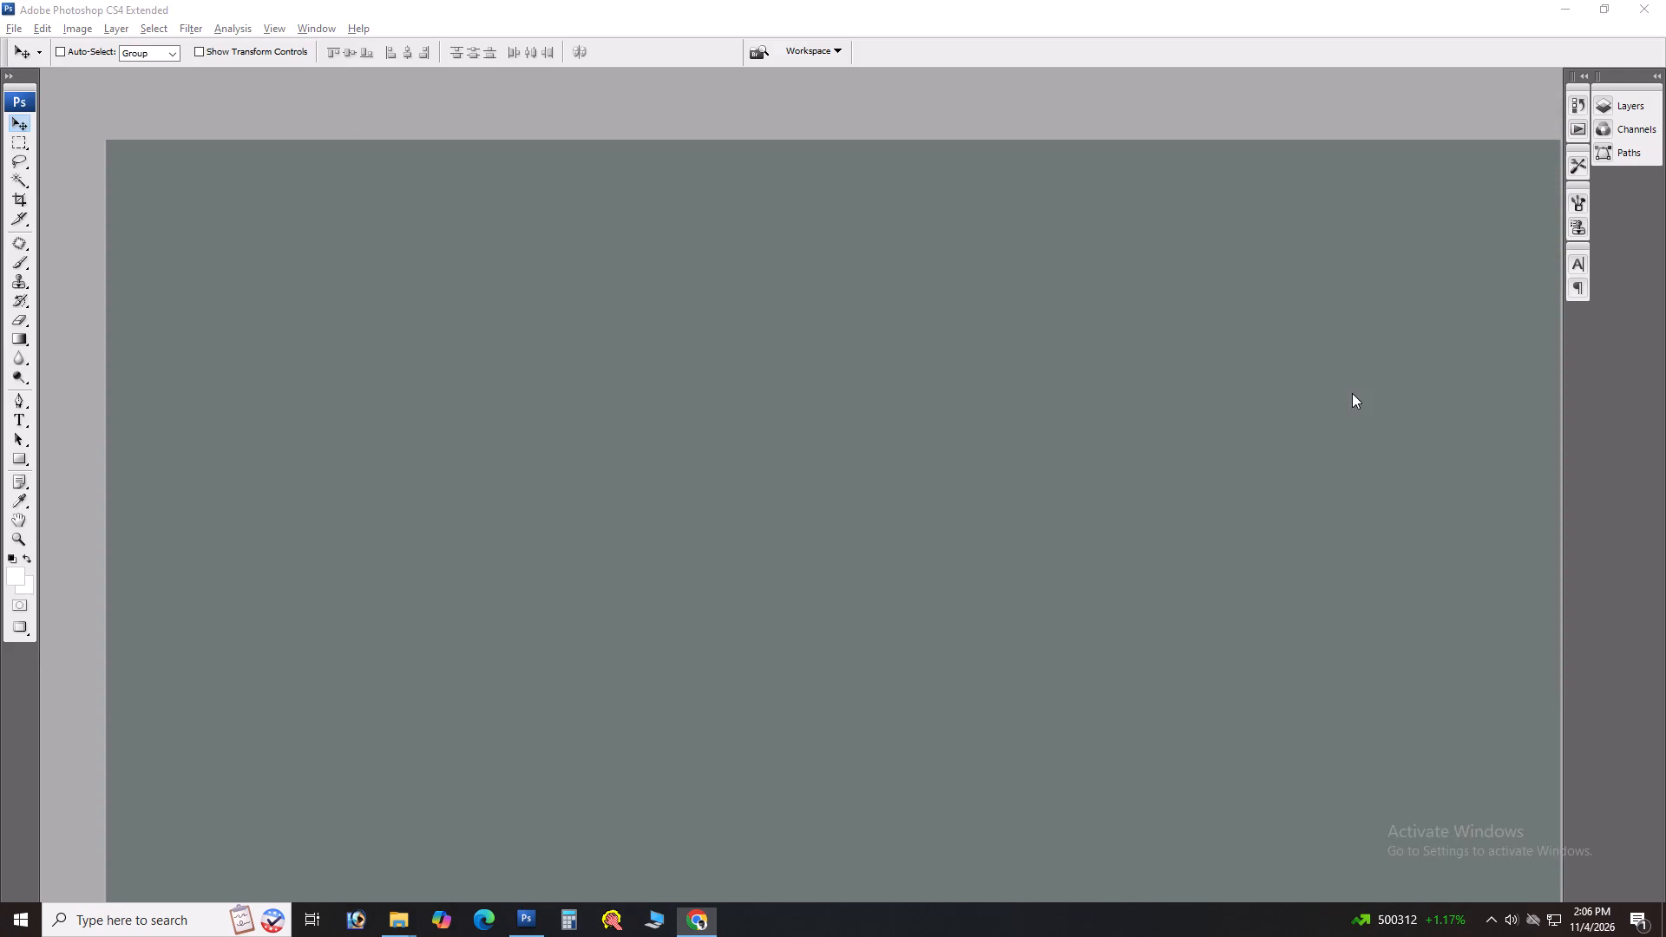
{"action": "left_click", "coordinate": [764, 128]}
{"action": "key", "text": "ctrl+a"}
{"action": "type", "text": "hizra"}
{"action": "key", "text": "space"}
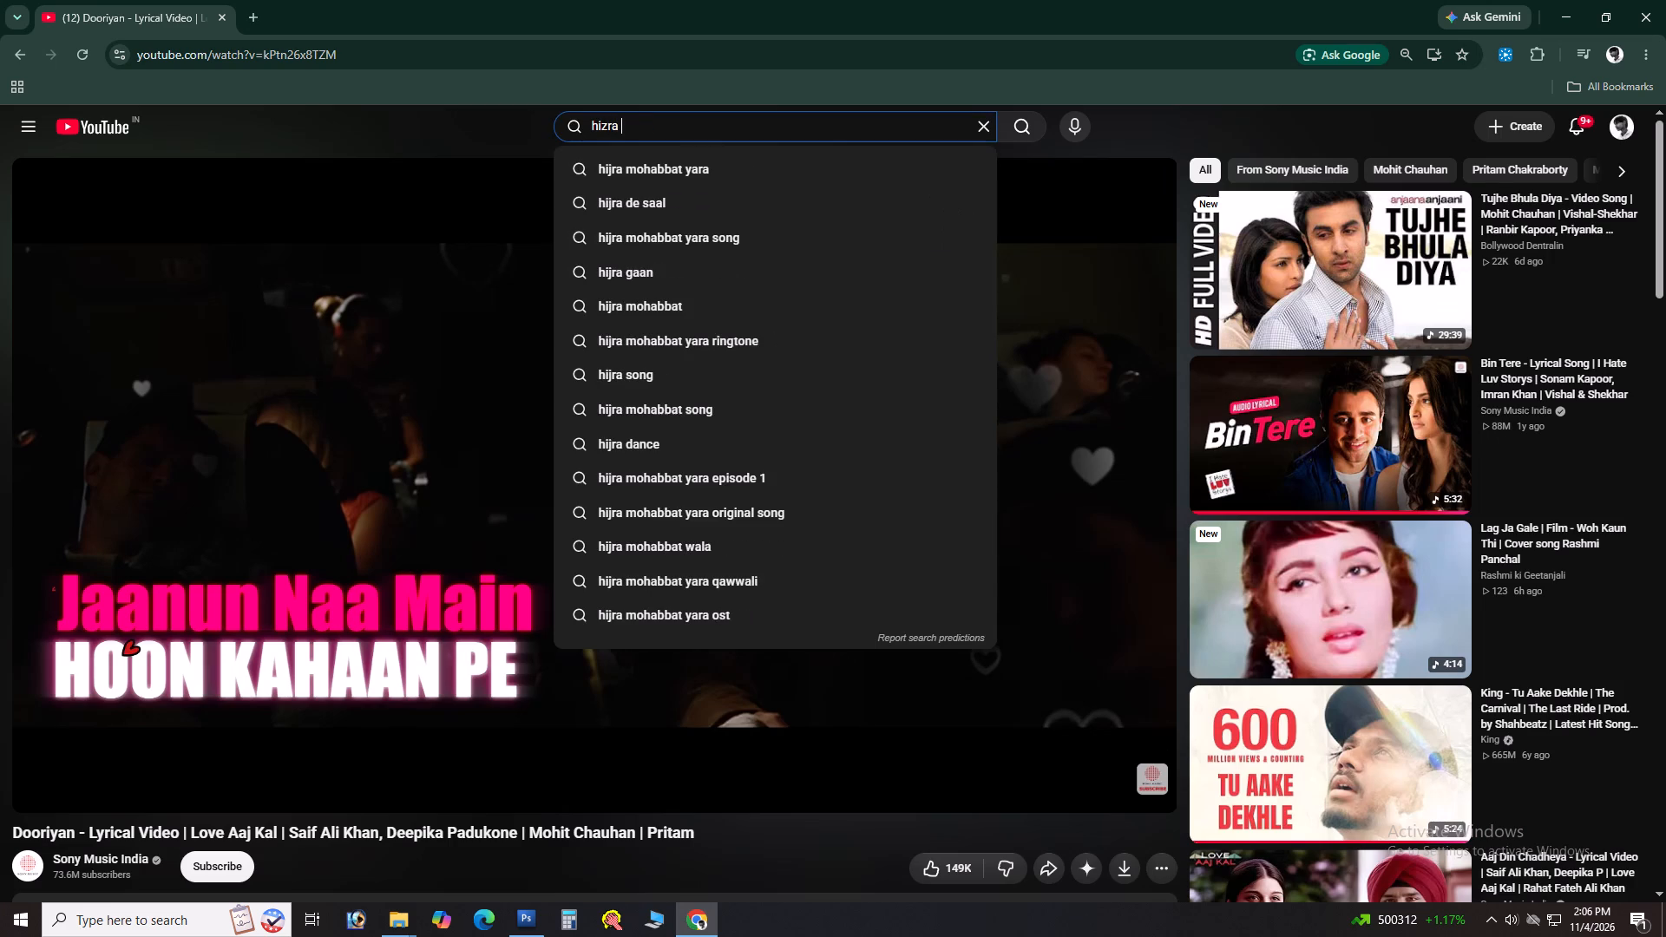
{"action": "key", "text": "Down"}
{"action": "key", "text": "Down"}
{"action": "key", "text": "Return"}
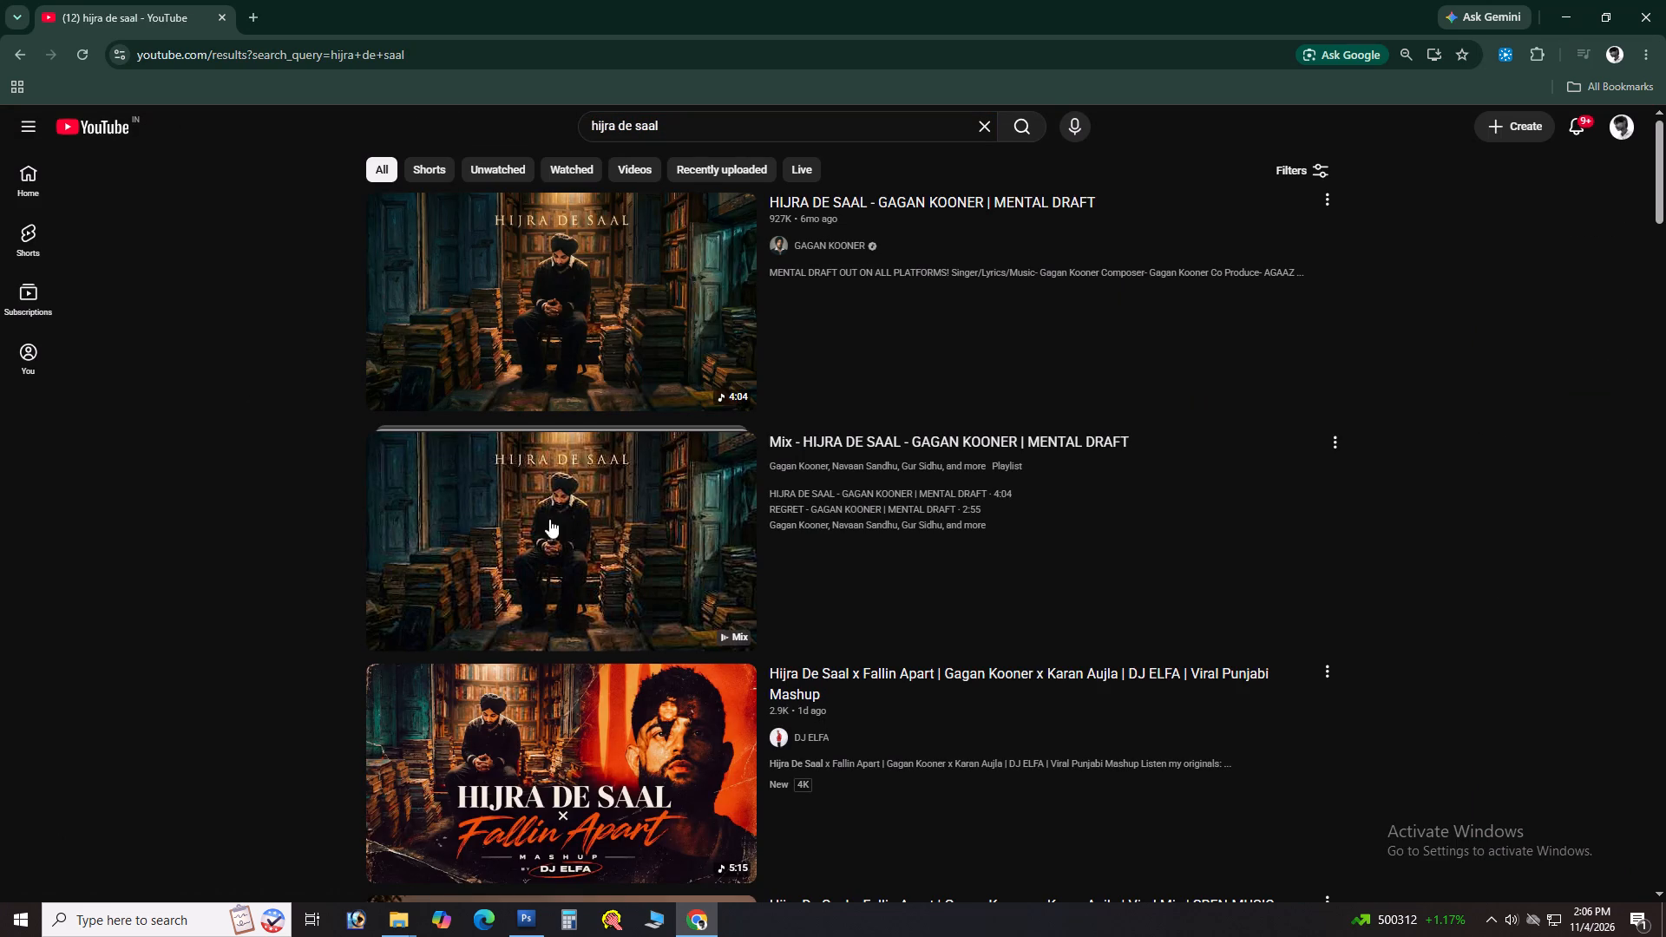
{"action": "scroll", "coordinate": [371, 482], "scroll_direction": "down", "scroll_amount": 1}
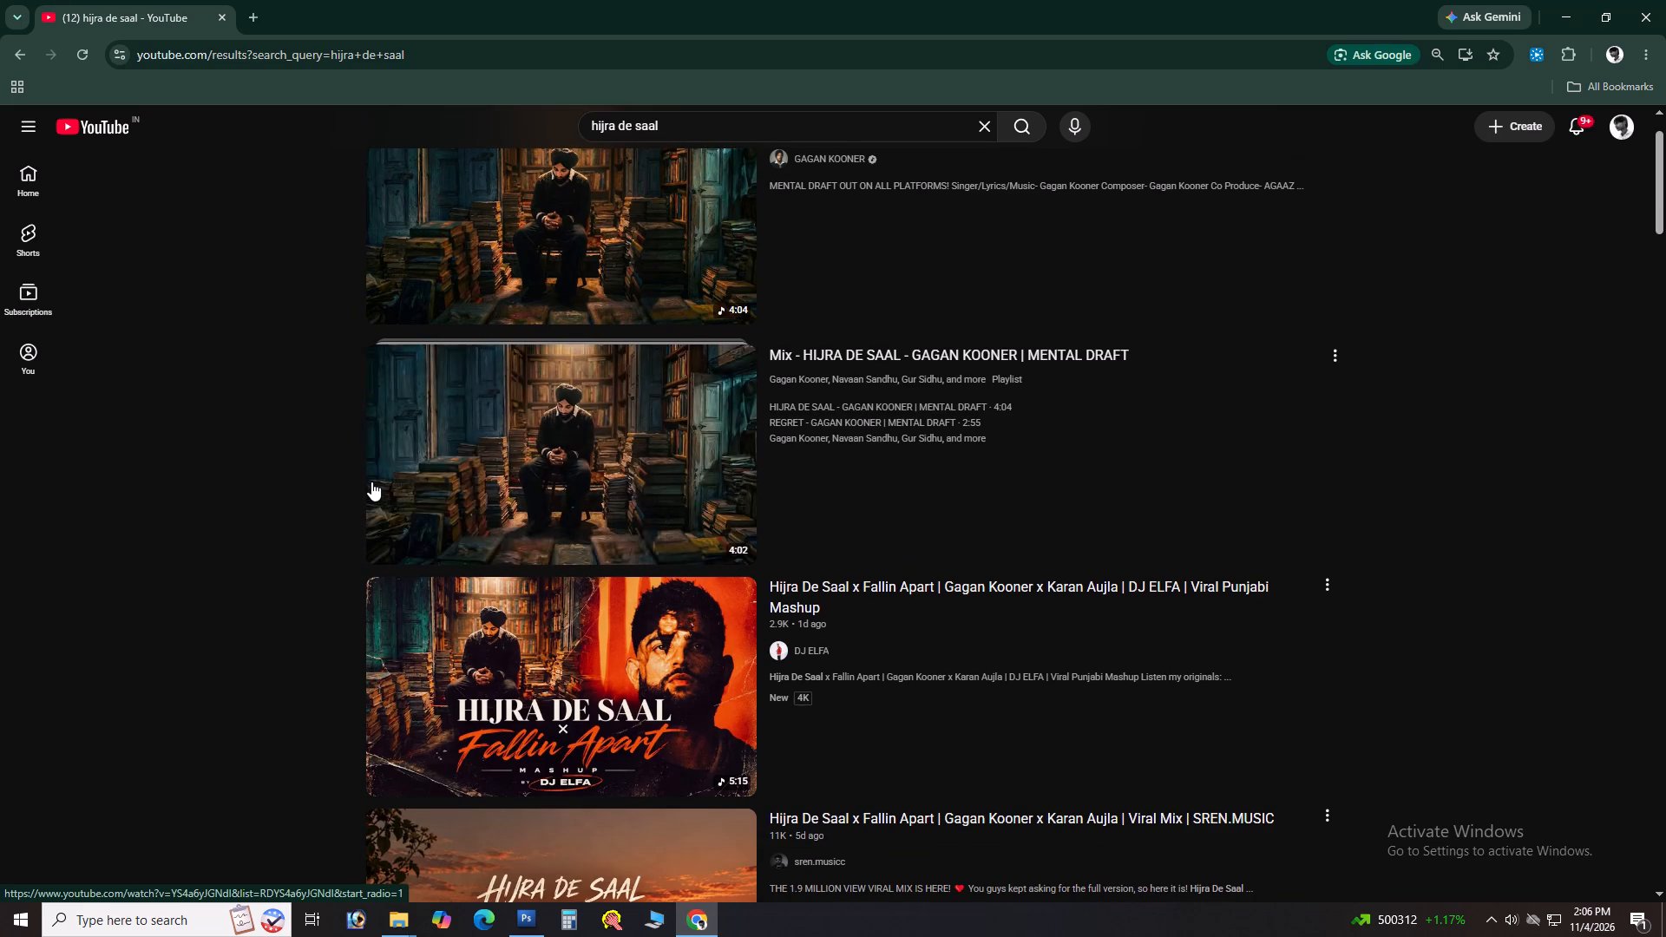
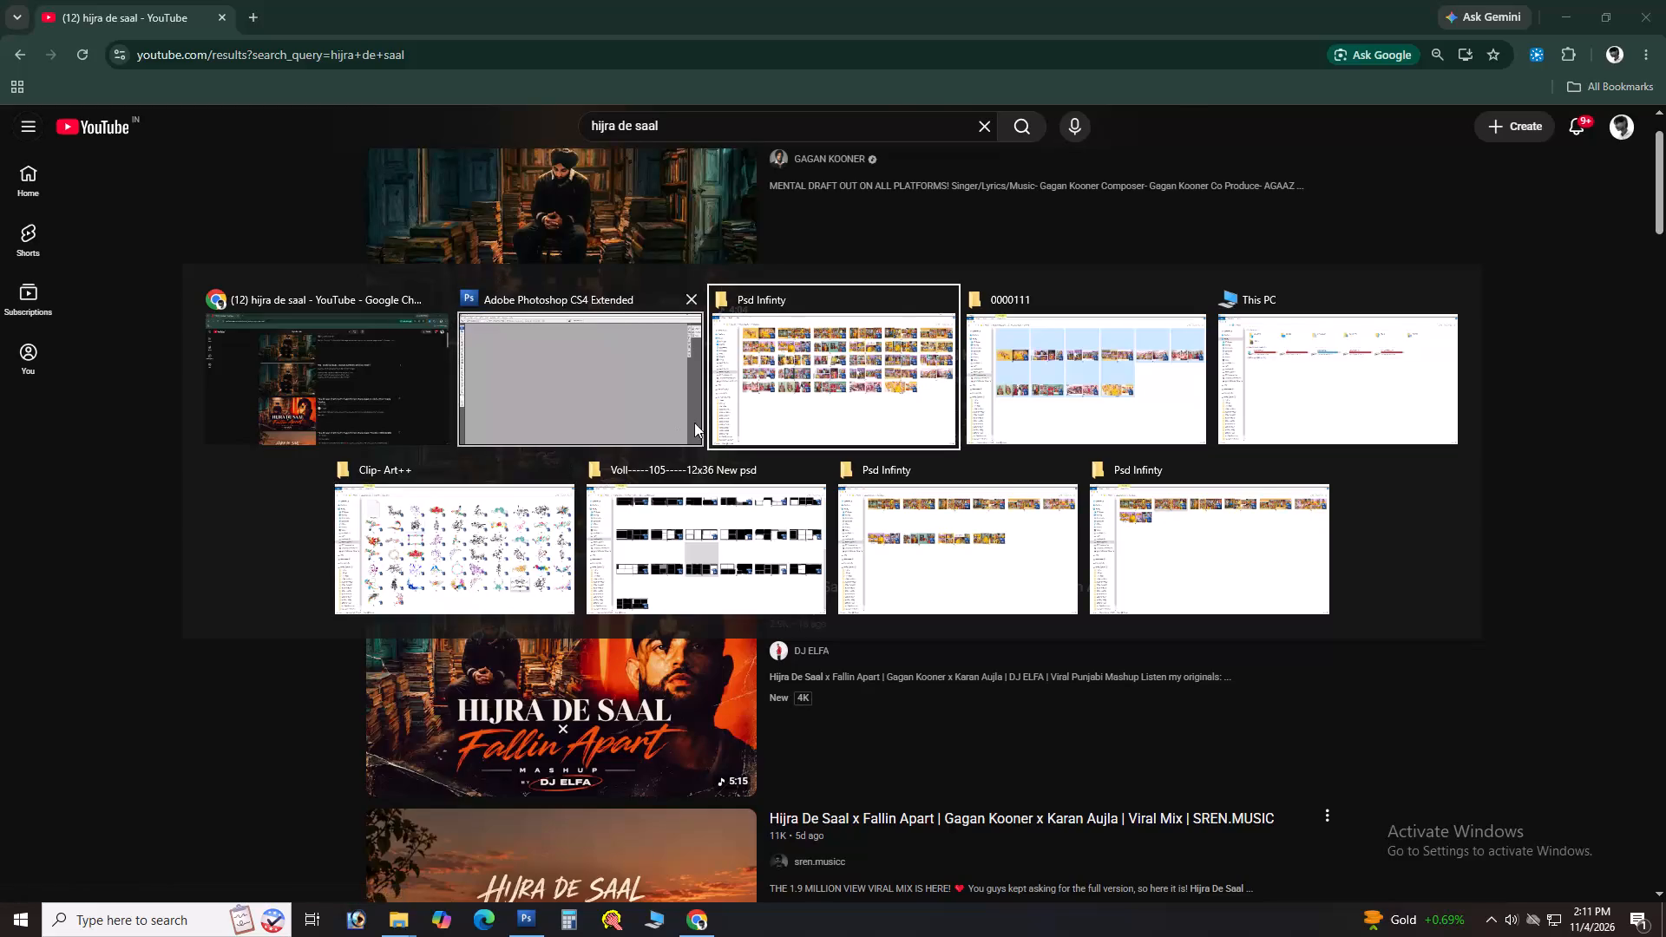
Open spread 00 from the Psd Infinty folder in the photo viewer and examine the album spreads through 08.
{"action": "scroll", "coordinate": [1168, 539], "scroll_direction": "down", "scroll_amount": 6}
{"action": "left_click", "coordinate": [981, 716]}
{"action": "left_click", "coordinate": [870, 672]}
{"action": "right_click", "coordinate": [870, 672]}
{"action": "left_click", "coordinate": [926, 499]}
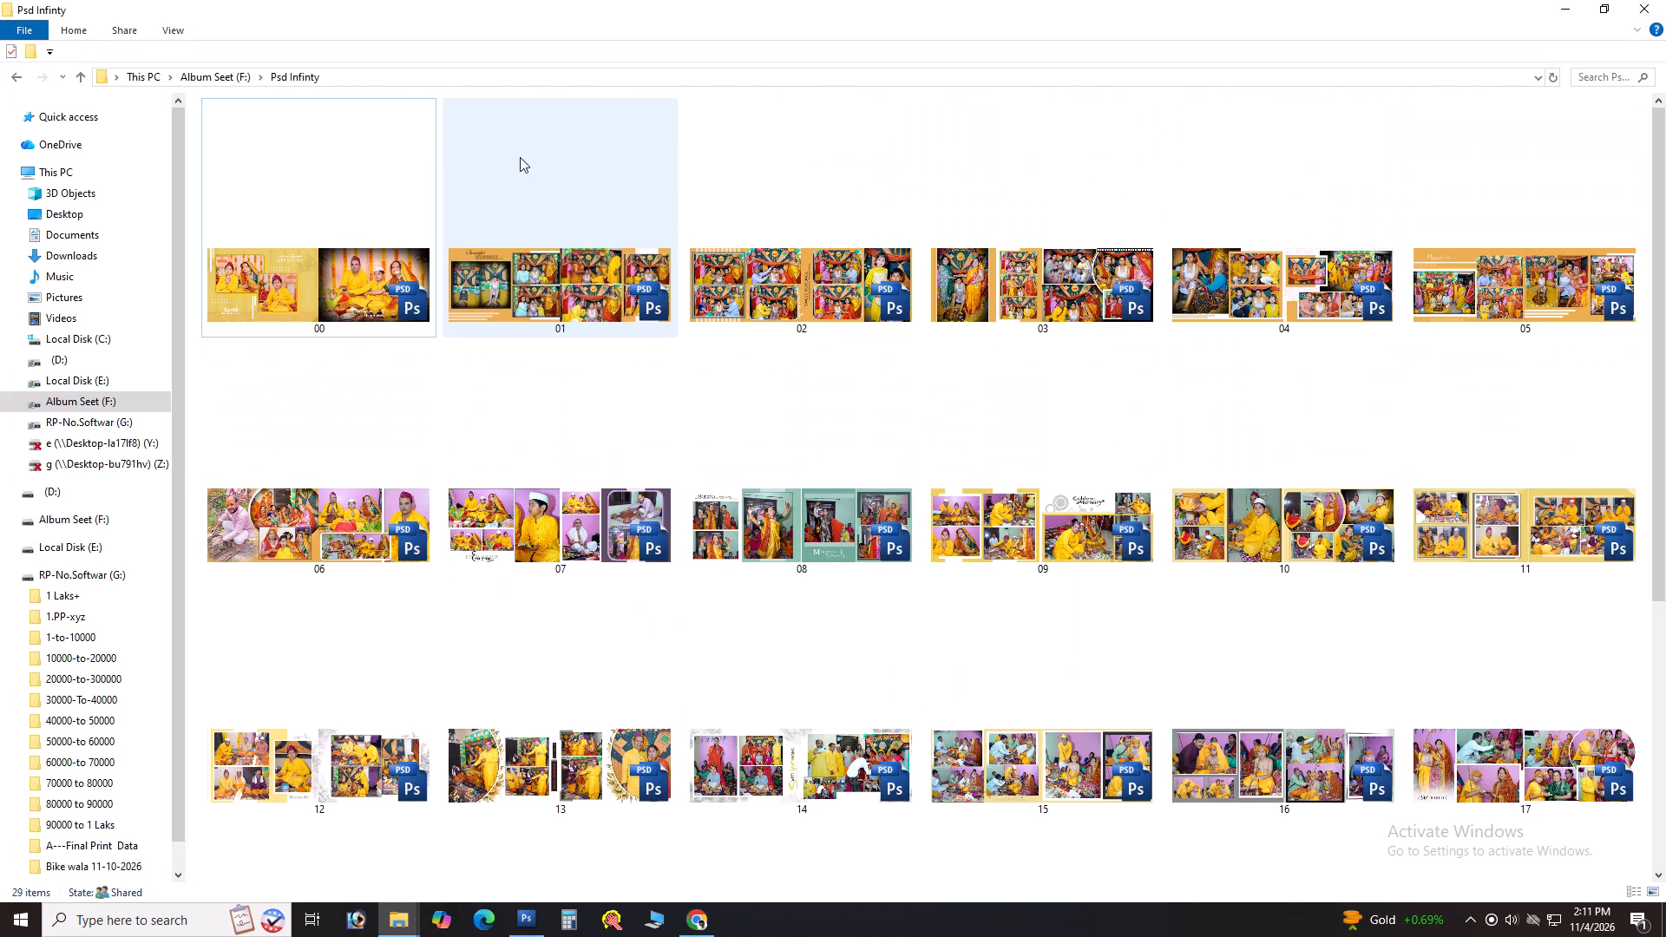
{"action": "triple_click", "coordinate": [403, 252]}
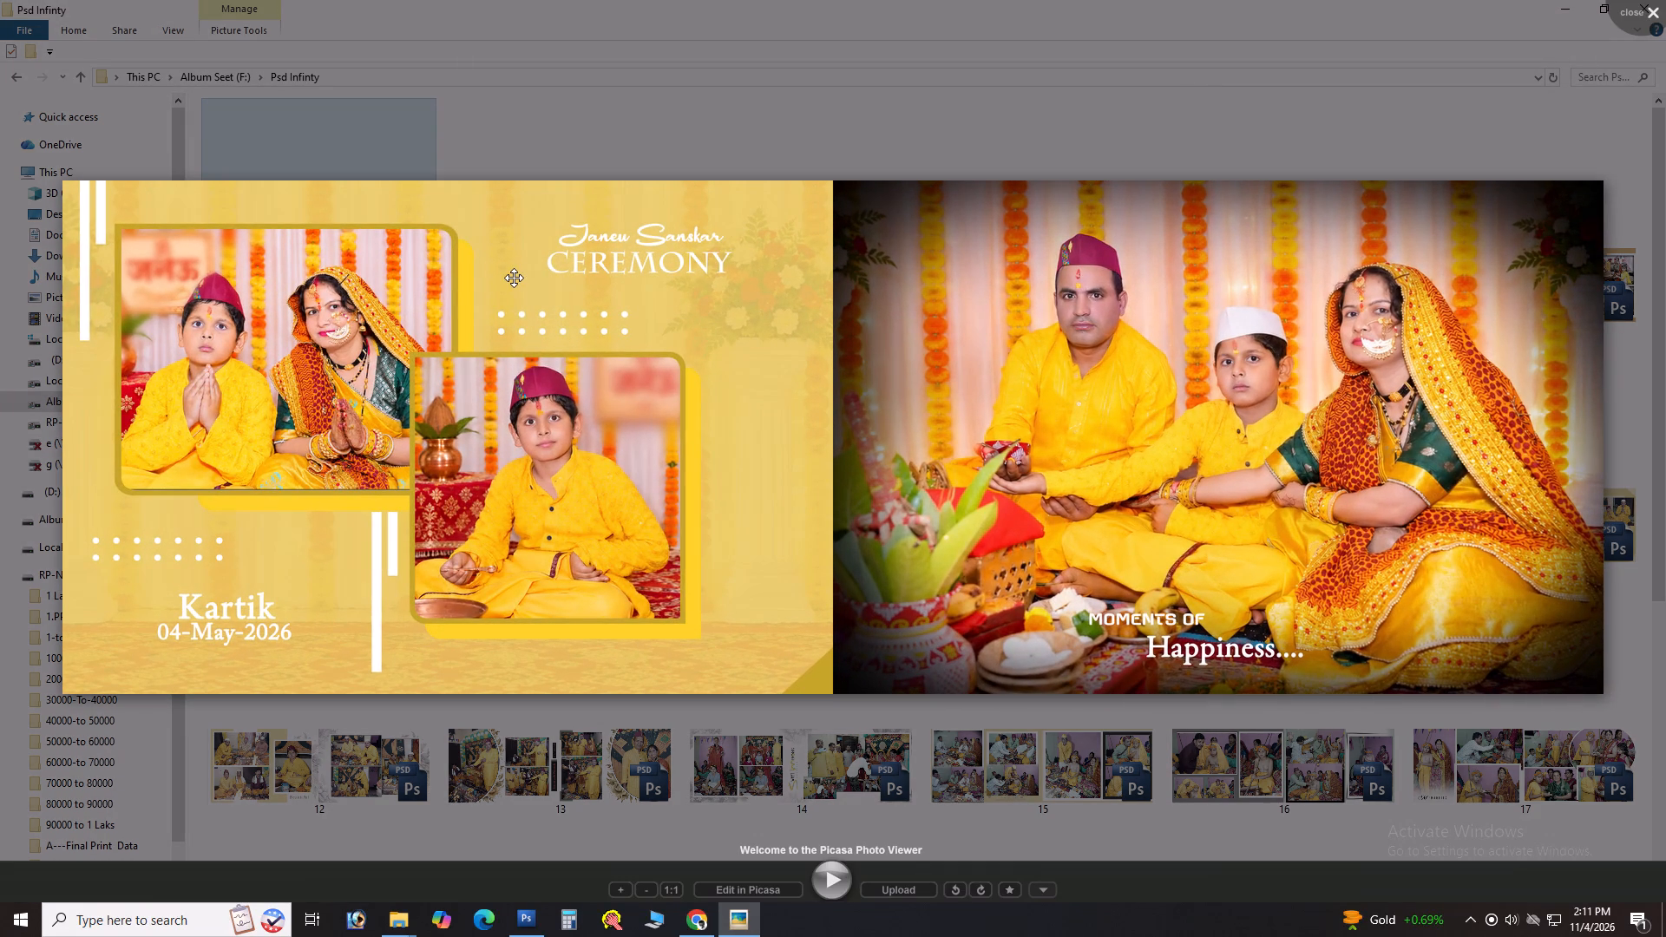
{"action": "key", "text": "Right"}
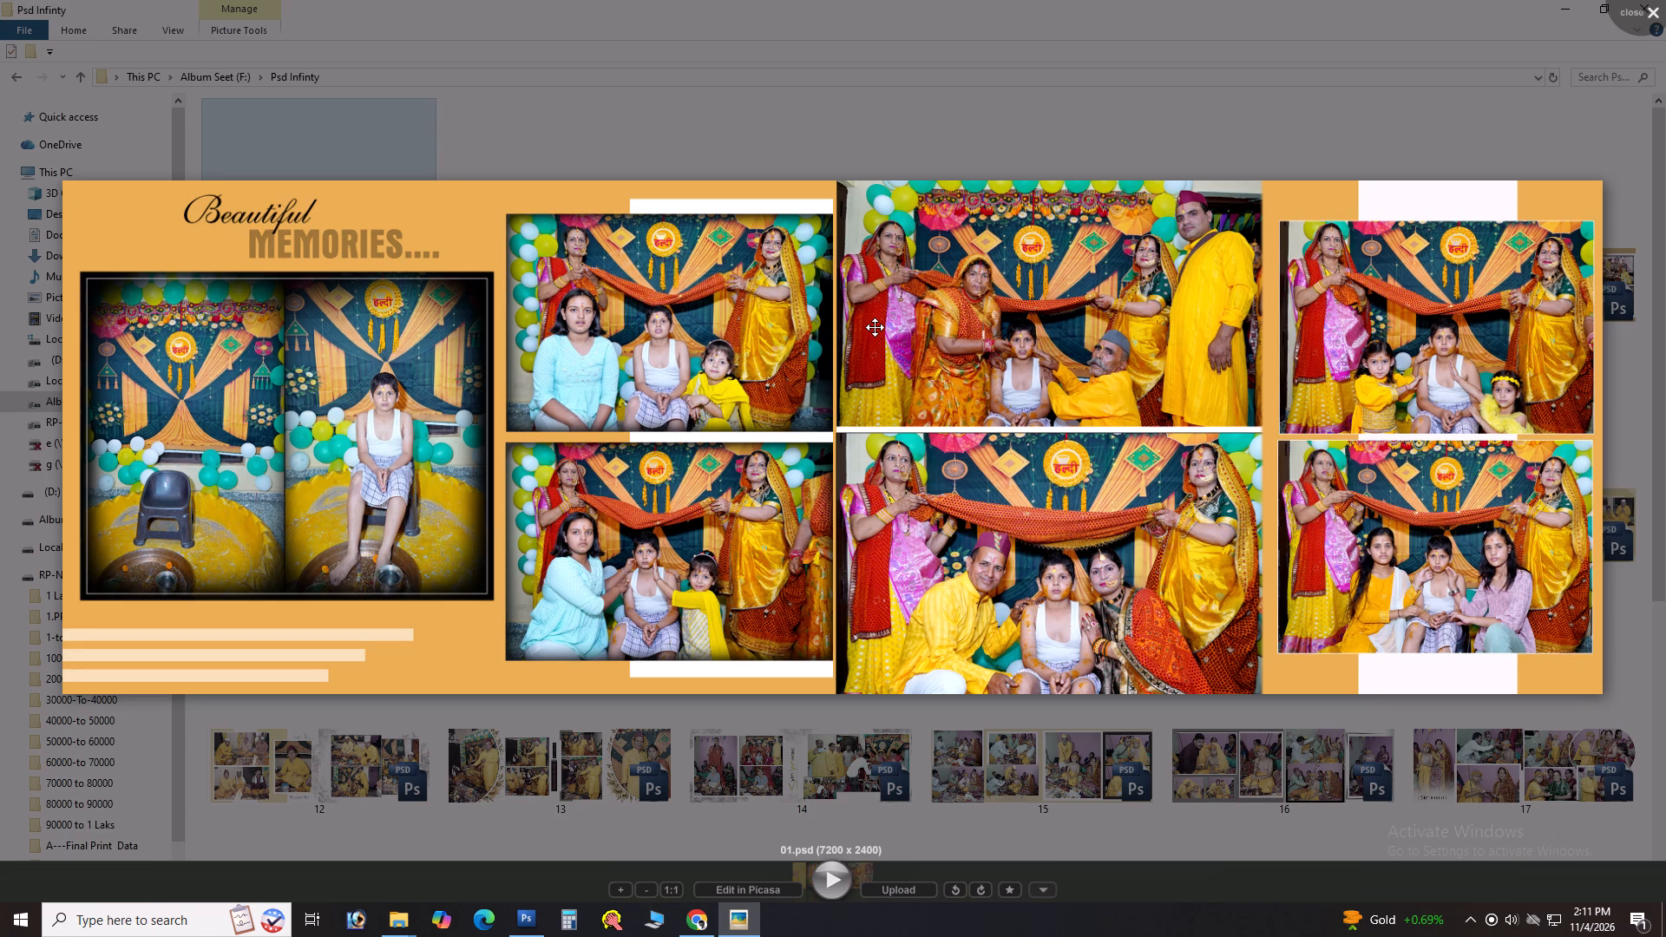
{"action": "key", "text": "Right"}
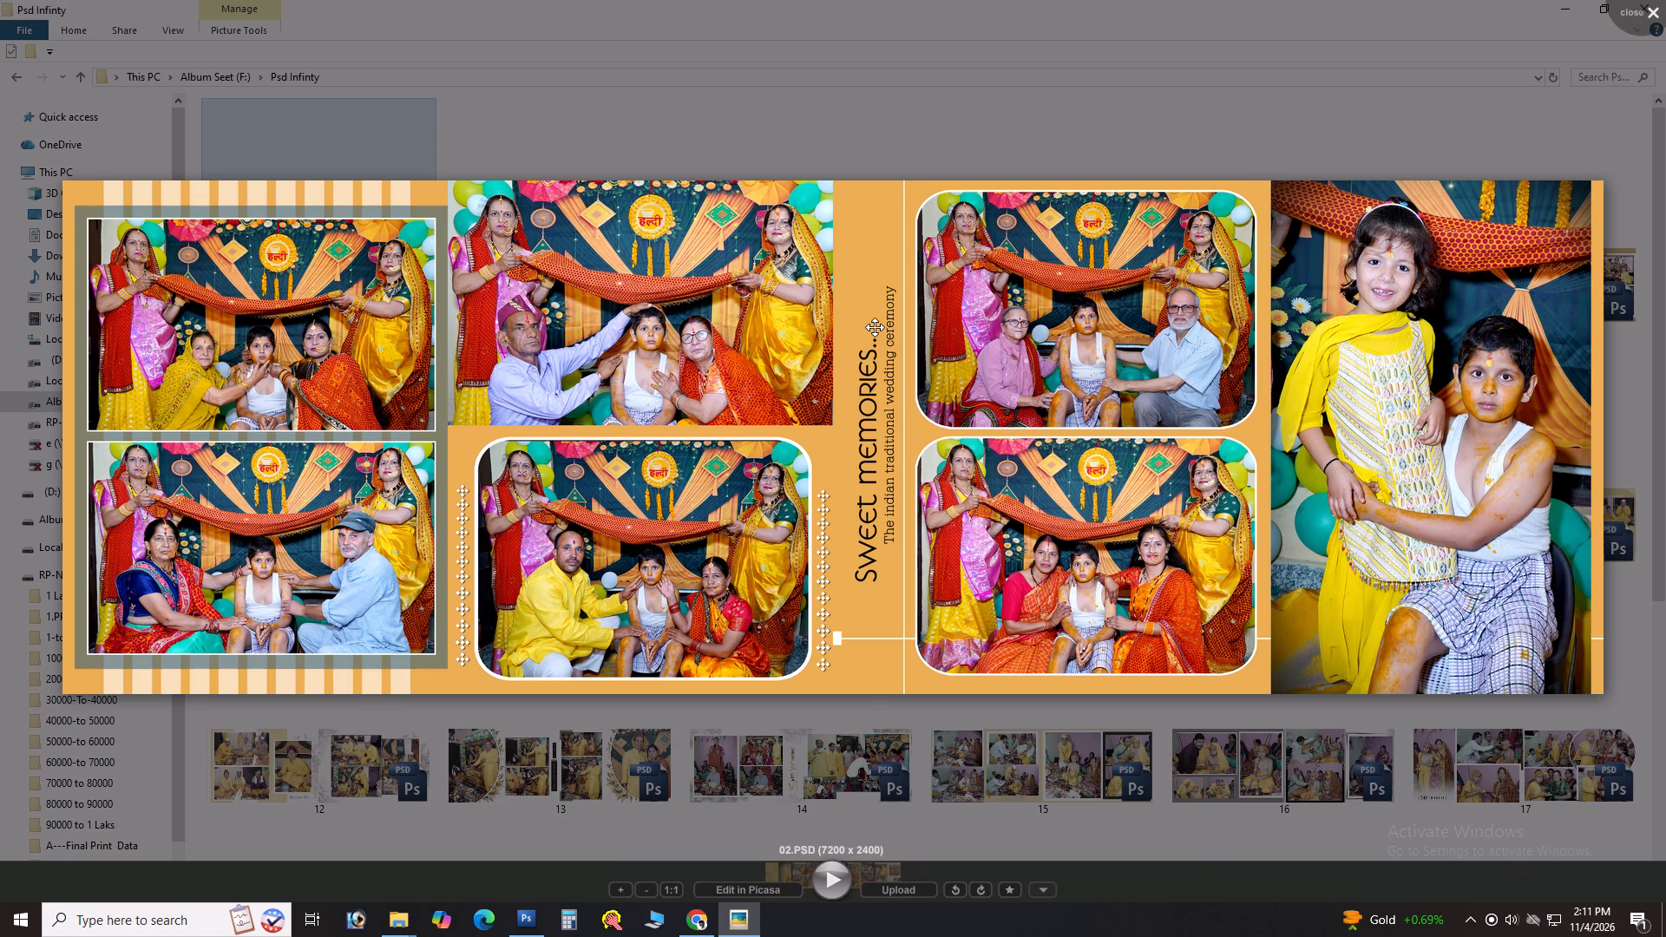
{"action": "key", "text": "Right"}
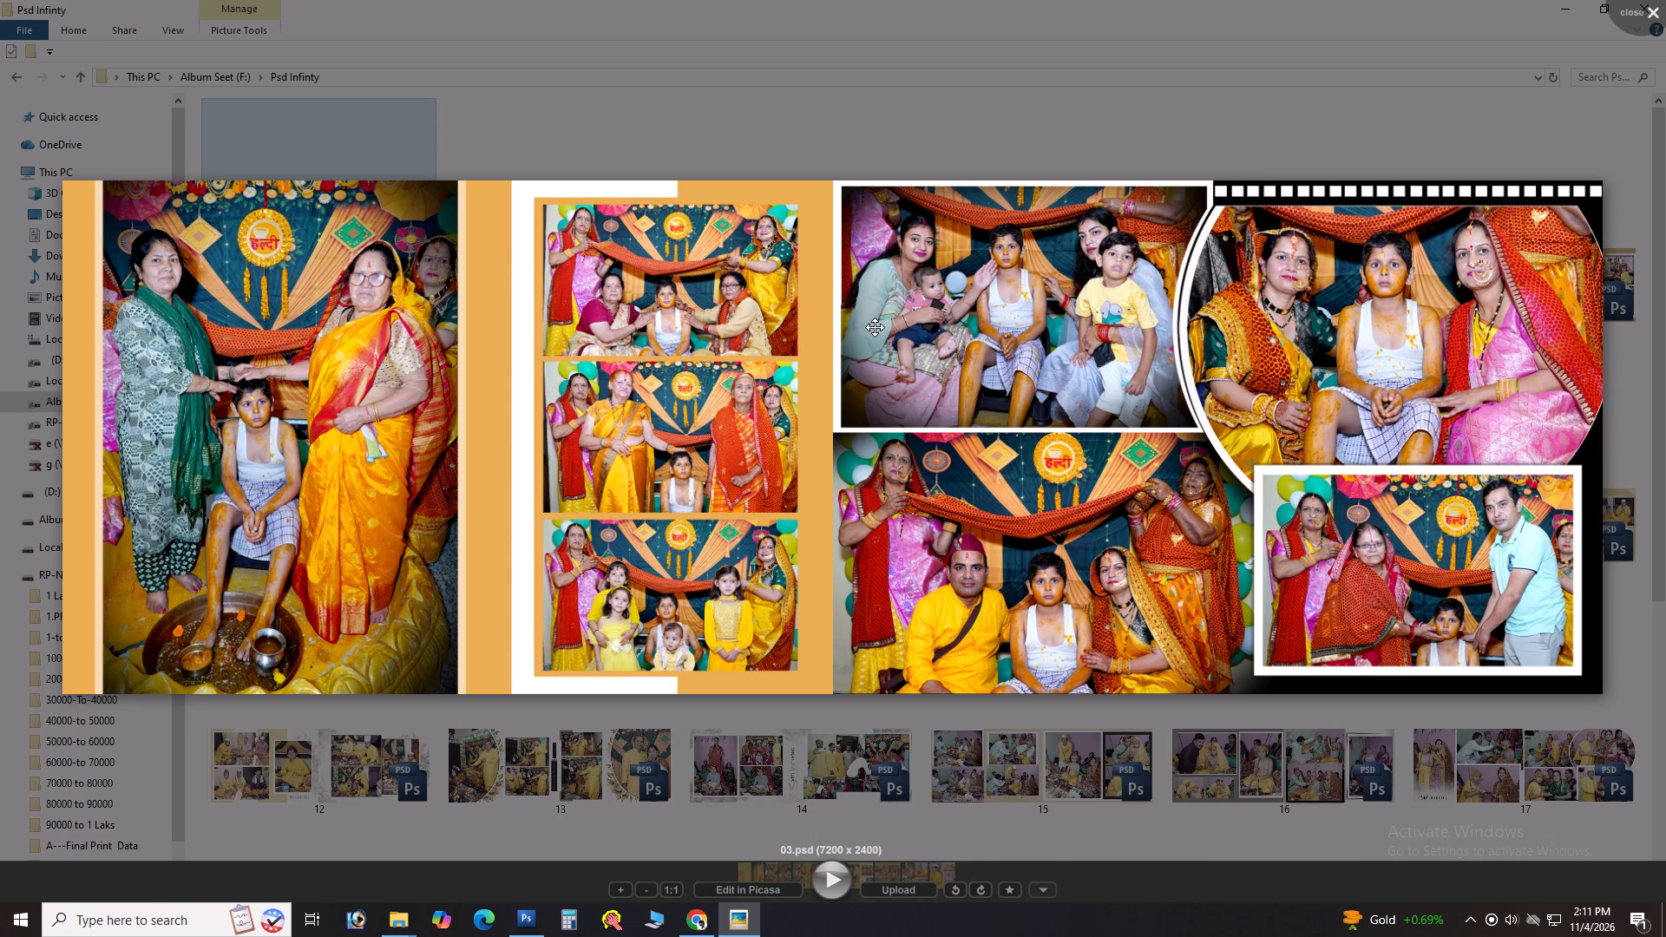
{"action": "key", "text": "Right"}
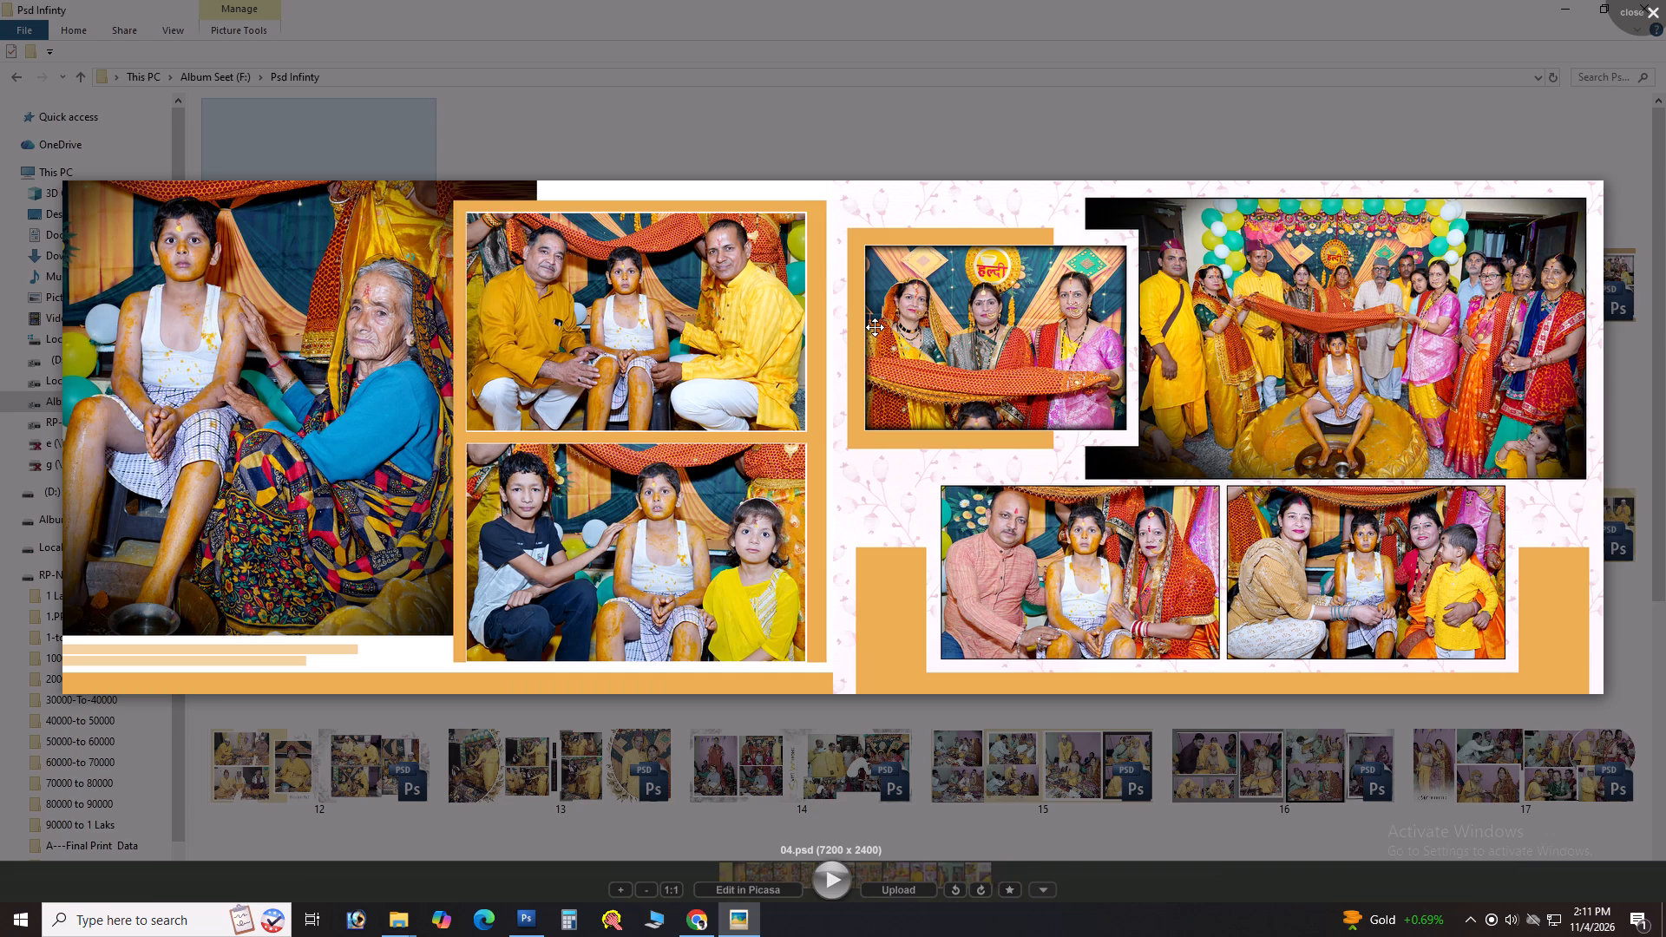
{"action": "key", "text": "Right"}
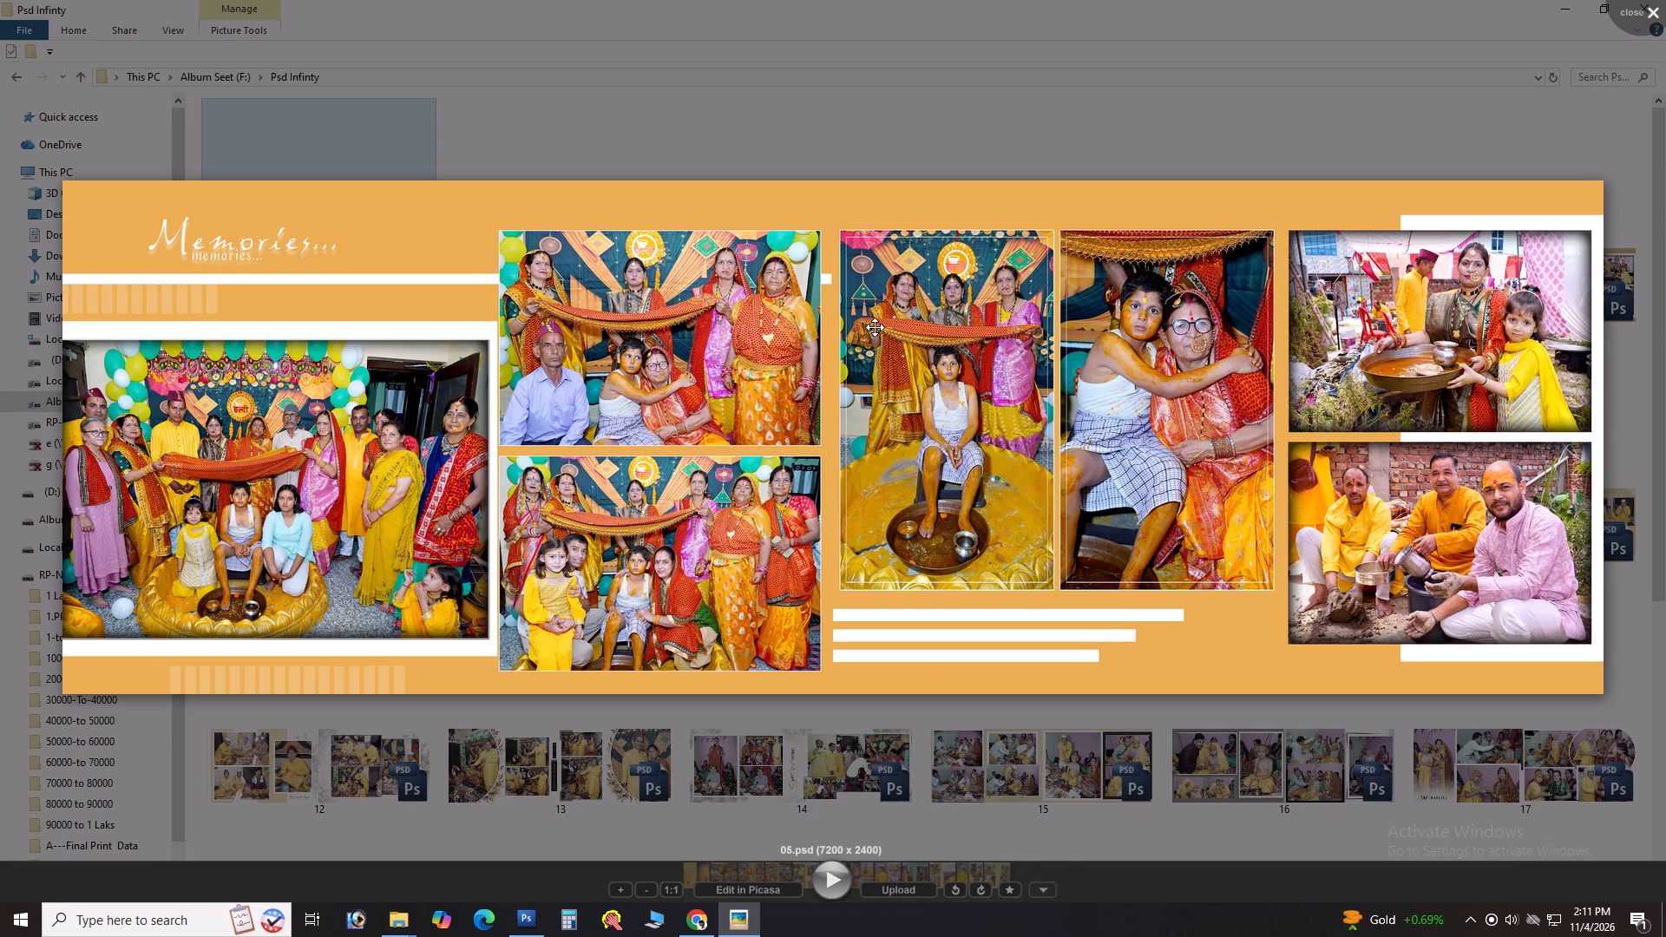
{"action": "key", "text": "Right"}
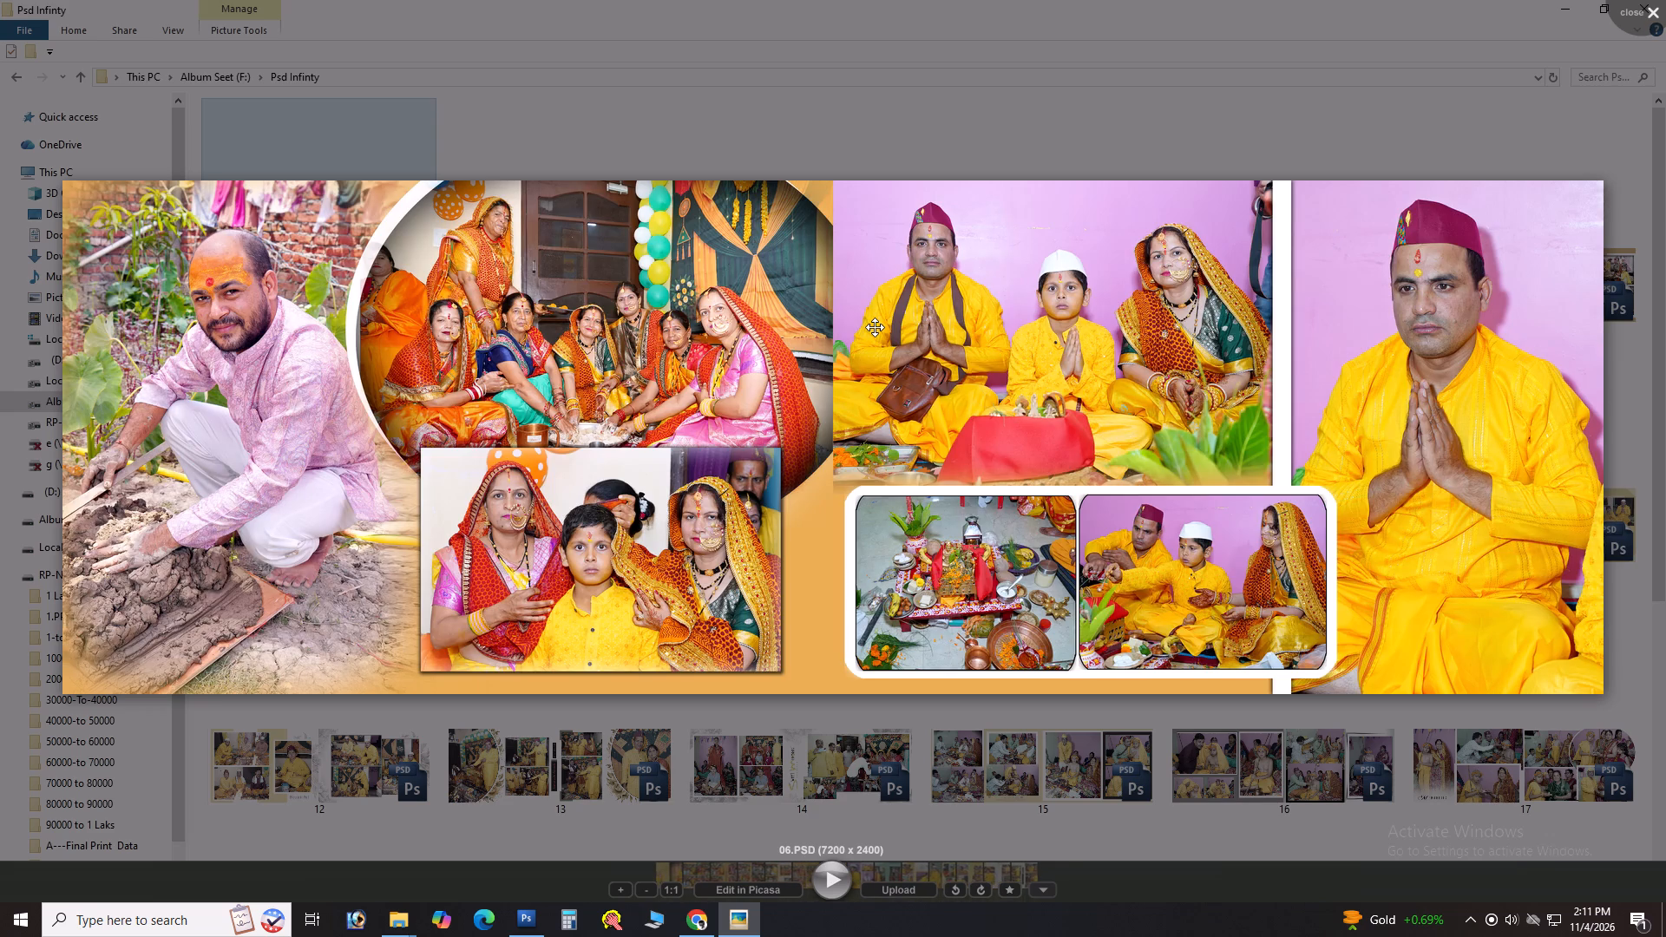
{"action": "key", "text": "Right"}
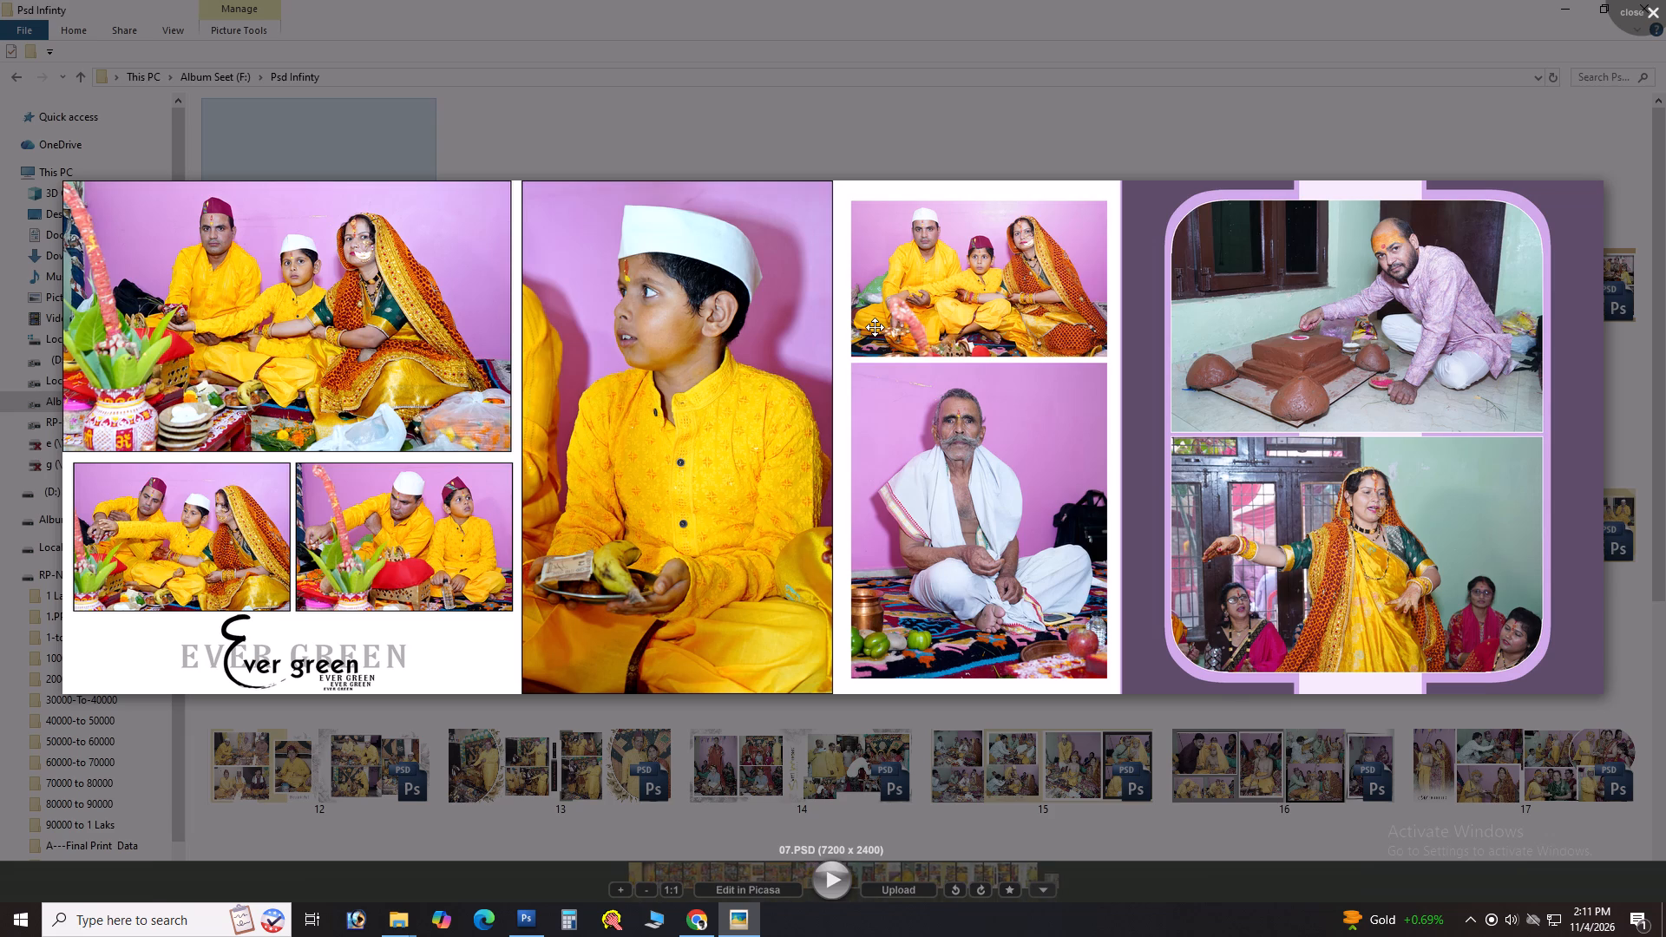
{"action": "key", "text": "Right"}
{"action": "key", "text": "Left"}
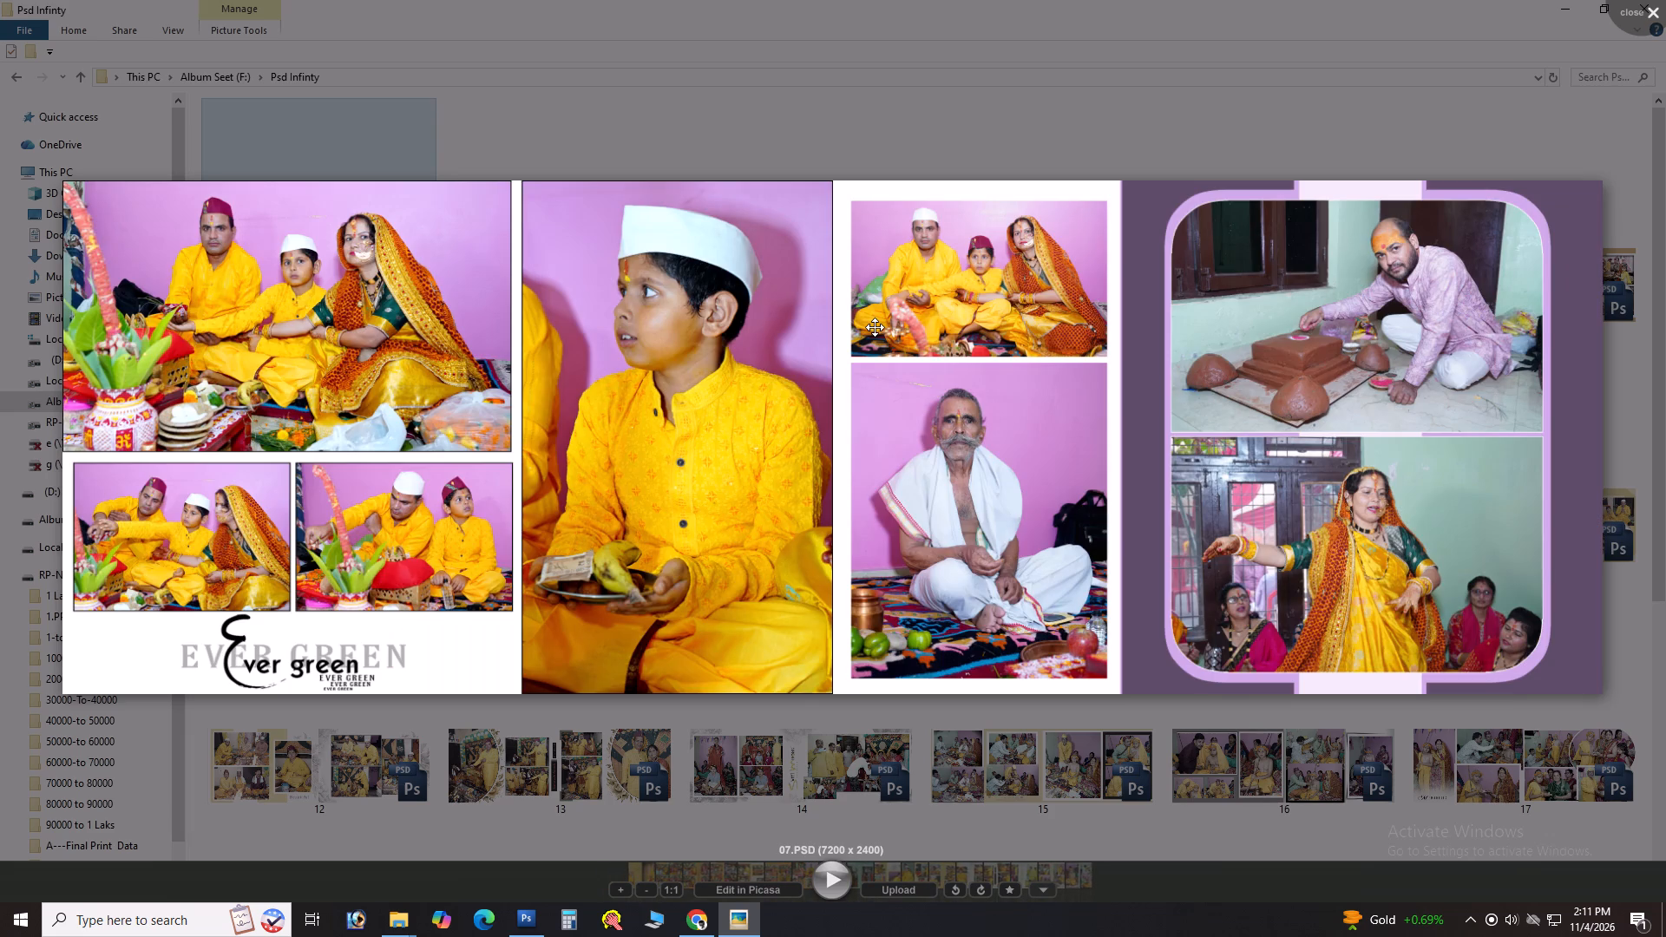
{"action": "key", "text": "Right"}
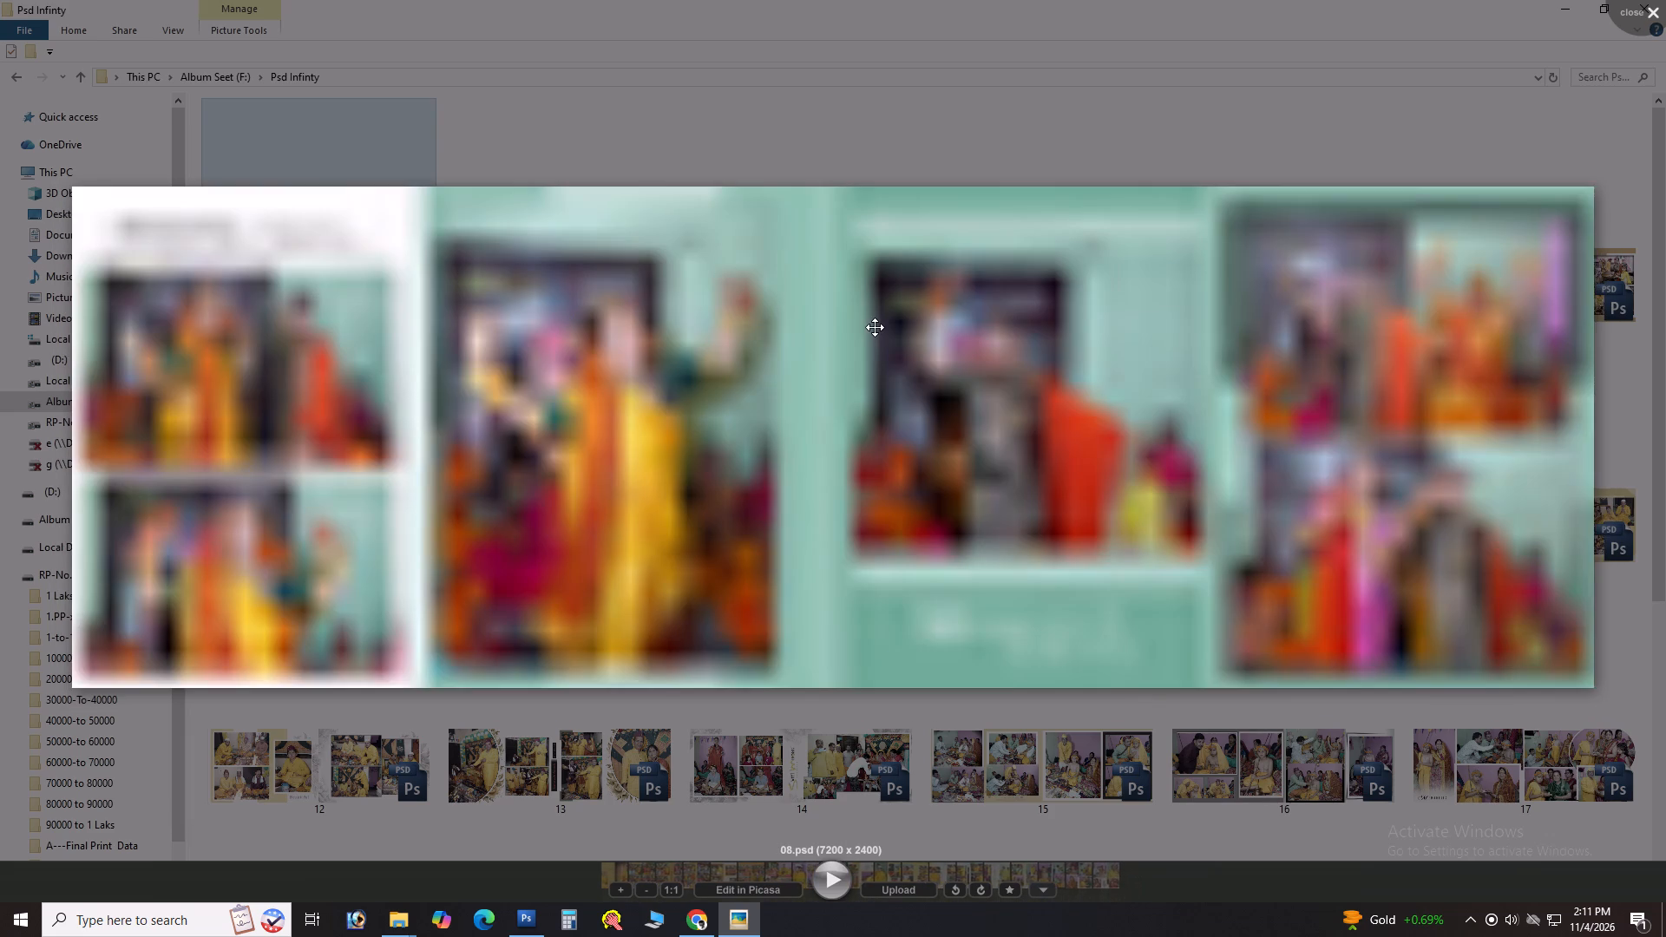
{"action": "key", "text": "Left"}
{"action": "key", "text": "Right"}
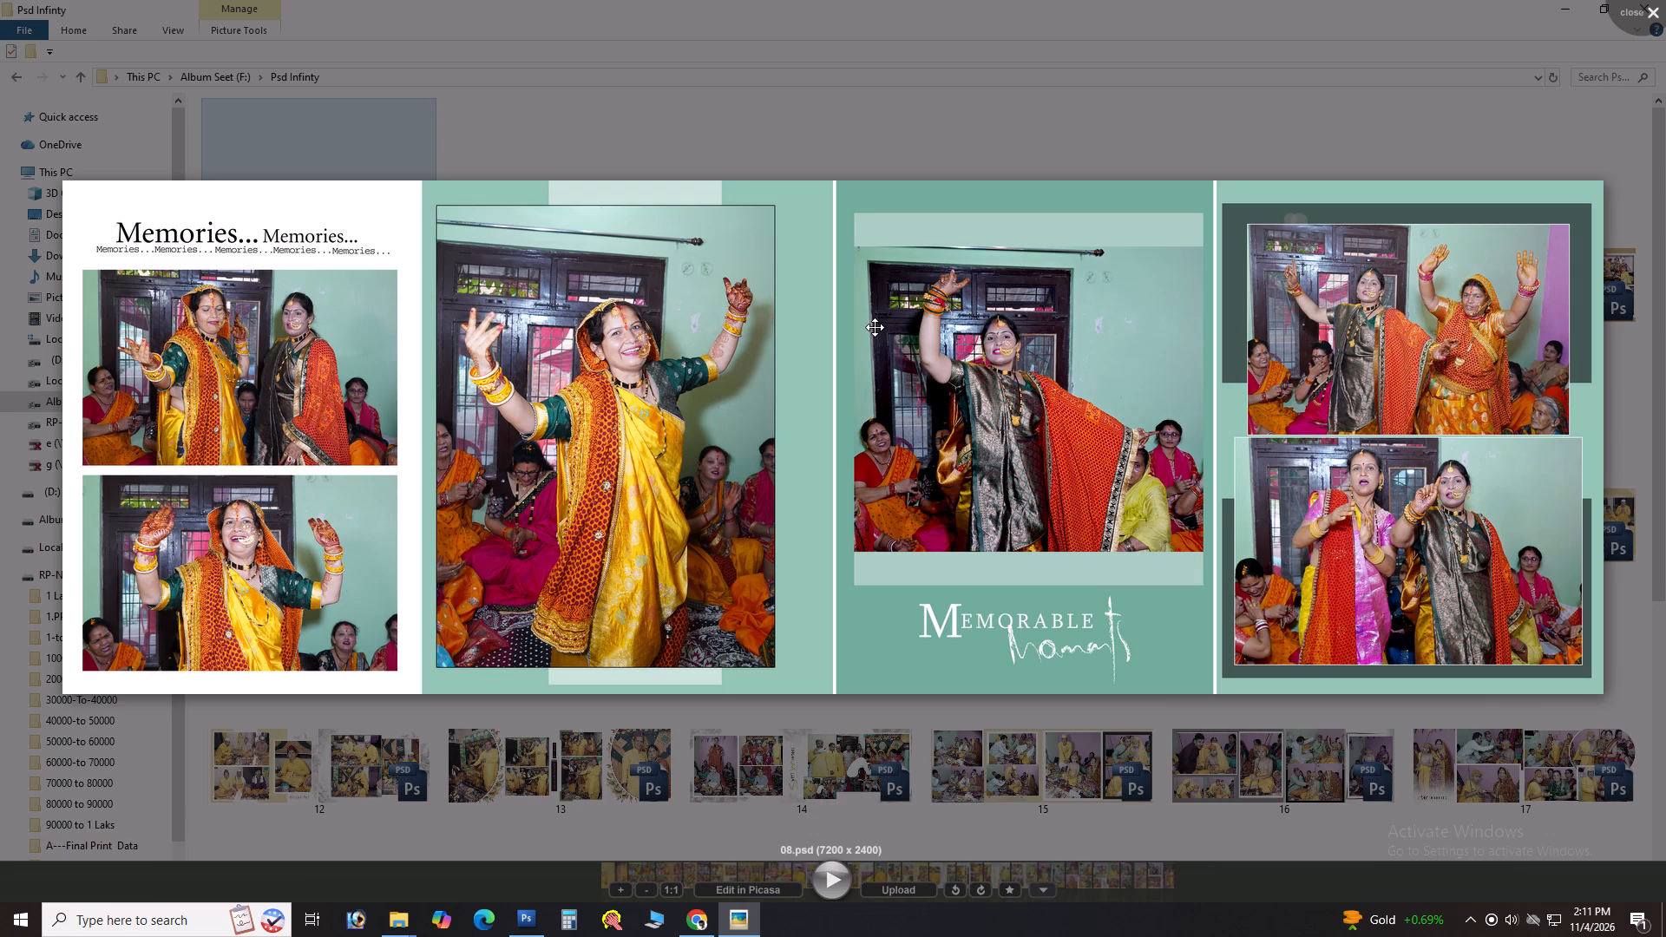
Continue through the album preview, examining the layouts and photos of spreads 09 to 20.
{"action": "key", "text": "Right"}
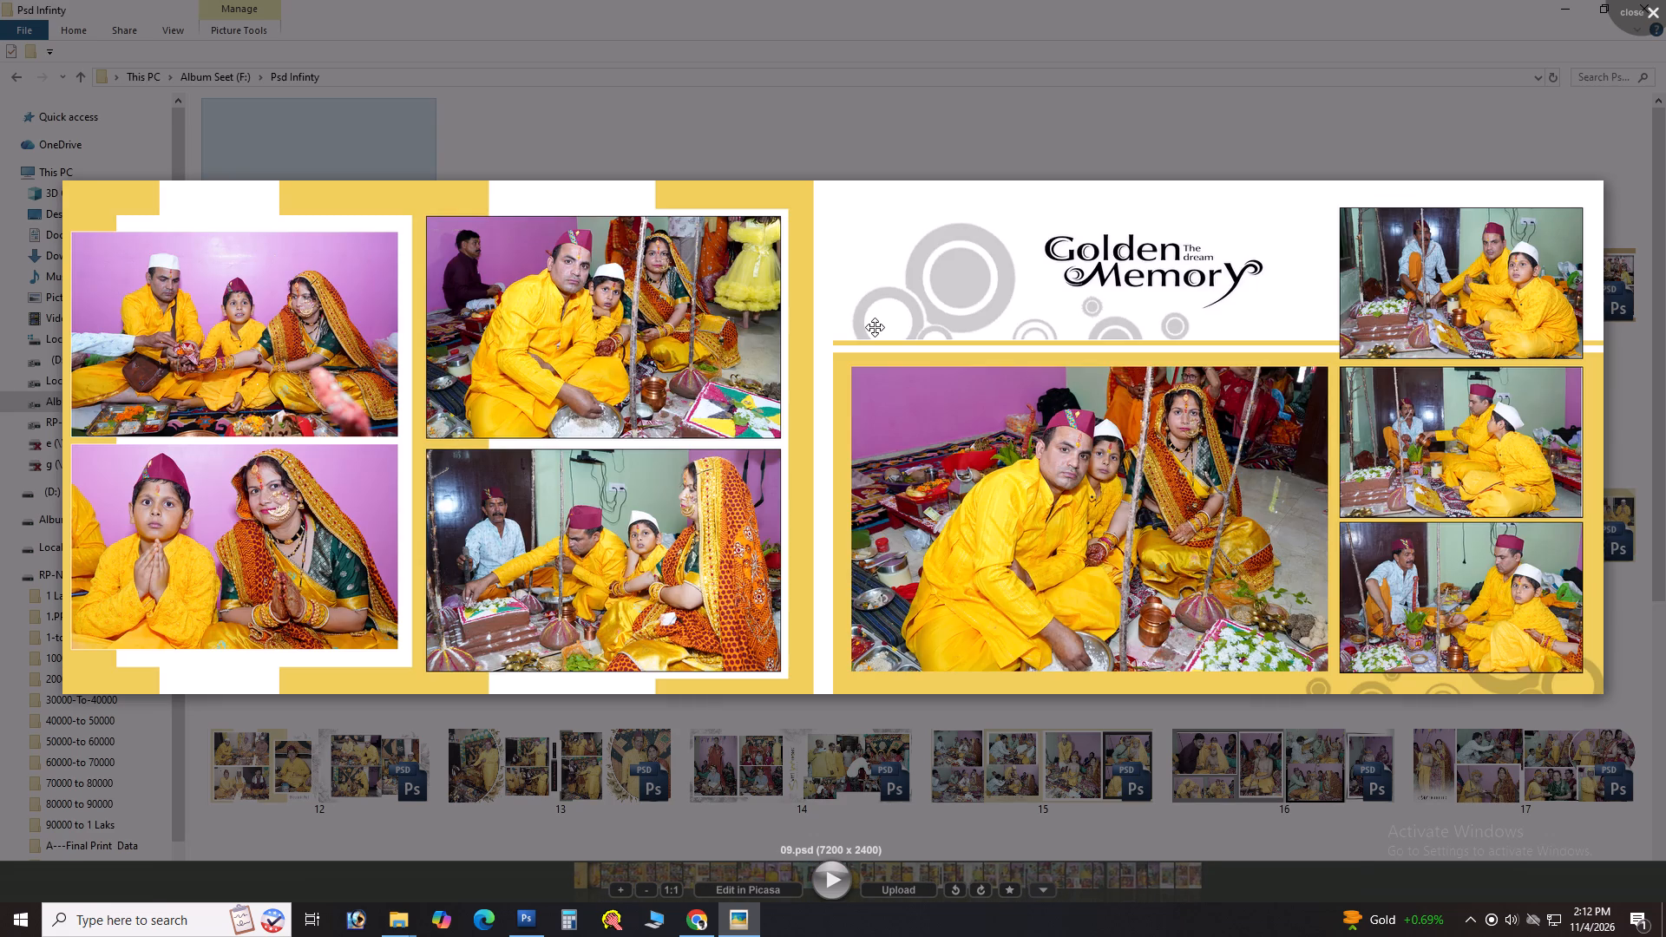
{"action": "key", "text": "Right"}
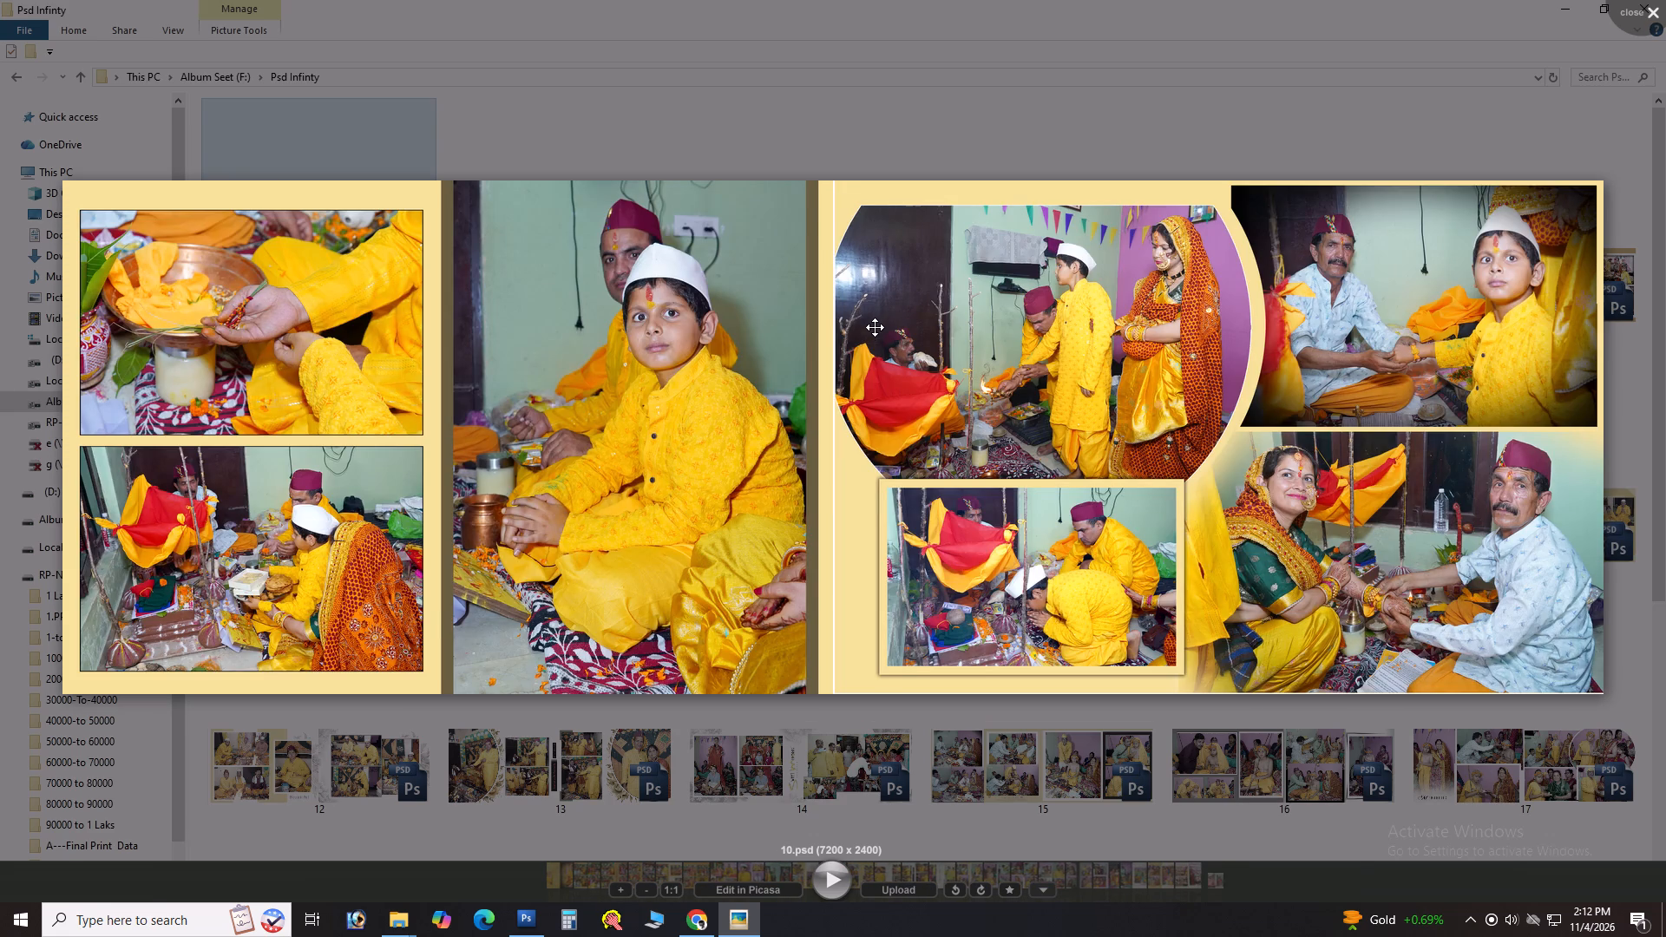
{"action": "key", "text": "Right"}
{"action": "key", "text": "Right"}
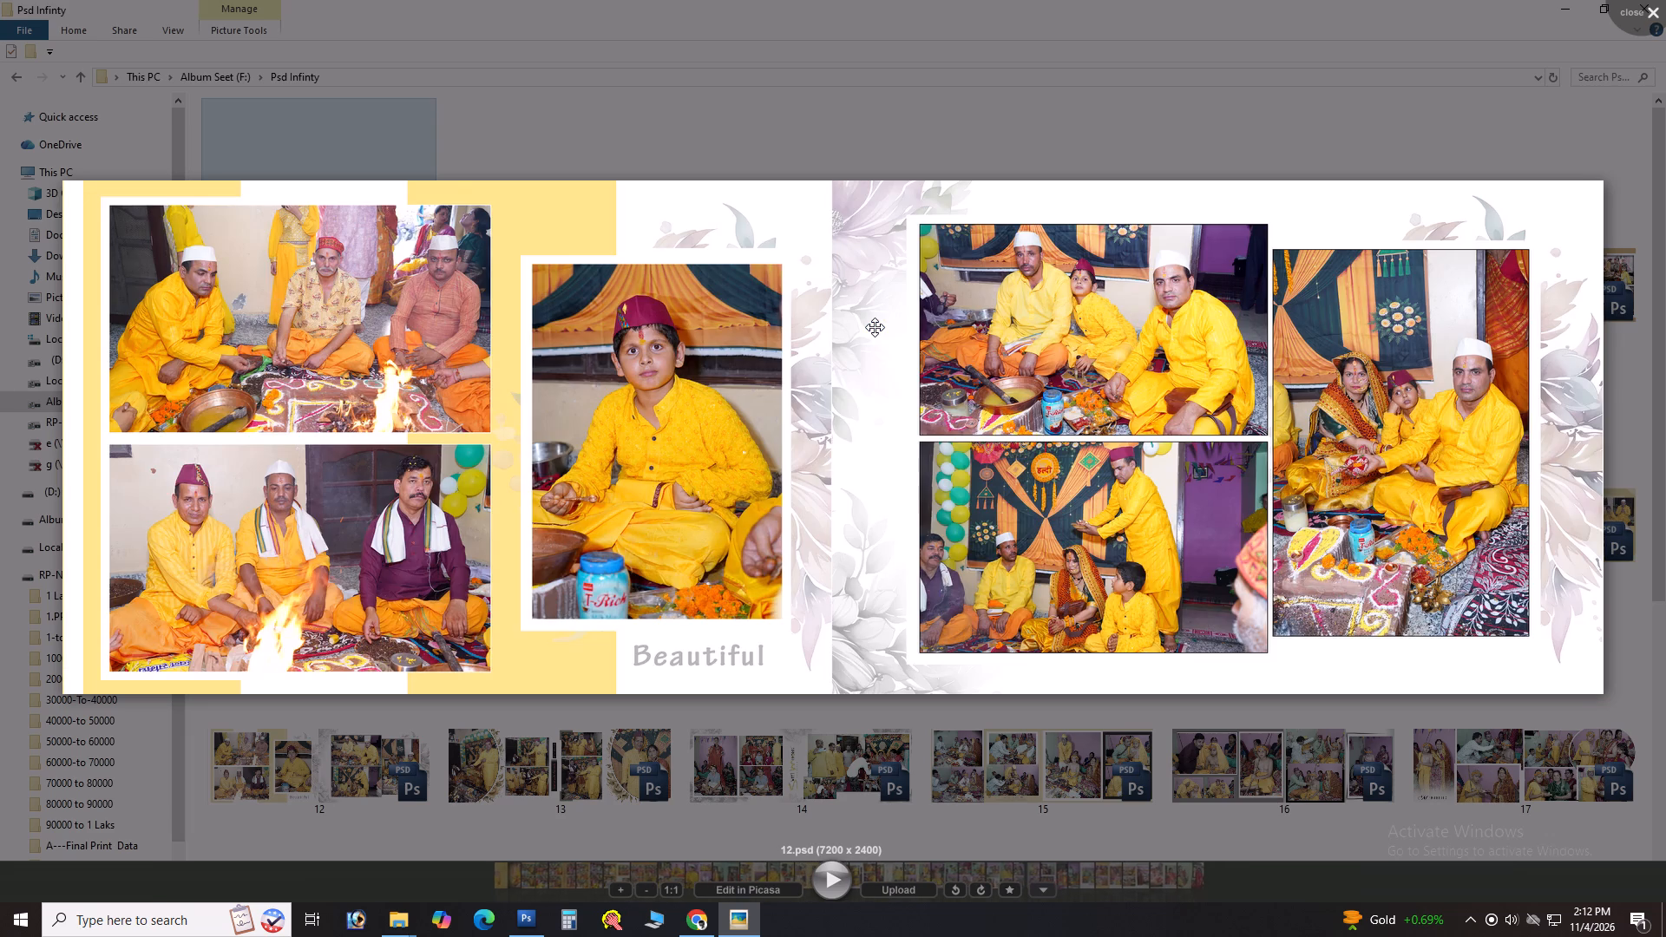
{"action": "key", "text": "Right"}
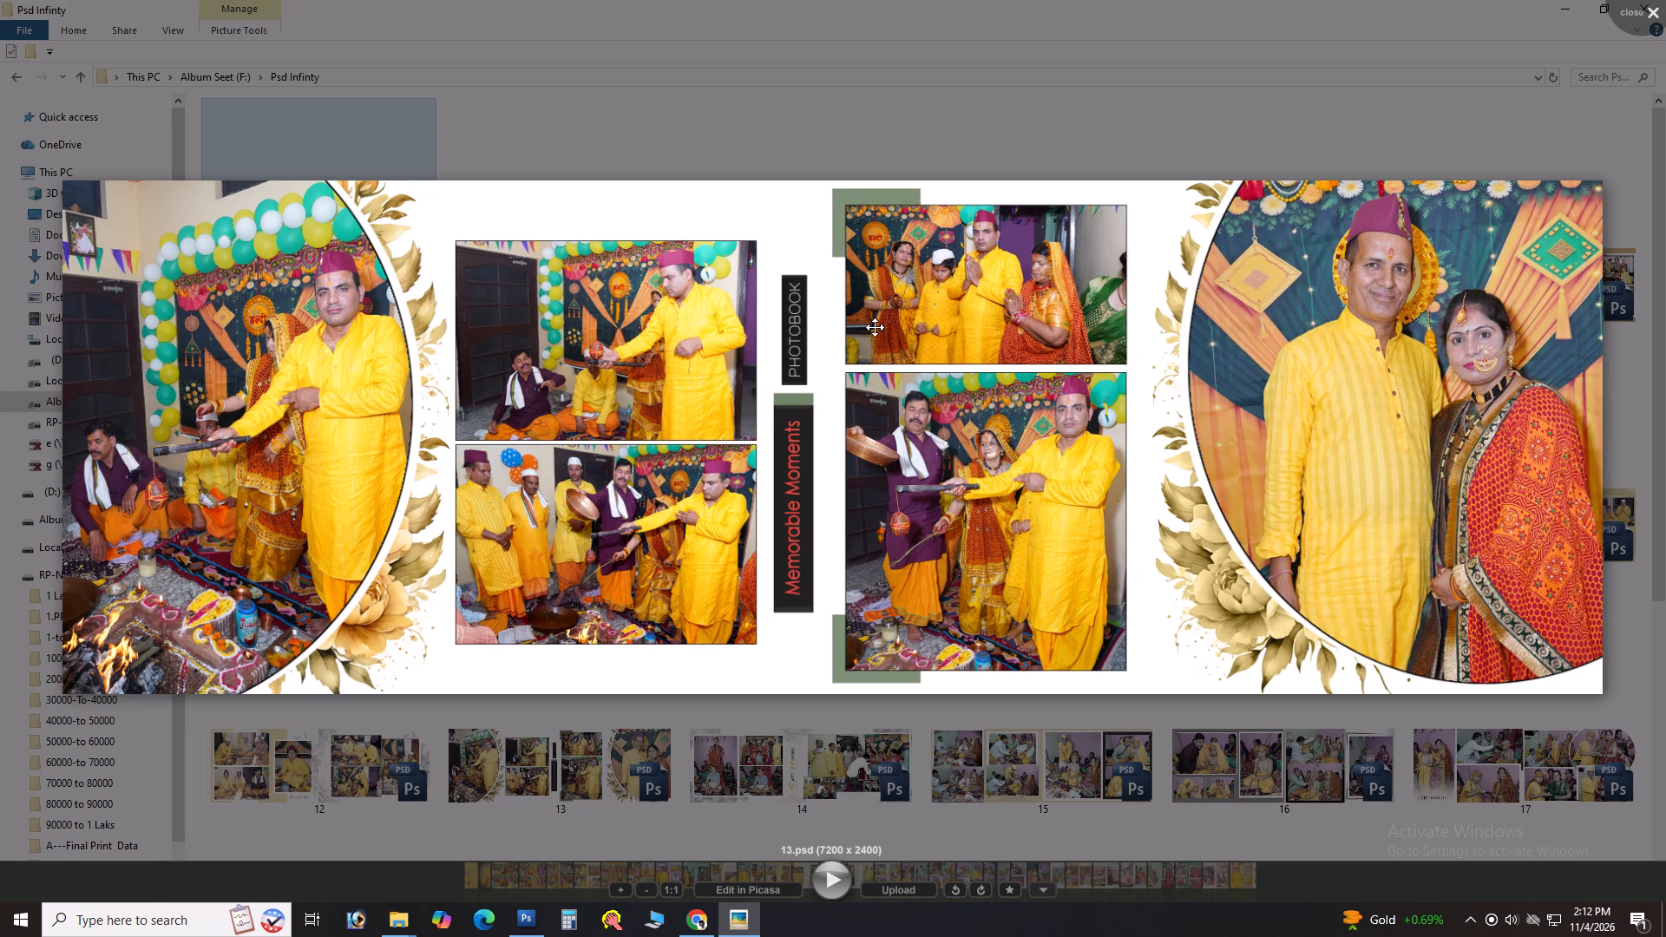
{"action": "key", "text": "Right"}
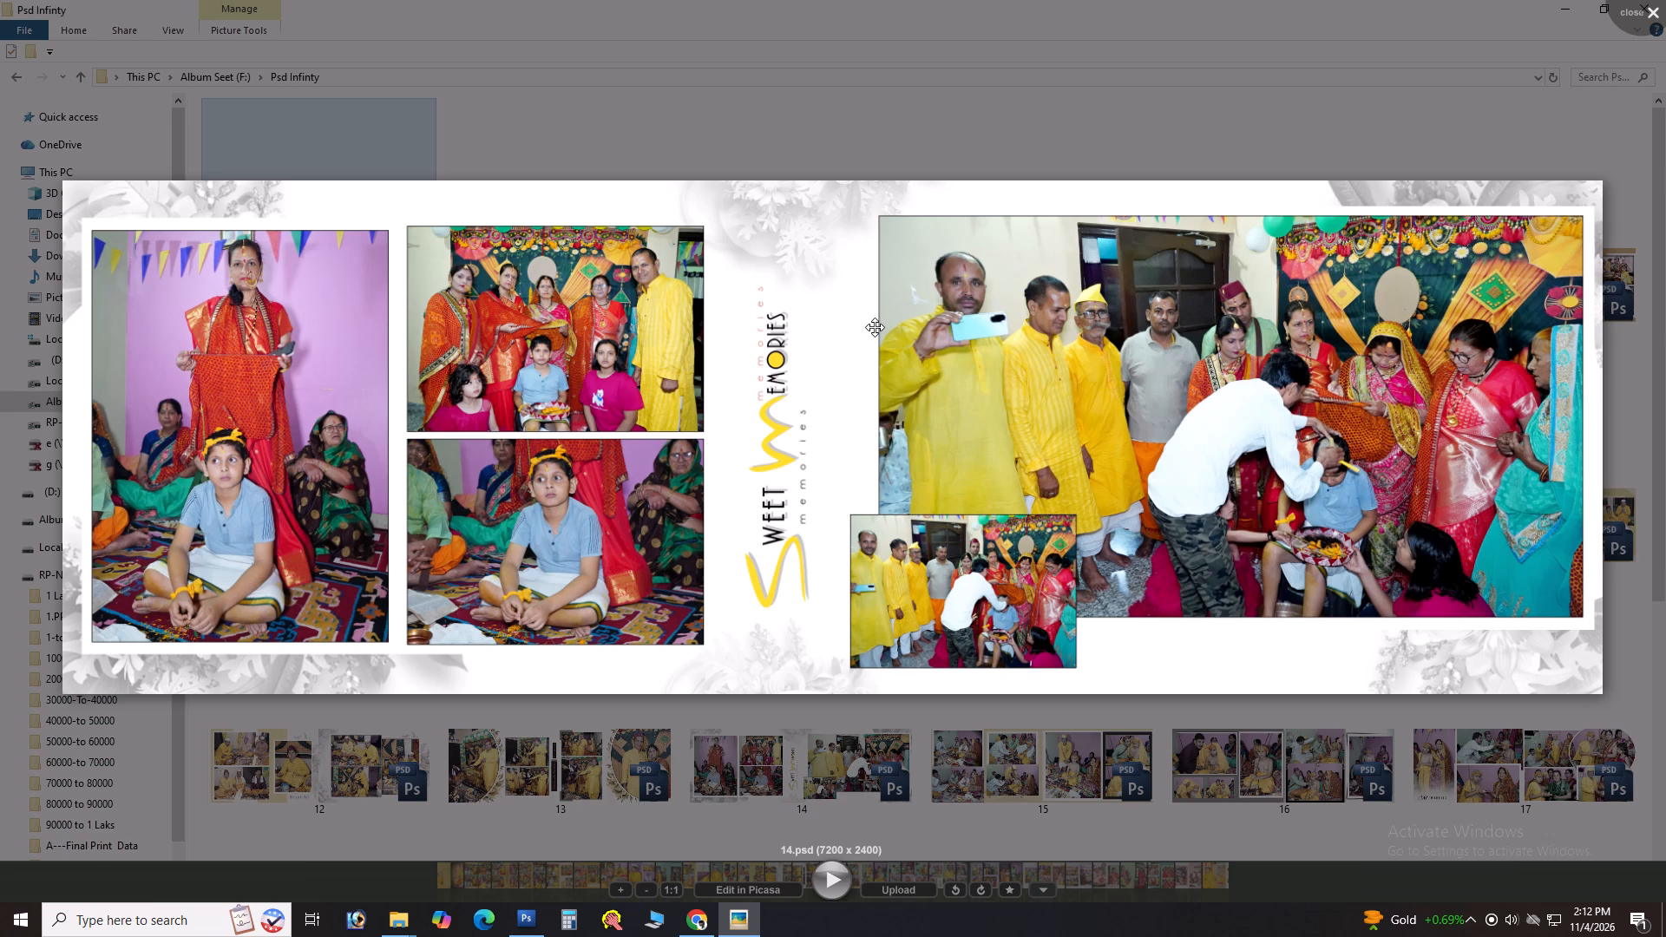
{"action": "key", "text": "Right"}
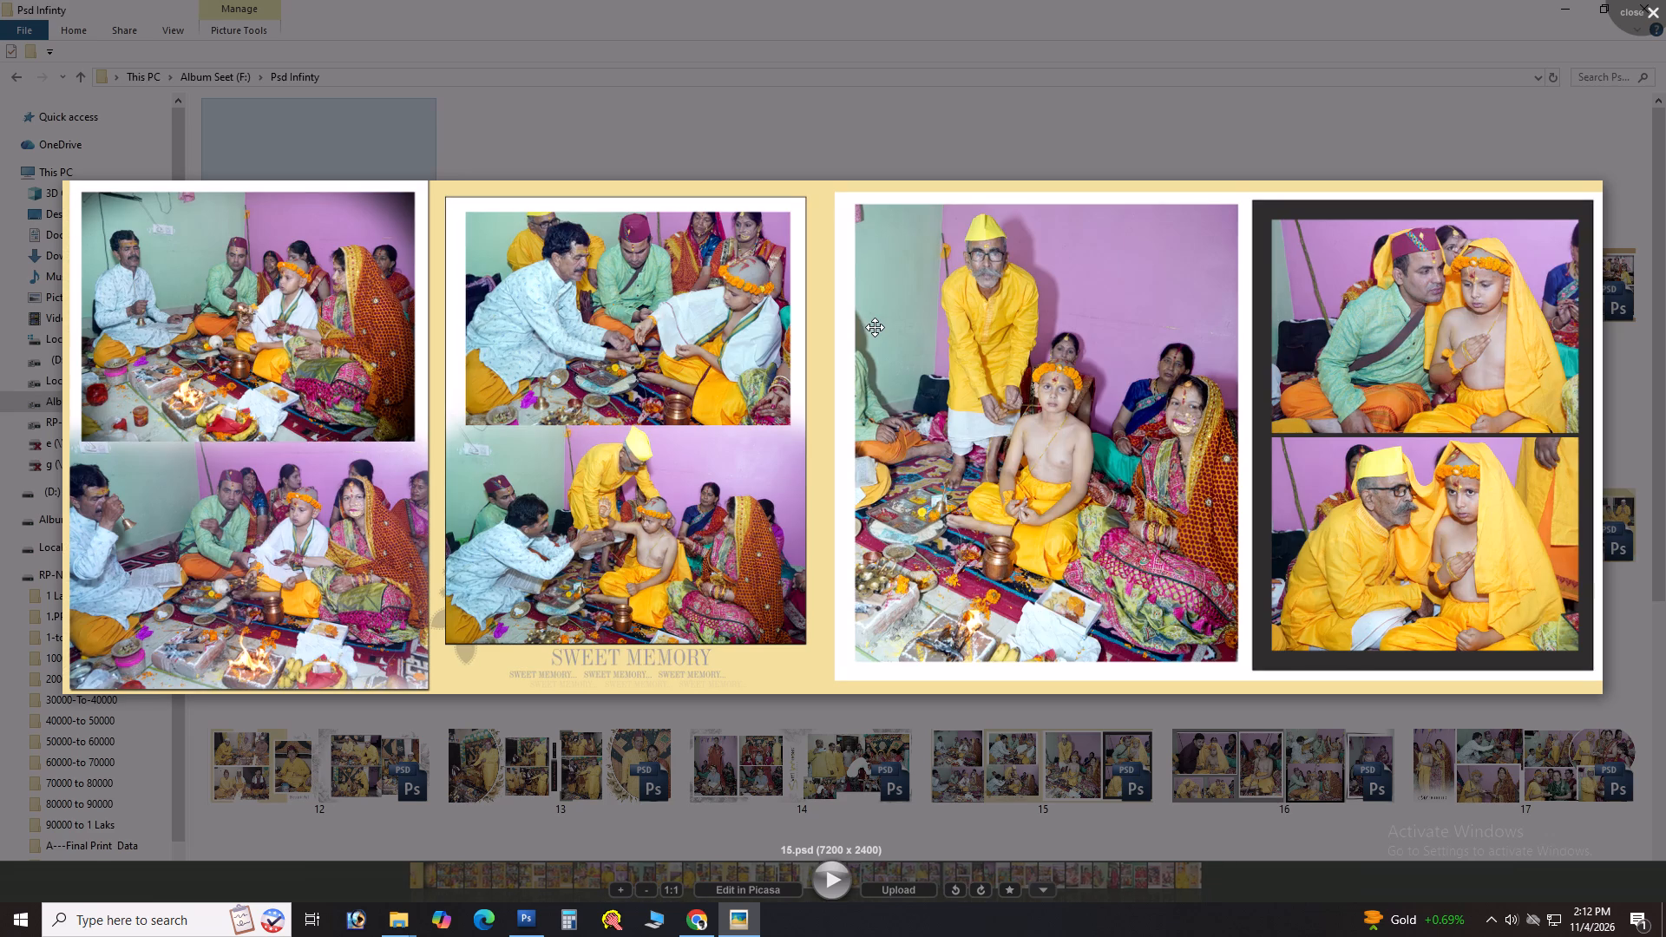
{"action": "key", "text": "Right"}
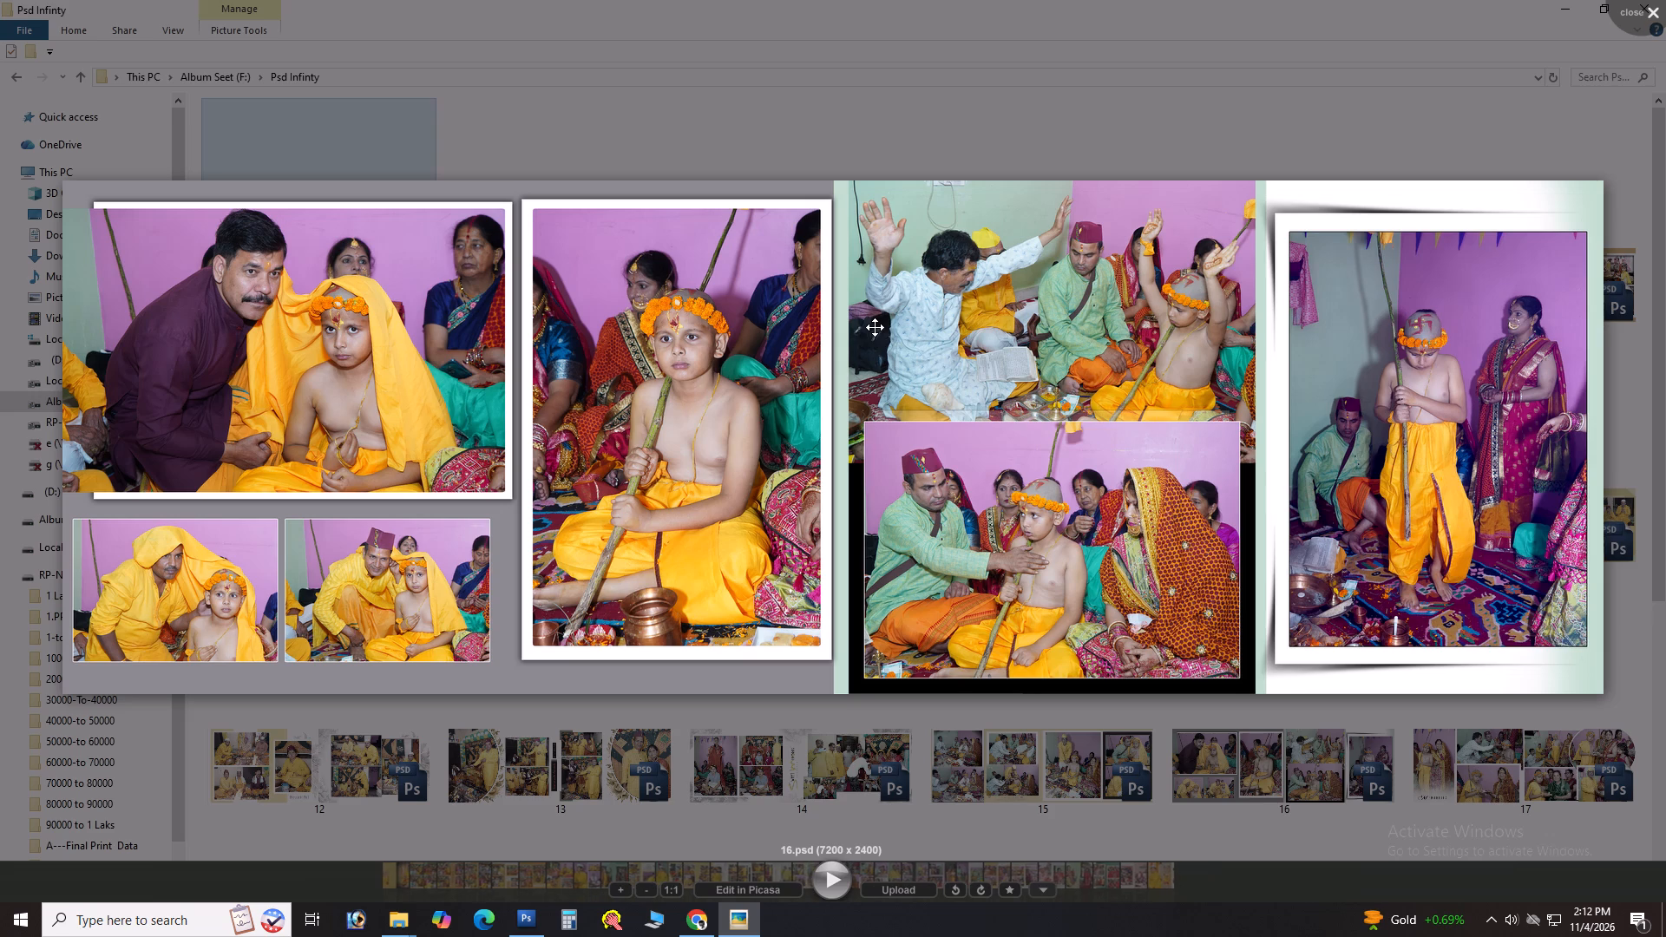
{"action": "key", "text": "Right"}
{"action": "key", "text": "Right"}
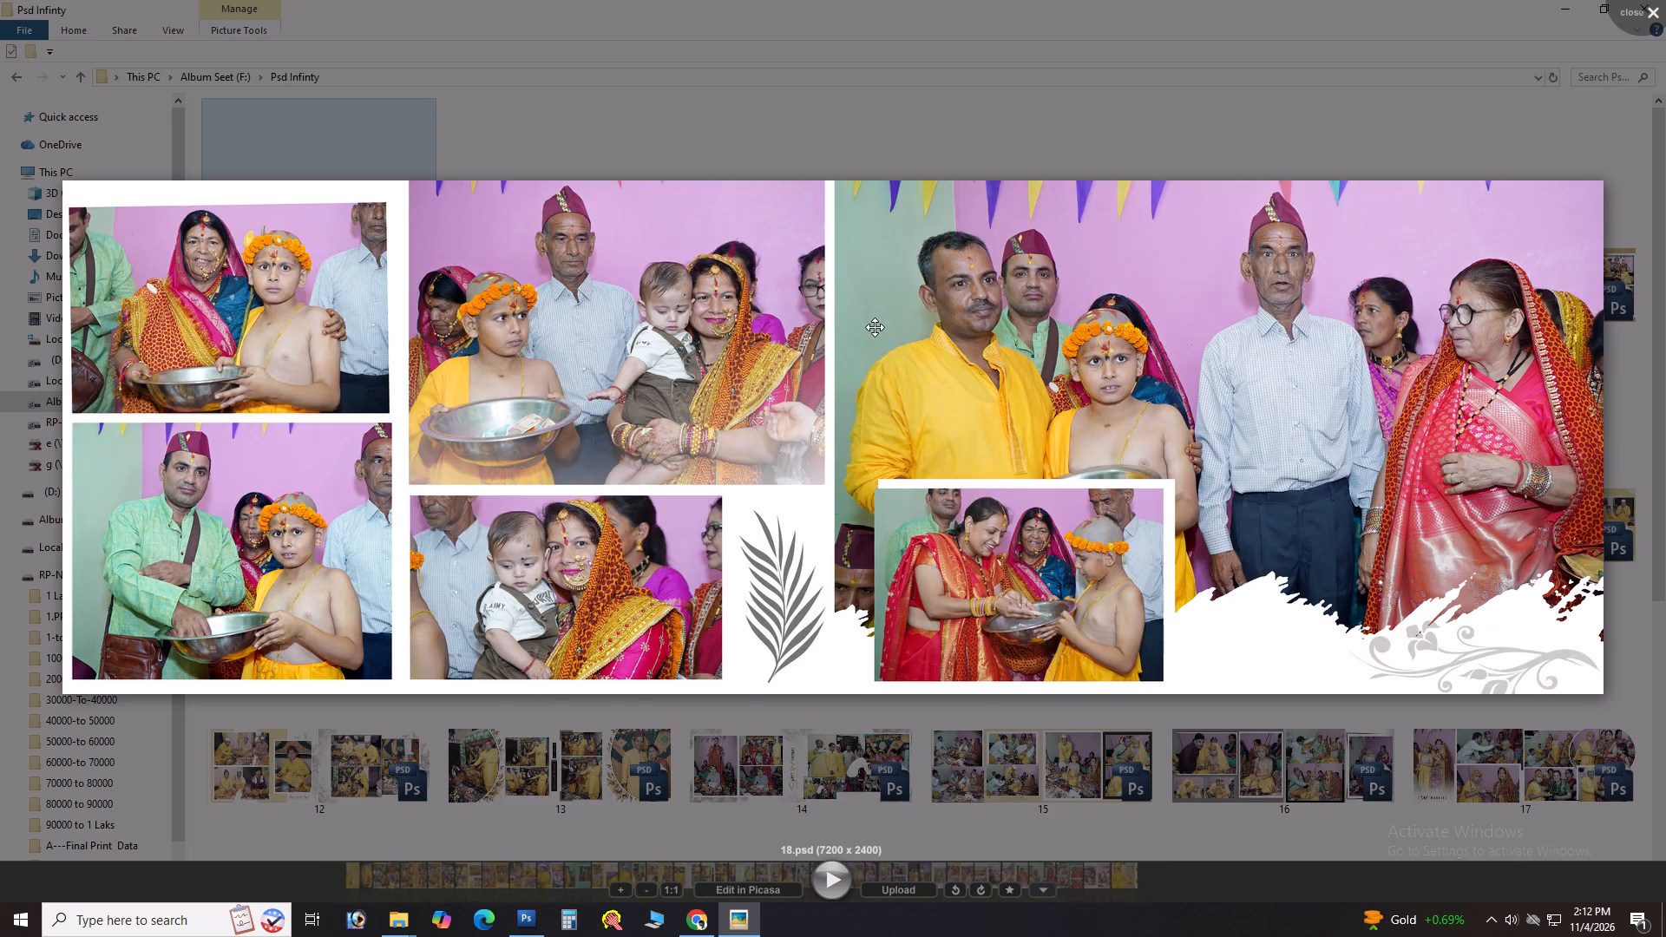
{"action": "key", "text": "Left"}
{"action": "key", "text": "Right"}
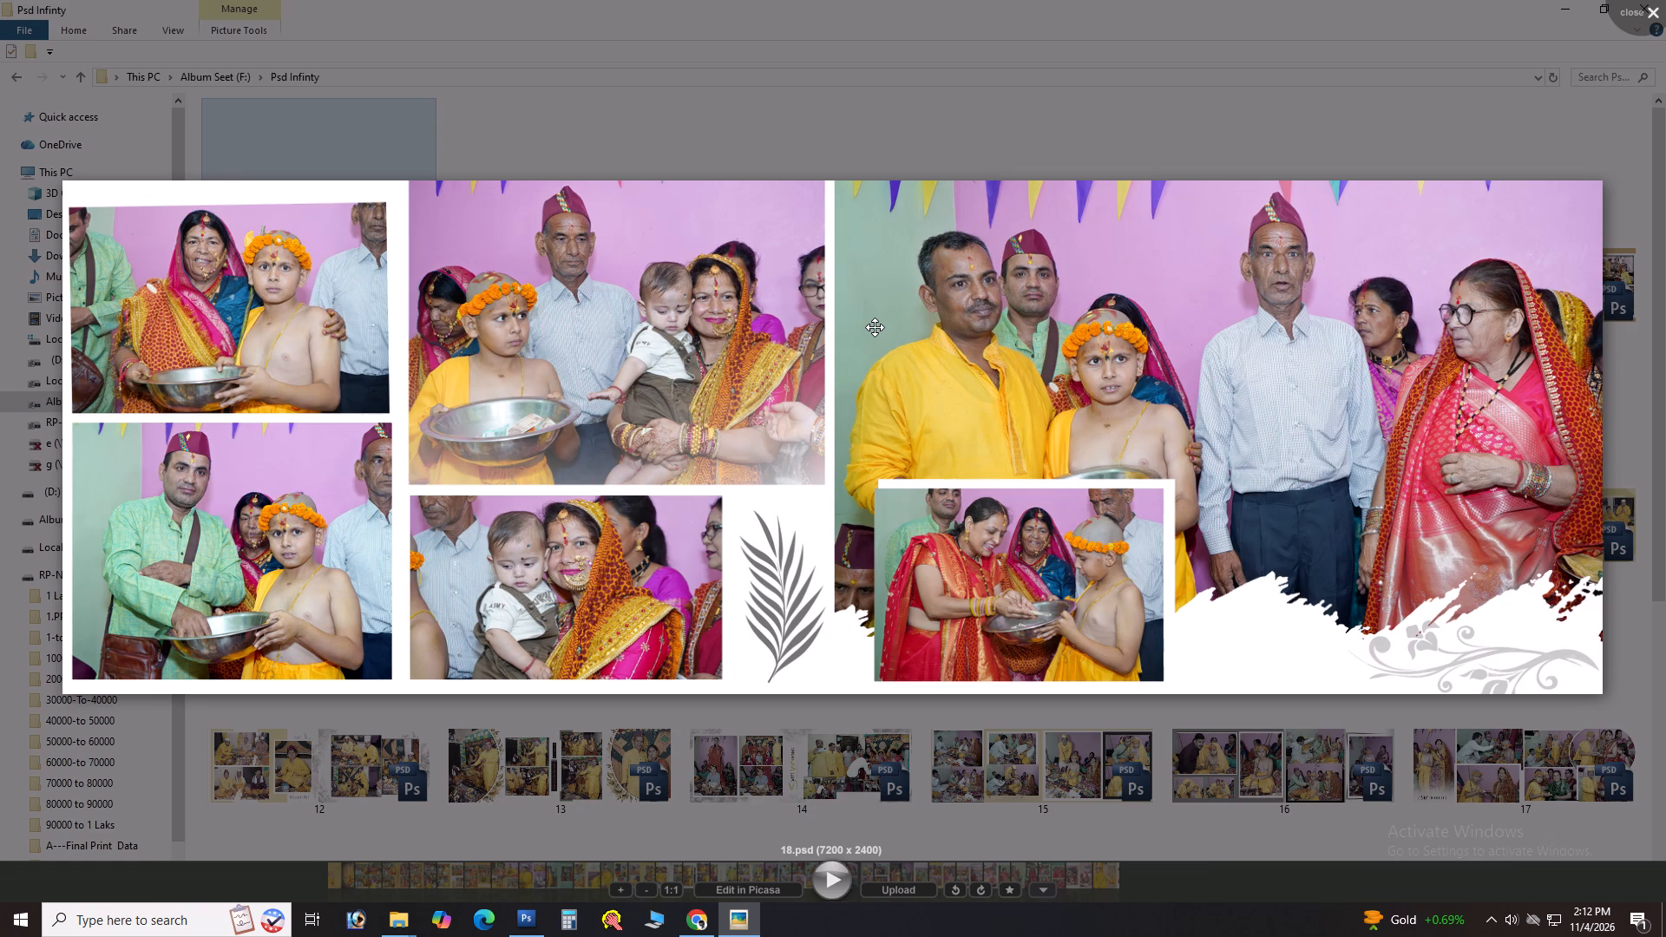
{"action": "key", "text": "Right"}
{"action": "key", "text": "Right"}
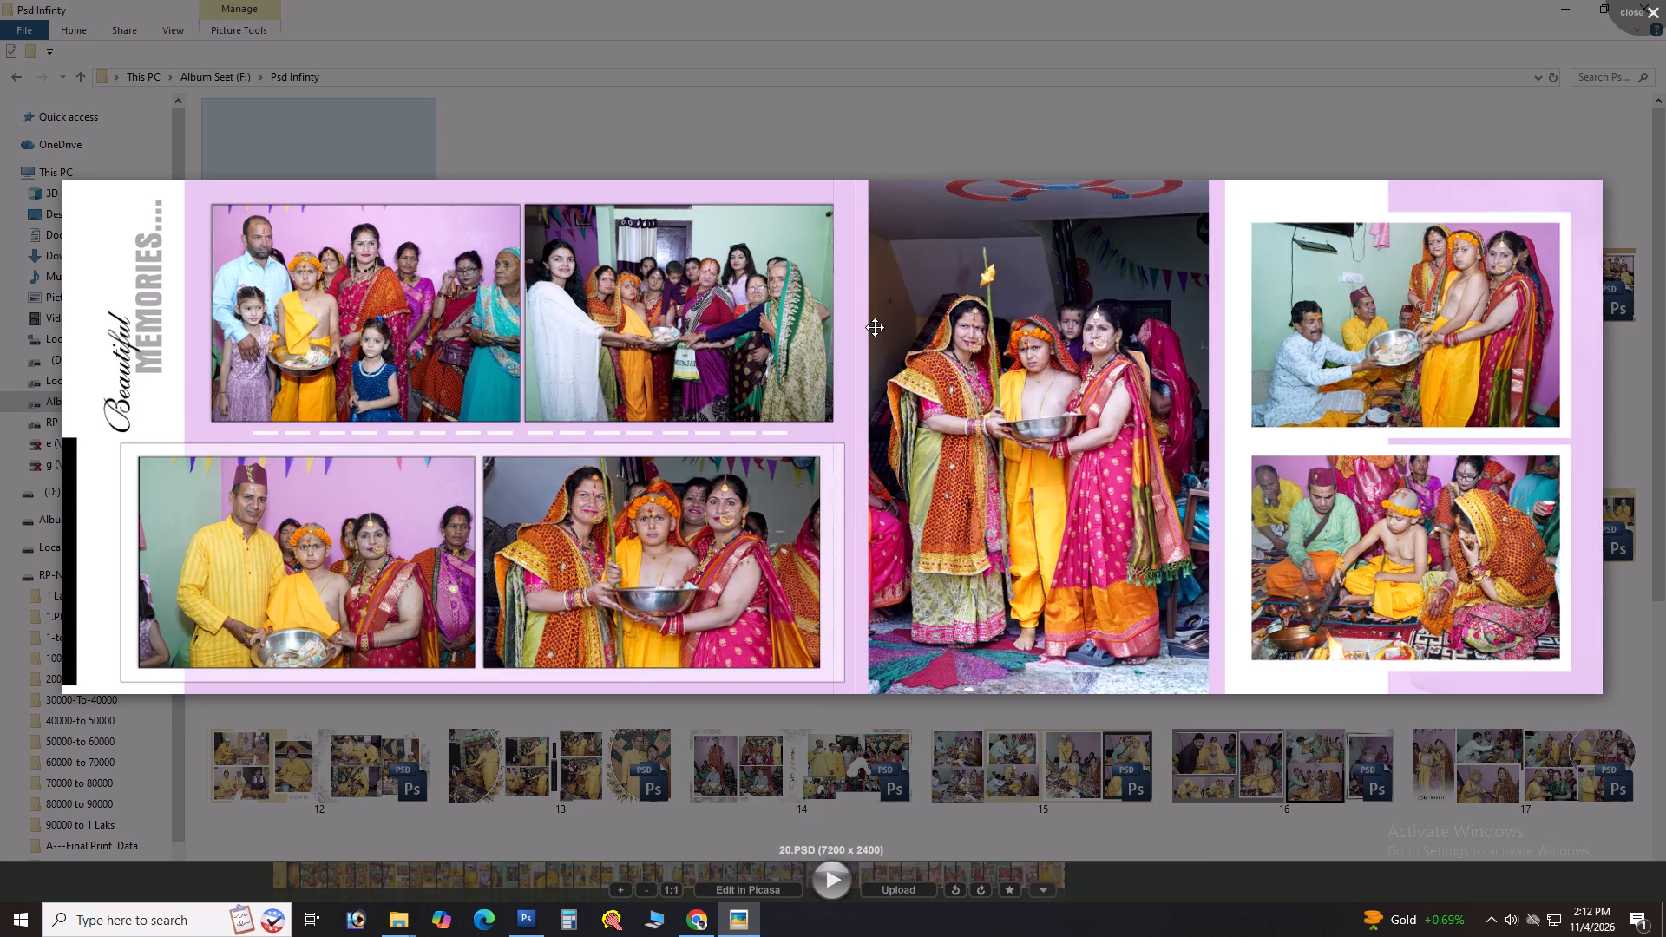
Examine the remaining spreads from 21 through 02222 to the end of the preview, and close the photo viewer.
{"action": "key", "text": "Right"}
{"action": "key", "text": "Right"}
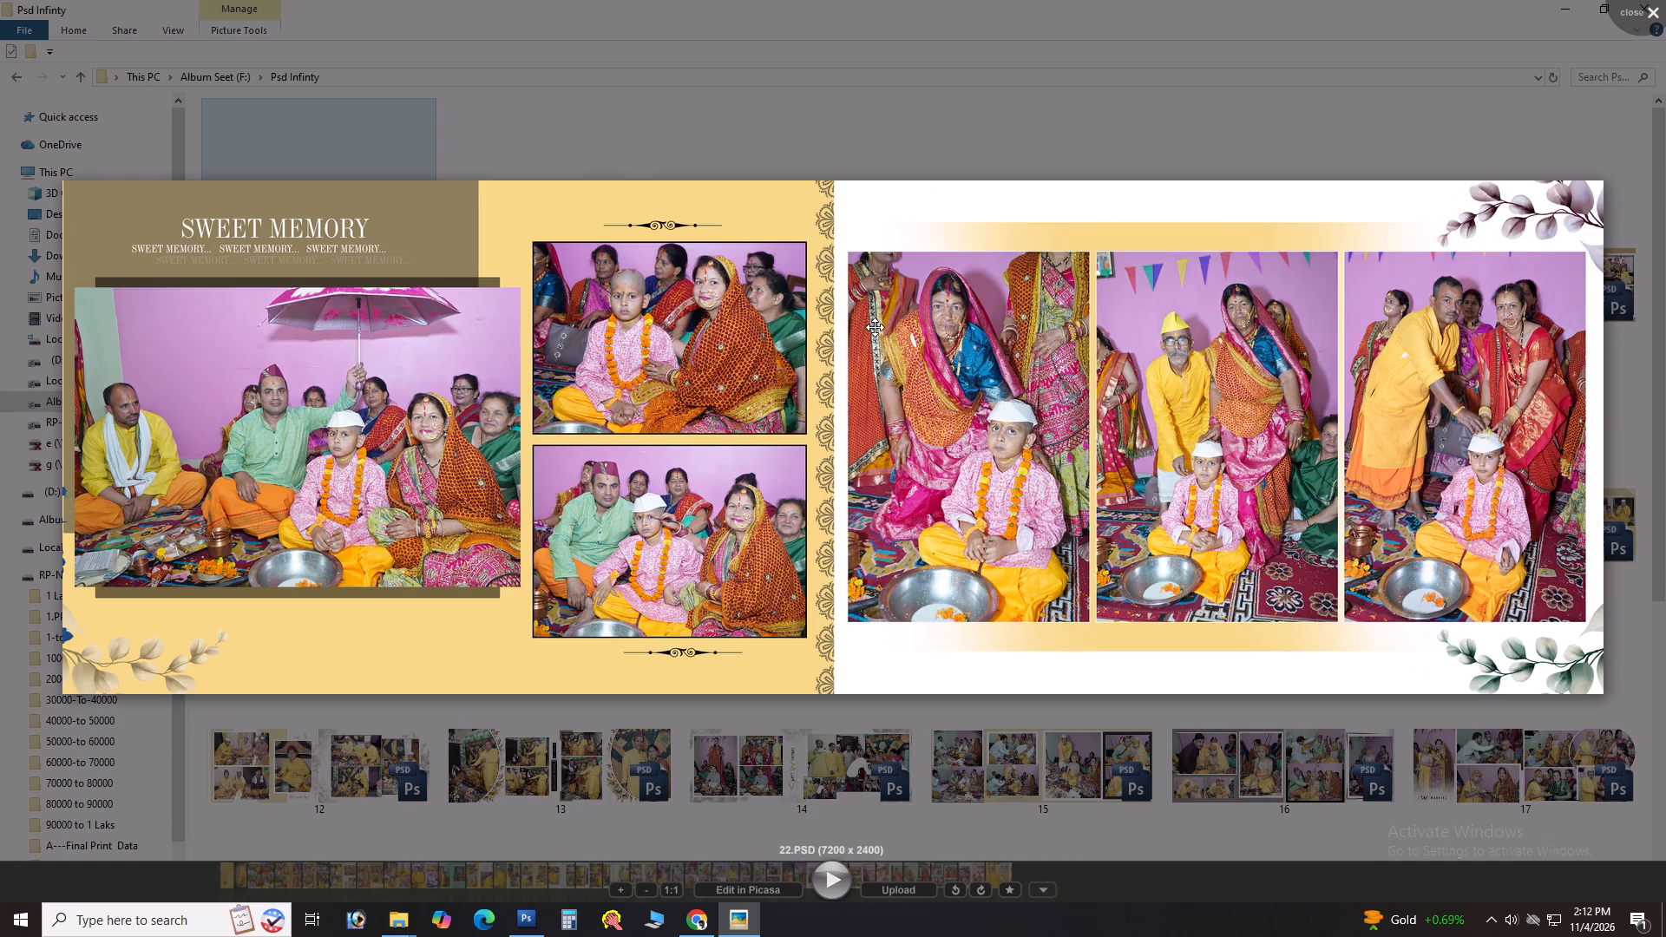
{"action": "key", "text": "Right"}
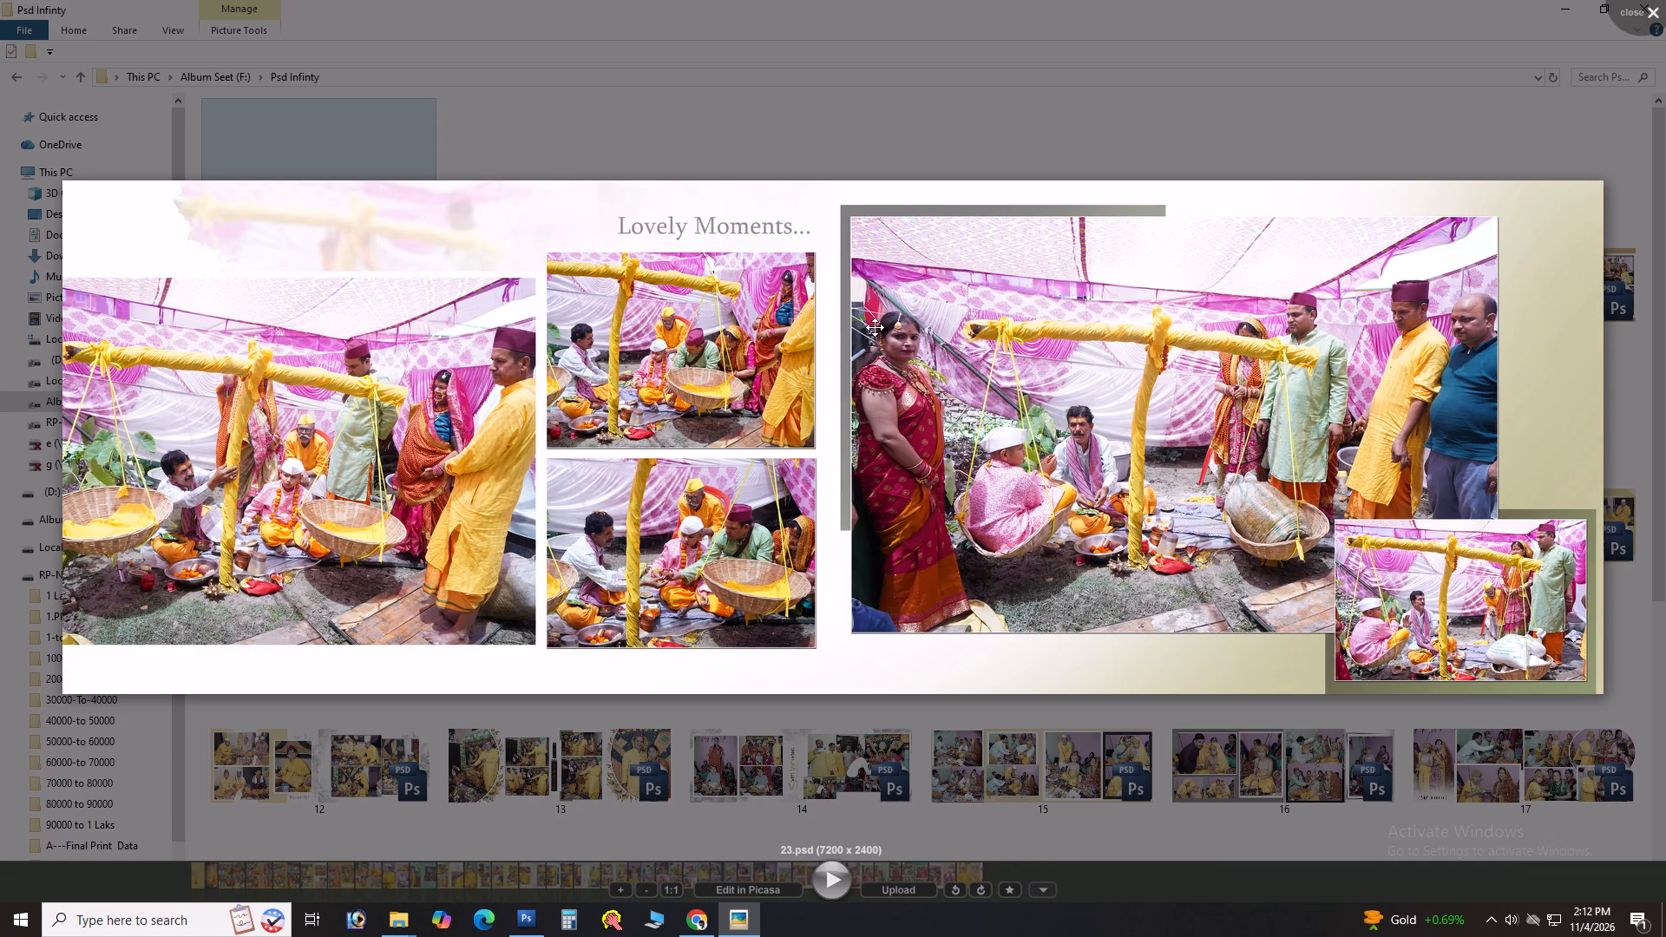
{"action": "key", "text": "Right"}
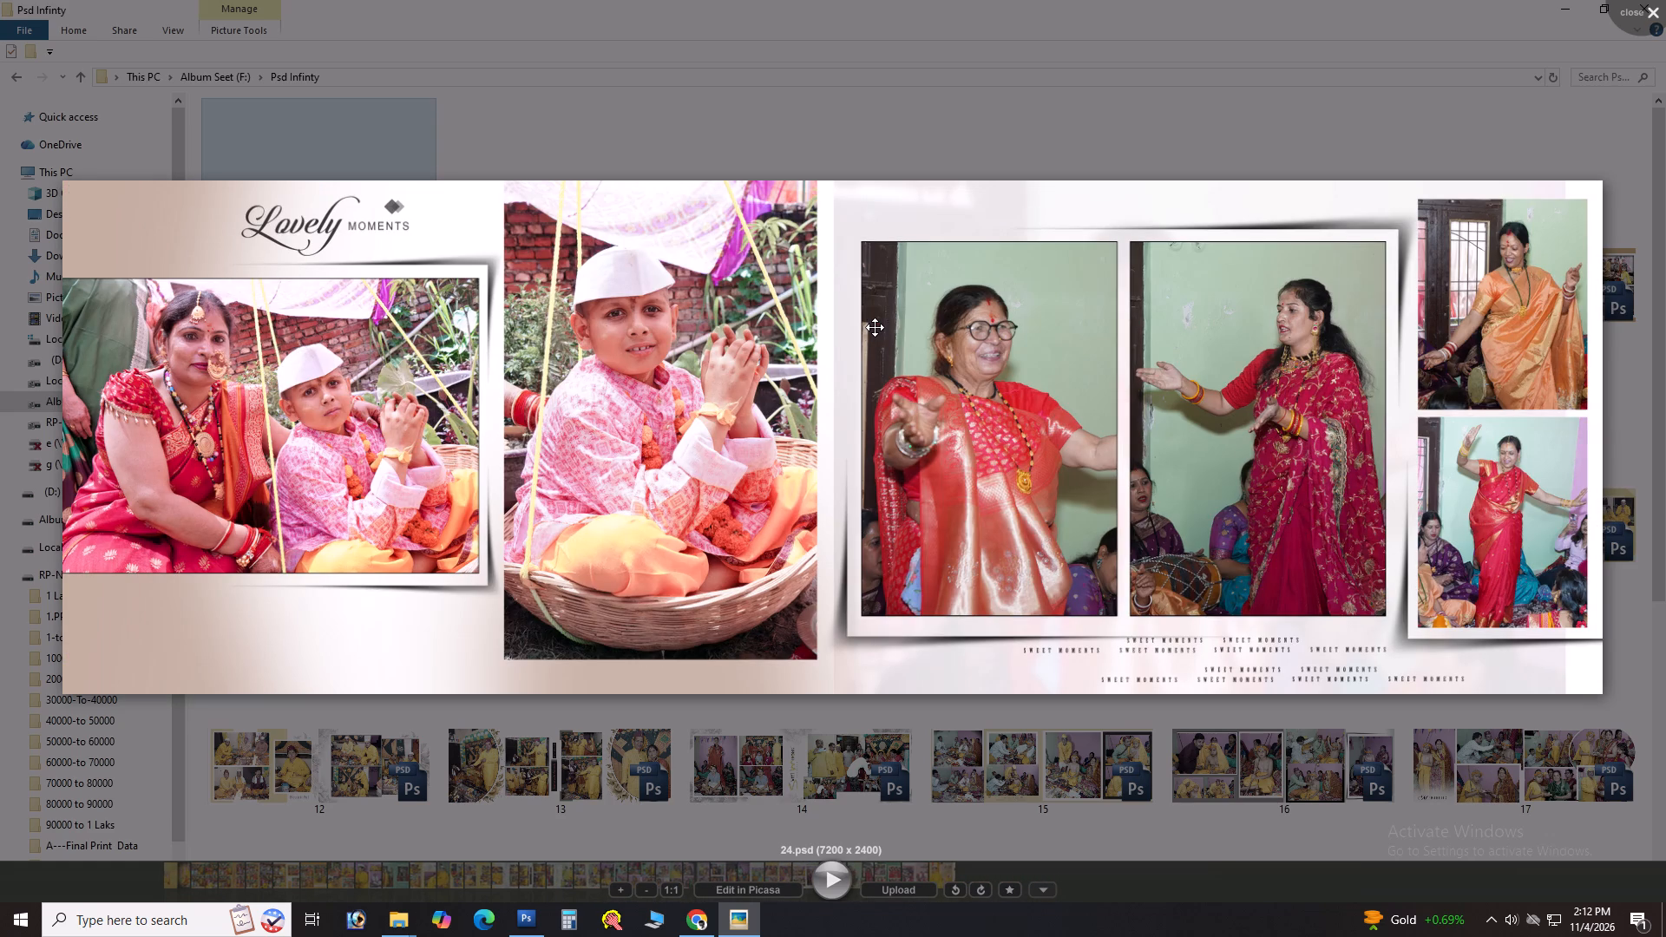
{"action": "key", "text": "Right"}
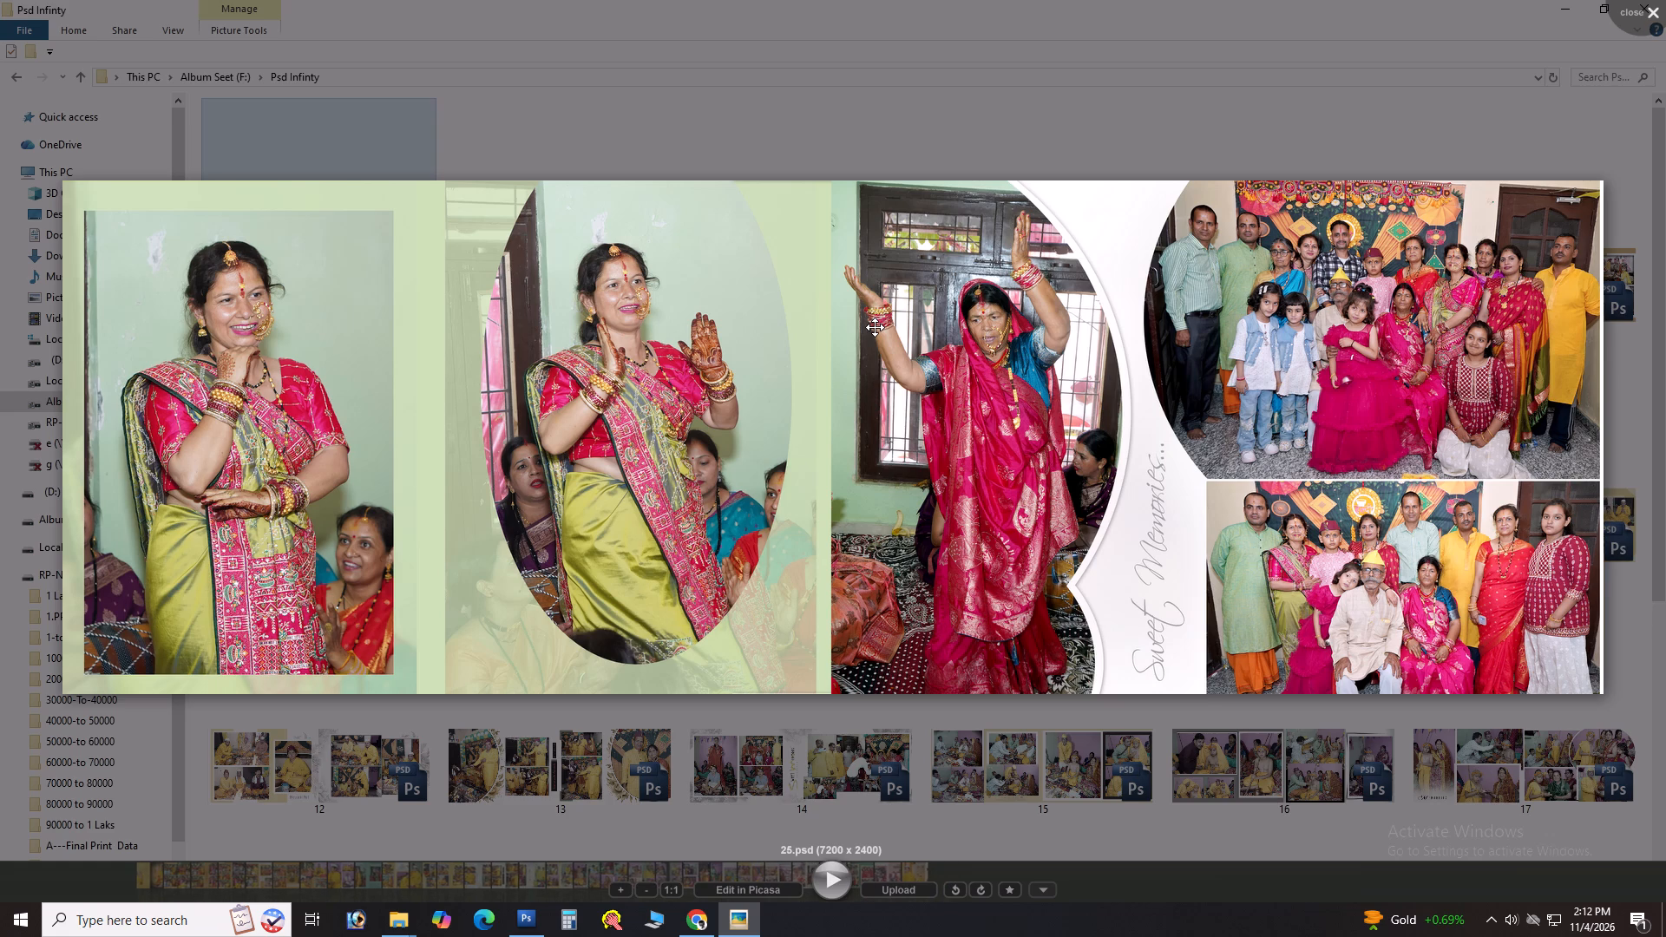
{"action": "key", "text": "Right"}
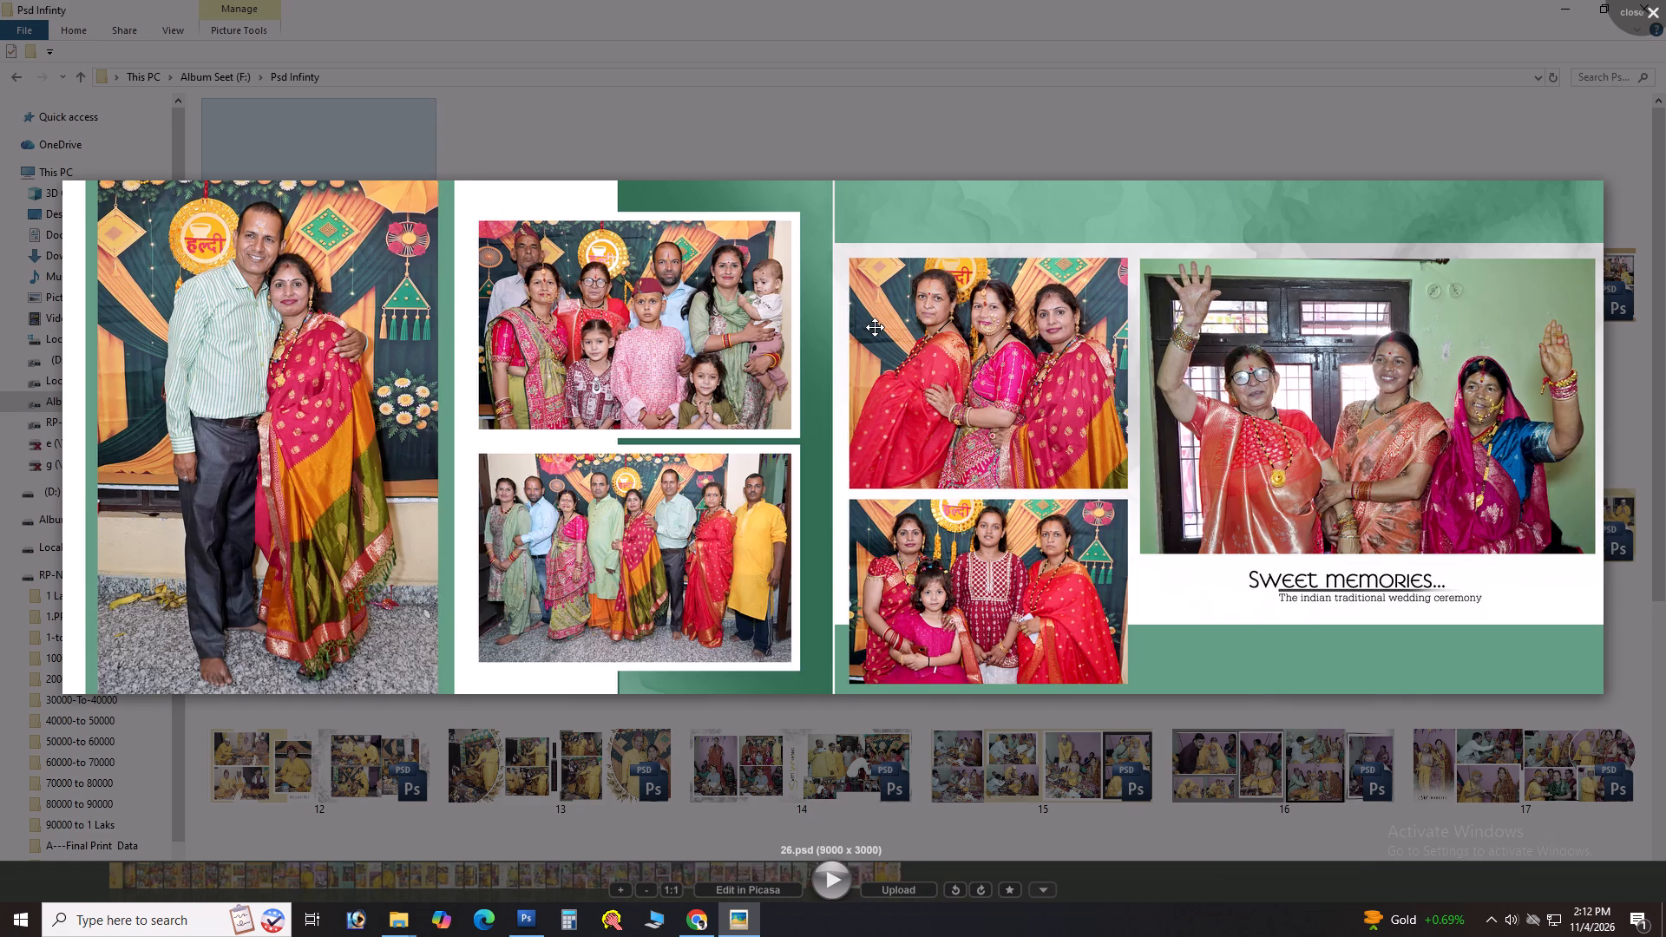
{"action": "key", "text": "Right"}
{"action": "key", "text": "Right"}
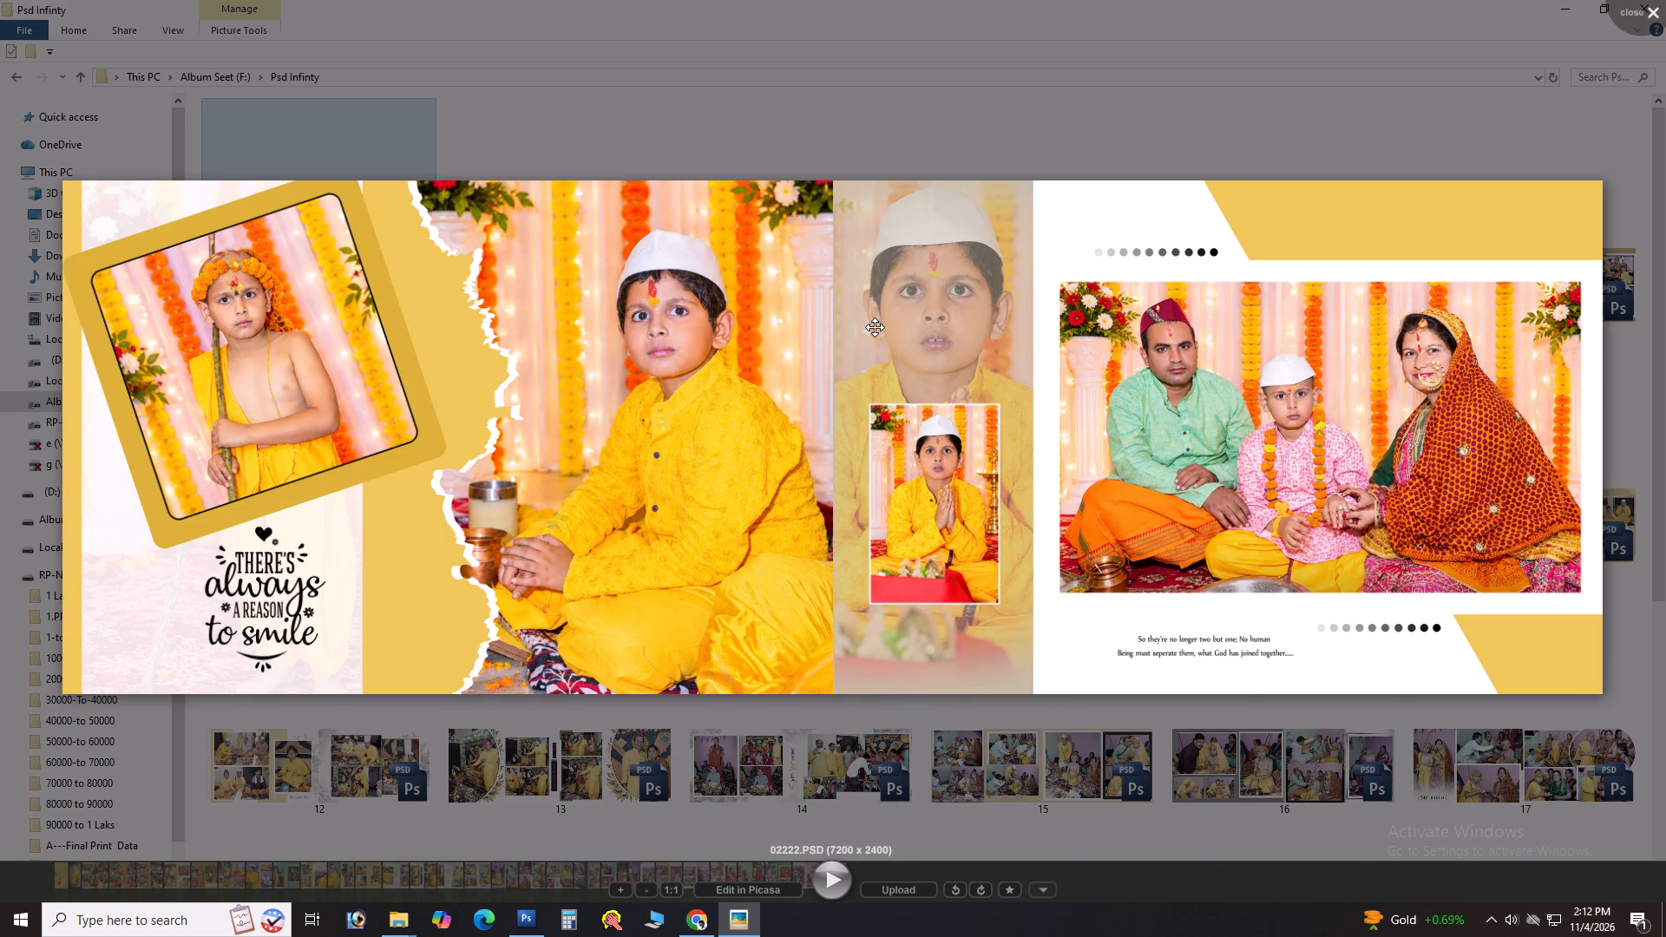
{"action": "key", "text": "Right"}
{"action": "left_click", "coordinate": [1665, 0]}
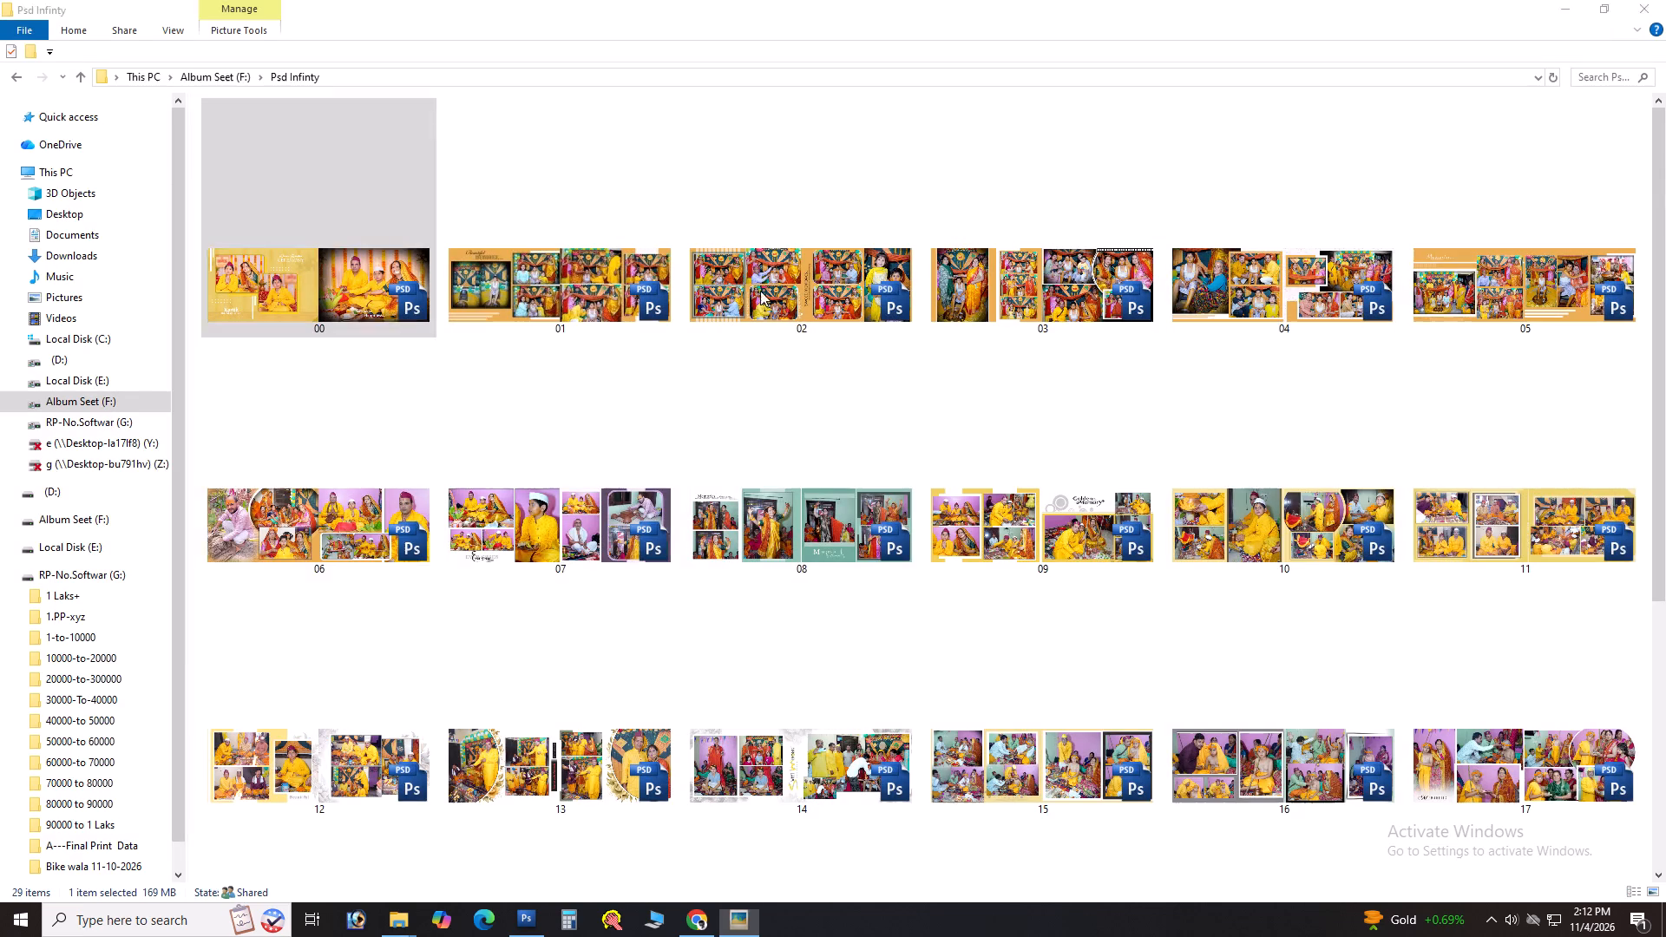
Open spread 10 from the Psd Infinty folder in Photoshop.
{"action": "scroll", "coordinate": [410, 396], "scroll_direction": "up", "scroll_amount": 2}
{"action": "scroll", "coordinate": [912, 597], "scroll_direction": "down", "scroll_amount": 3}
{"action": "scroll", "coordinate": [974, 639], "scroll_direction": "up", "scroll_amount": 3}
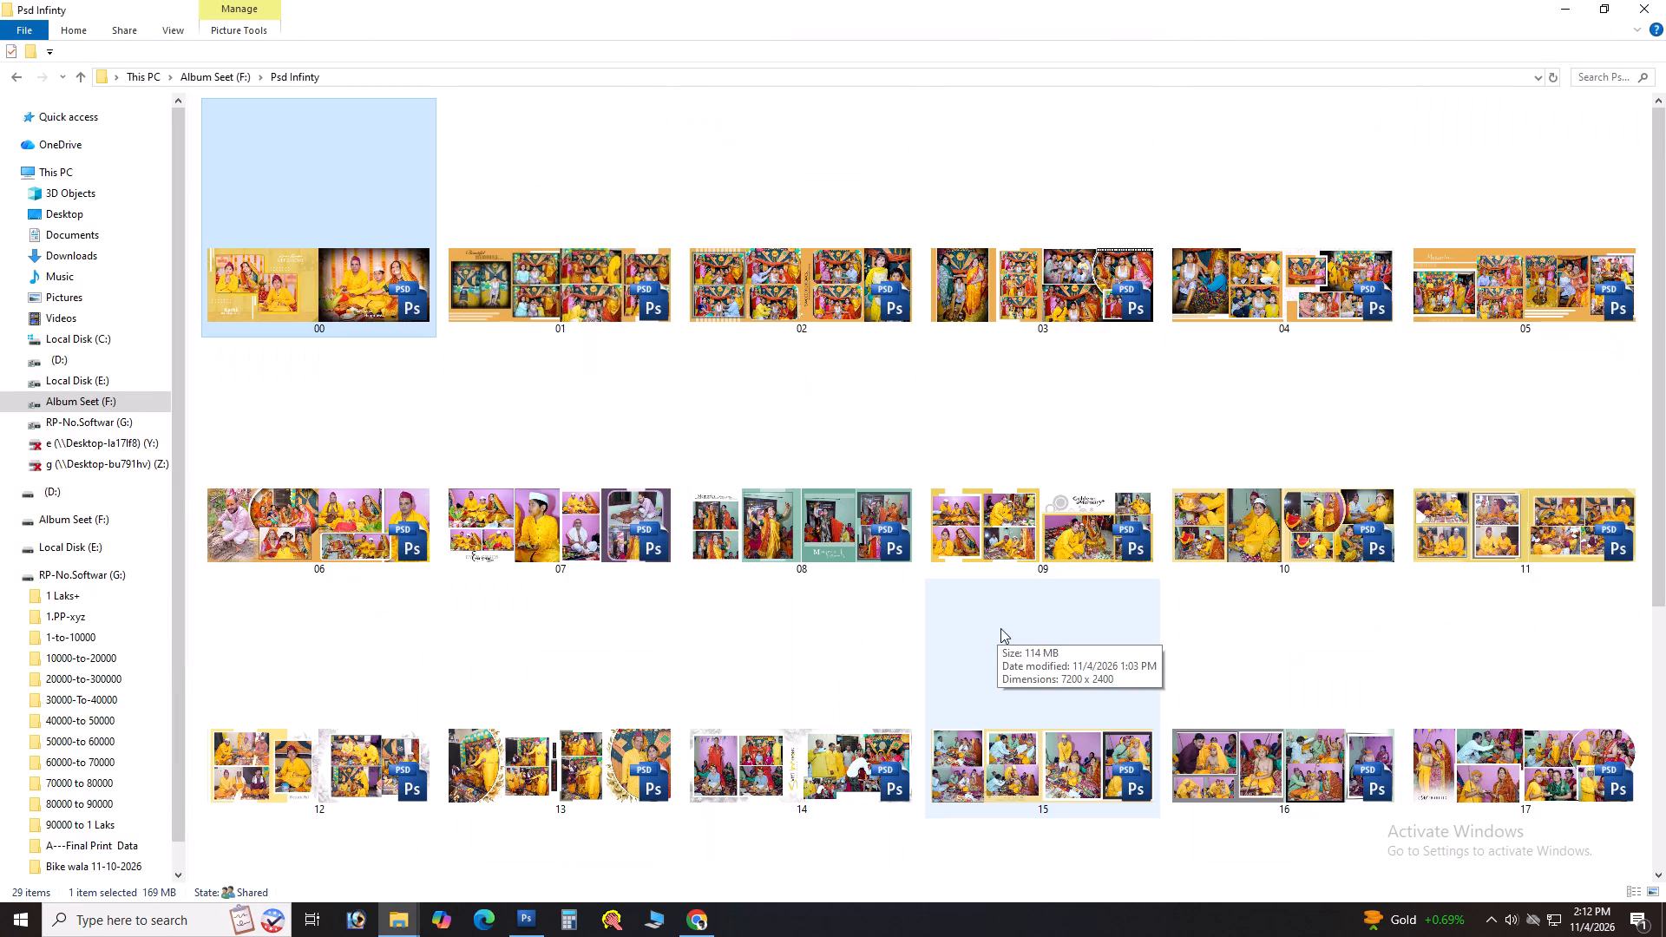
{"action": "left_click", "coordinate": [1332, 560], "text": "shift"}
{"action": "left_click_drag", "start_coordinate": [1290, 547], "coordinate": [1040, 567]}
{"action": "key", "text": "alt+Tab"}
{"action": "key", "text": "alt+Tab"}
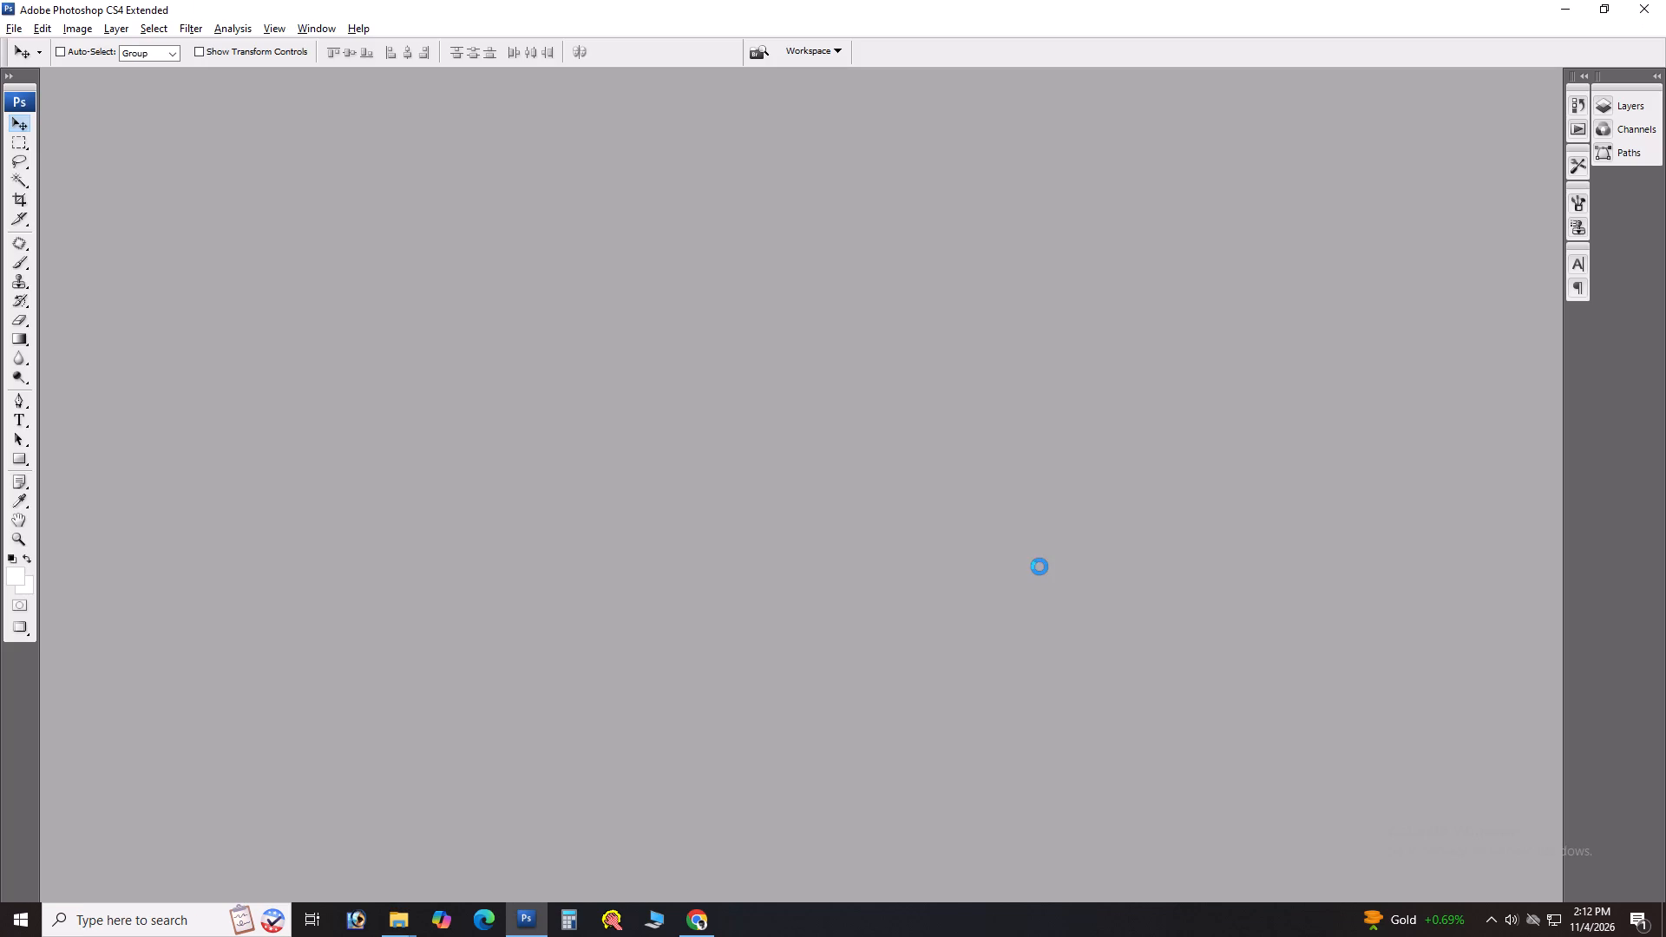
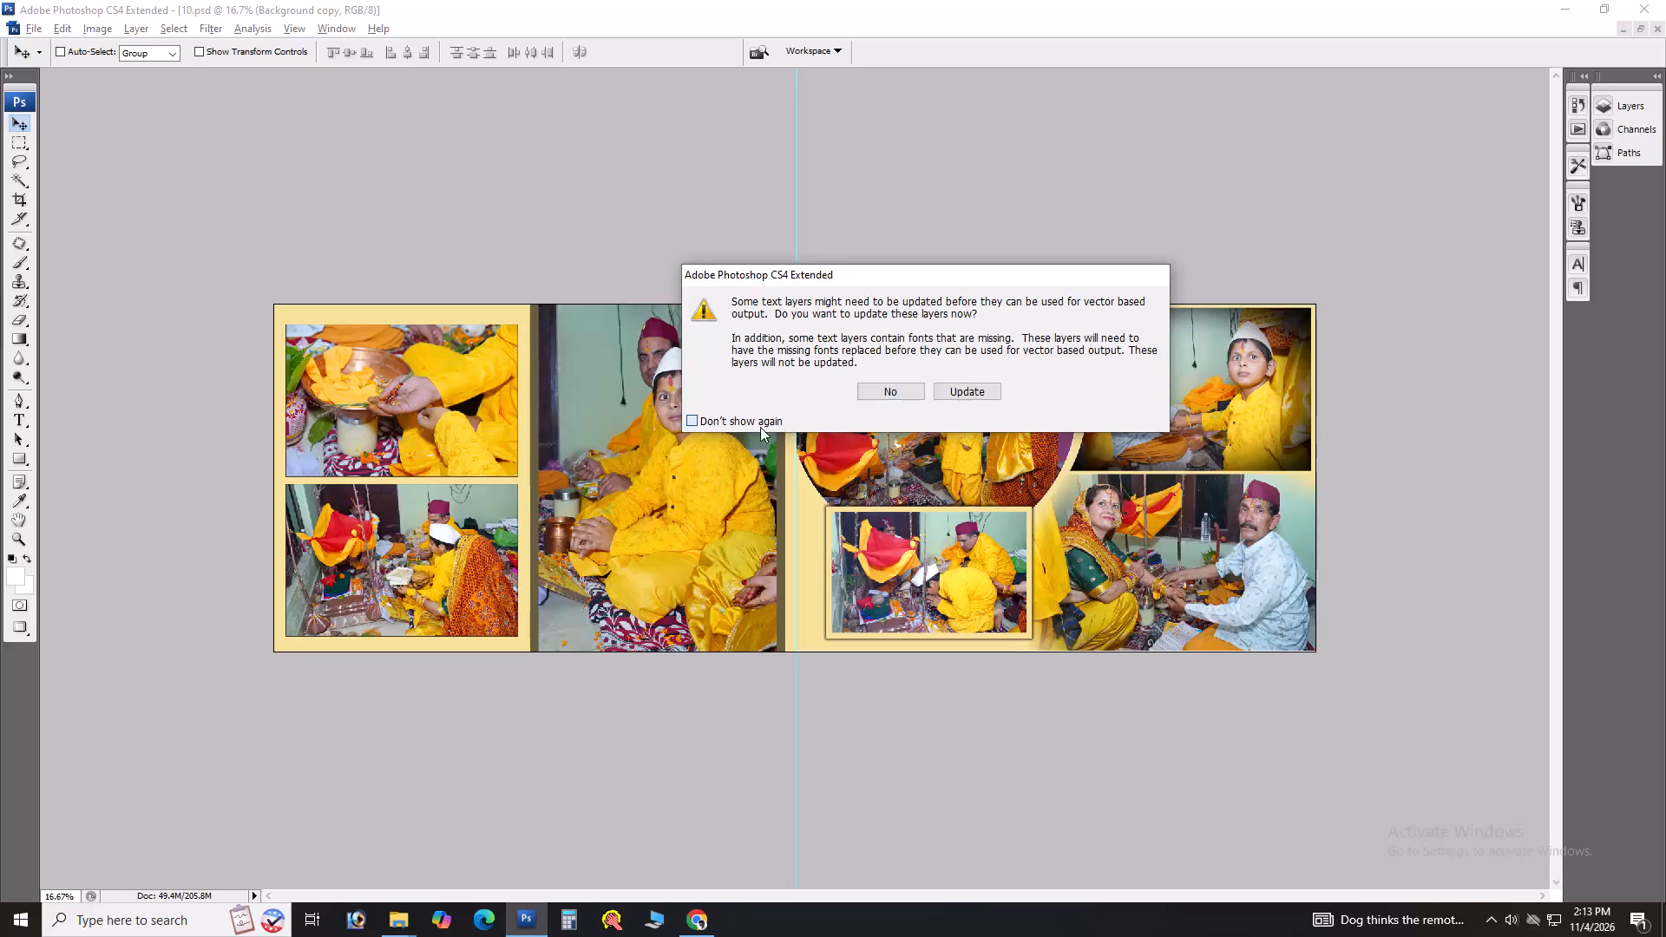
Update the text layers of spread 10 for vector-based output.
{"action": "left_click", "coordinate": [961, 392]}
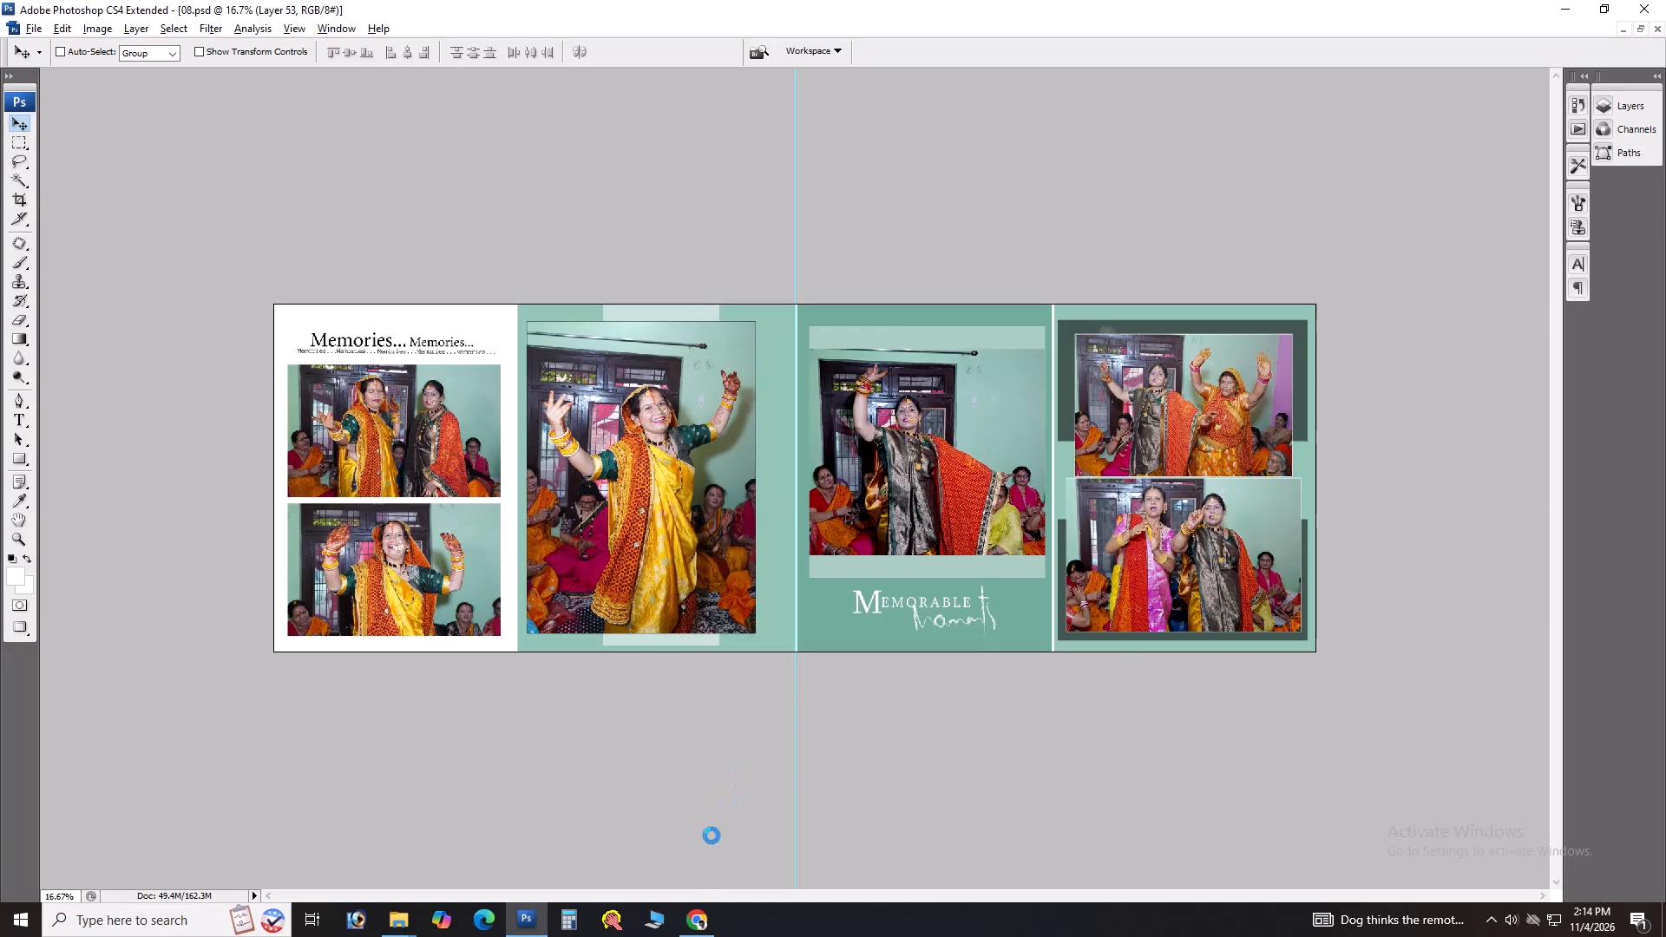
Switch to the YouTube results page in Google Chrome and open the Windows search.
{"action": "left_click", "coordinate": [715, 936]}
{"action": "left_click", "coordinate": [149, 933]}
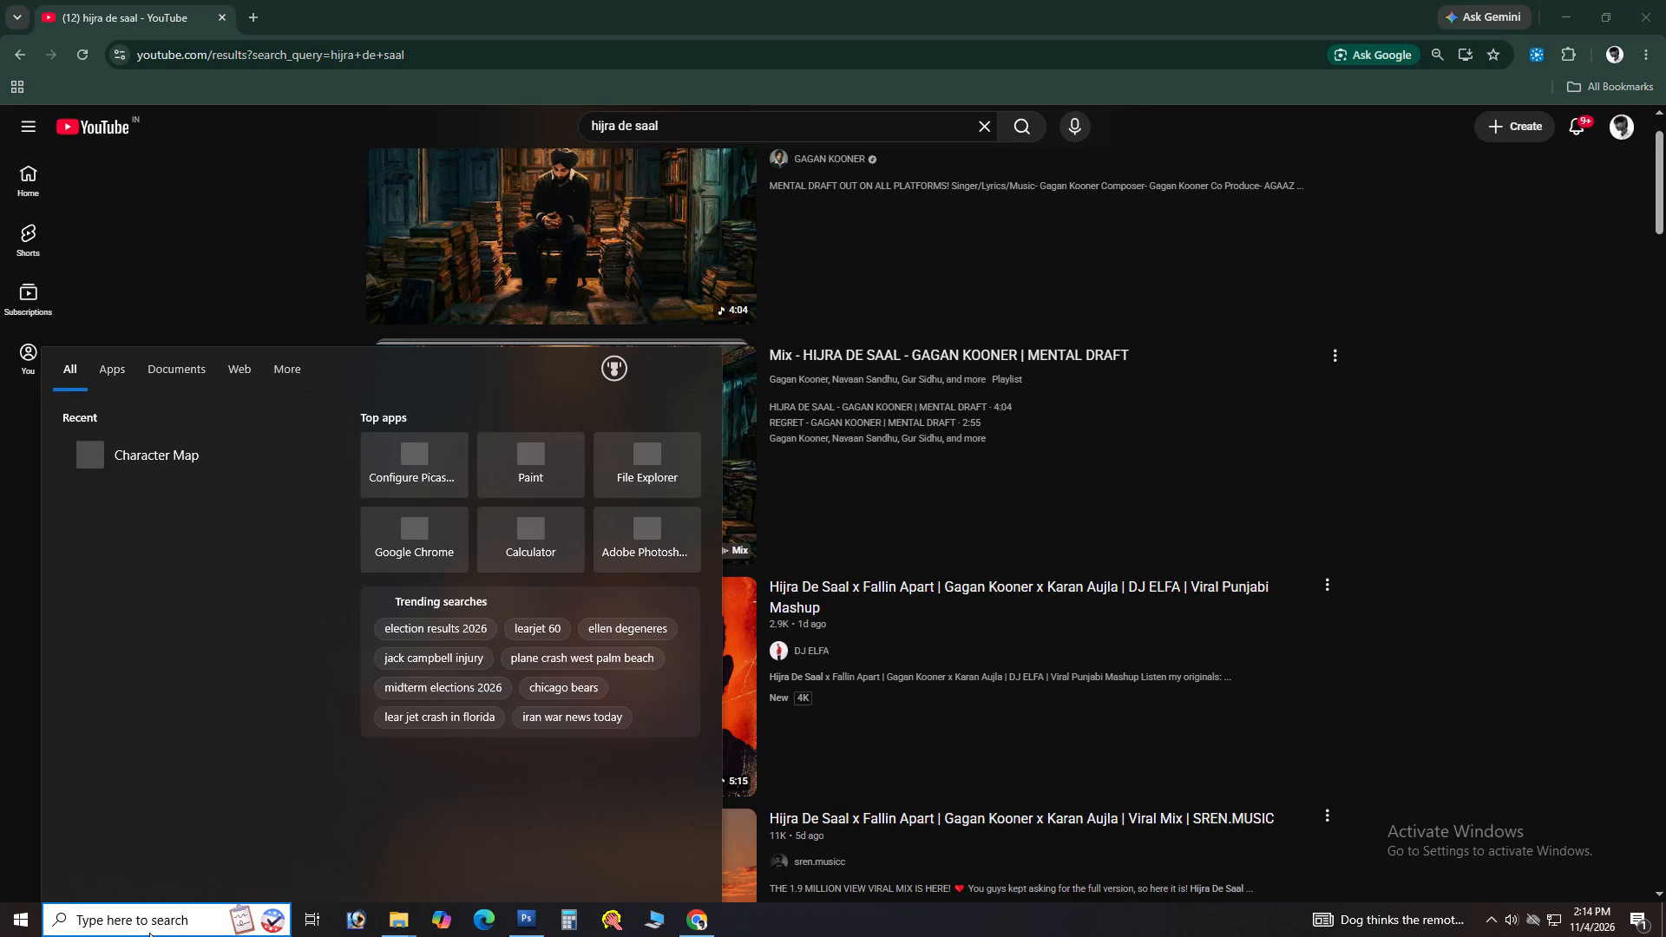
Open a new Google Chrome window under the other user profile and load the address suggested for "w".
{"action": "left_click", "coordinate": [432, 531]}
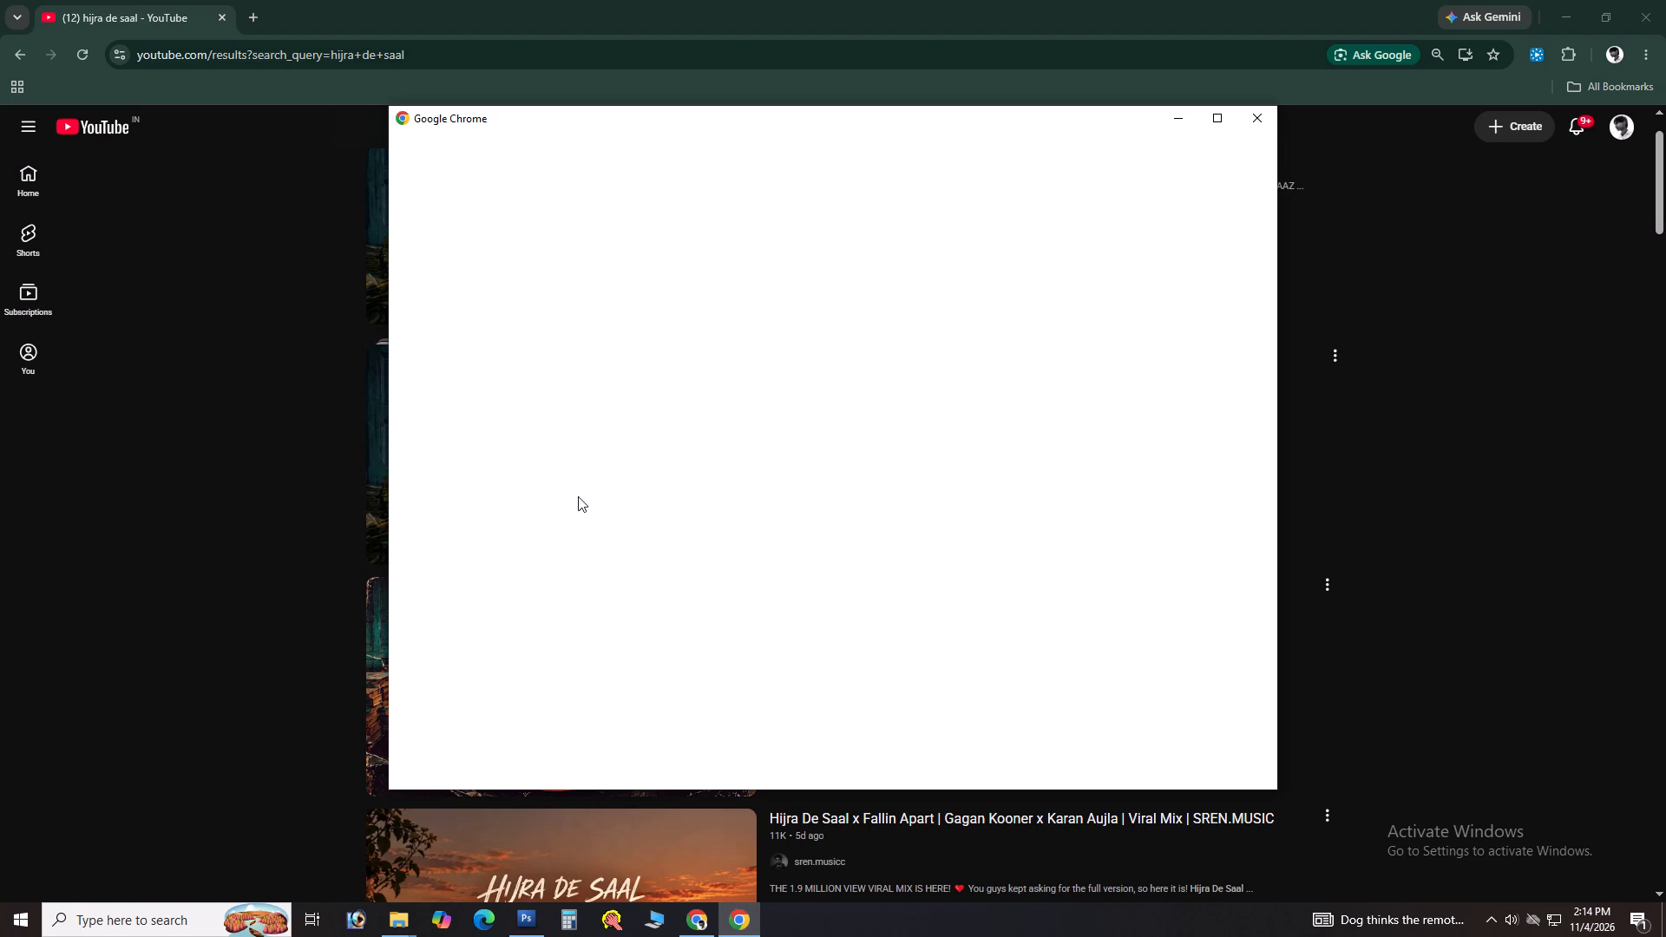
{"action": "left_click", "coordinate": [614, 469]}
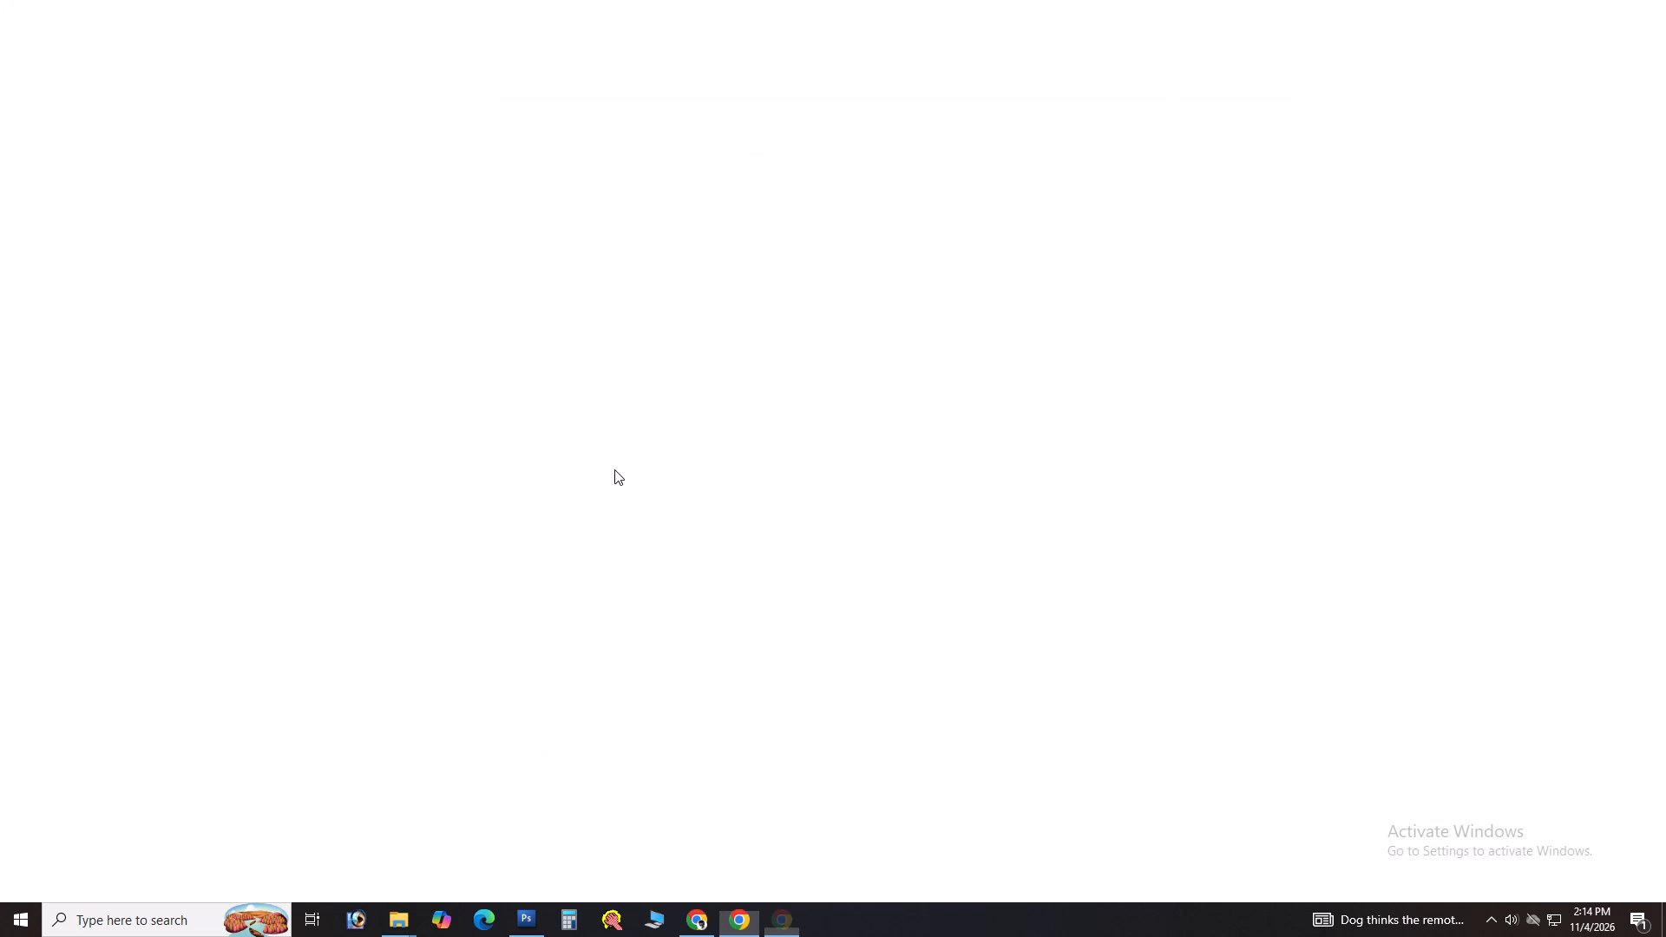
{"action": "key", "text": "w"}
{"action": "key", "text": "Right"}
{"action": "key", "text": "Return"}
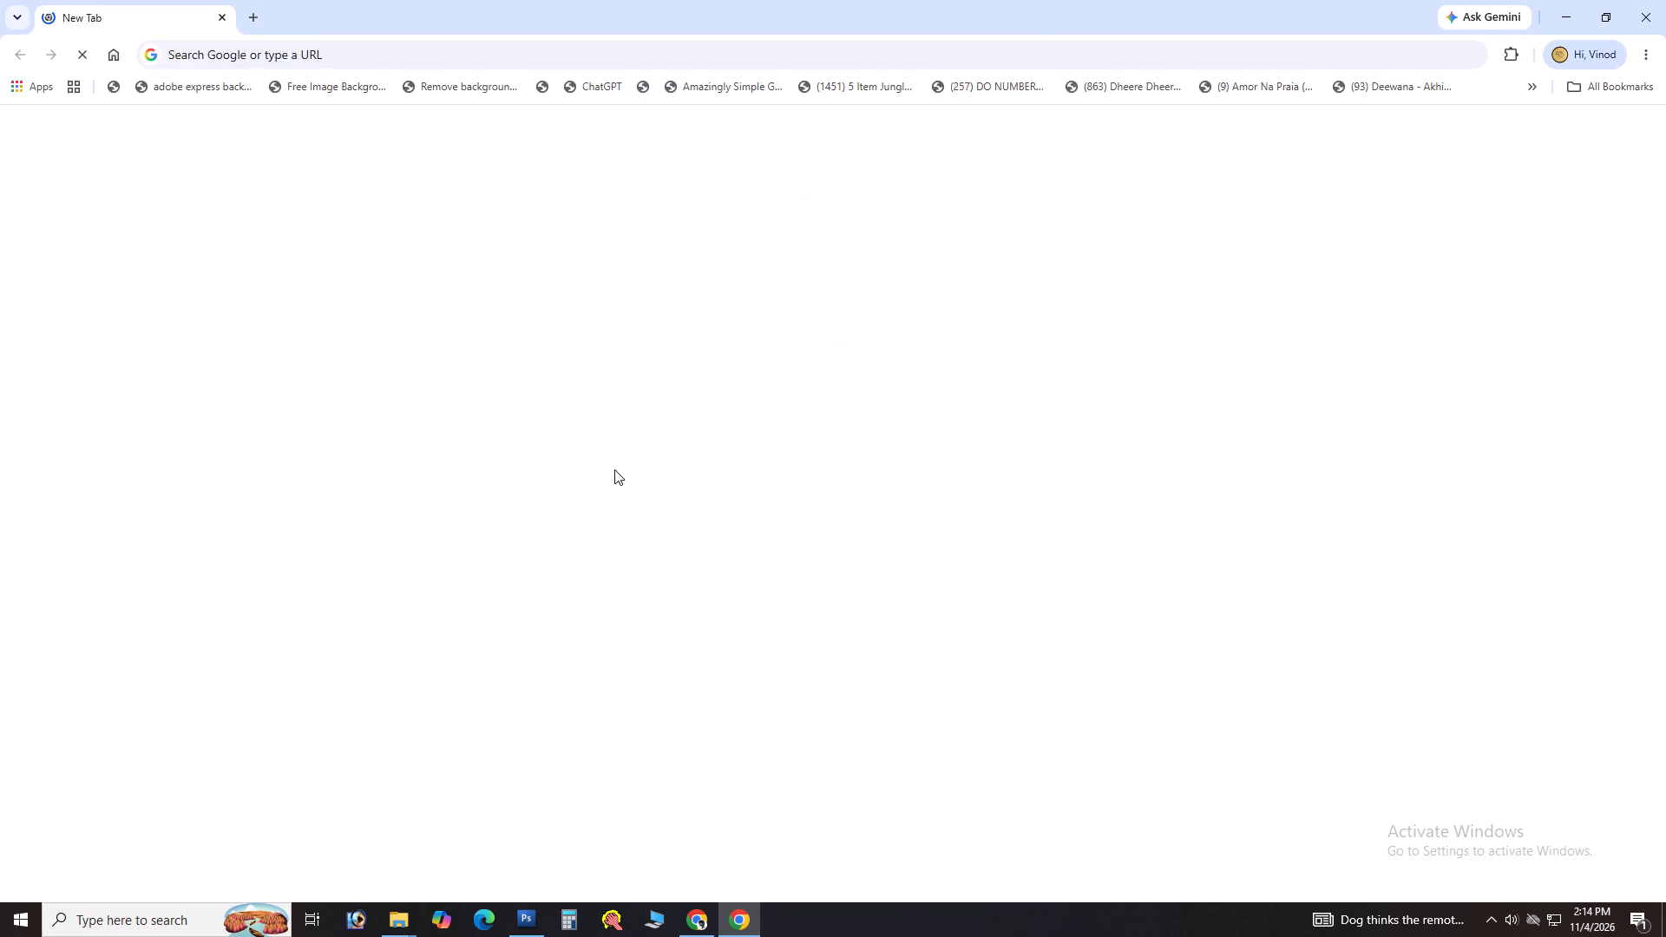
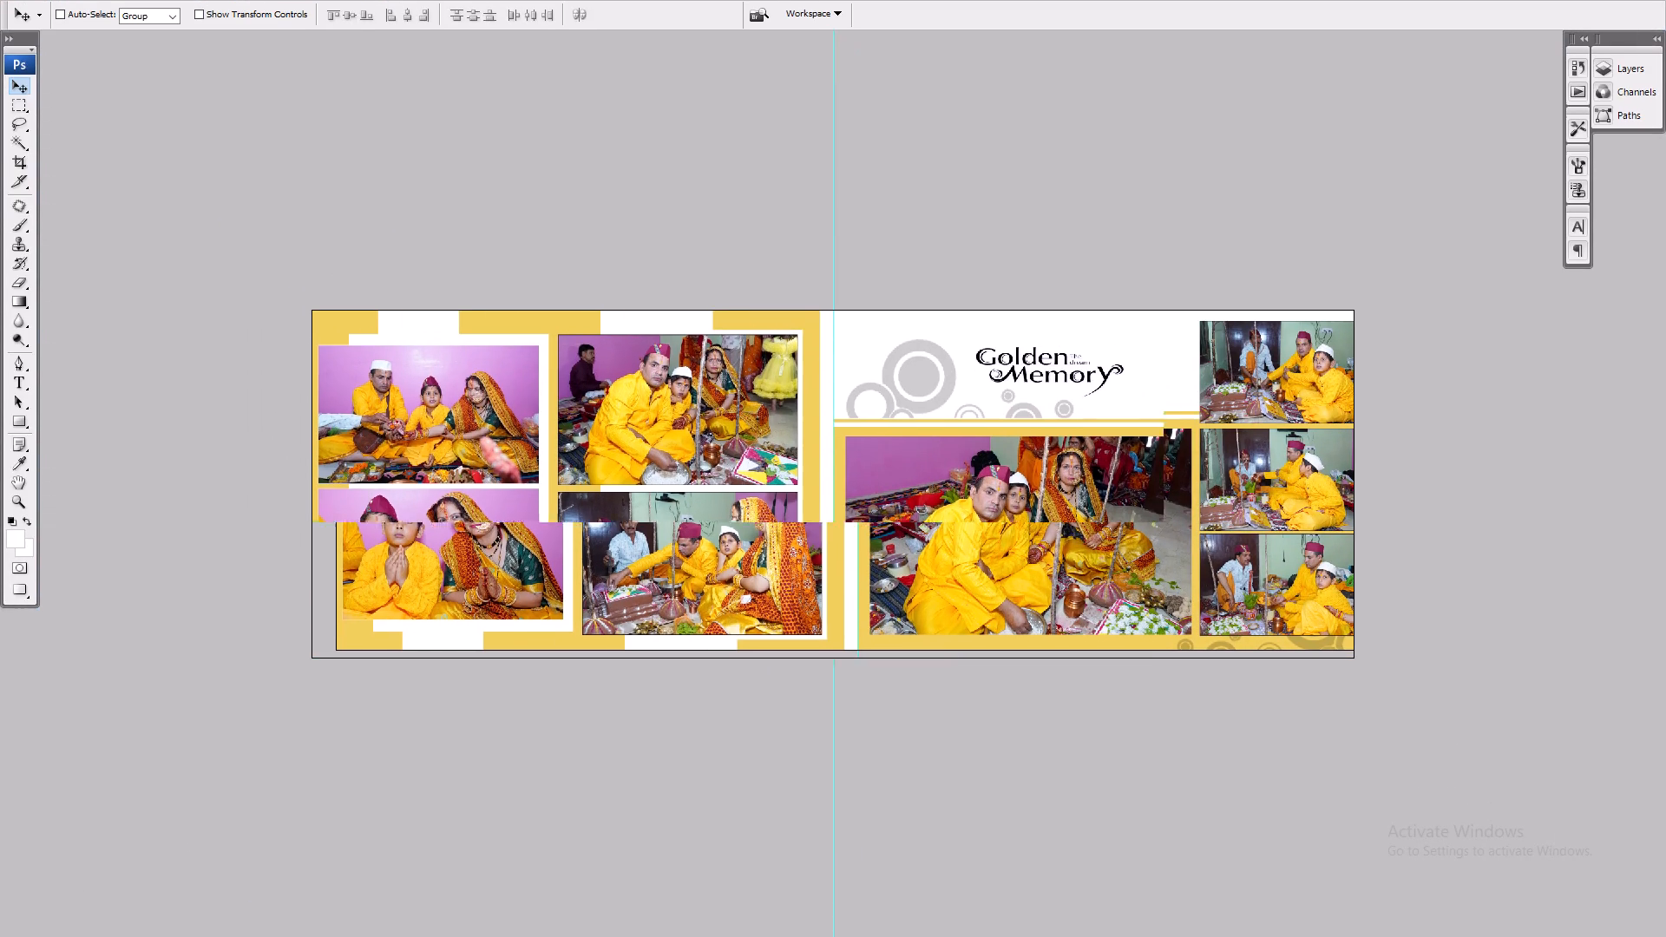
Hide the workspace interface and fit the whole of spread 10 to the screen.
{"action": "key", "text": "ctrl+0"}
{"action": "key", "text": "Tab"}
{"action": "key", "text": "ctrl+0"}
Switch from Photoshop to the WhatsApp window in Google Chrome.
{"action": "key", "text": "alt+Tab"}
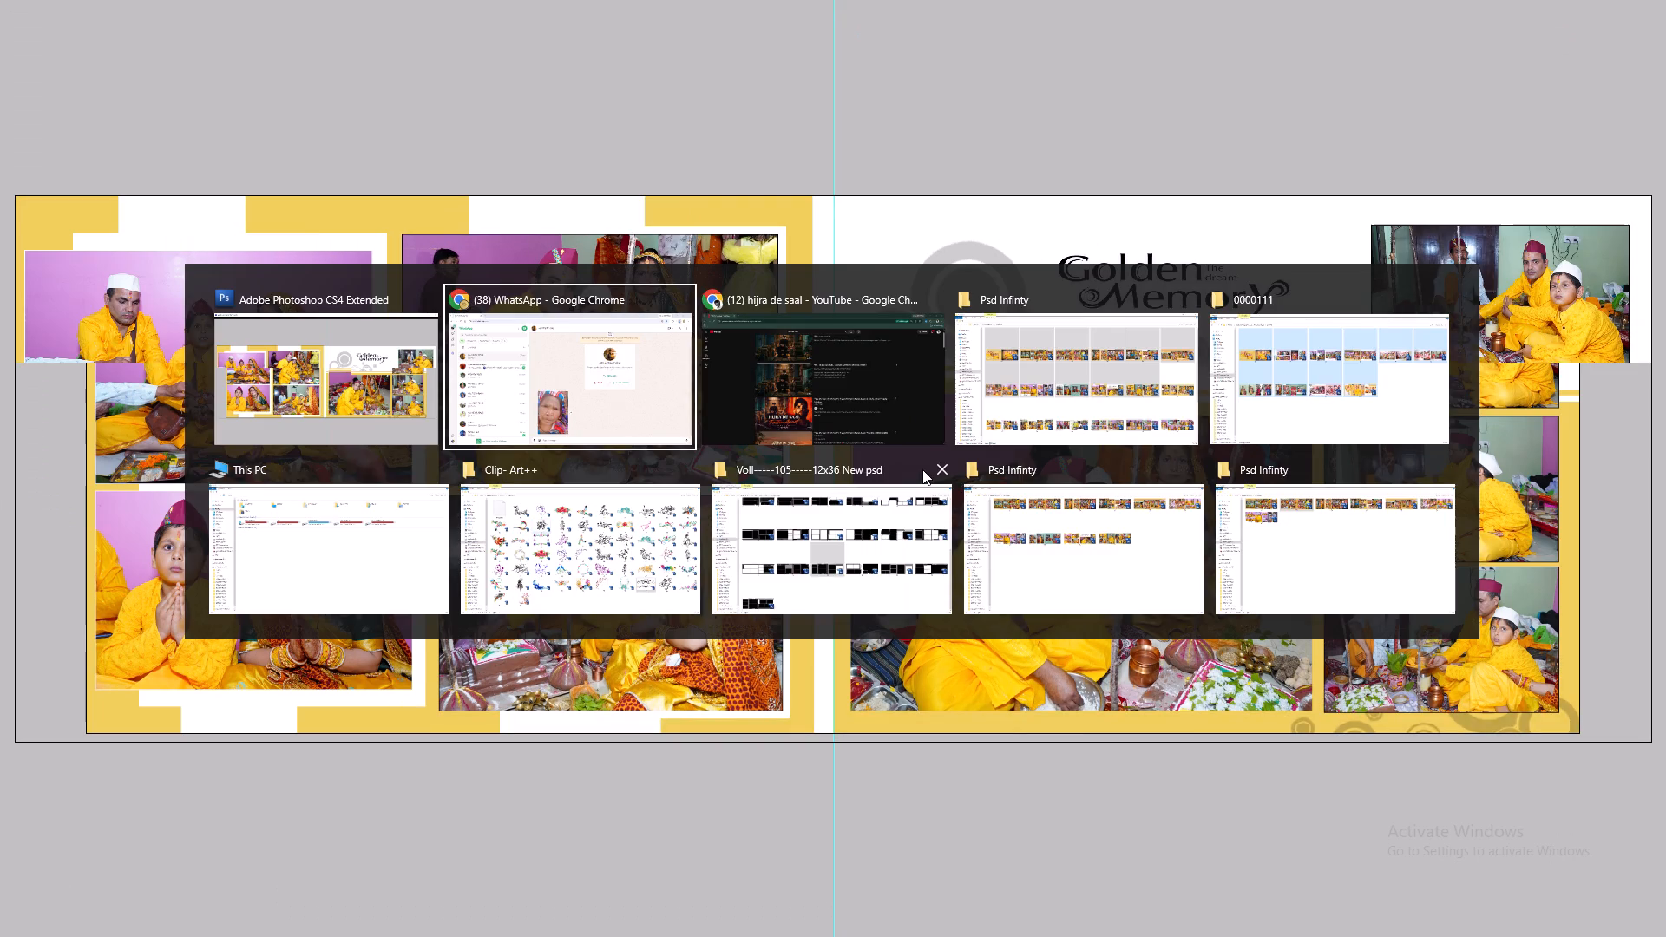
Close the surplus File Explorer windows: This PC, Clip- Art++ and the two extra Psd Infinty windows.
{"action": "left_click", "coordinate": [861, 534], "text": "alt"}
{"action": "key", "text": "ctrl+w"}
{"action": "key", "text": "alt+Tab"}
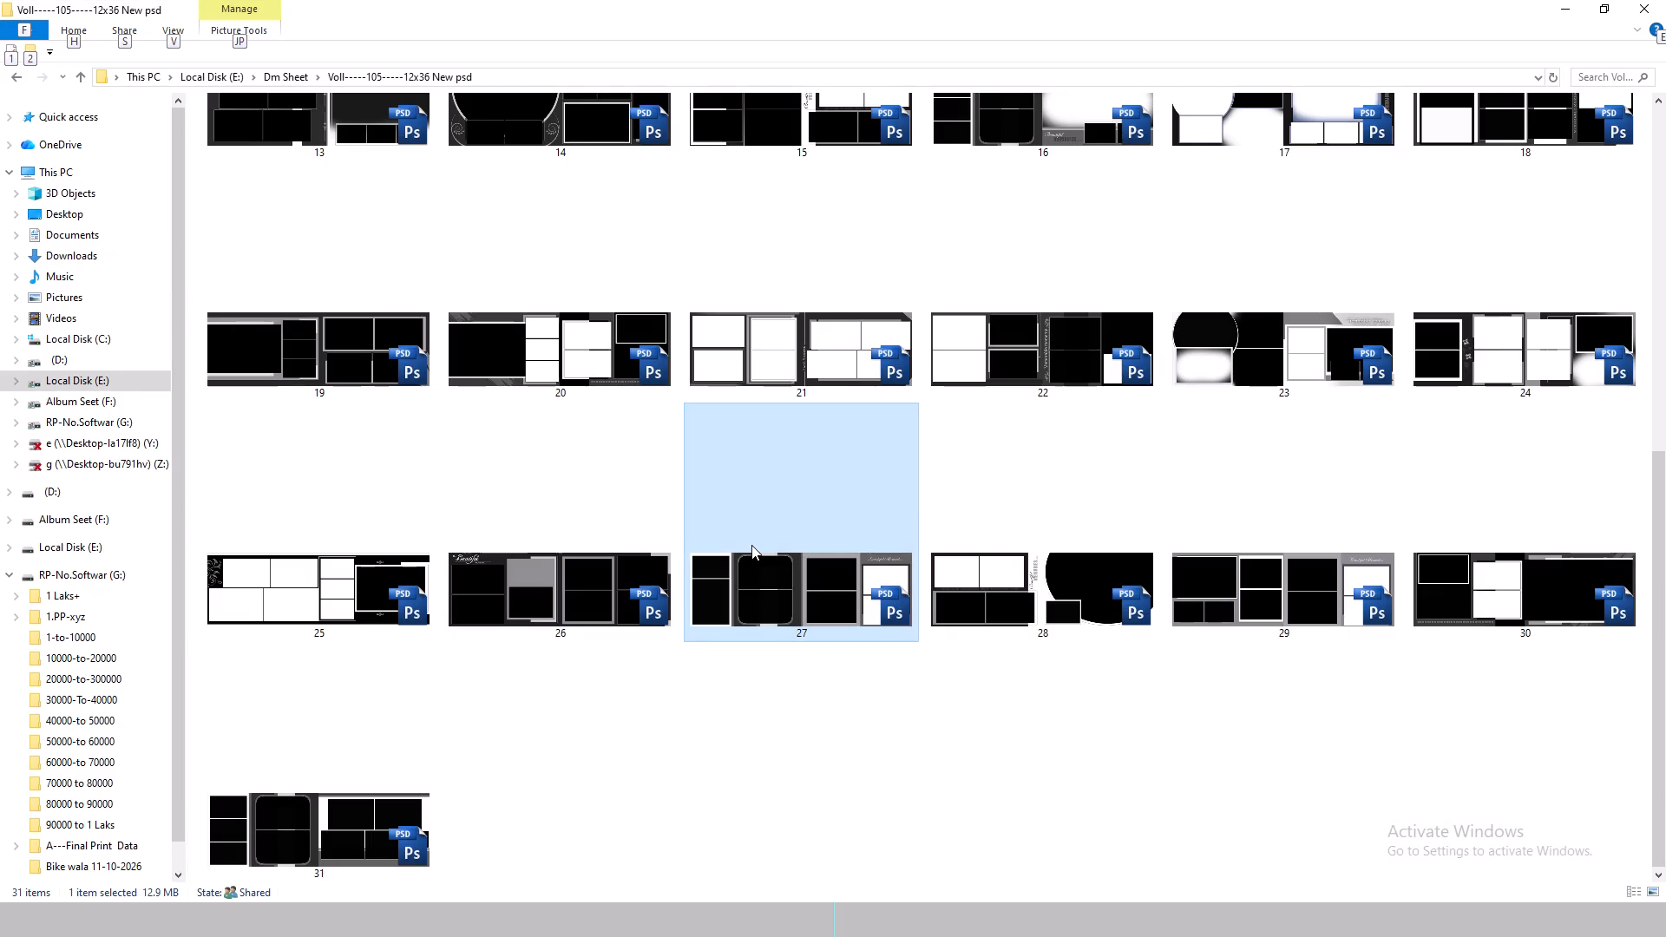
{"action": "left_click", "coordinate": [665, 564], "text": "alt"}
{"action": "left_click", "coordinate": [664, 563]}
{"action": "key", "text": "ctrl+w"}
{"action": "key", "text": "alt+Tab"}
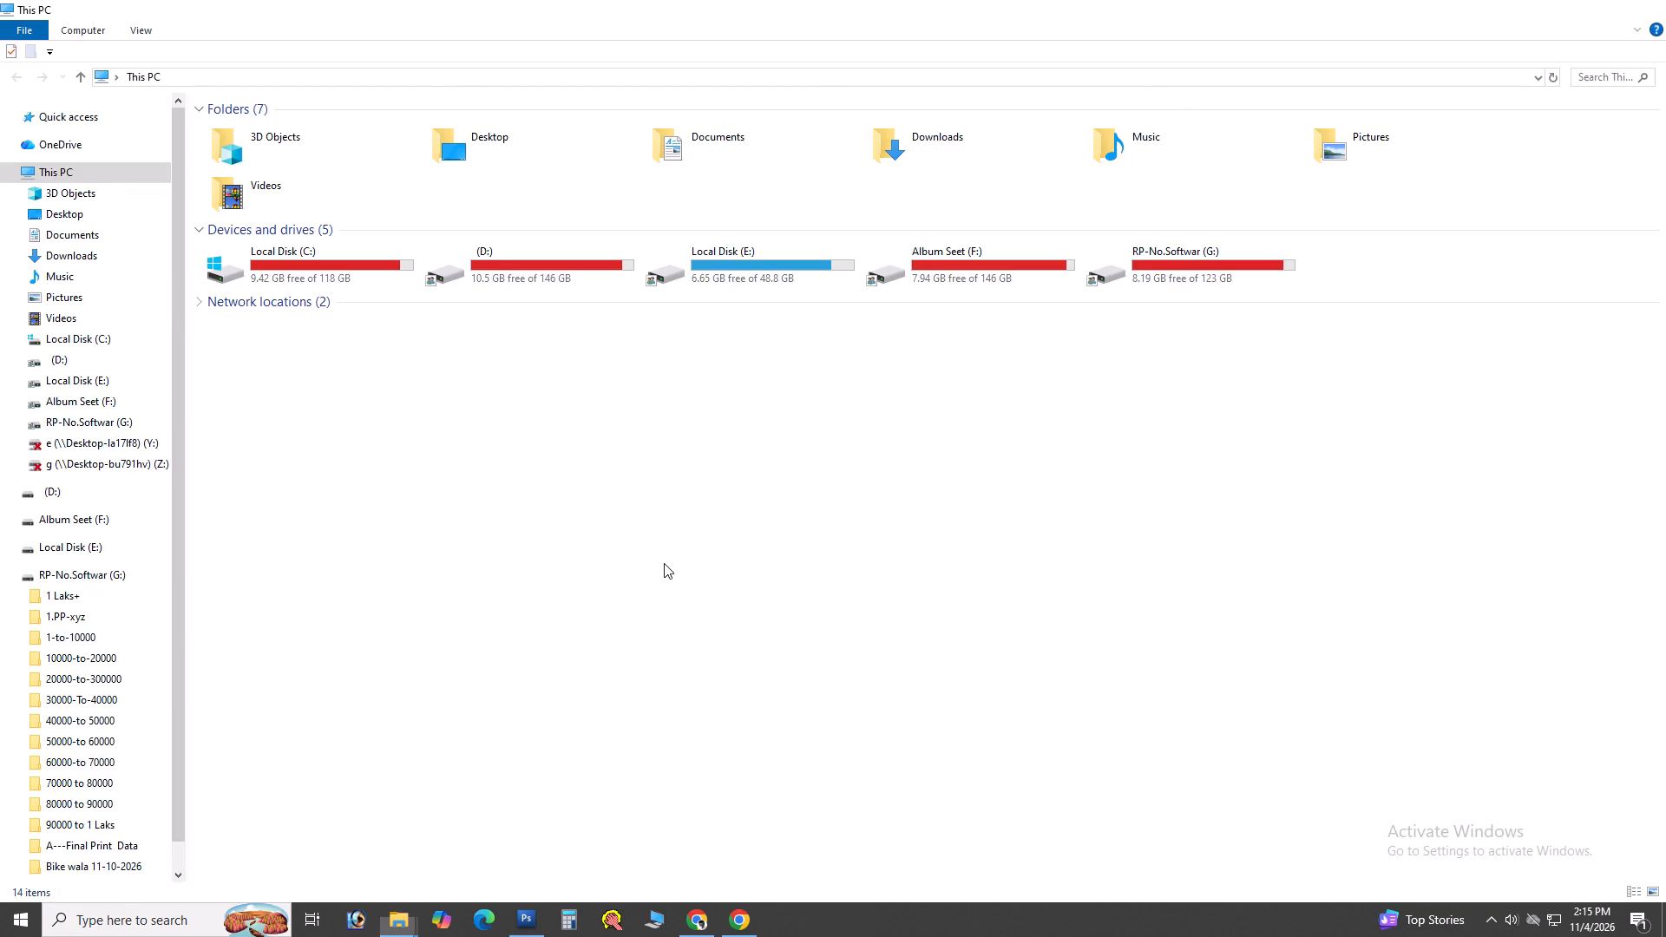
{"action": "left_click", "coordinate": [823, 585], "text": "alt"}
{"action": "scroll", "coordinate": [940, 722], "scroll_direction": "down", "scroll_amount": 4}
{"action": "left_click", "coordinate": [940, 838]}
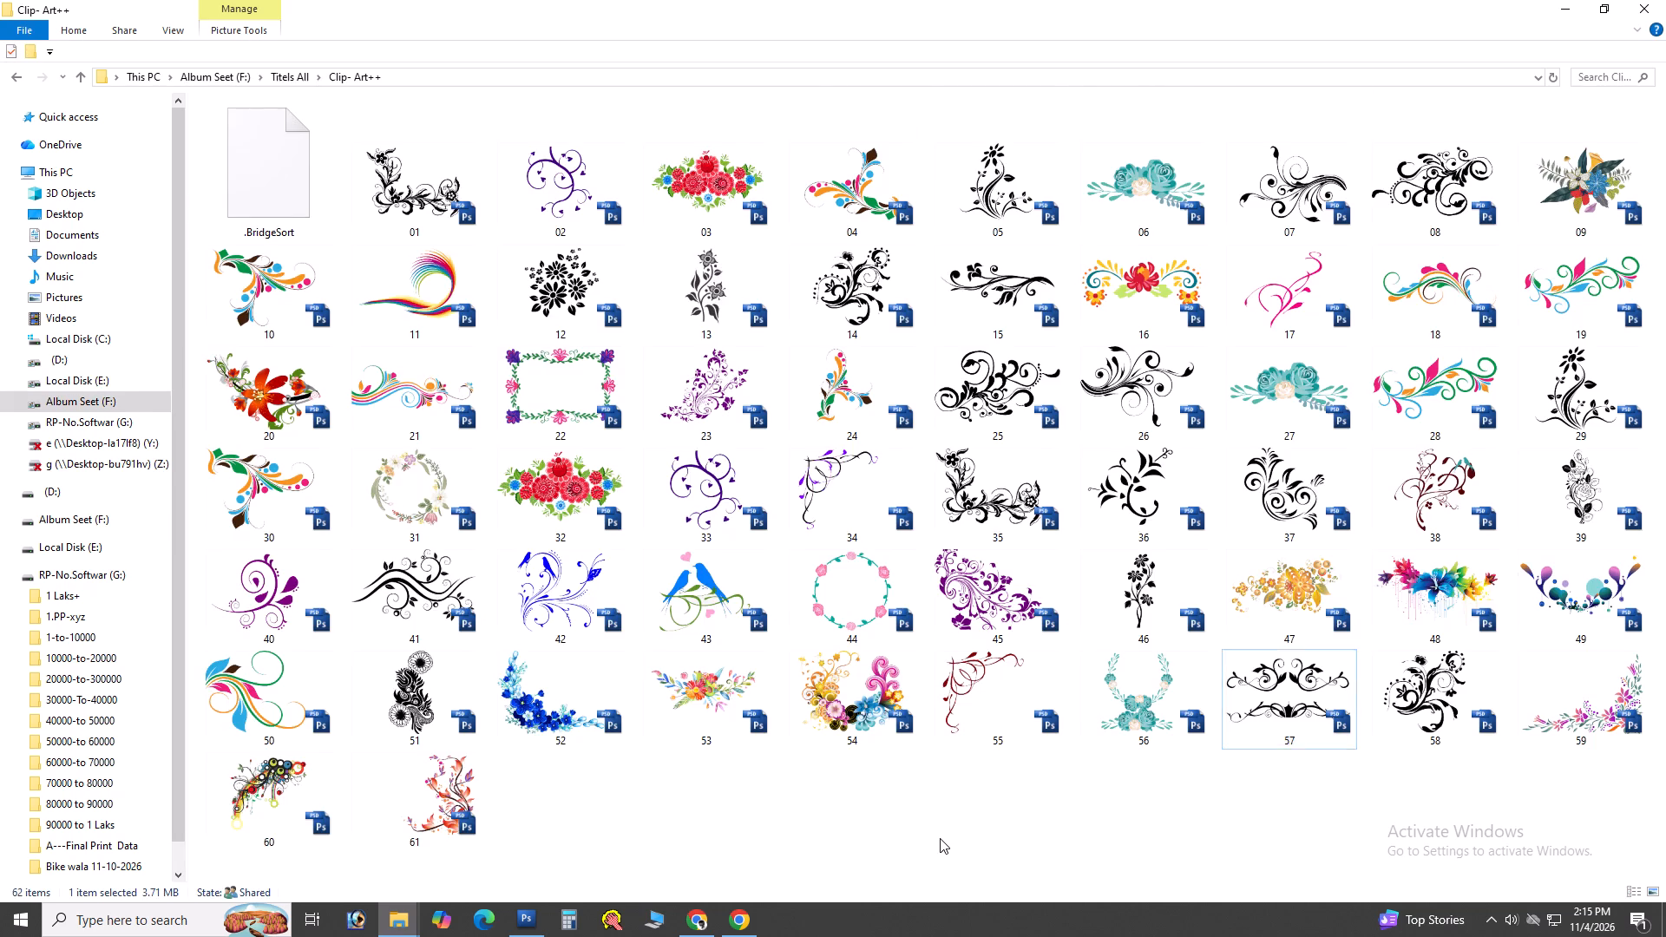
{"action": "key", "text": "ctrl+w"}
{"action": "key", "text": "alt+Tab"}
{"action": "left_click", "coordinate": [966, 599], "text": "alt"}
{"action": "left_click", "coordinate": [968, 645]}
{"action": "key", "text": "ctrl+w"}
{"action": "key", "text": "alt+Tab"}
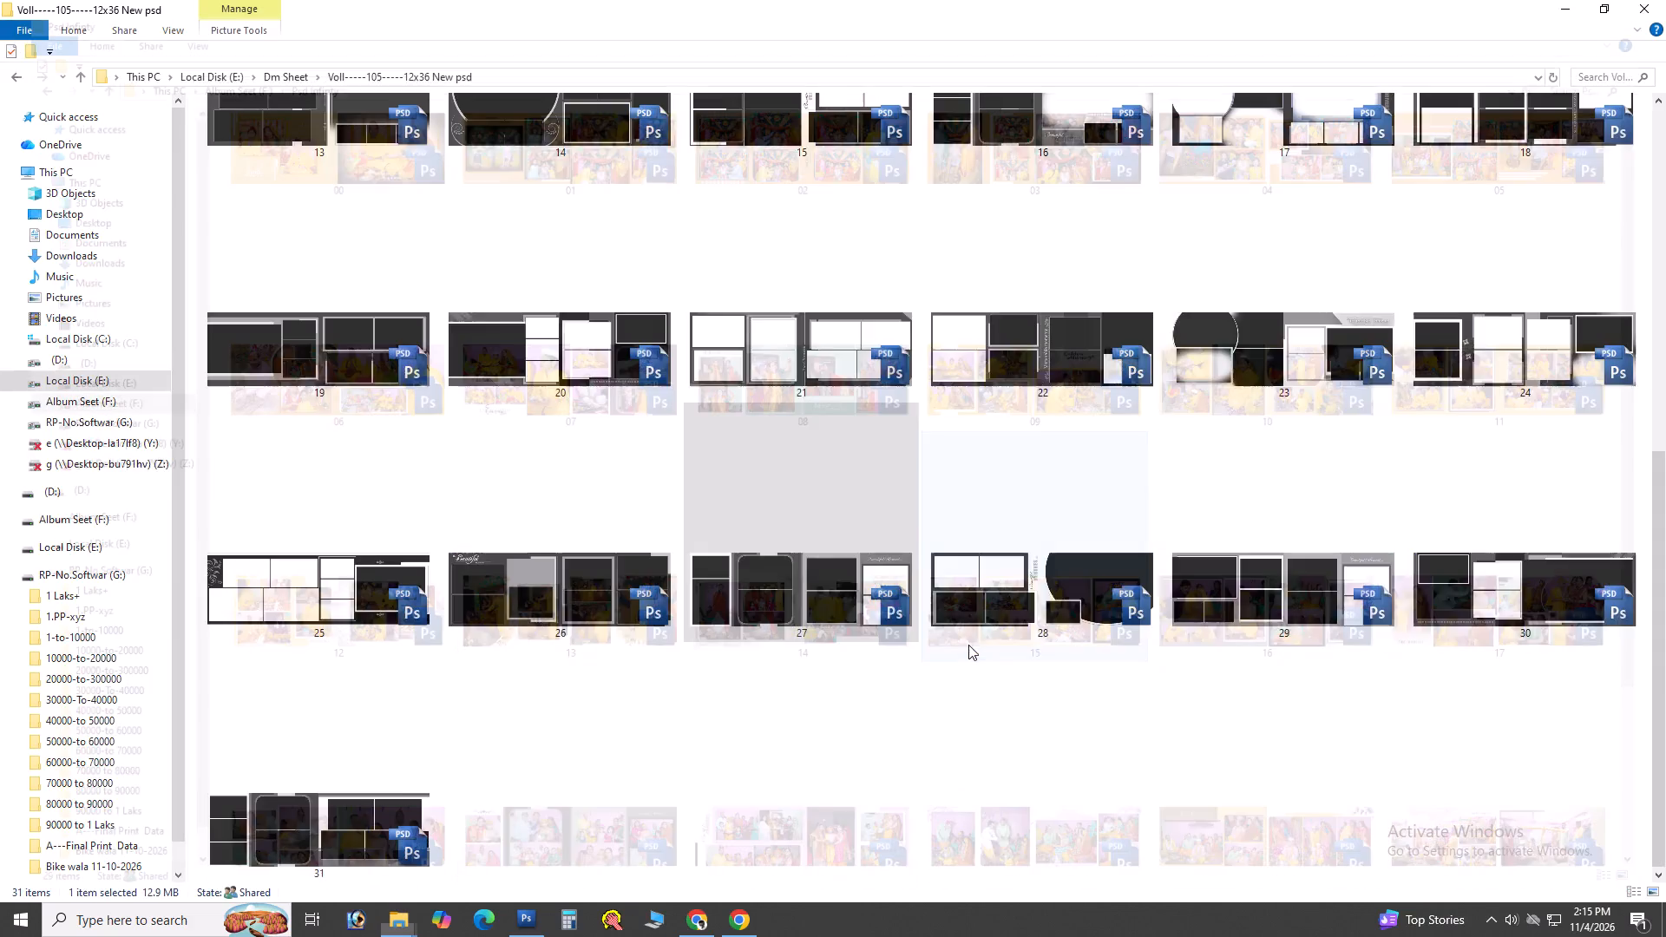
{"action": "left_click_drag", "start_coordinate": [1296, 539], "coordinate": [1254, 560], "text": "alt"}
{"action": "left_click", "coordinate": [1109, 631]}
{"action": "key", "text": "ctrl+w"}
{"action": "key", "text": "alt+Tab"}
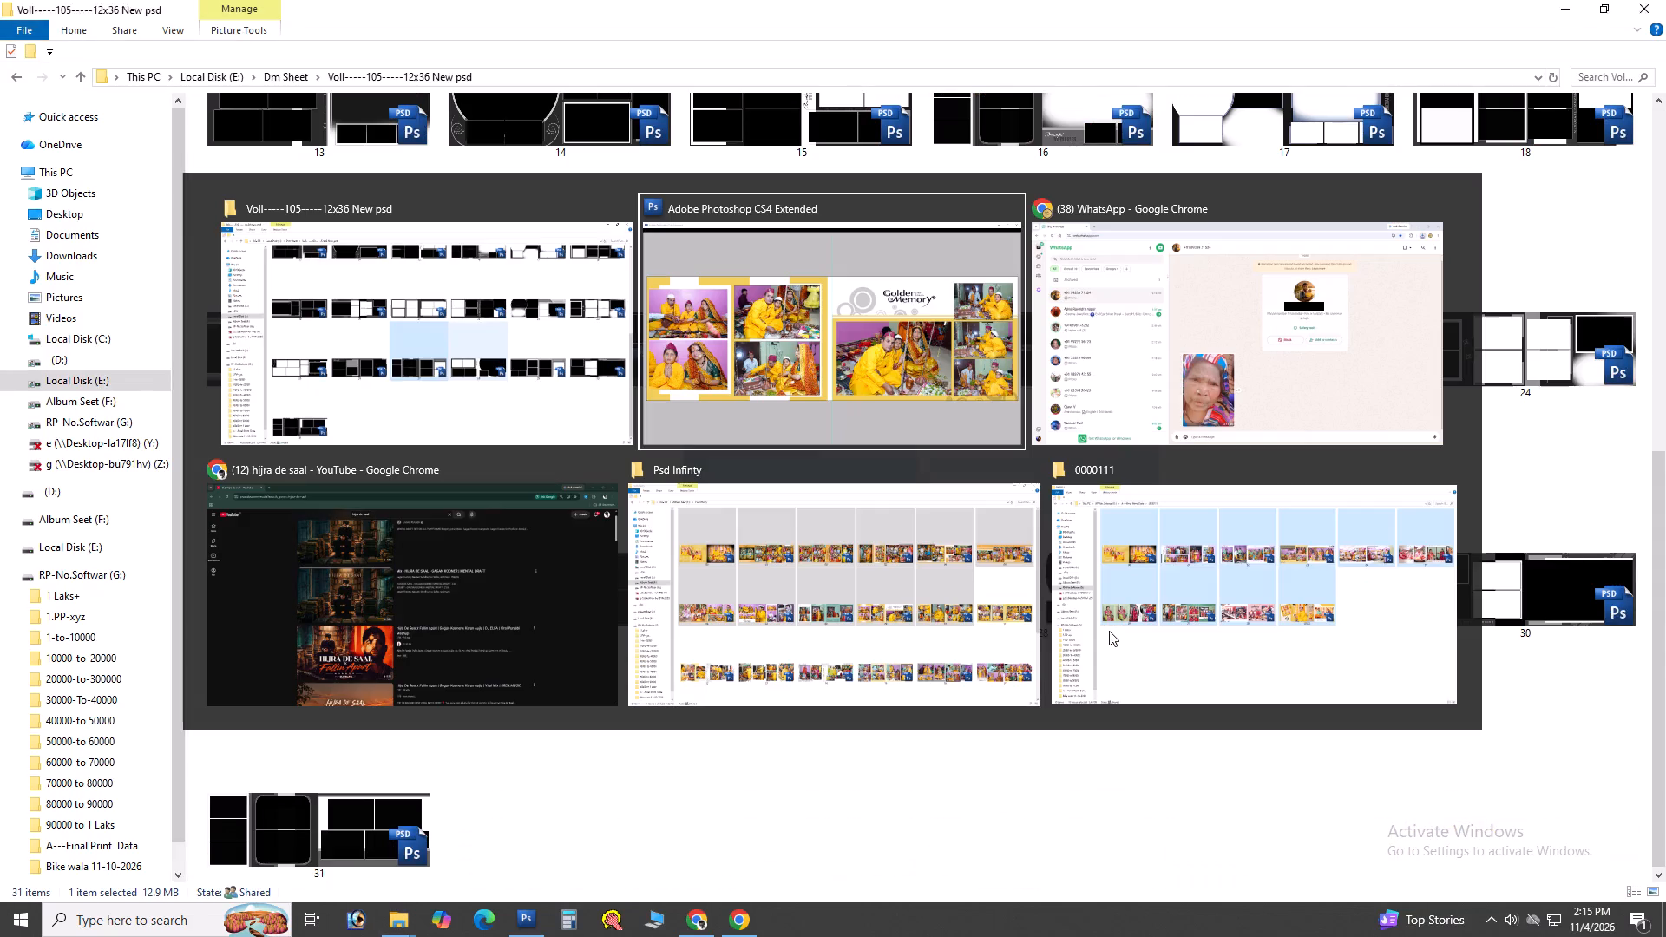
Close the File Explorer window showing the 0000111 folder.
{"action": "left_click", "coordinate": [1152, 639], "text": "alt"}
{"action": "scroll", "coordinate": [1193, 672], "scroll_direction": "down", "scroll_amount": 5}
{"action": "left_click", "coordinate": [1196, 740]}
{"action": "key", "text": "ctrl+w"}
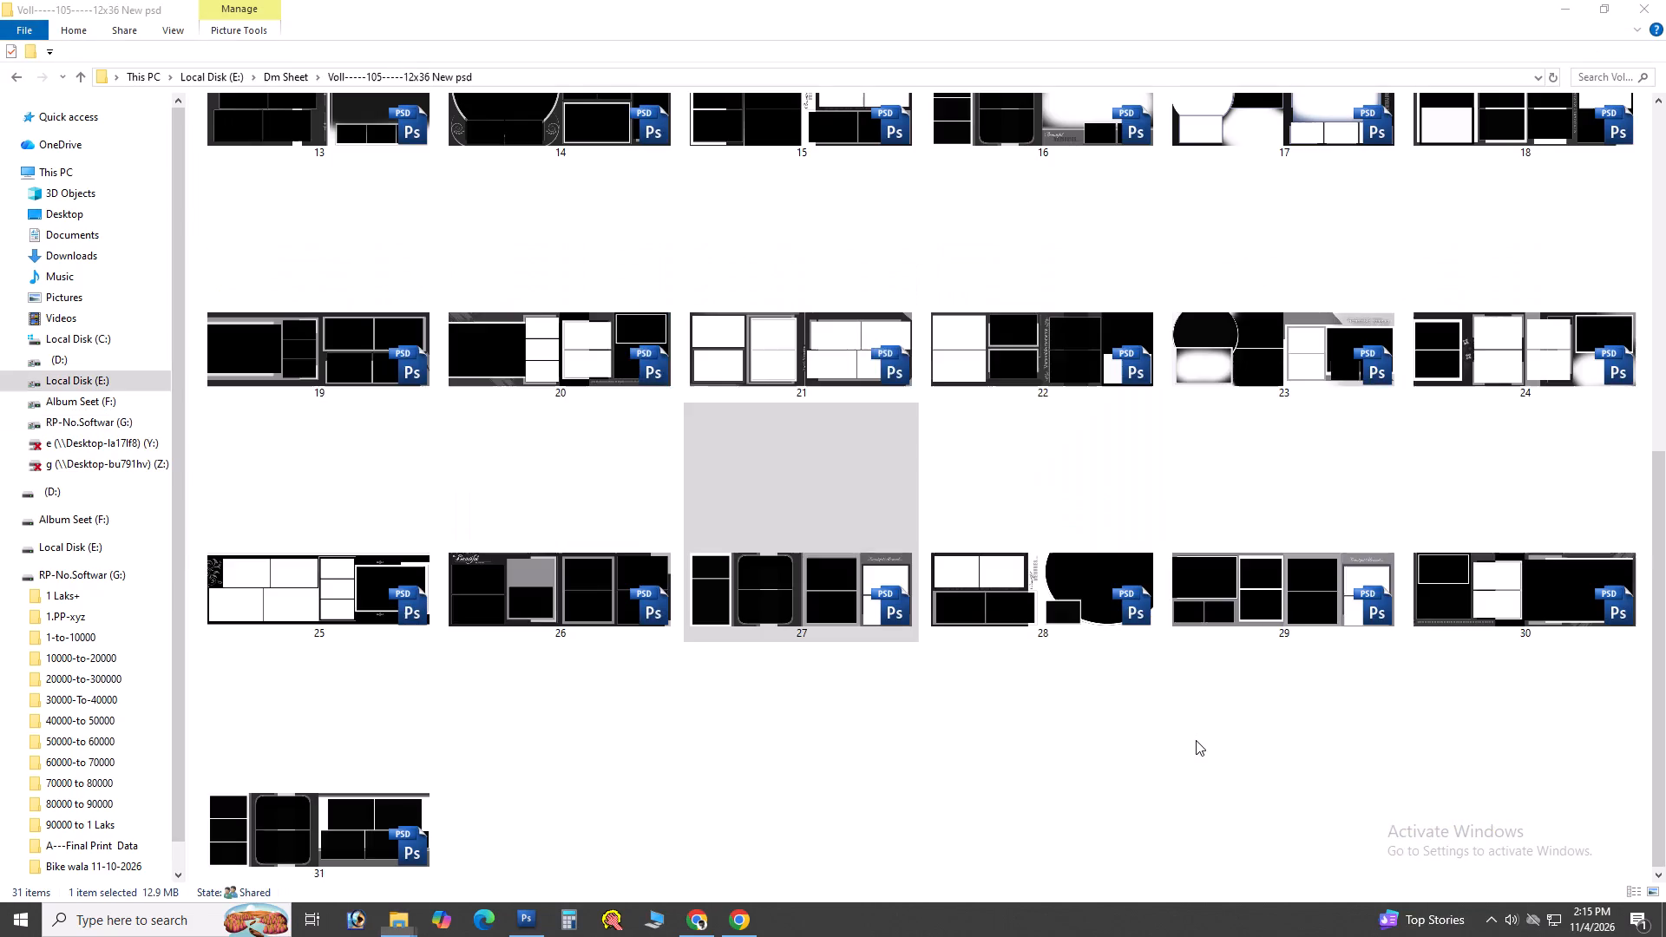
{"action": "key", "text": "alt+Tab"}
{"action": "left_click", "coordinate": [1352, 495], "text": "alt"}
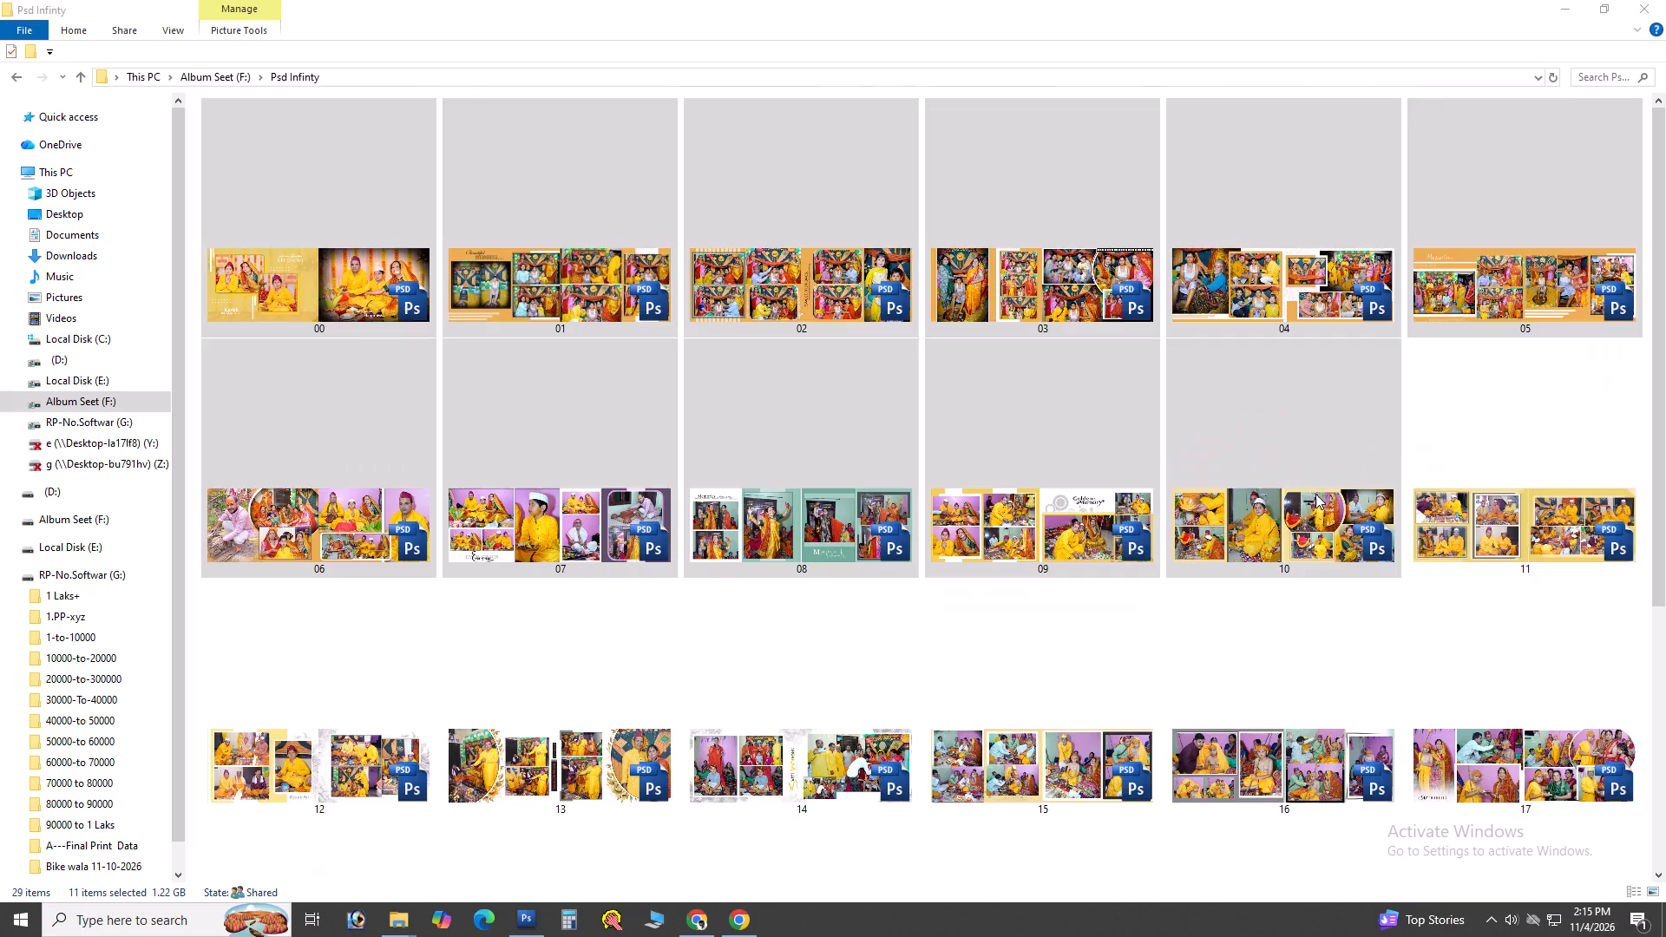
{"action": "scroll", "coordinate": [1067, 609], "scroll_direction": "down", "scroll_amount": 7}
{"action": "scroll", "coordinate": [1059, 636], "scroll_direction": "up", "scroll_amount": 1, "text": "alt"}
Move the WhatsApp image from 2.13.52 PM in Downloads into a new folder there named 8x10 sf.
{"action": "key", "text": "alt+Tab"}
{"action": "left_click", "coordinate": [612, 483], "text": "alt"}
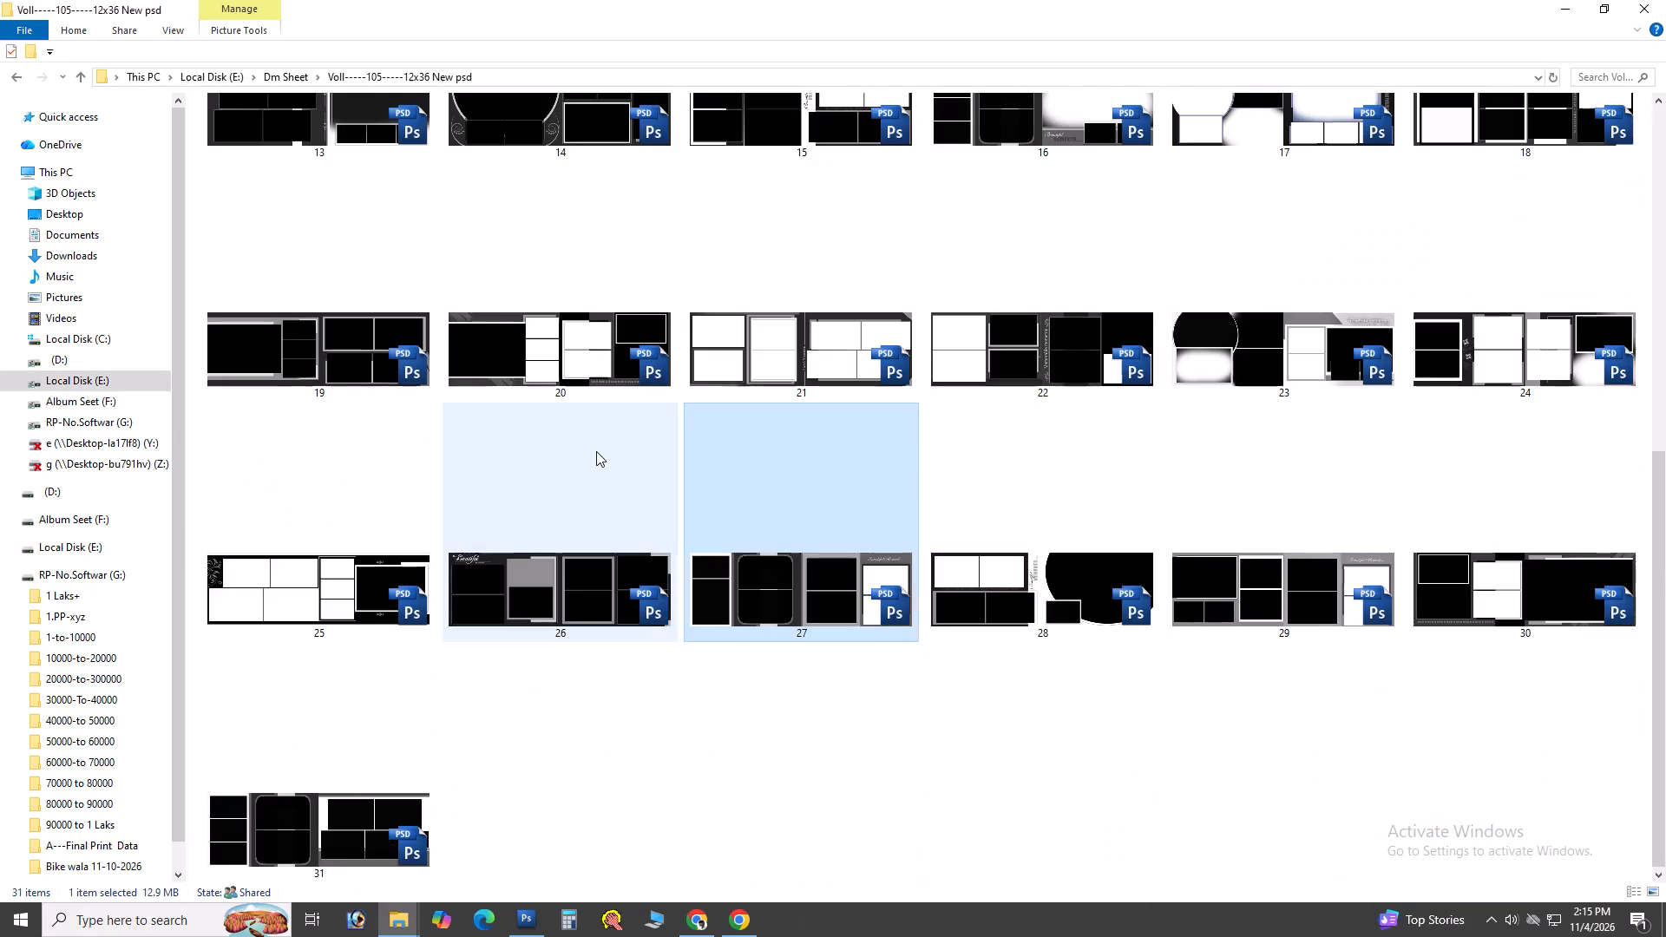
{"action": "left_click", "coordinate": [83, 261]}
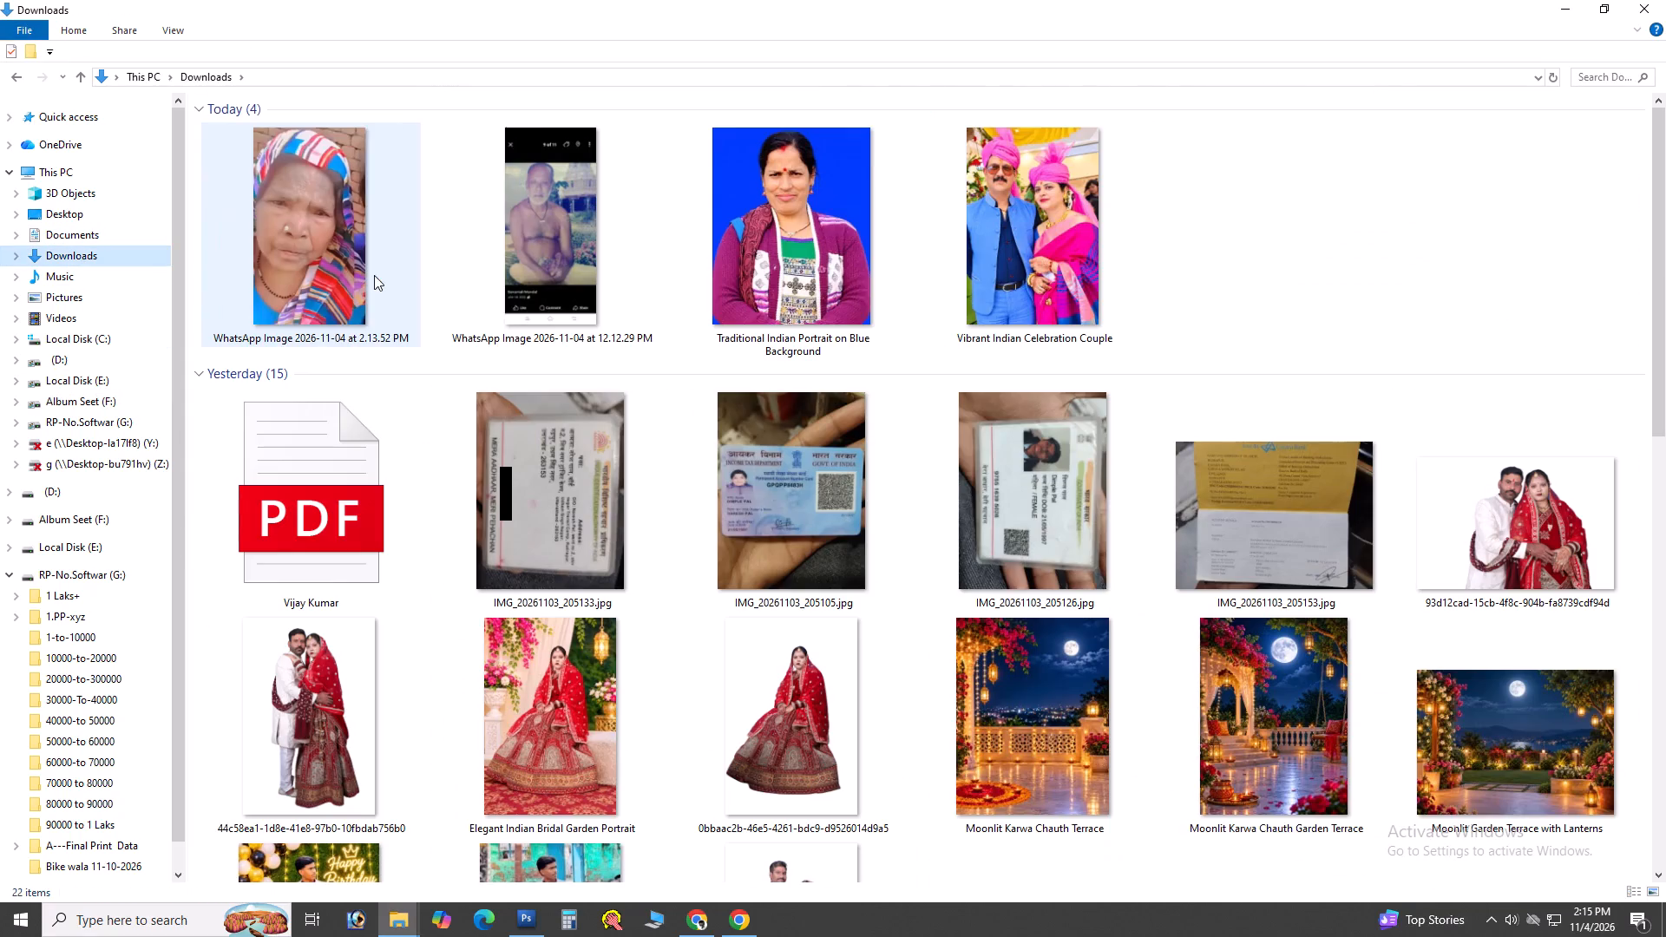
{"action": "left_click", "coordinate": [374, 275]}
{"action": "key", "text": "ctrl+x"}
{"action": "key", "text": "ctrl+shift+n"}
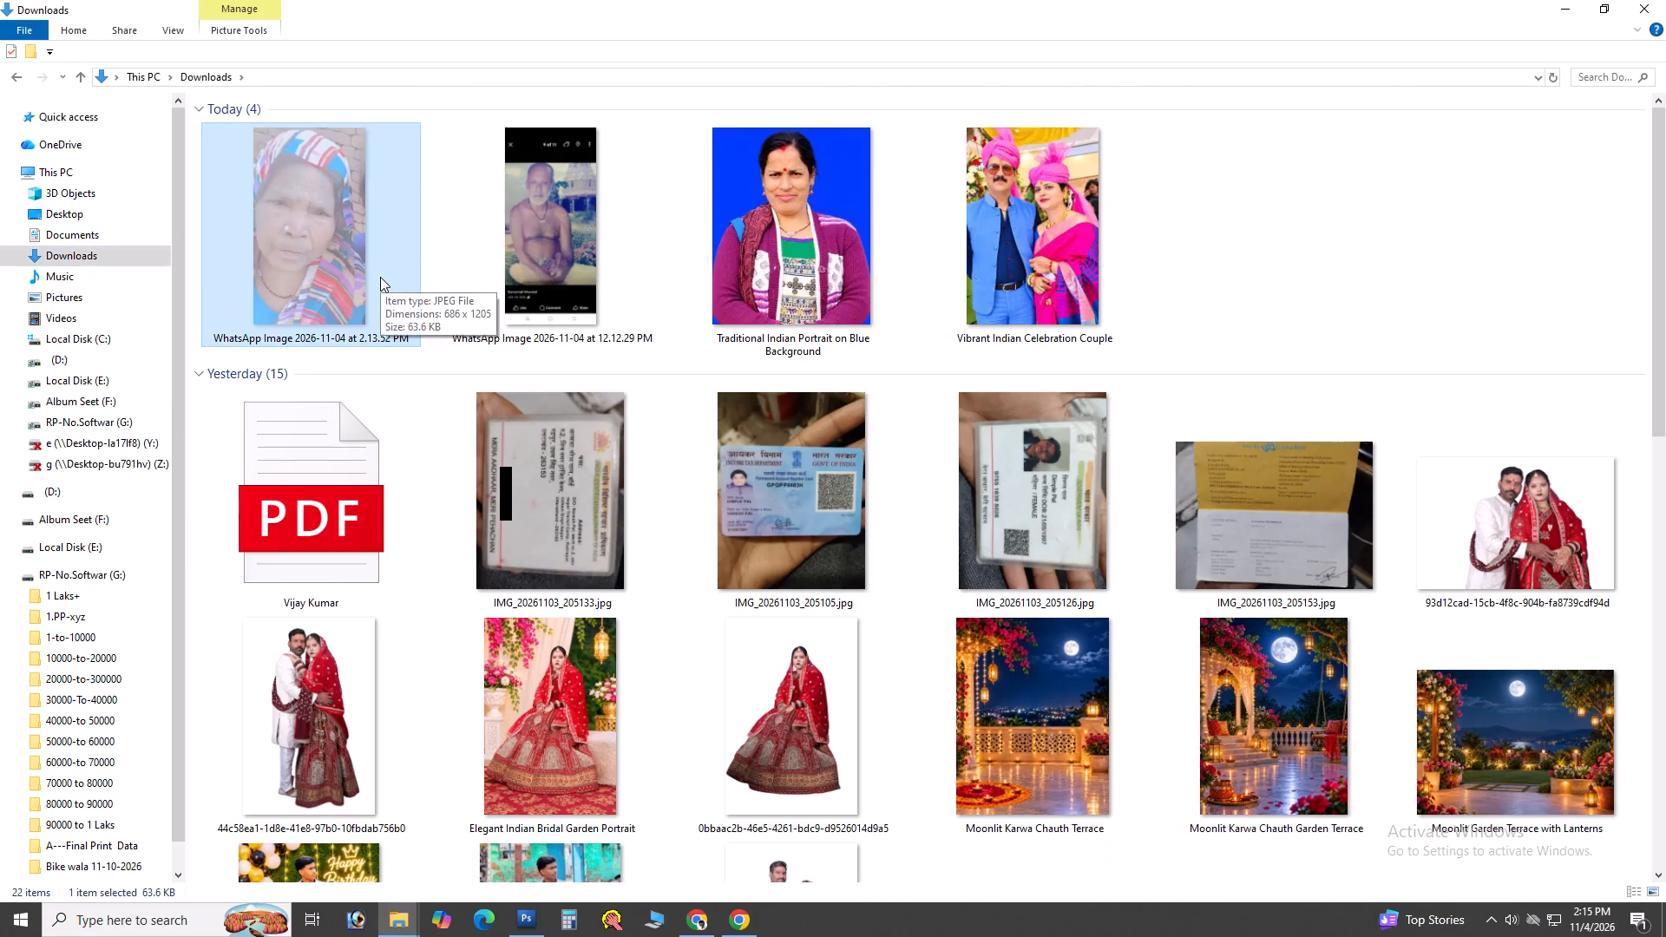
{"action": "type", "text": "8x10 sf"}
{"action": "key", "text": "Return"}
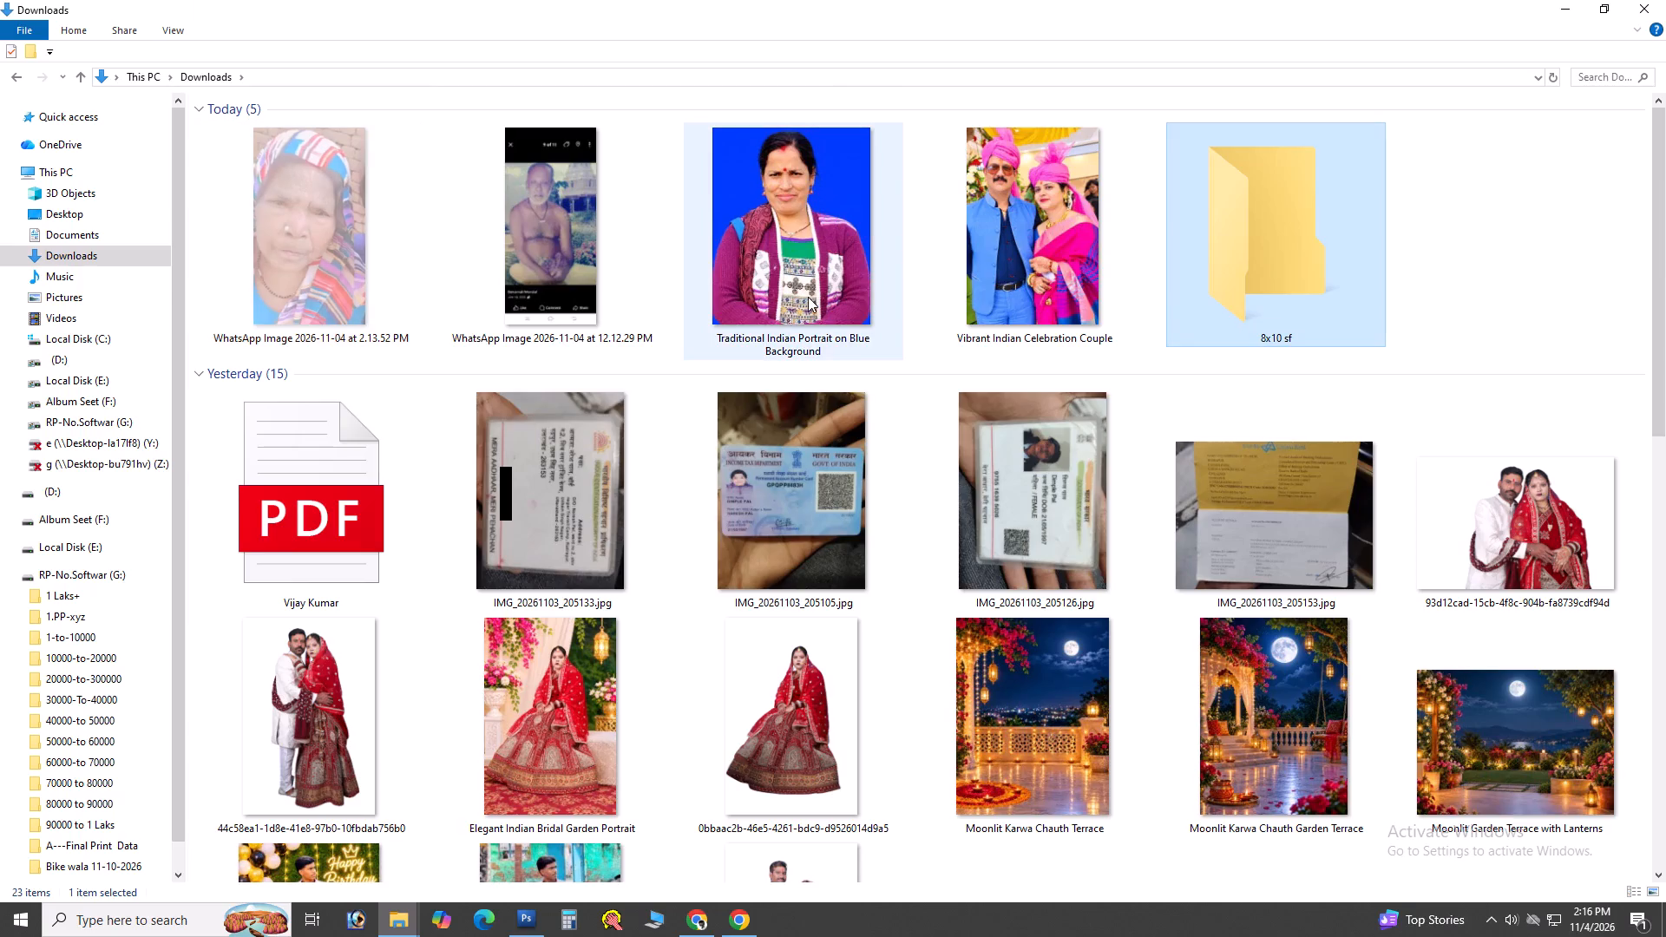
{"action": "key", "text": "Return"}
{"action": "left_click", "coordinate": [808, 297]}
{"action": "key", "text": "ctrl+v"}
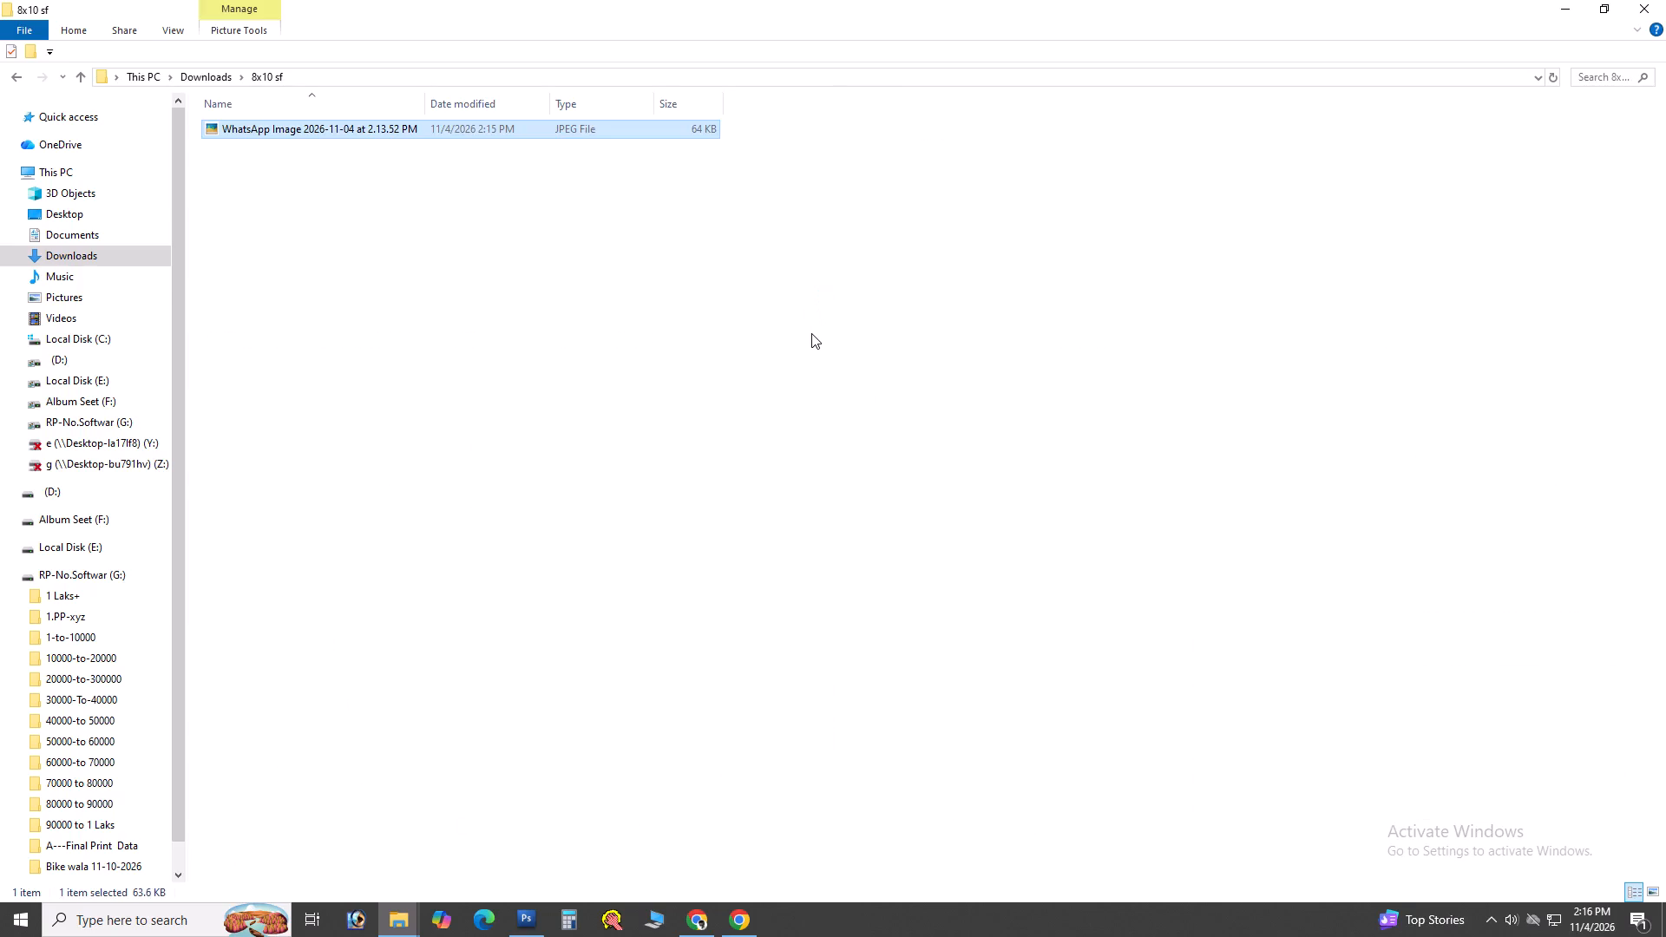
Display the contents of the 8x10 sf folder as extra large icons and refresh the view.
{"action": "left_click", "coordinate": [811, 333]}
{"action": "key", "text": "ctrl+shift+1"}
{"action": "right_click", "coordinate": [800, 384]}
{"action": "left_click", "coordinate": [866, 455]}
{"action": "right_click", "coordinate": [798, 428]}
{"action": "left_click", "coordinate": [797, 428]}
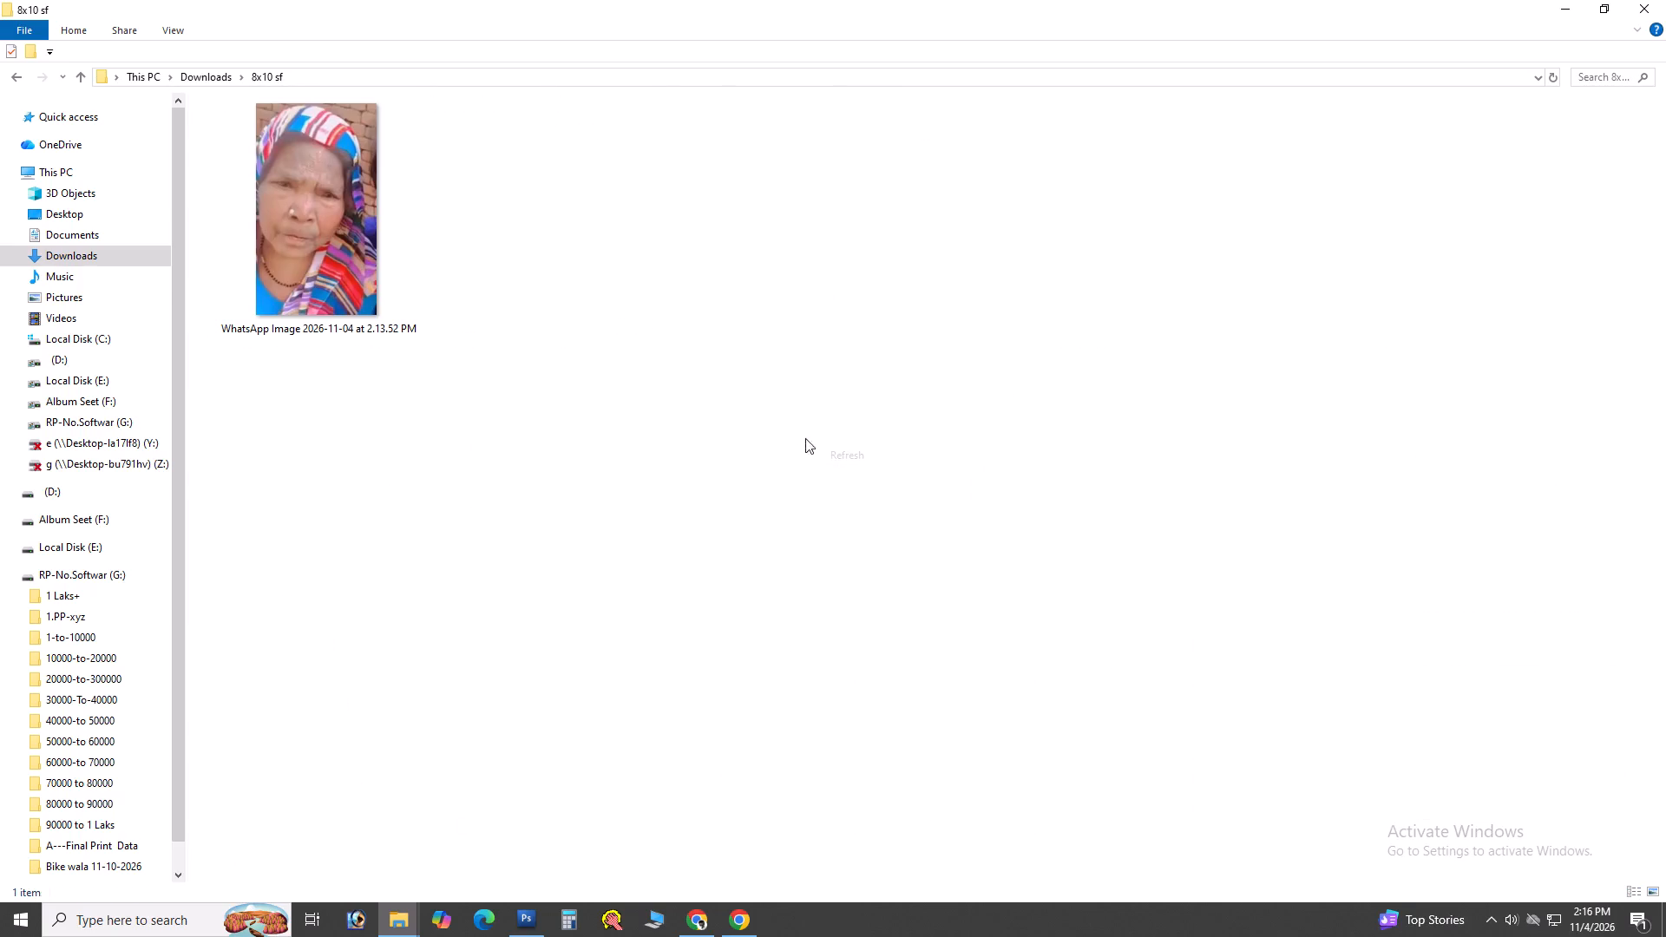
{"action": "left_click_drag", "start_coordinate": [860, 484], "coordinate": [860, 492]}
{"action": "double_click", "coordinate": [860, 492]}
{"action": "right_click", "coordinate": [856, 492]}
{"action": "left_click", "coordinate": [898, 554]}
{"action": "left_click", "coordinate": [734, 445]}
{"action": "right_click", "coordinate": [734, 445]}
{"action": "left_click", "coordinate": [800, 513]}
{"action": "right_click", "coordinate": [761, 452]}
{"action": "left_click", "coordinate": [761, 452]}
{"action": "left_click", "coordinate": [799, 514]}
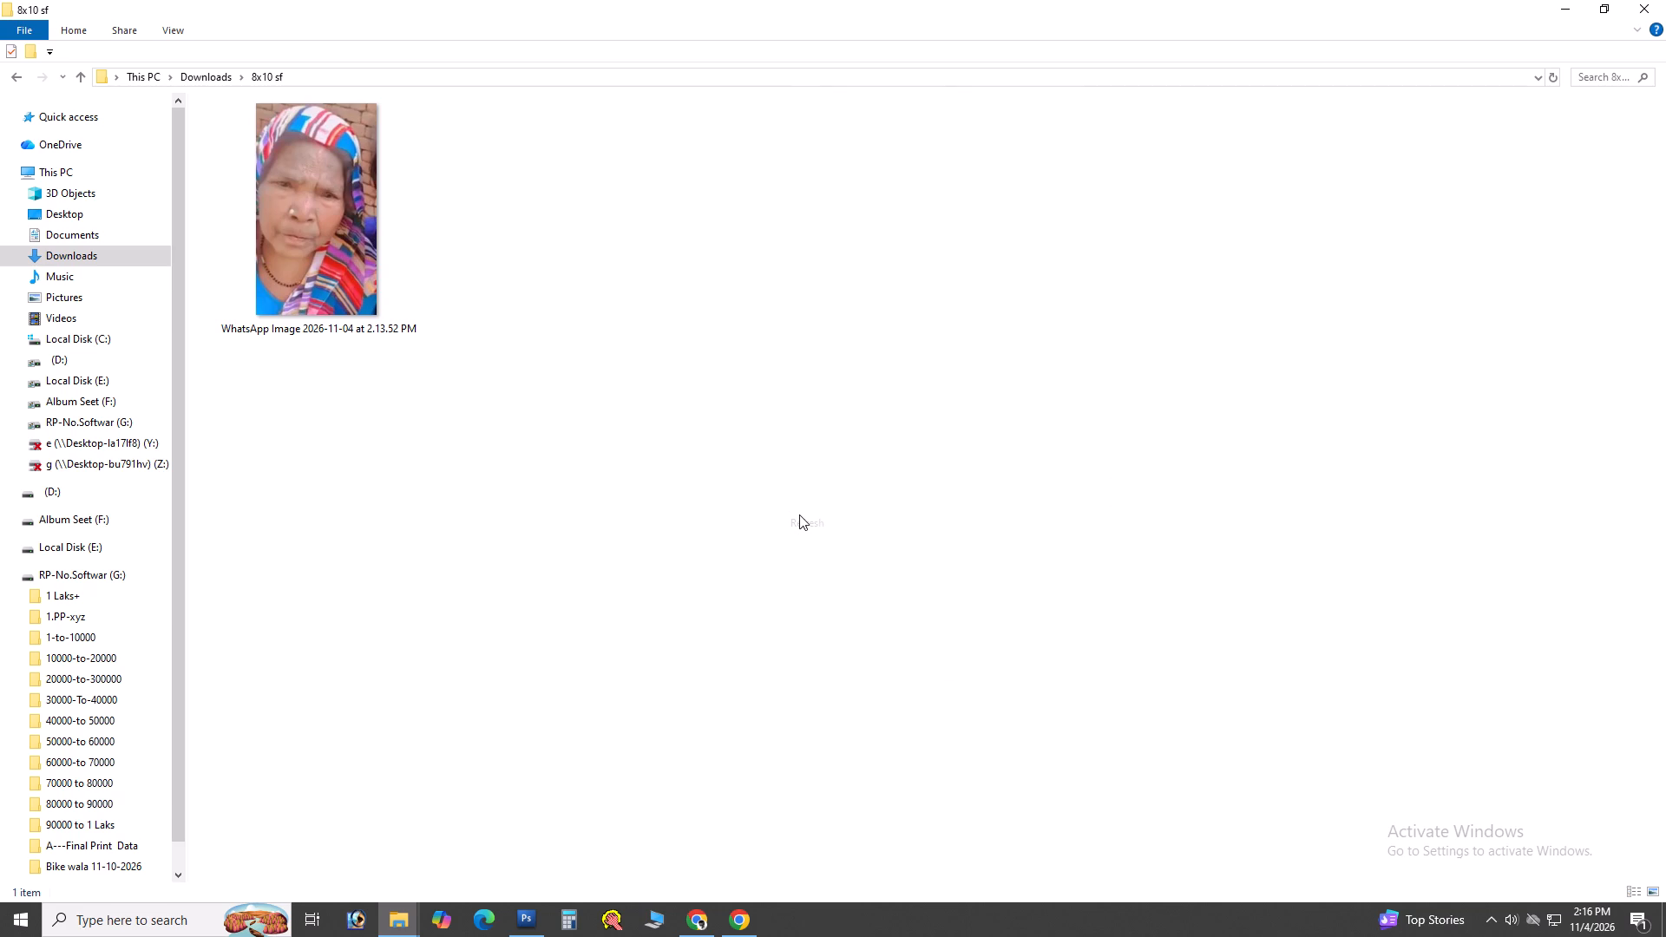